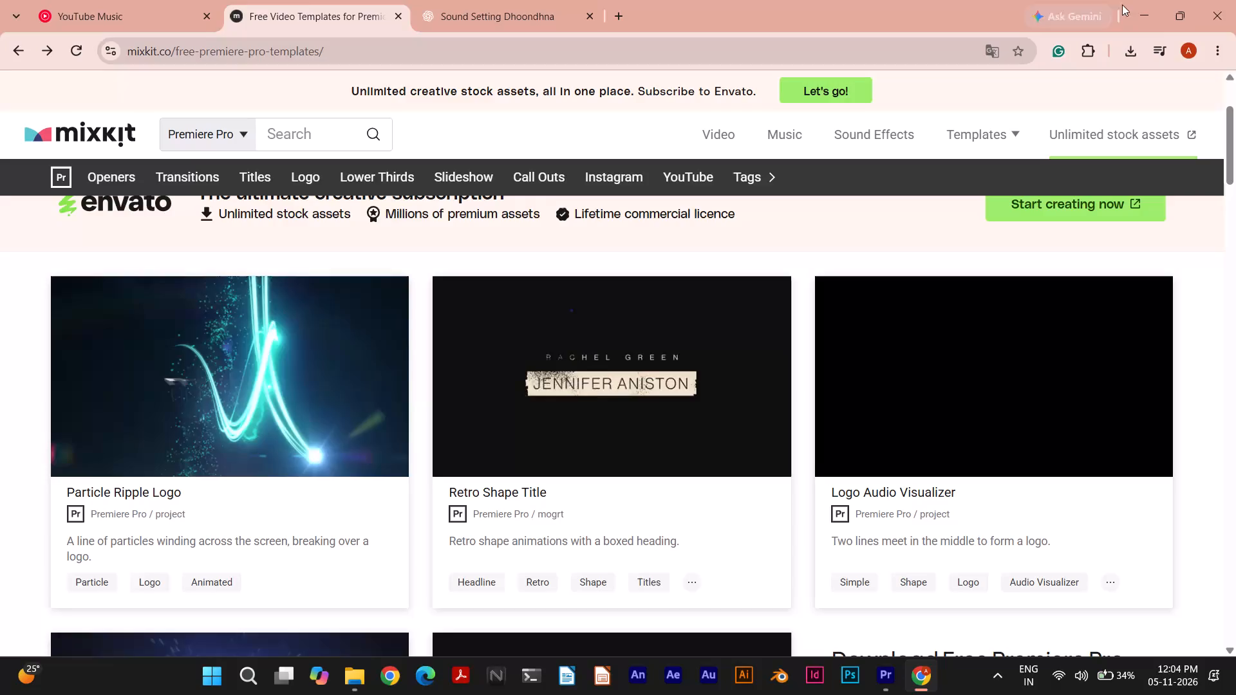
# Switch to Premiere Pro and undo all previous edits back to an empty, media-free project.
pyautogui.click(1141, 7)
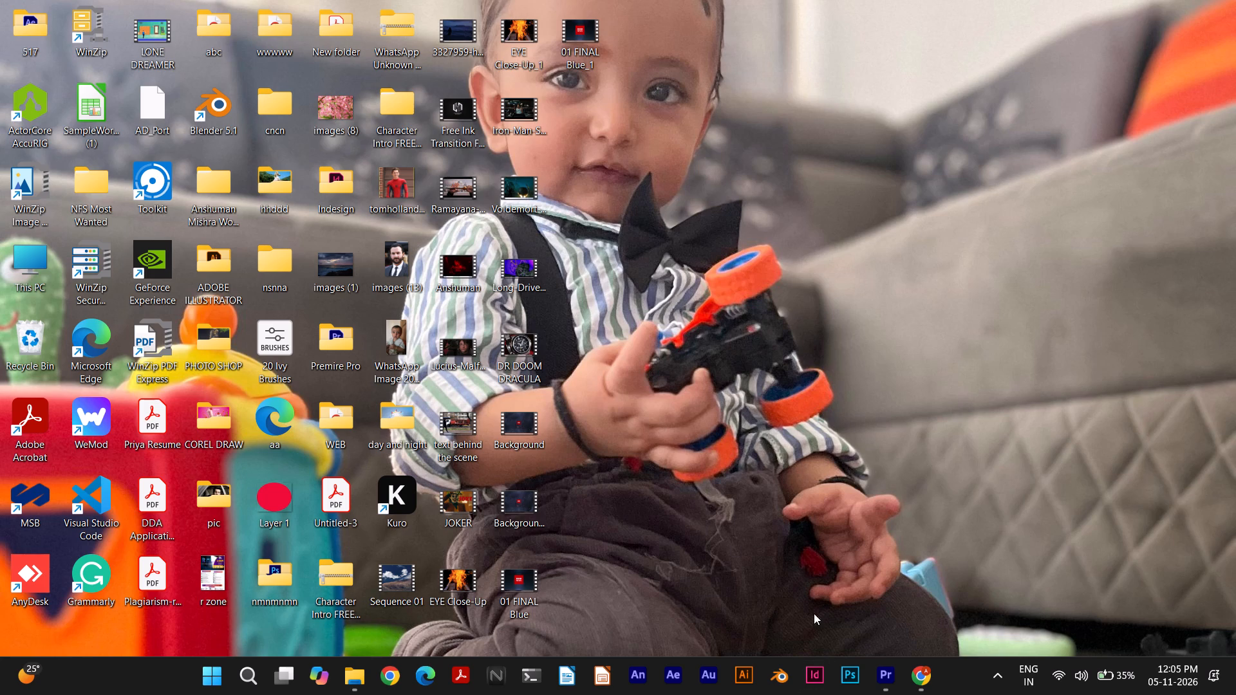
pyautogui.click(892, 671)
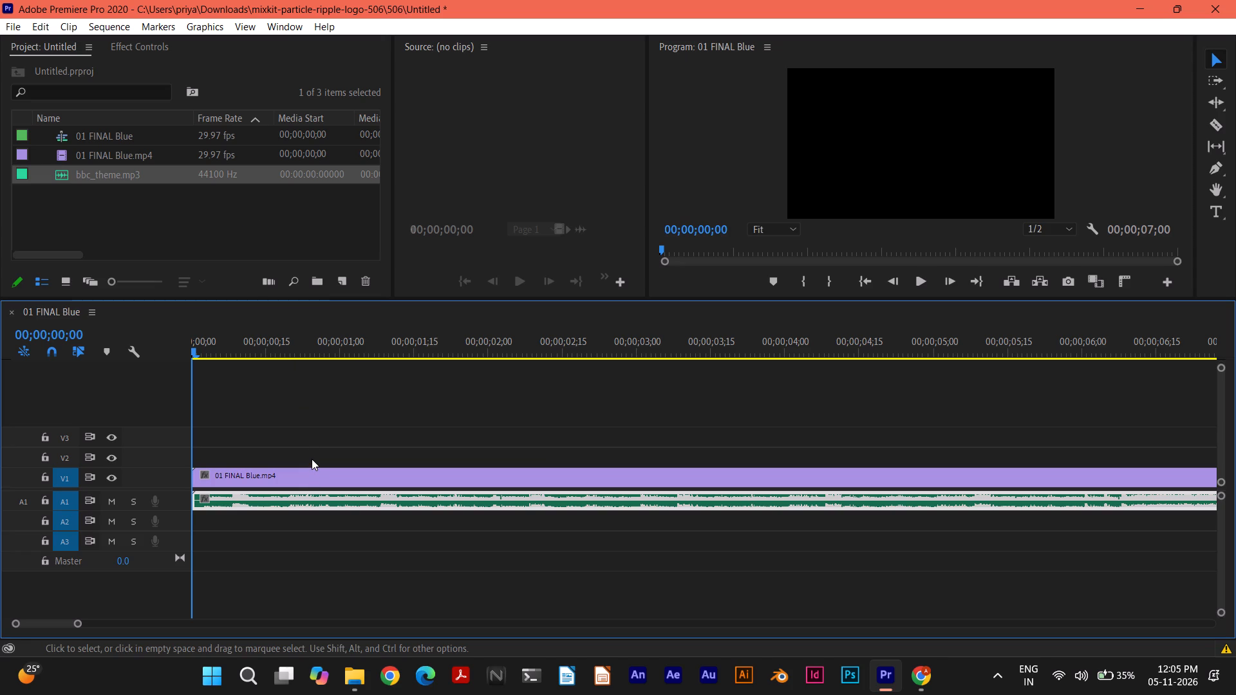
pyautogui.hotkey('ctrl', 'z')
pyautogui.hotkey('ctrl', 'z')
pyautogui.hotkey('ctrl', 'z')
pyautogui.hotkey('ctrl', 'z')
pyautogui.hotkey('ctrl', 'z')
pyautogui.hotkey('ctrl', 'z')
pyautogui.hotkey('ctrl', 'z')
pyautogui.hotkey('ctrl', 'z')
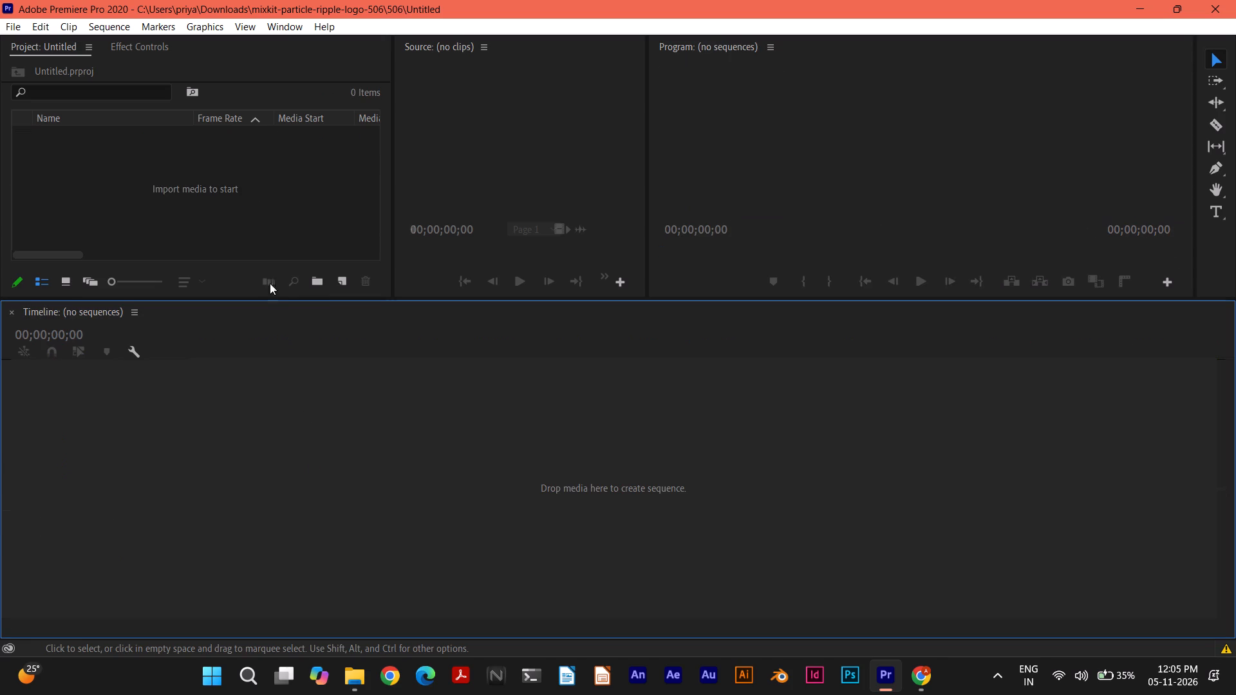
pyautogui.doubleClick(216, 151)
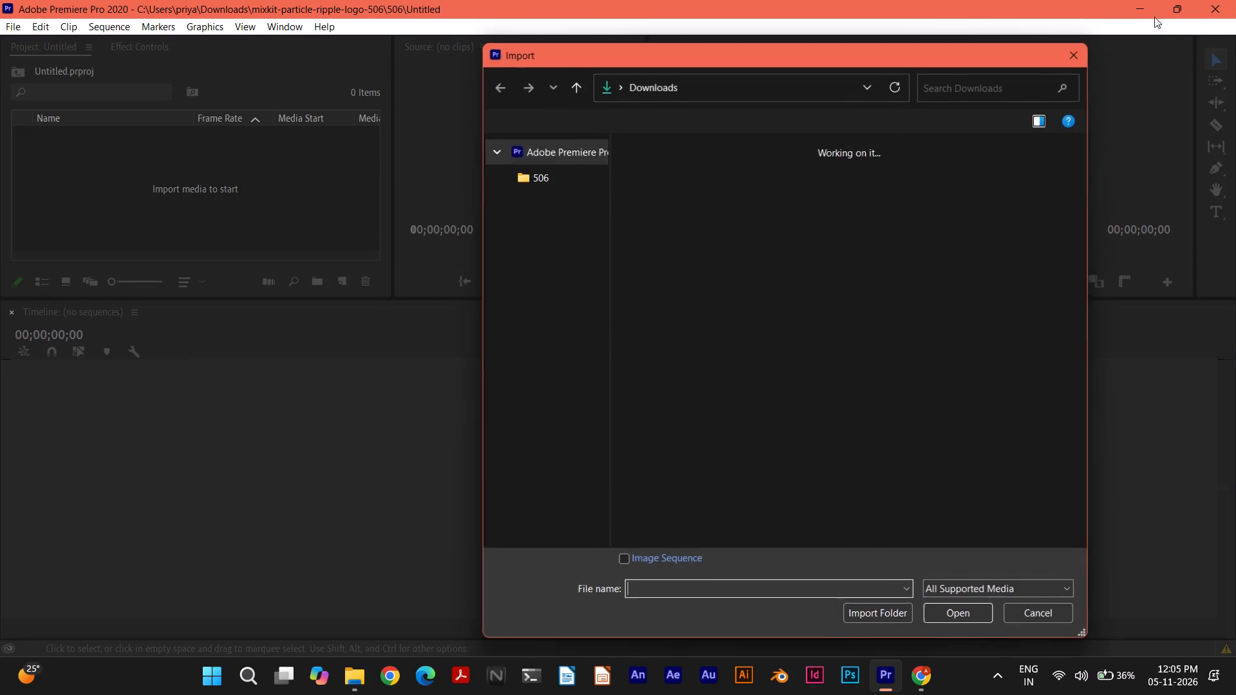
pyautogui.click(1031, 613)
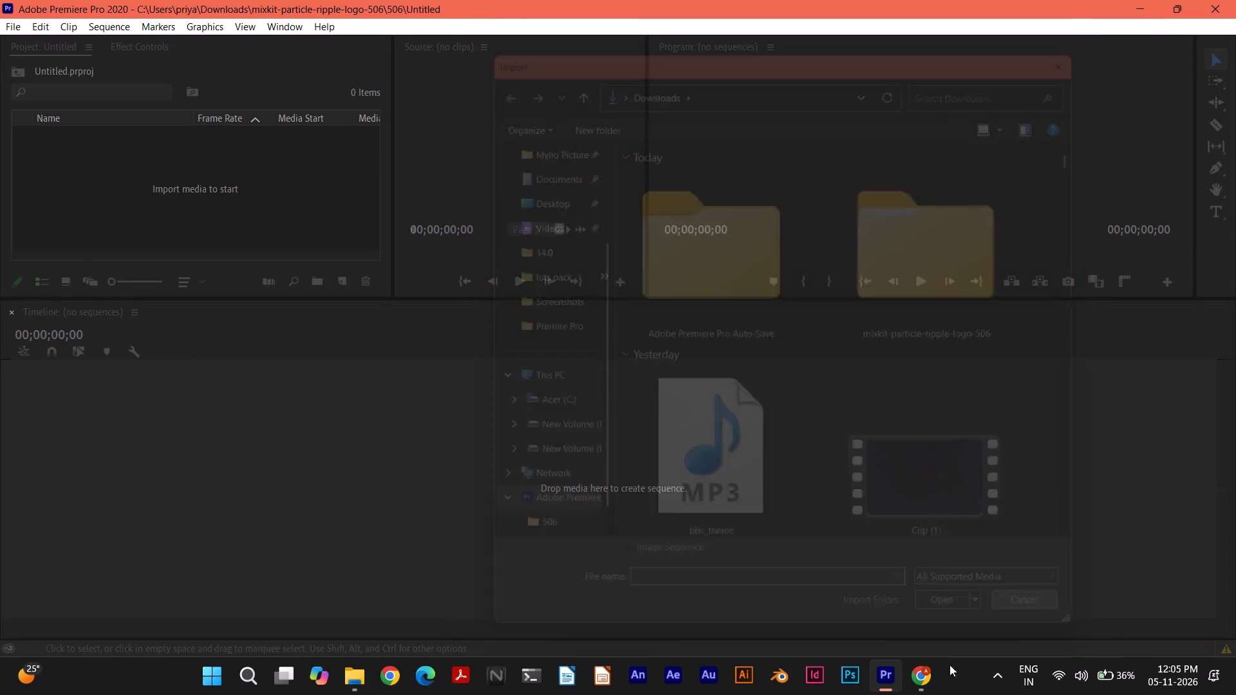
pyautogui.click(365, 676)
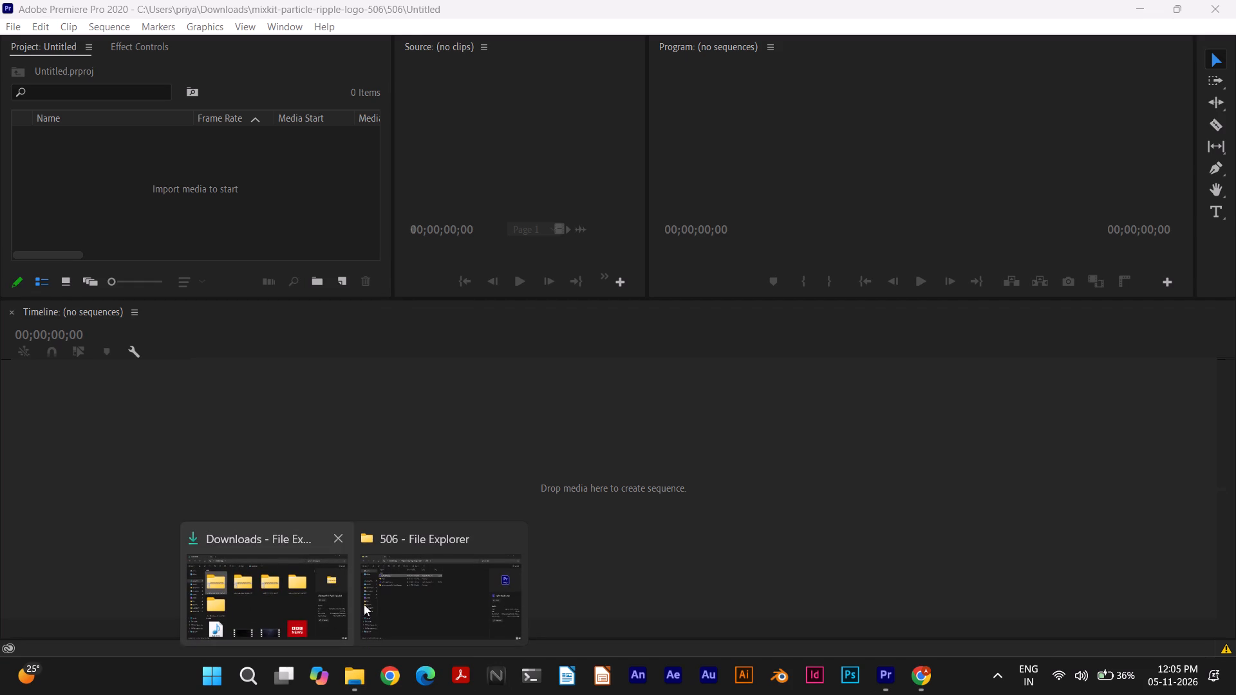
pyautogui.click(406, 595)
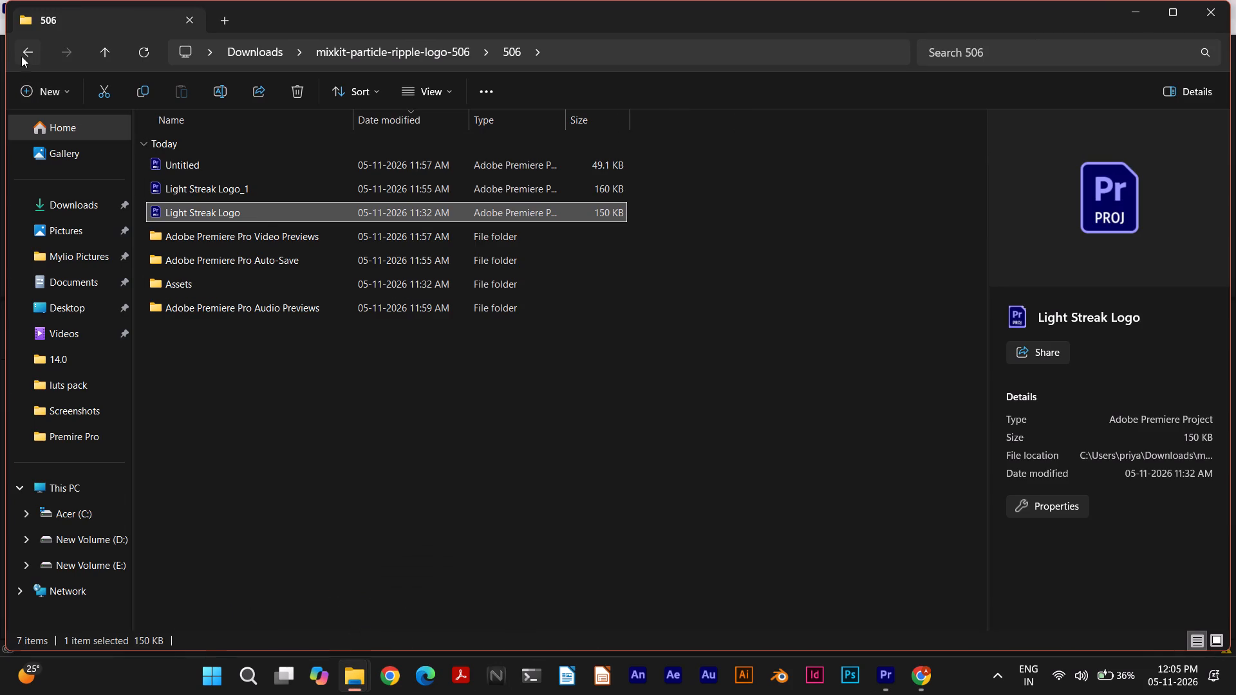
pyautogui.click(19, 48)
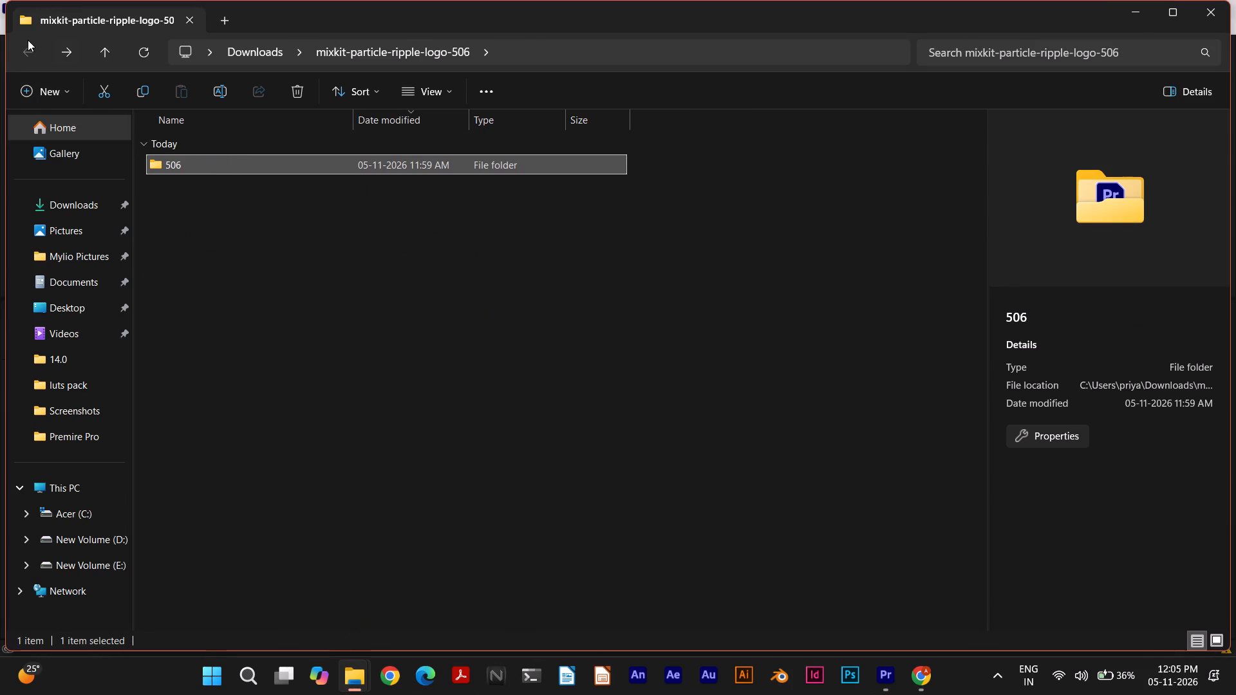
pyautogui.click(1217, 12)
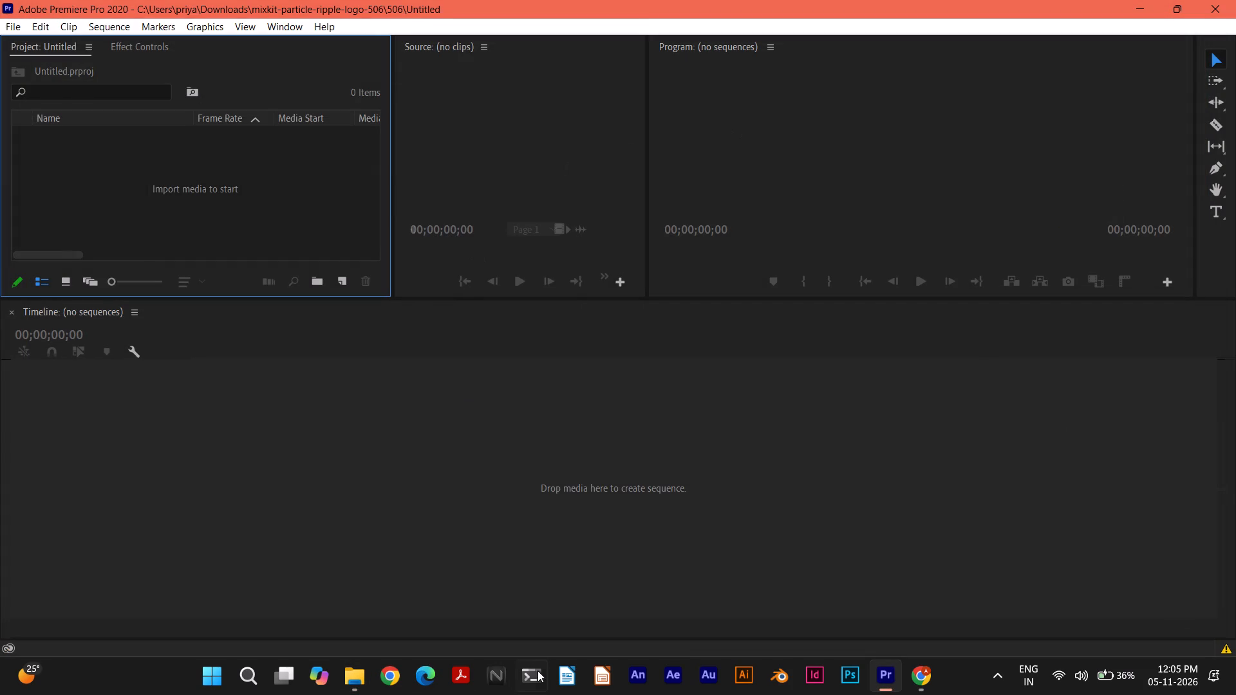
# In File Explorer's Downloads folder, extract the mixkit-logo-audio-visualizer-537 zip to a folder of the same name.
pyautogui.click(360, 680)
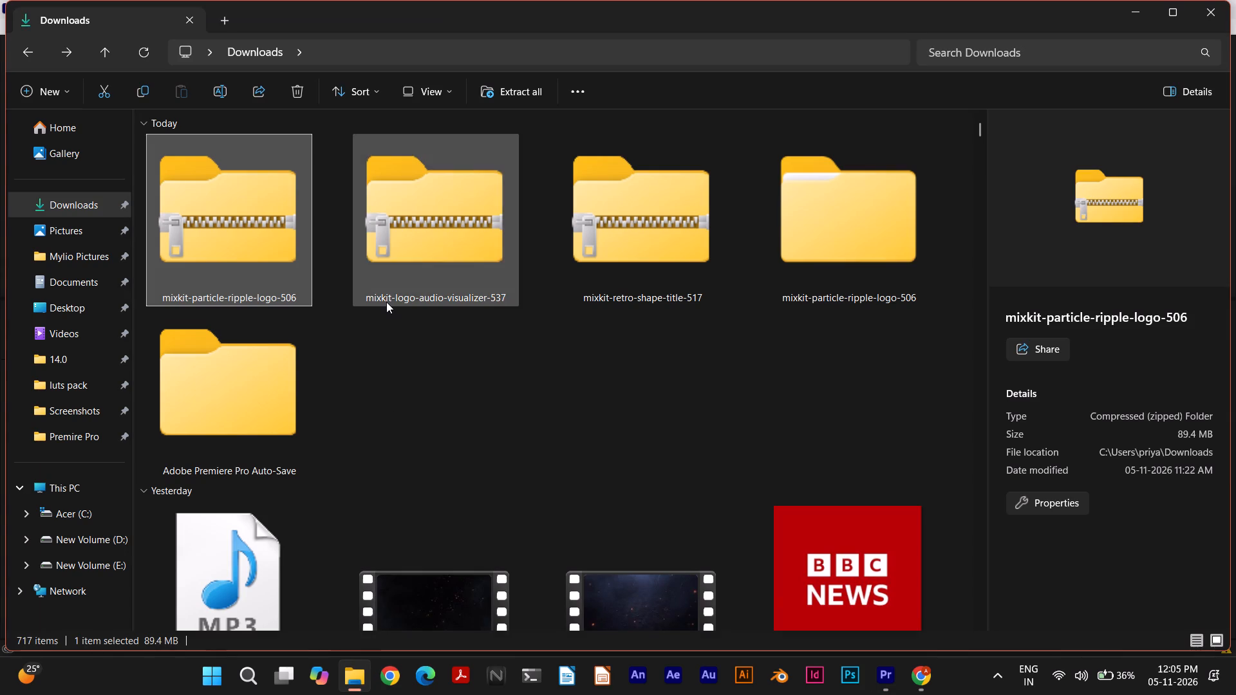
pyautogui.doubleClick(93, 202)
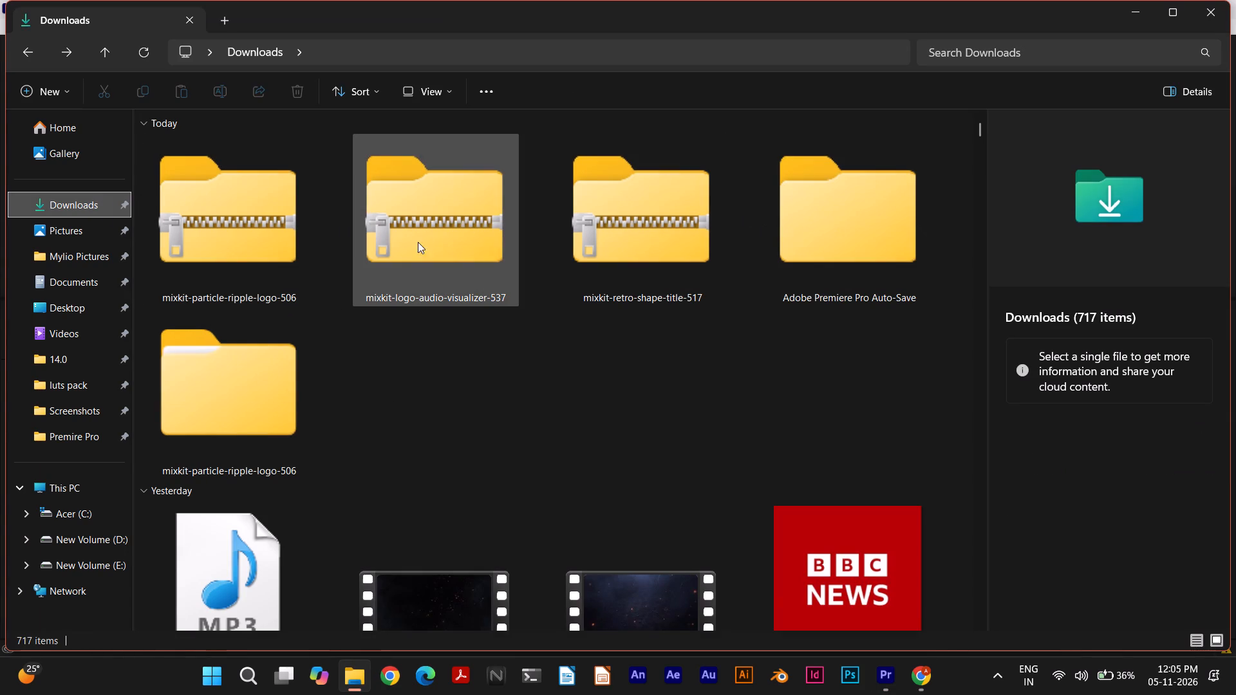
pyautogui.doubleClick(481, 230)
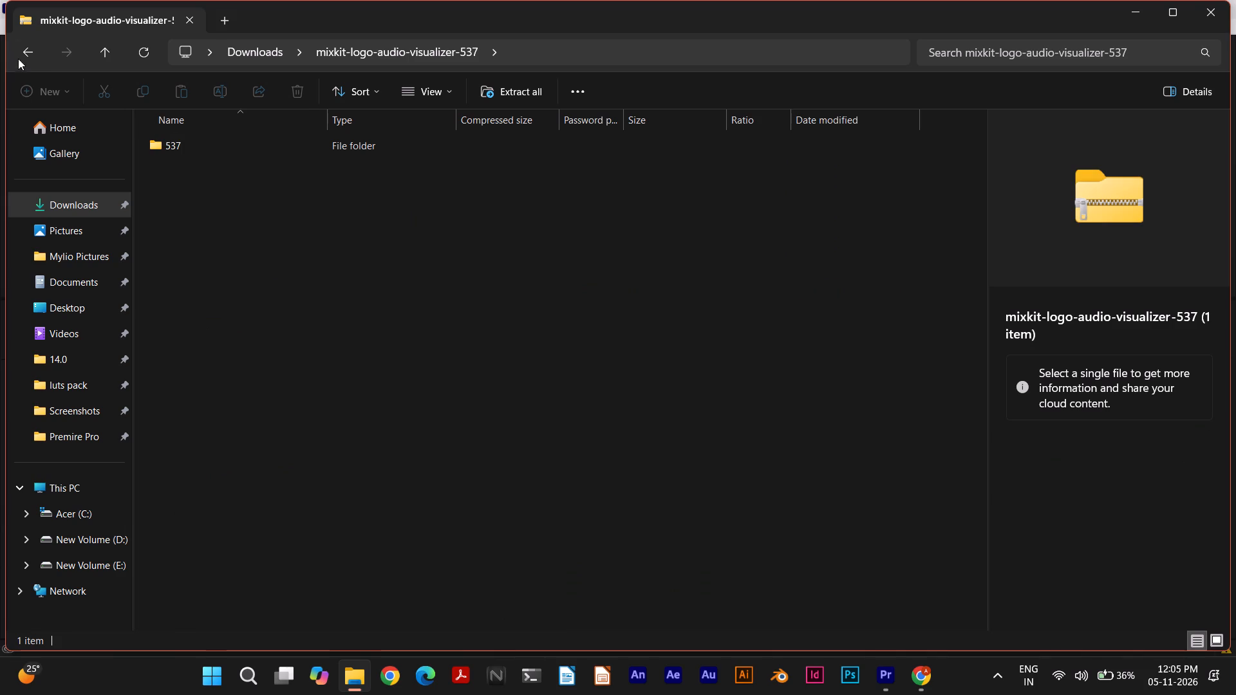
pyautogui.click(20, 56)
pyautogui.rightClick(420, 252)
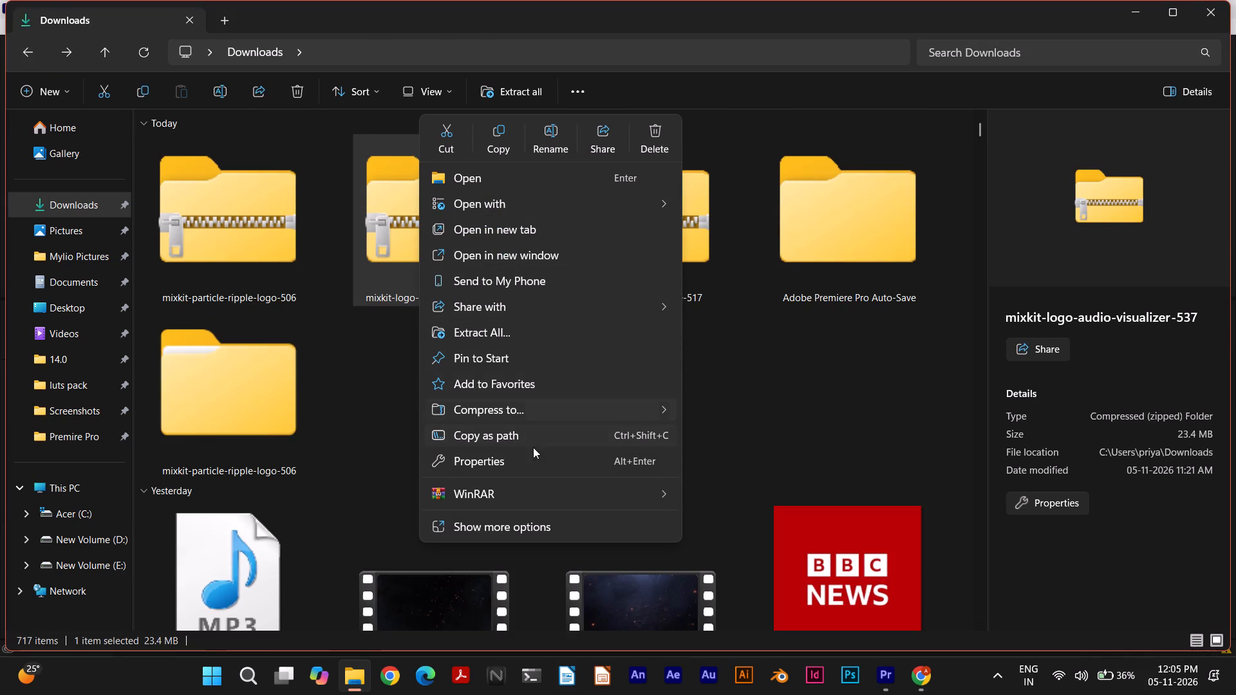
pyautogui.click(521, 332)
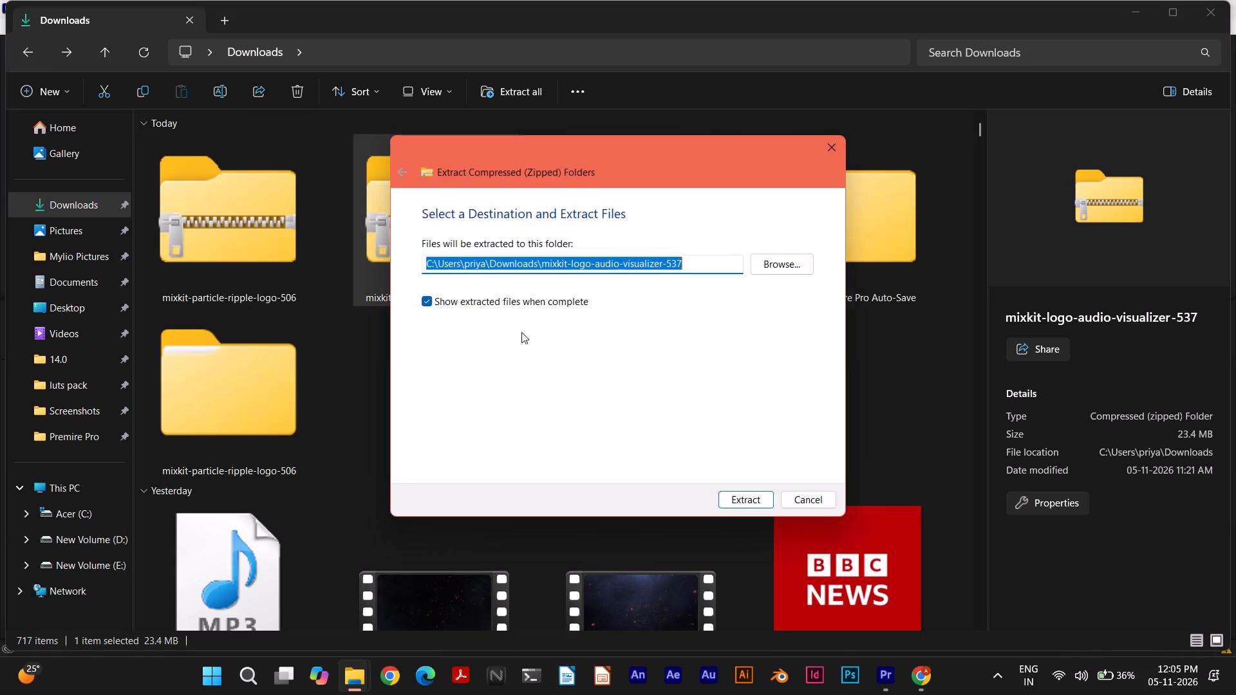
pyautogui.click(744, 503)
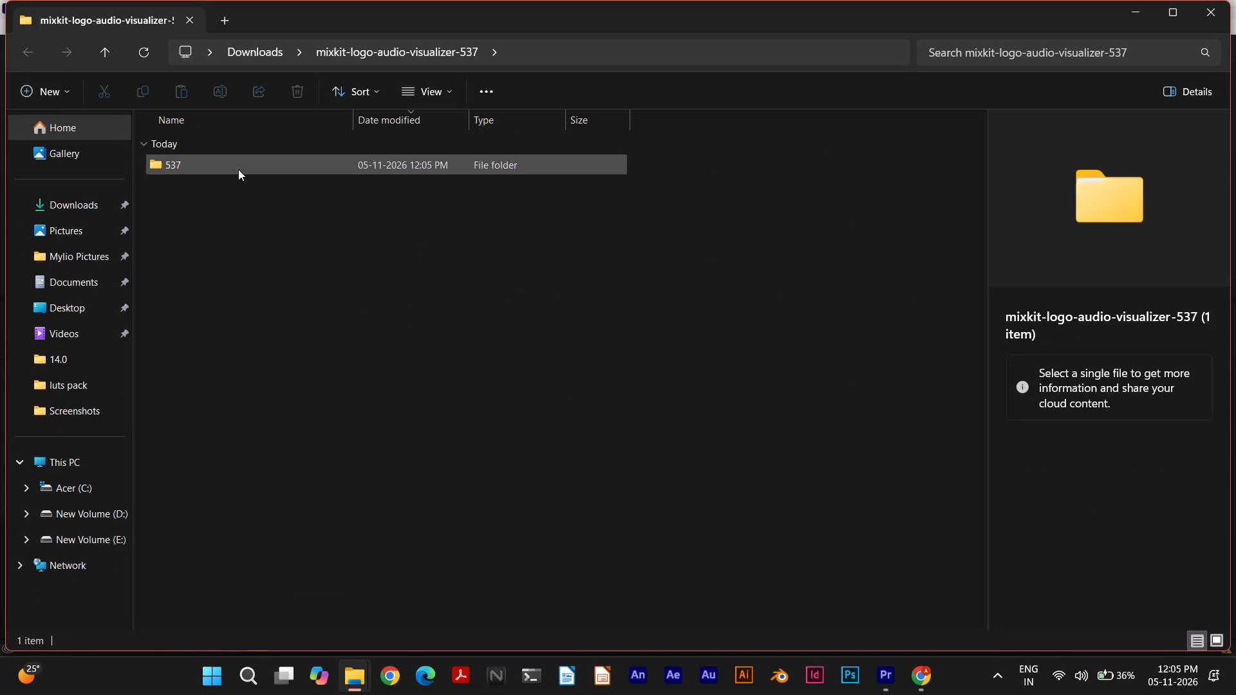
# Examine the contents of the extracted 537 folder and close its window.
pyautogui.rightClick(238, 169)
pyautogui.rightClick(218, 163)
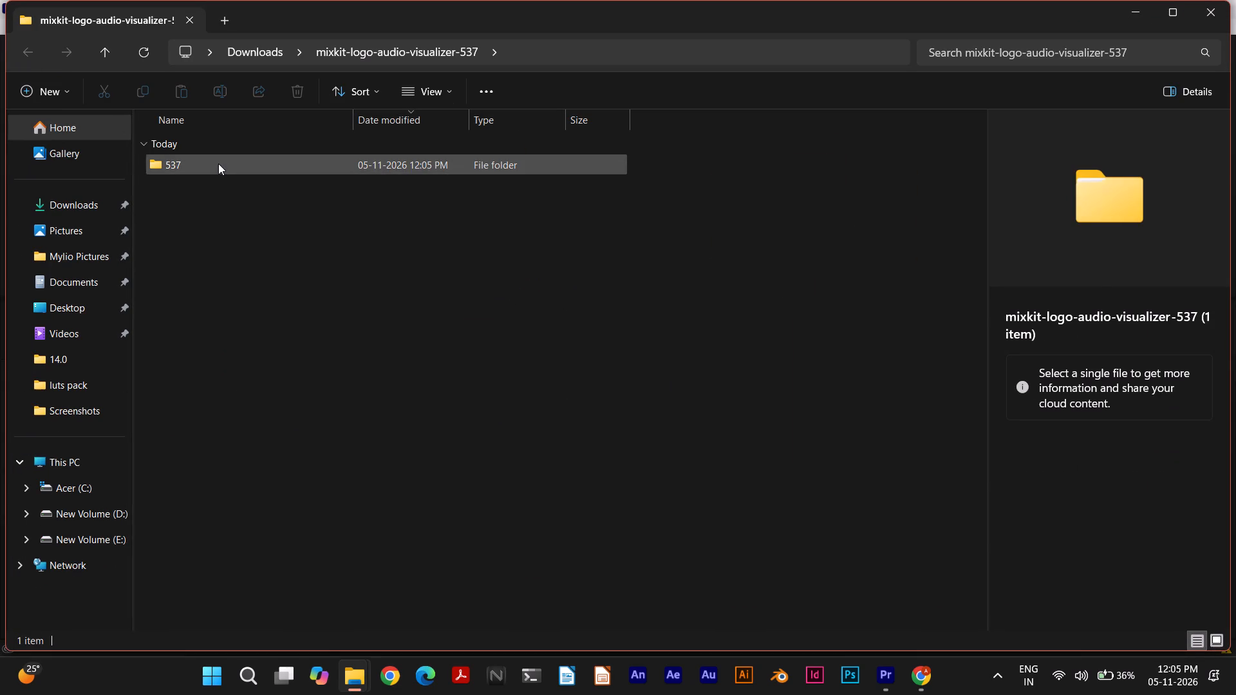
pyautogui.click(163, 195)
pyautogui.doubleClick(190, 166)
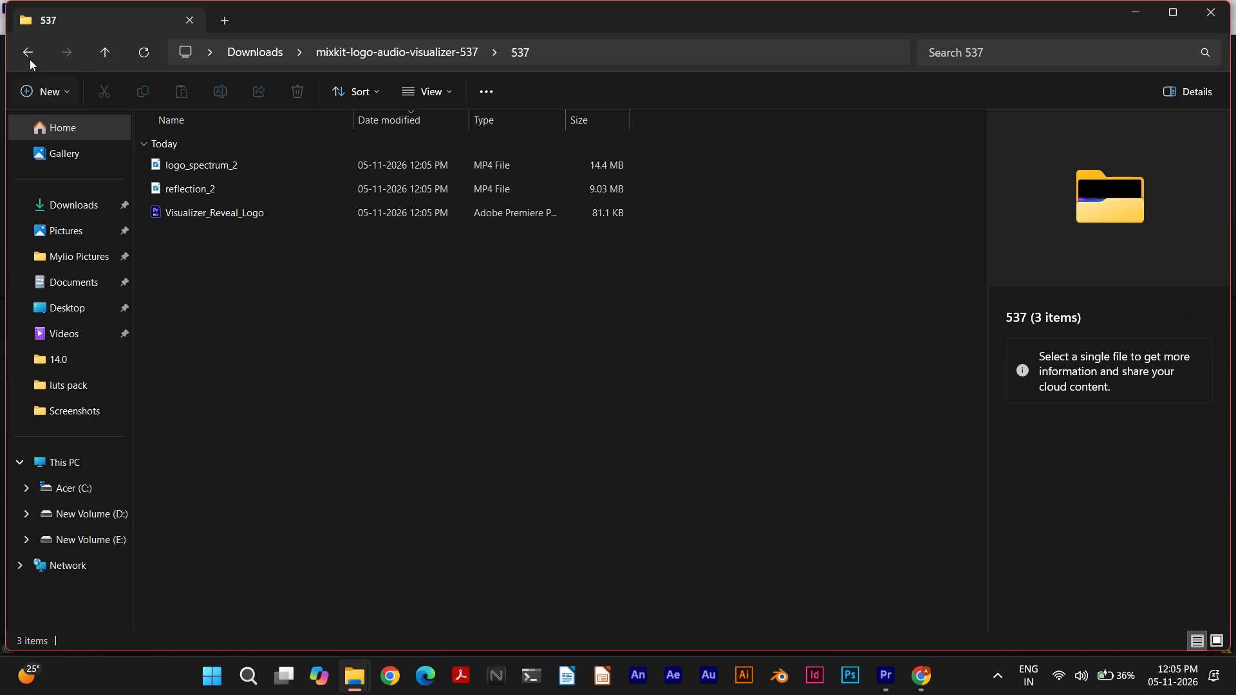
pyautogui.click(28, 55)
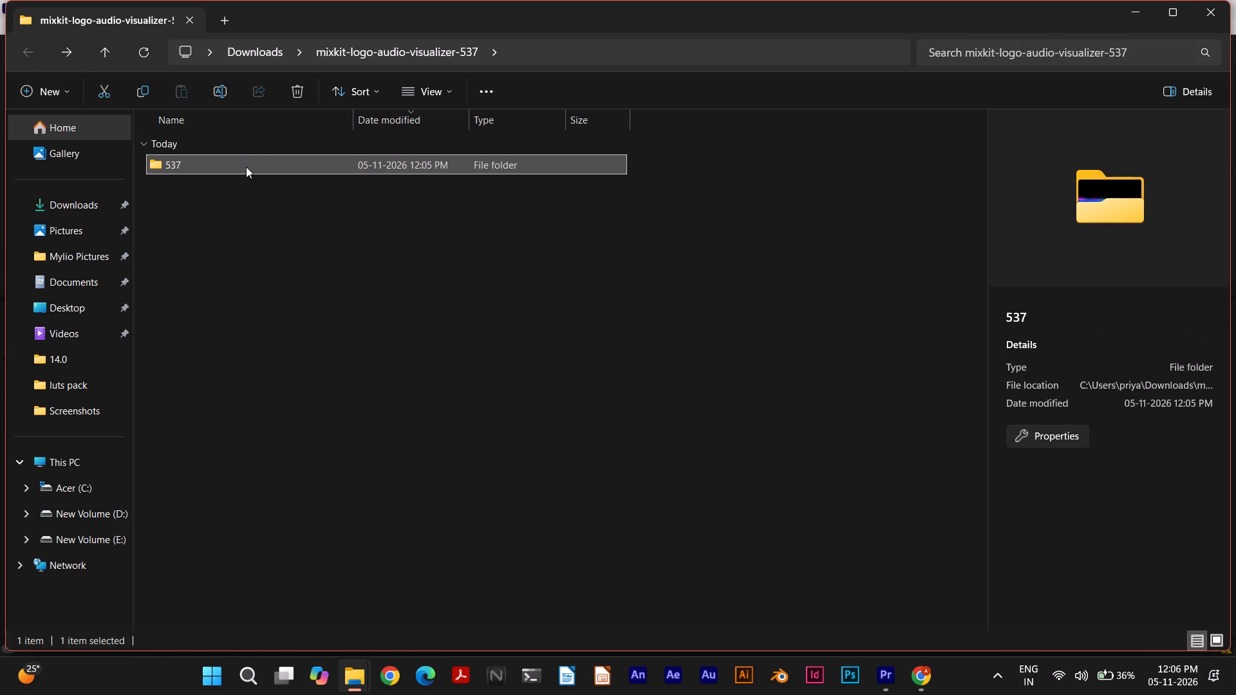
pyautogui.rightClick(246, 167)
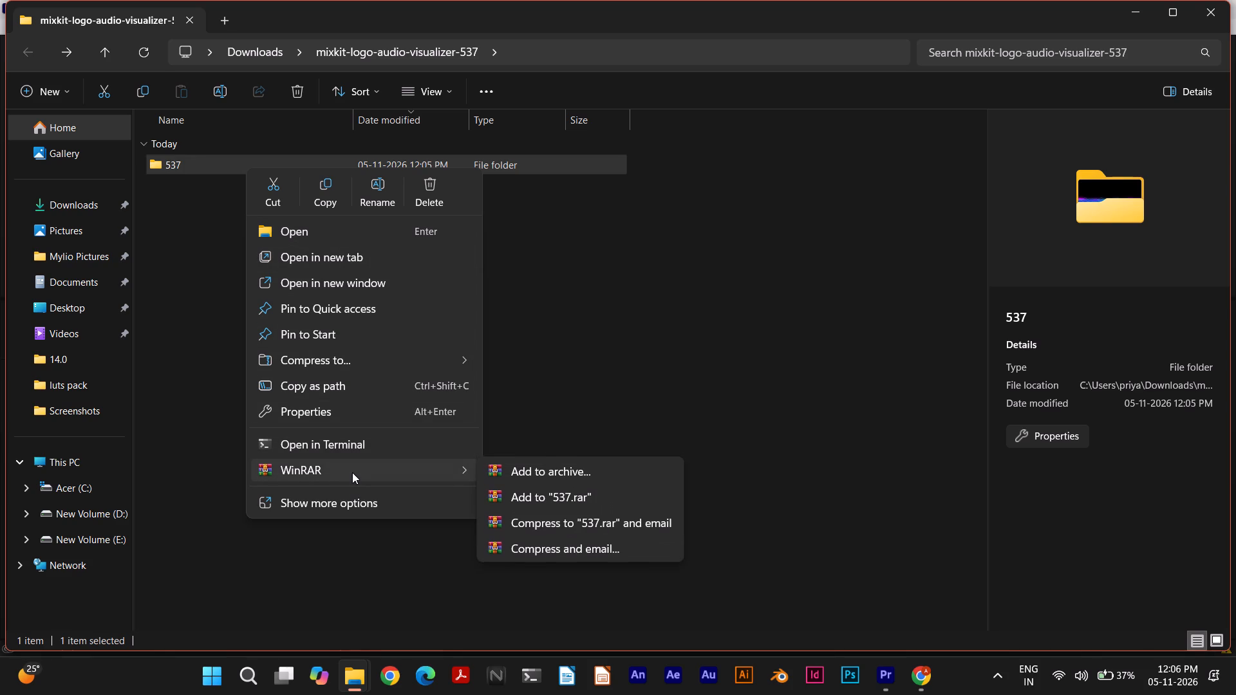
pyautogui.click(630, 345)
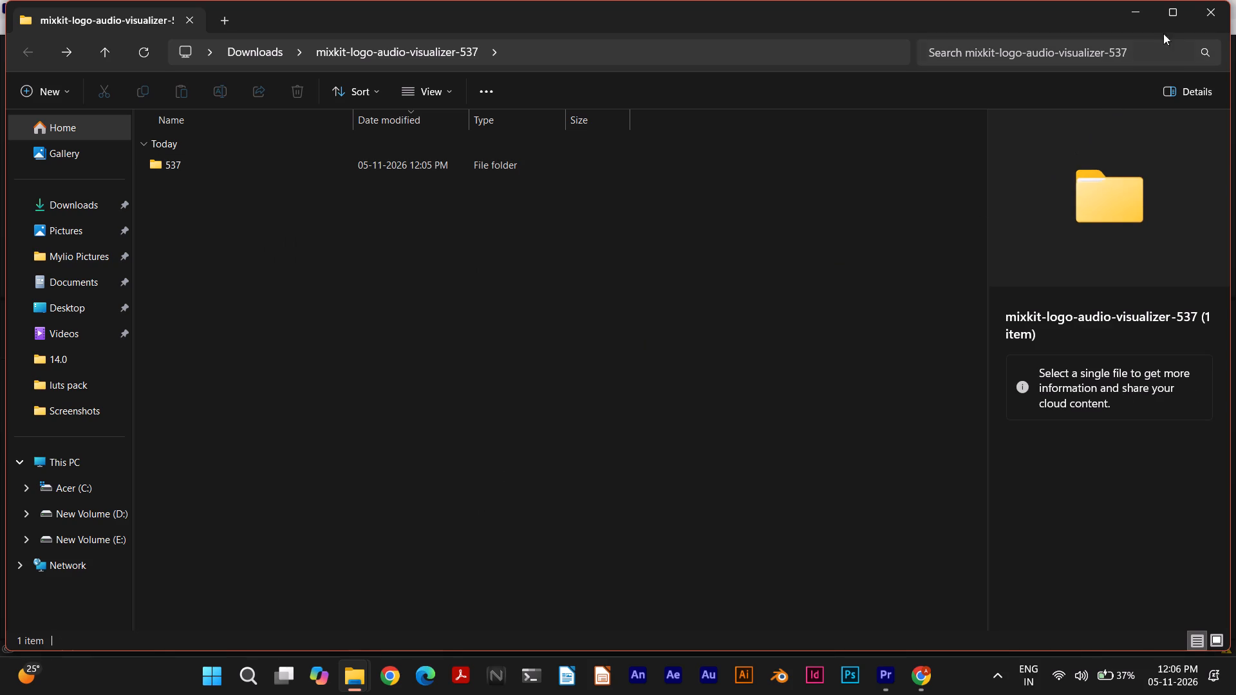
pyautogui.click(1208, 11)
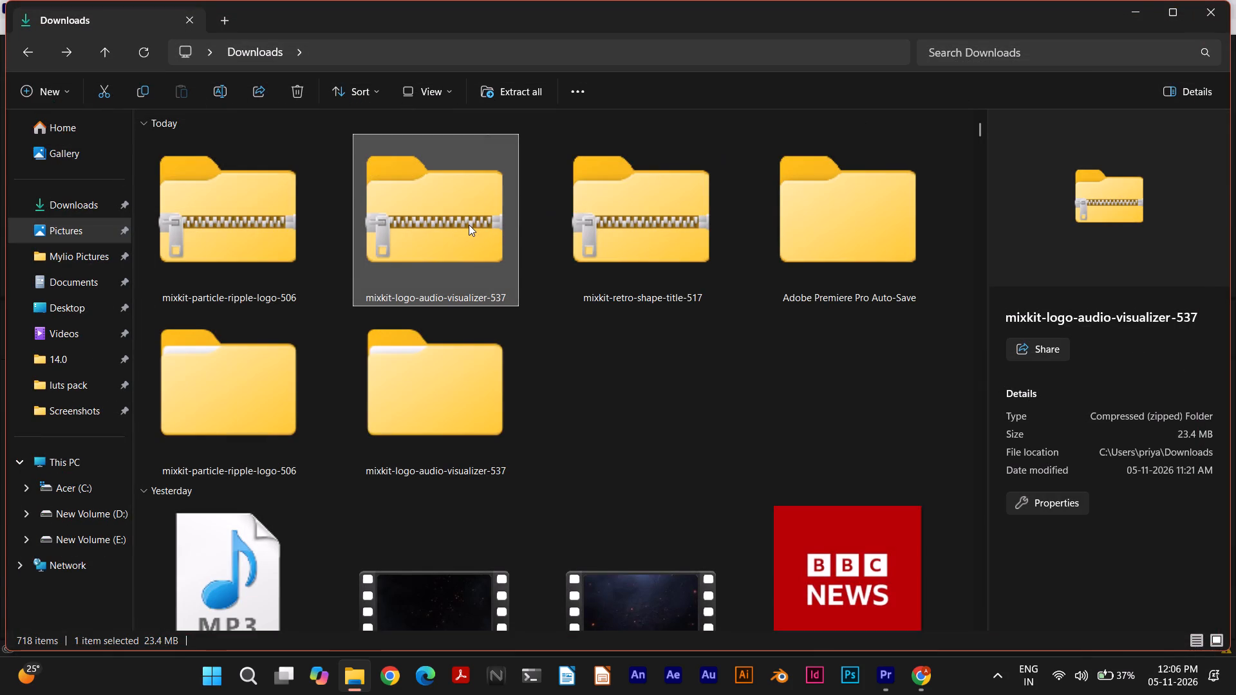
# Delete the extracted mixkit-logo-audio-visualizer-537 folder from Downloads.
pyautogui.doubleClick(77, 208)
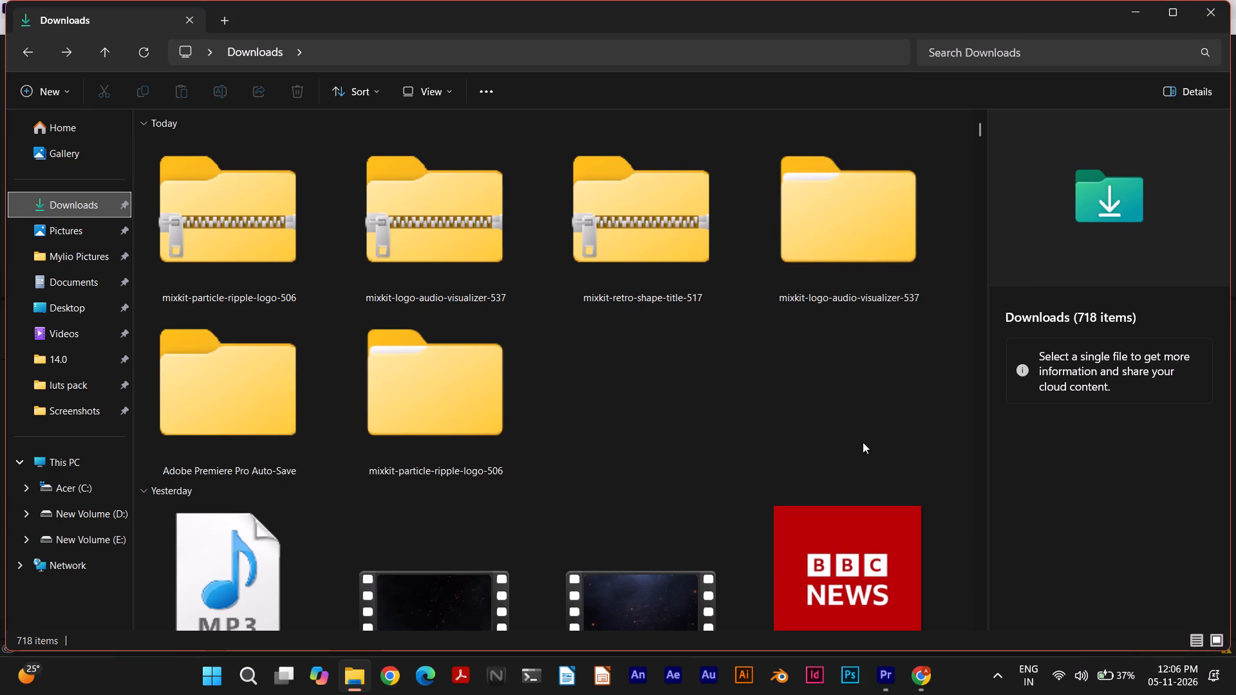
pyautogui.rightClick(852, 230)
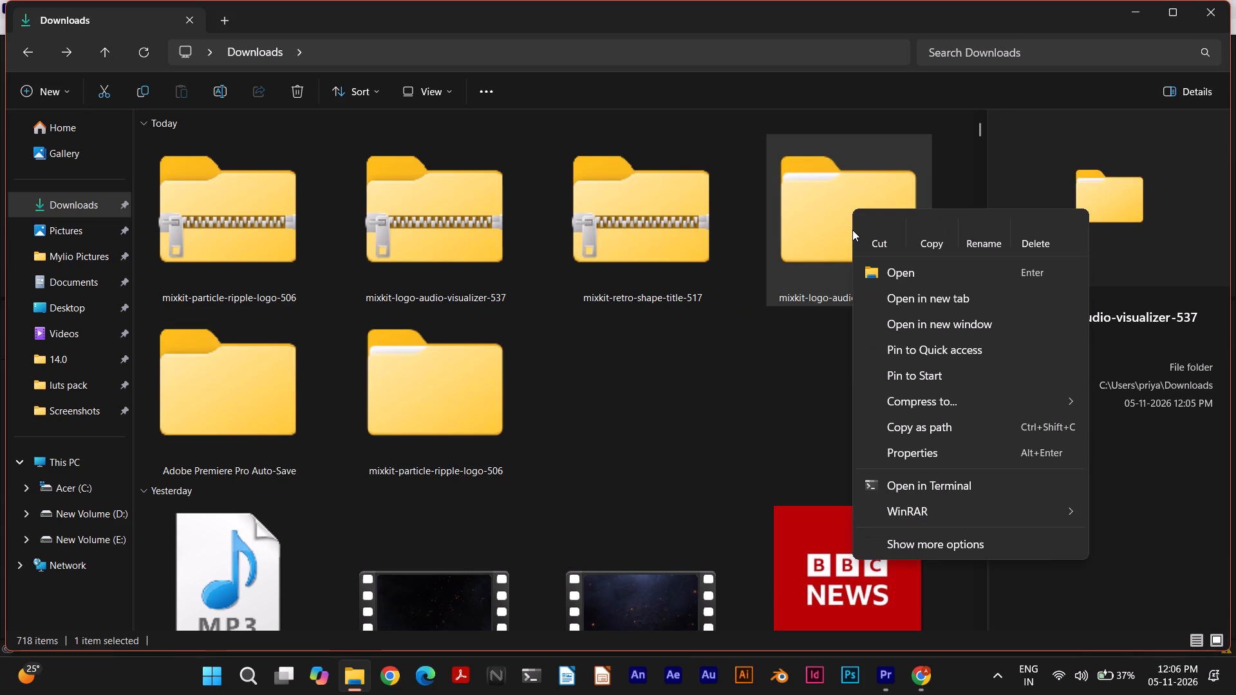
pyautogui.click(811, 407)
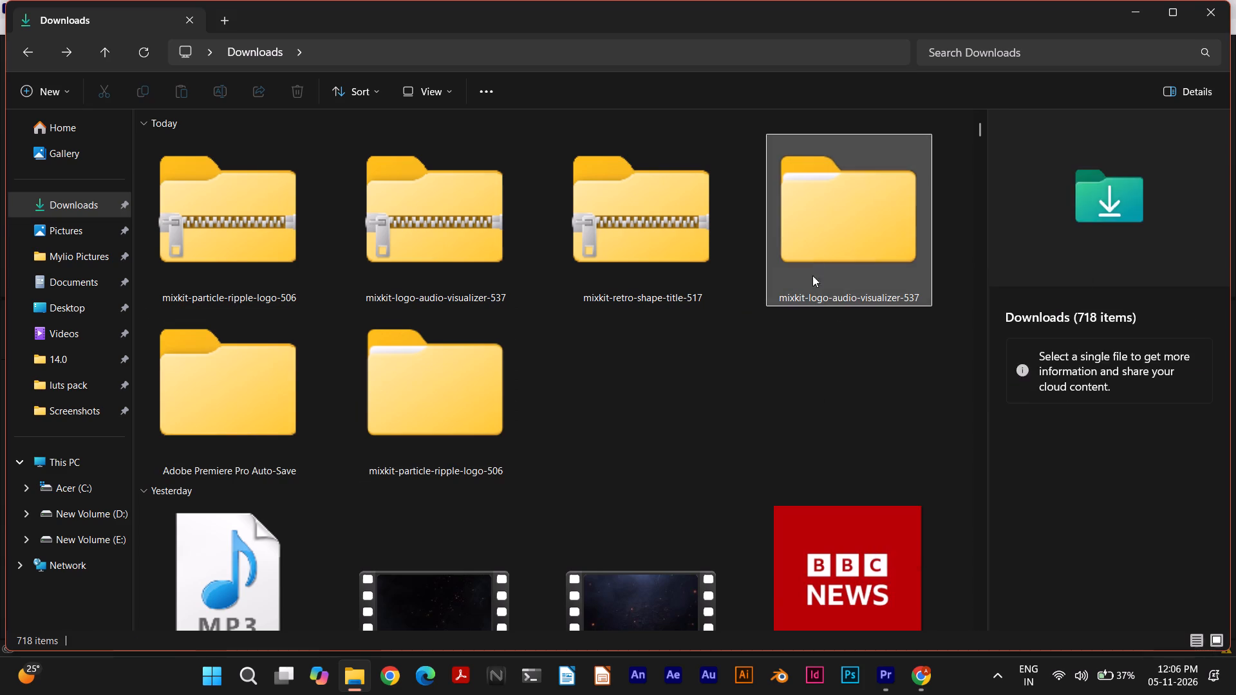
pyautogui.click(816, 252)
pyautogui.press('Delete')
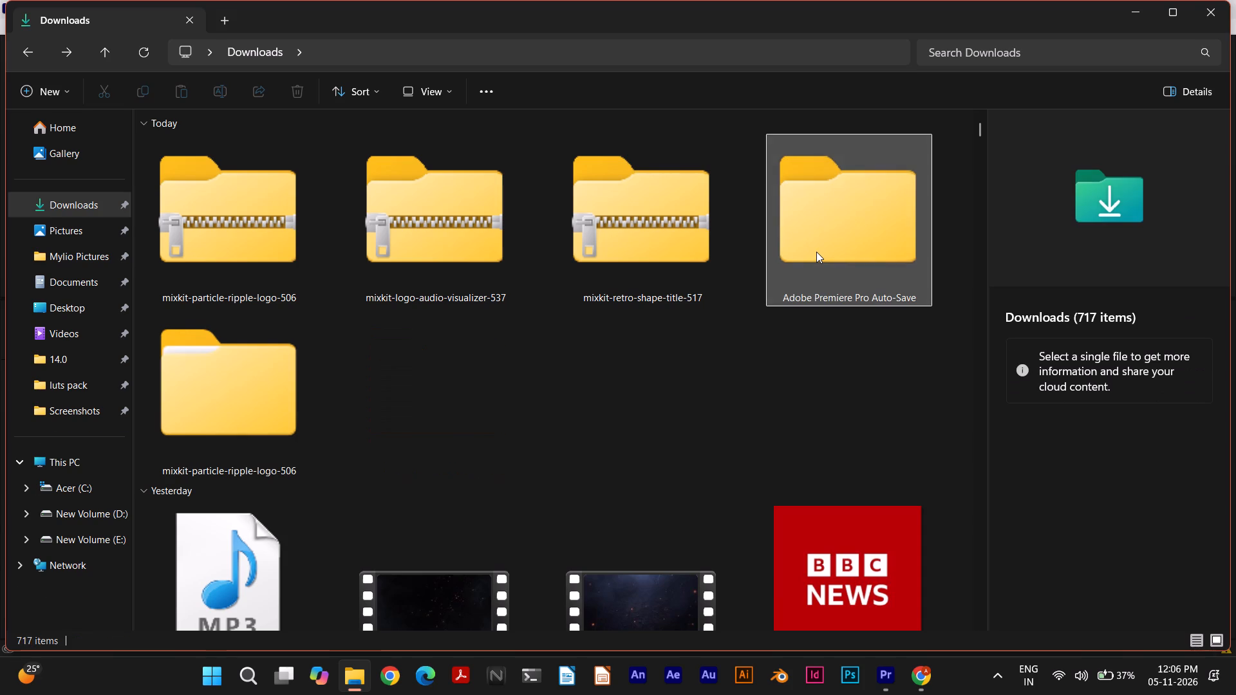
# Extract the mixkit-logo-audio-visualizer-537 zip in Downloads to a folder of the same name, showing the extracted files when complete.
pyautogui.rightClick(473, 213)
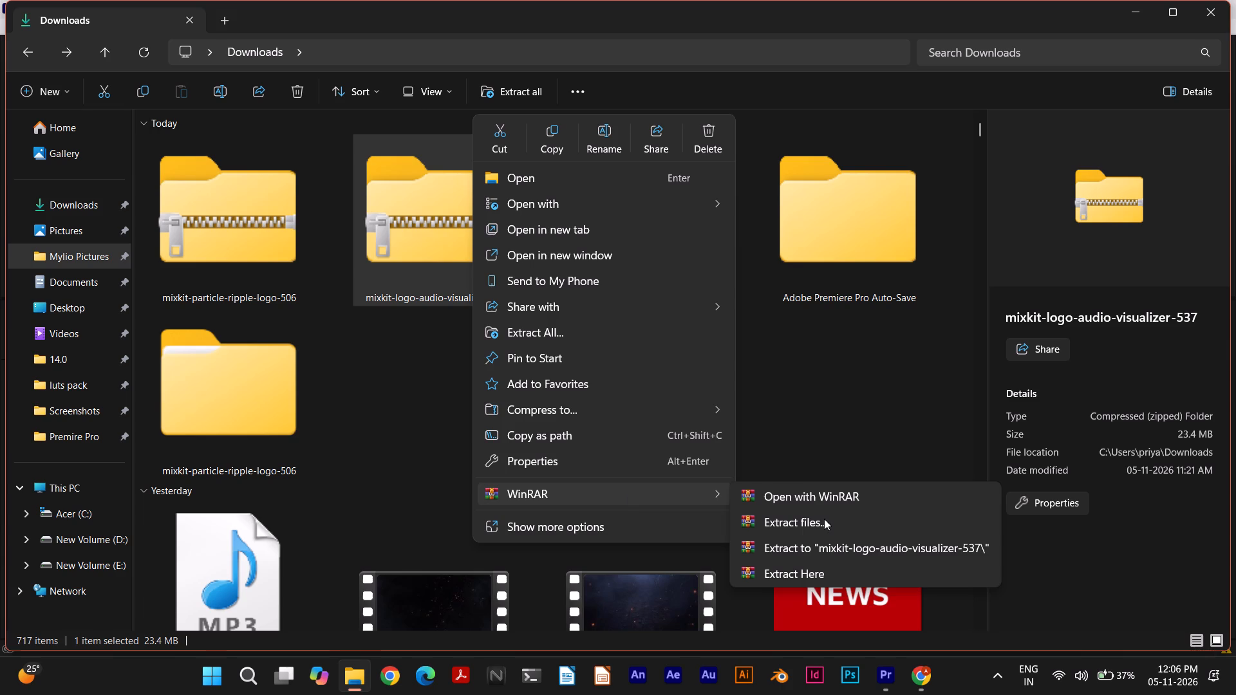
pyautogui.click(666, 329)
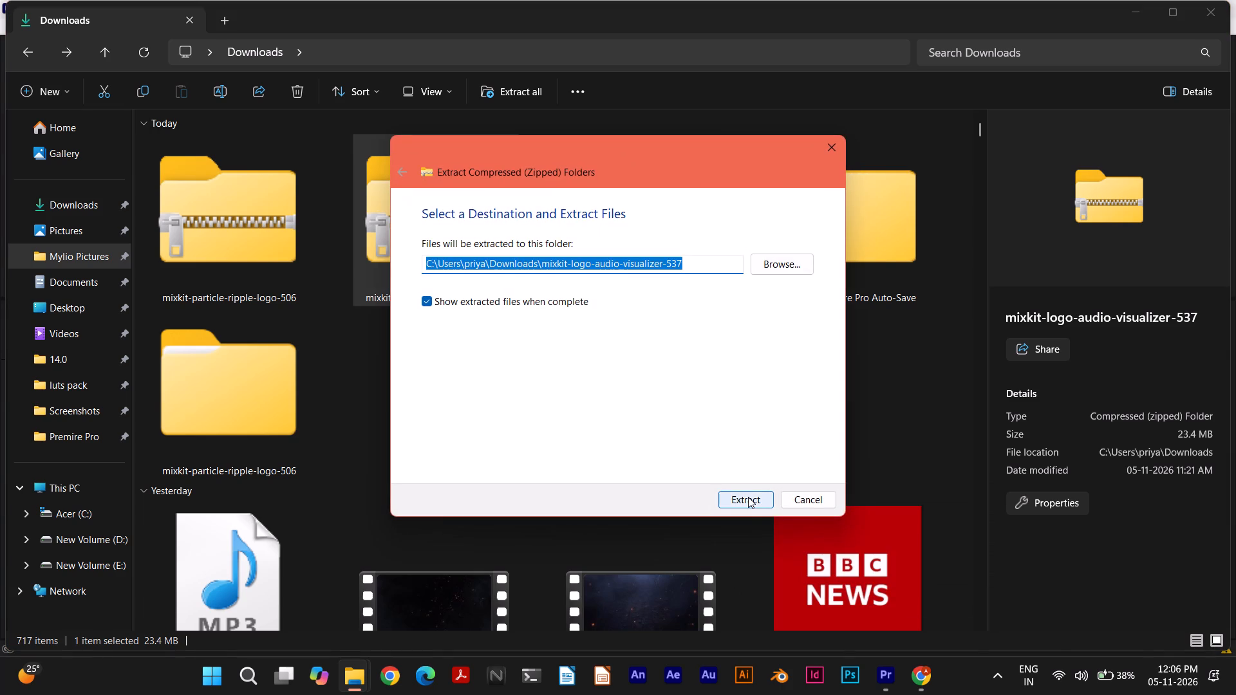
pyautogui.click(748, 497)
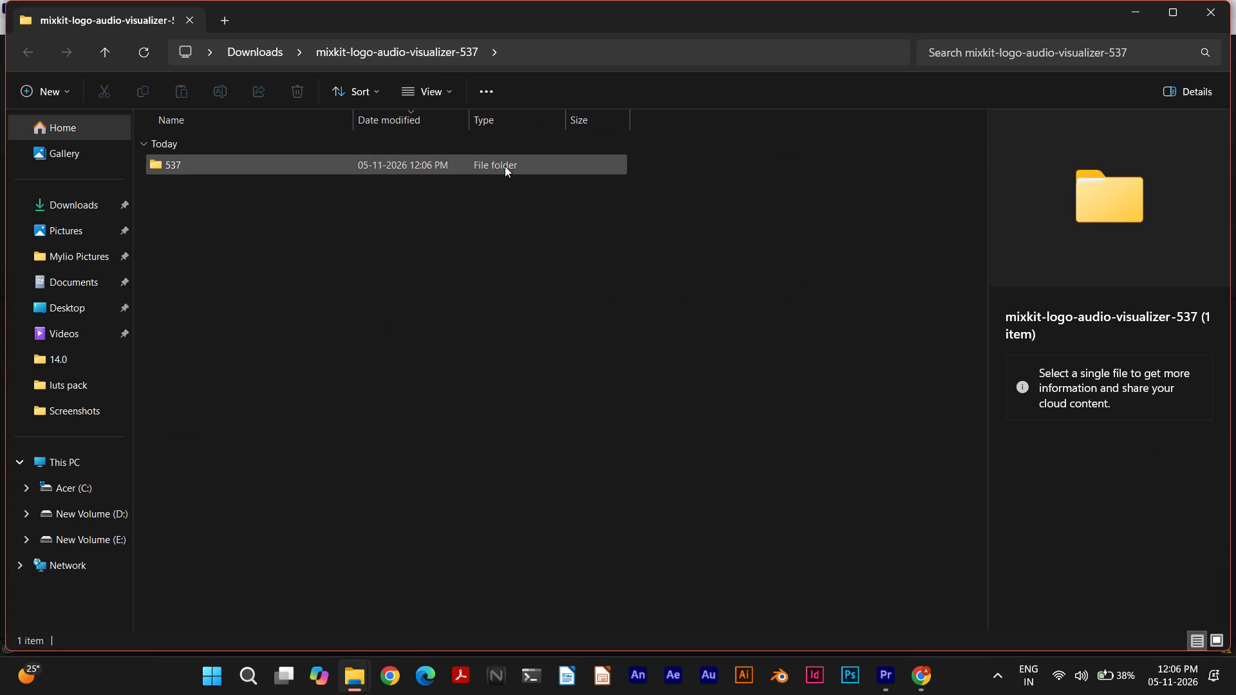
# In the extracted 537 folder, compress logo_spectrum_2, reflection_2 and Visualizer_Reveal_Logo together into a WinRAR archive named 537.rar.
pyautogui.rightClick(498, 162)
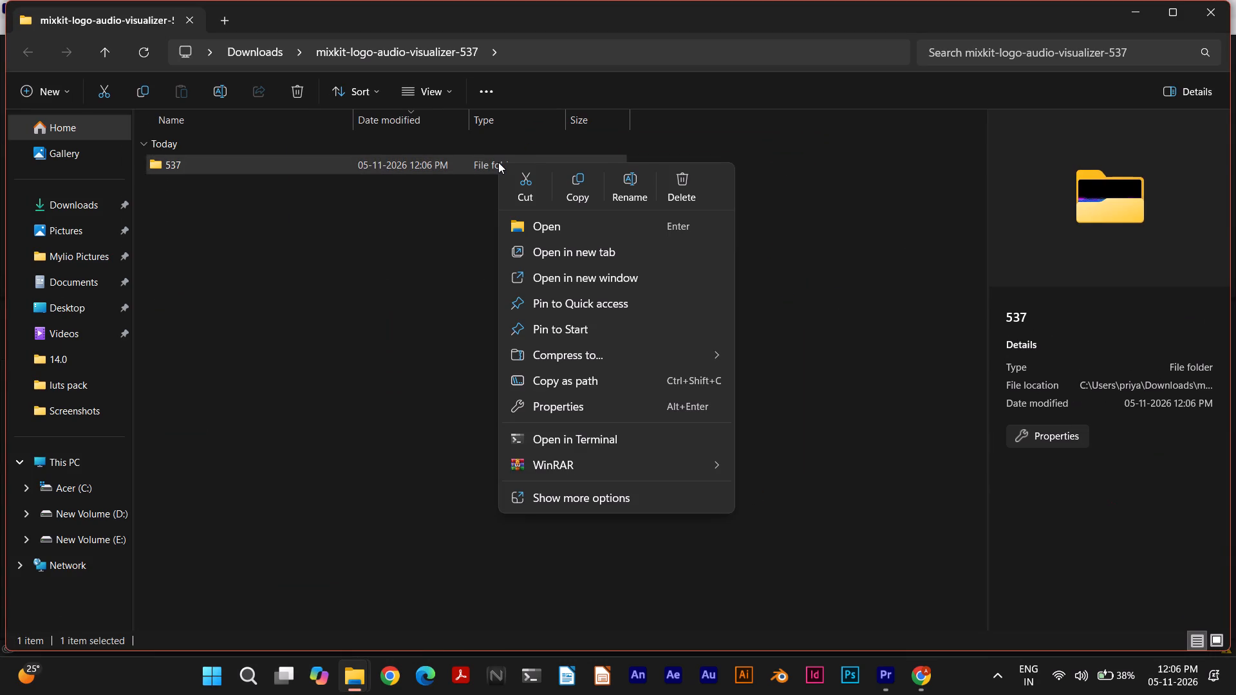
pyautogui.click(465, 245)
pyautogui.doubleClick(491, 167)
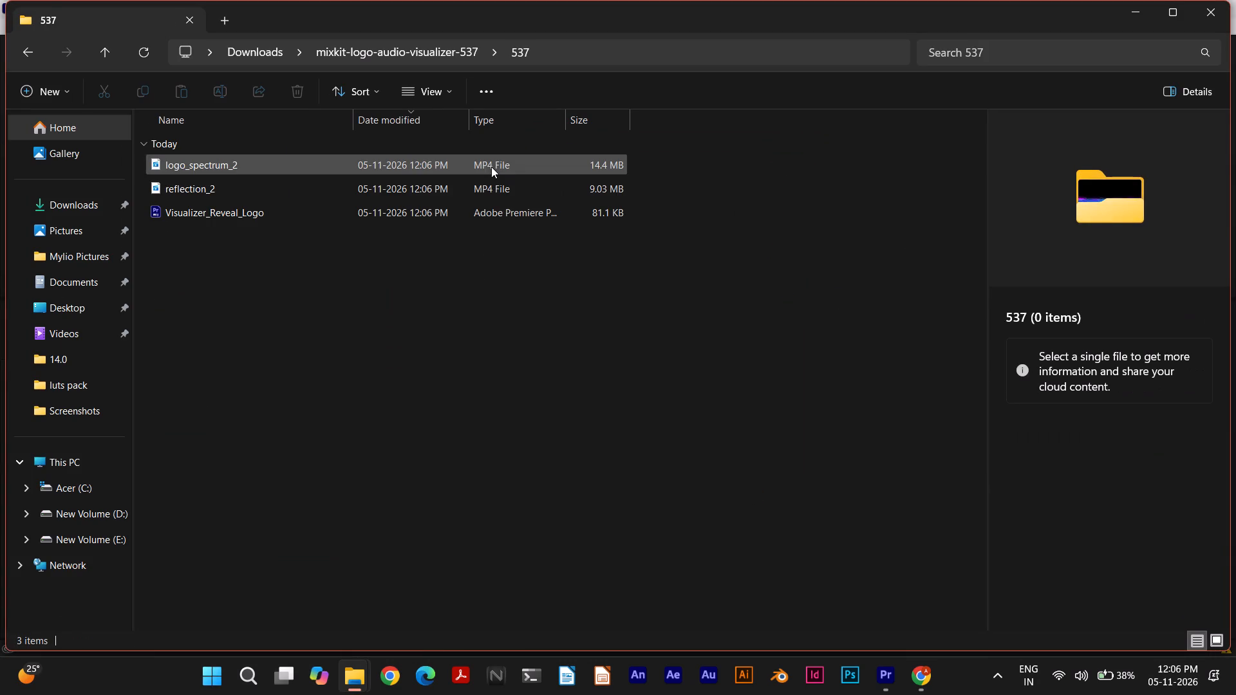
pyautogui.moveTo(502, 273); pyautogui.dragTo(404, 146)
pyautogui.rightClick(409, 165)
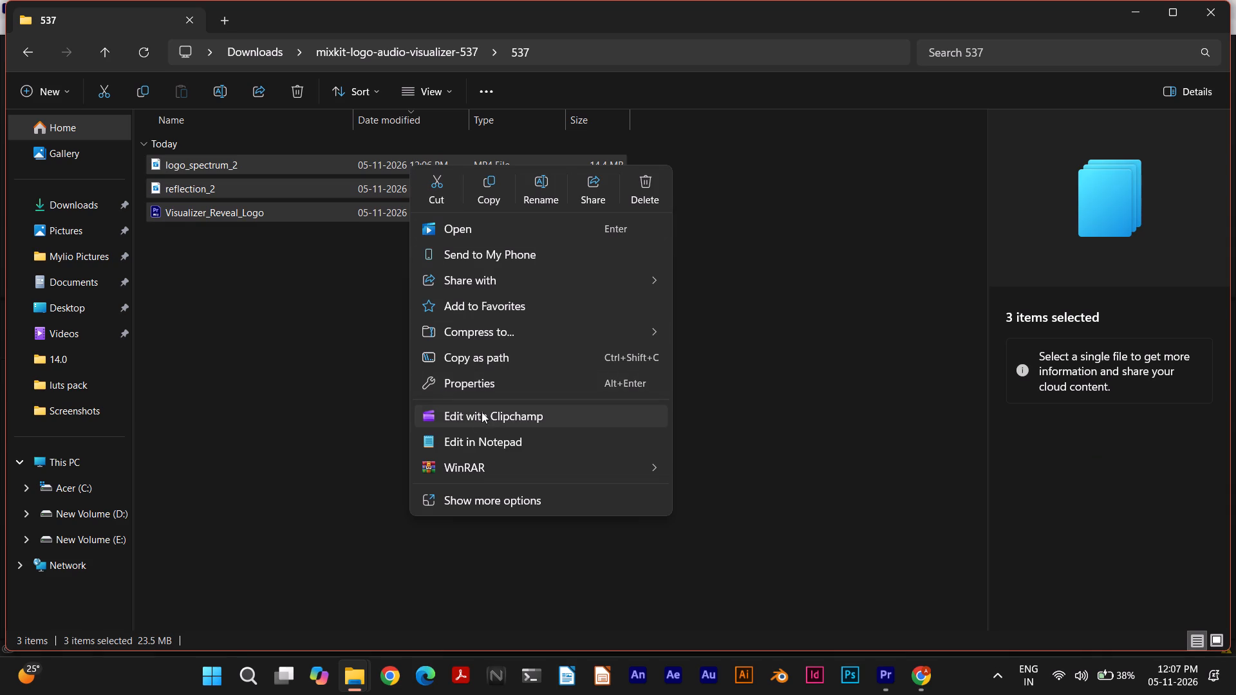
pyautogui.click(516, 463)
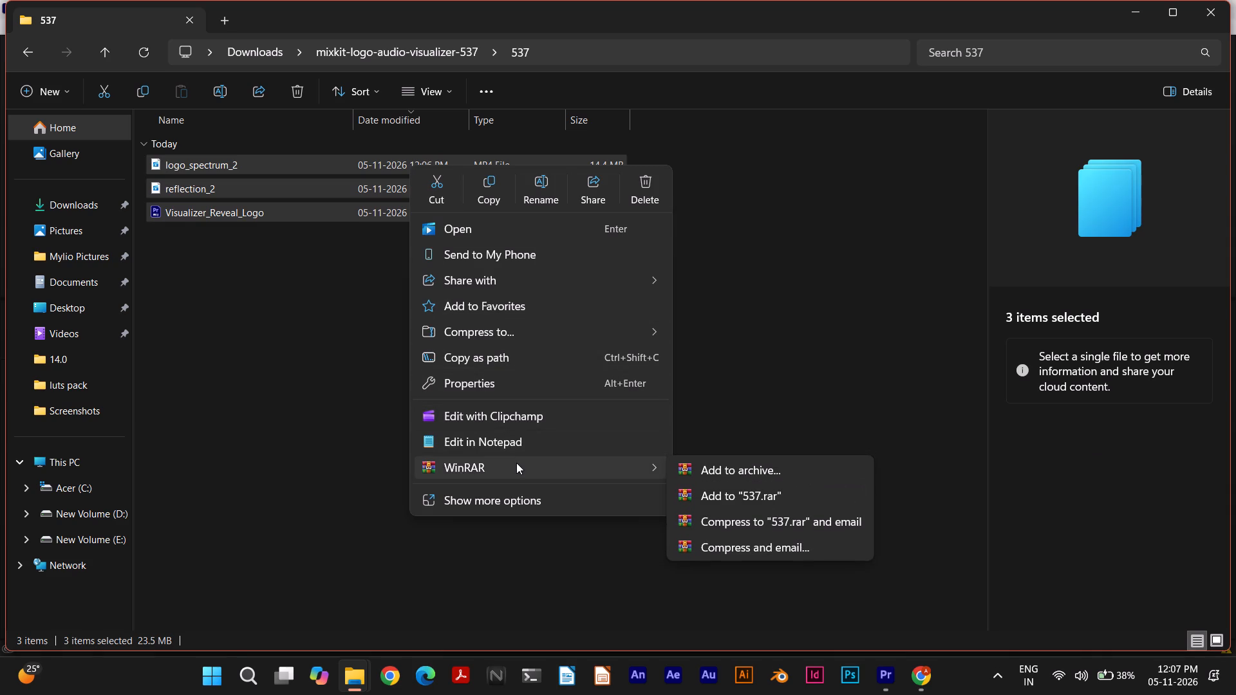
pyautogui.click(770, 489)
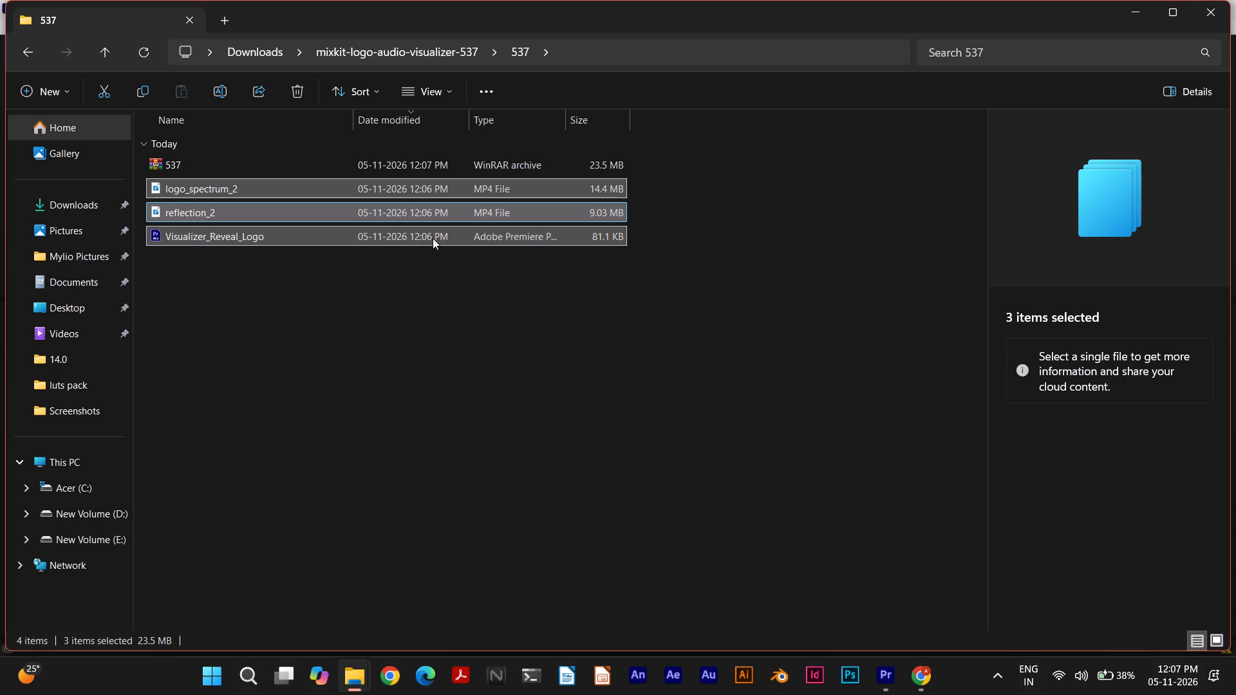
# Open the 537.rar archive in WinRAR and extract its three files to the Downloads folder.
pyautogui.rightClick(278, 157)
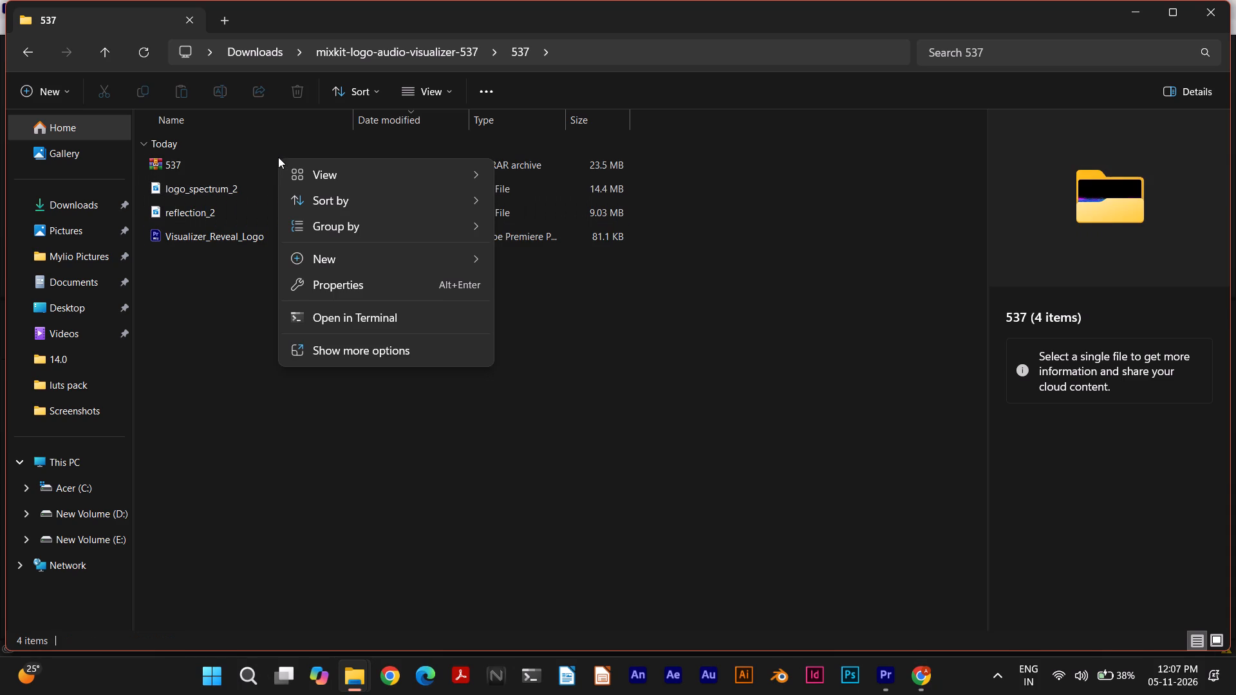
pyautogui.rightClick(254, 161)
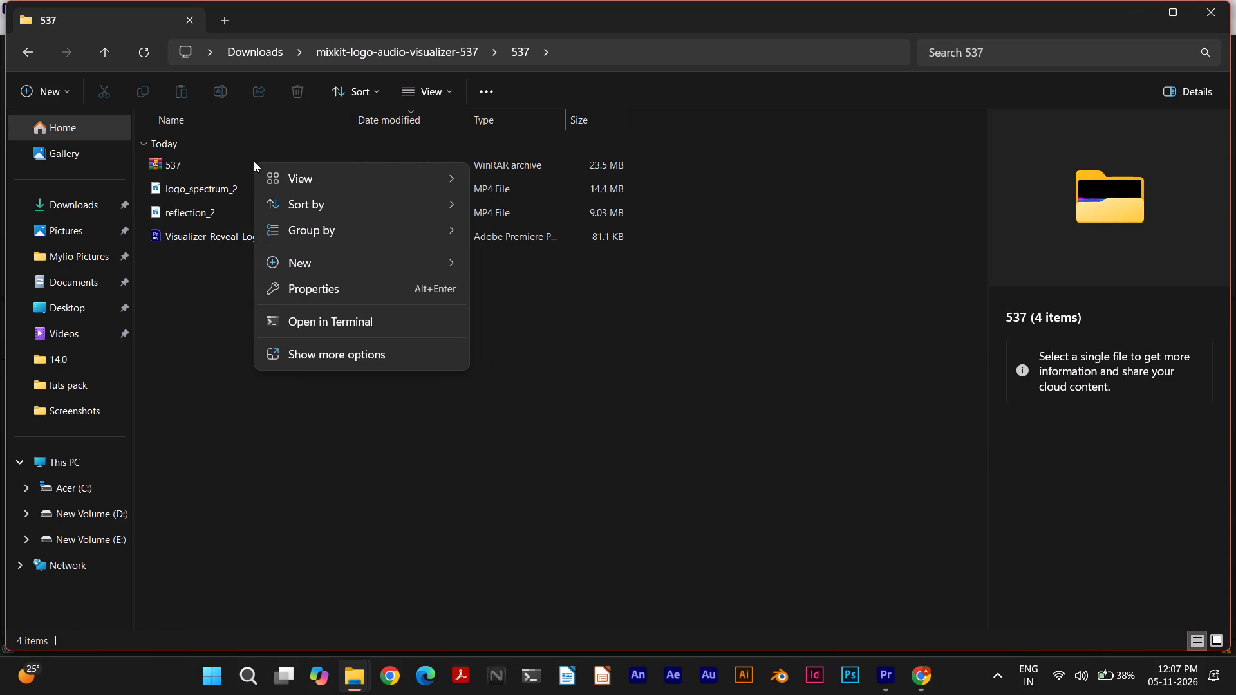
pyautogui.click(220, 328)
pyautogui.doubleClick(228, 166)
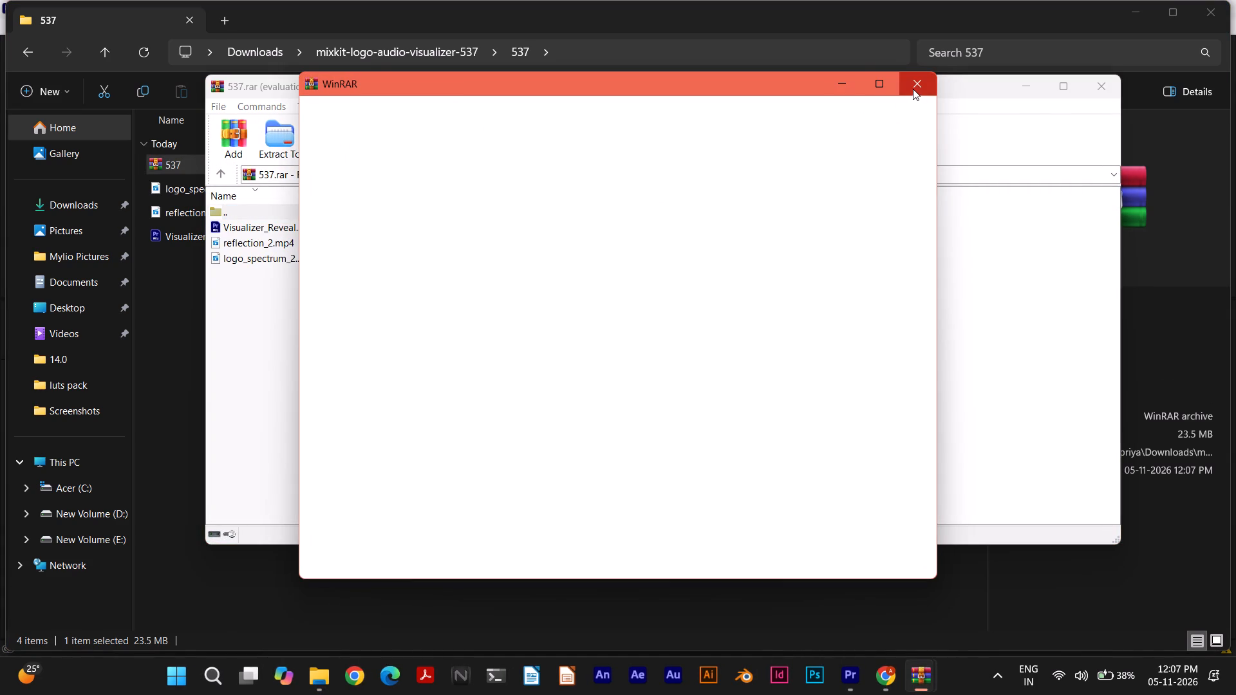
# Dismiss the blank WinRAR window, extract the contents of 537.rar to the Downloads folder and minimise the archive window.
pyautogui.click(913, 88)
pyautogui.rightClick(285, 136)
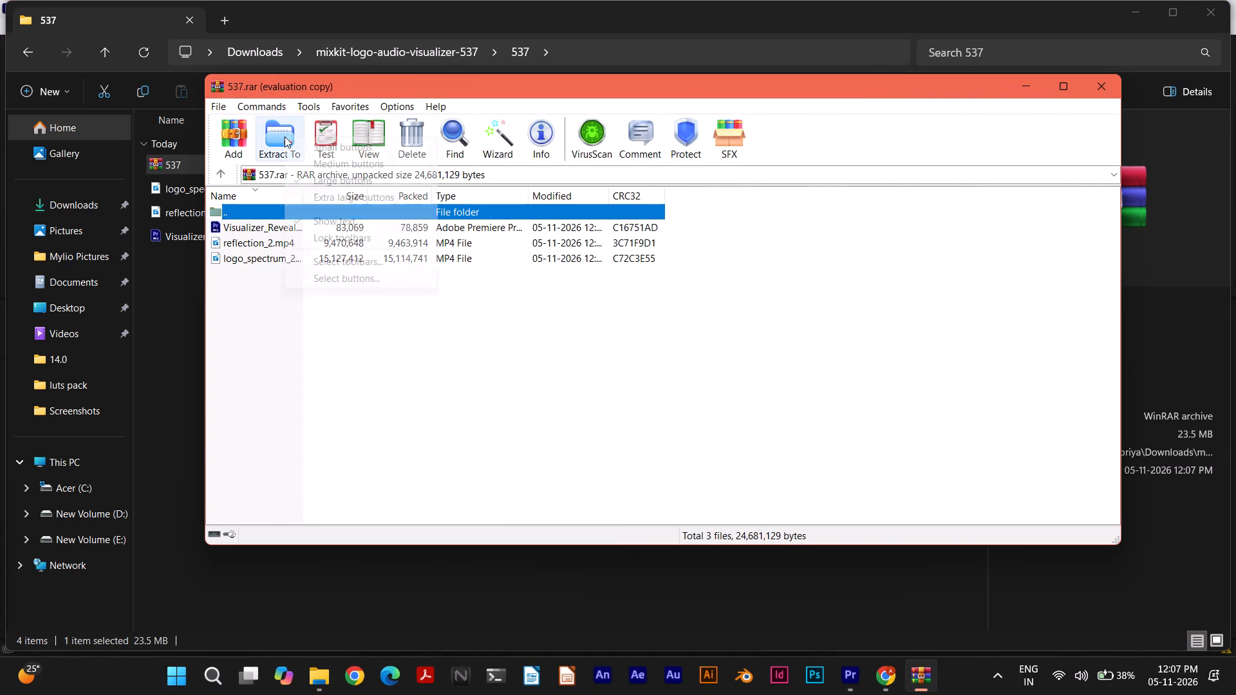
pyautogui.click(279, 136)
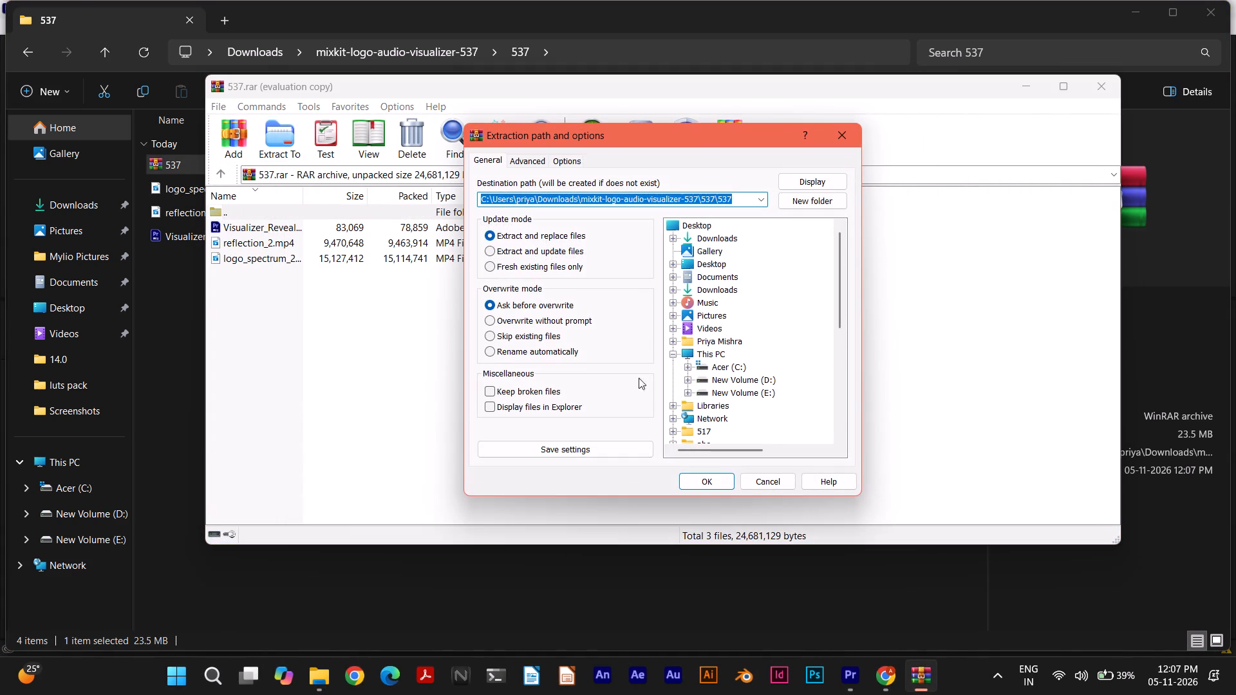
pyautogui.click(690, 290)
pyautogui.click(675, 288)
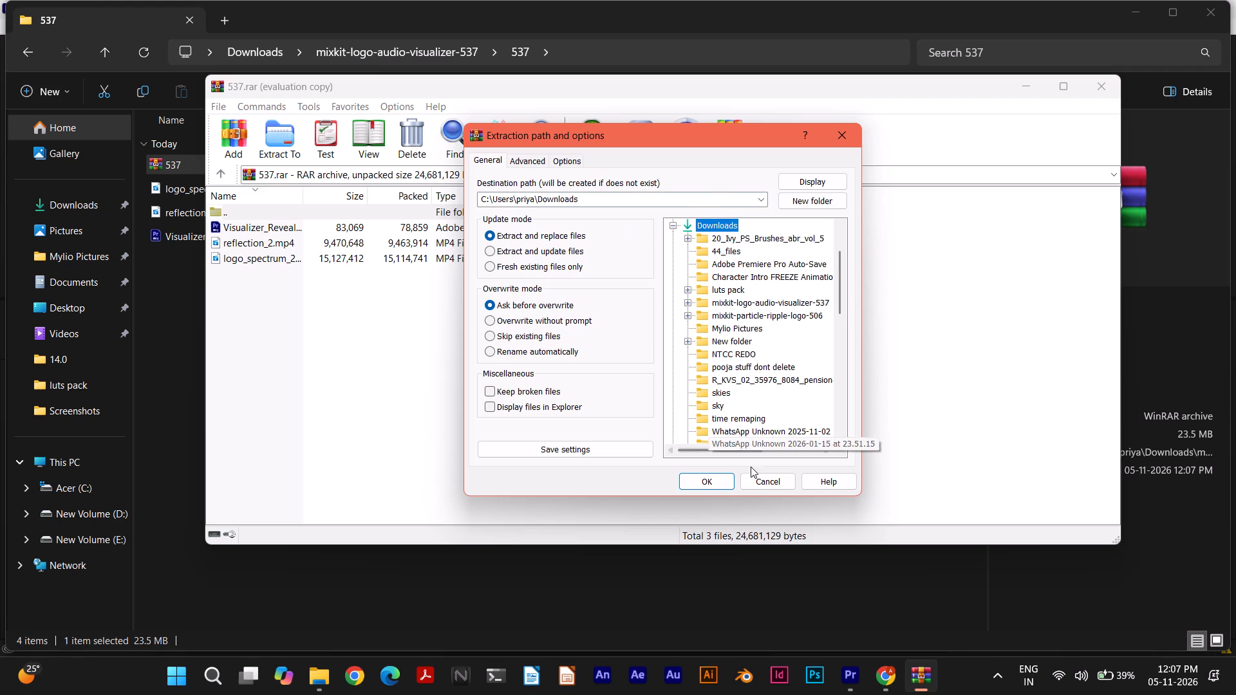
pyautogui.click(727, 477)
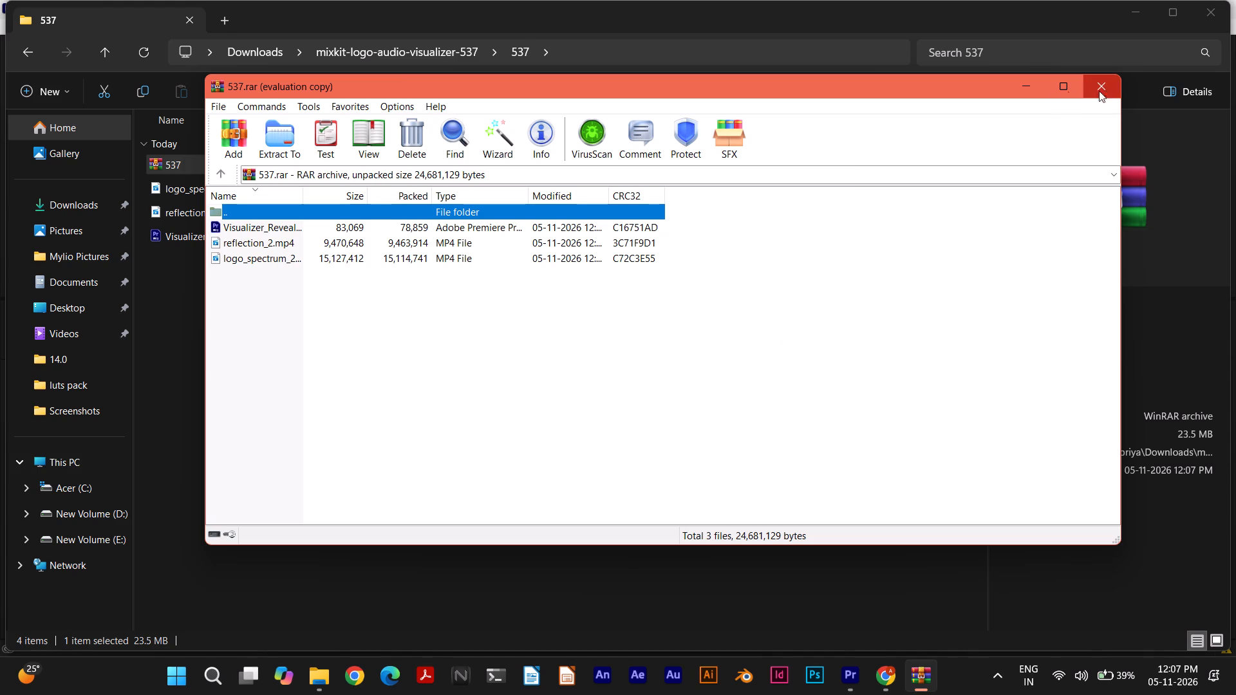
pyautogui.click(1025, 86)
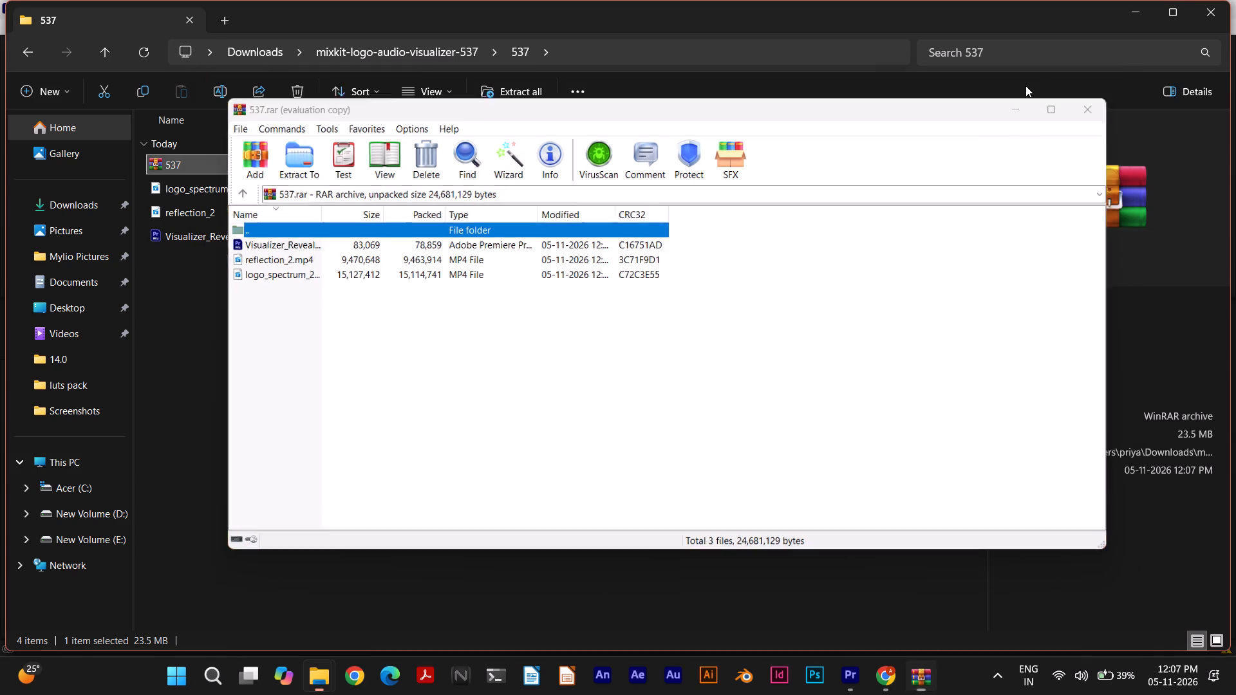
# Return to the Downloads folder and look over the extracted Visualizer_Reveal_Logo project and its video clips.
pyautogui.click(18, 48)
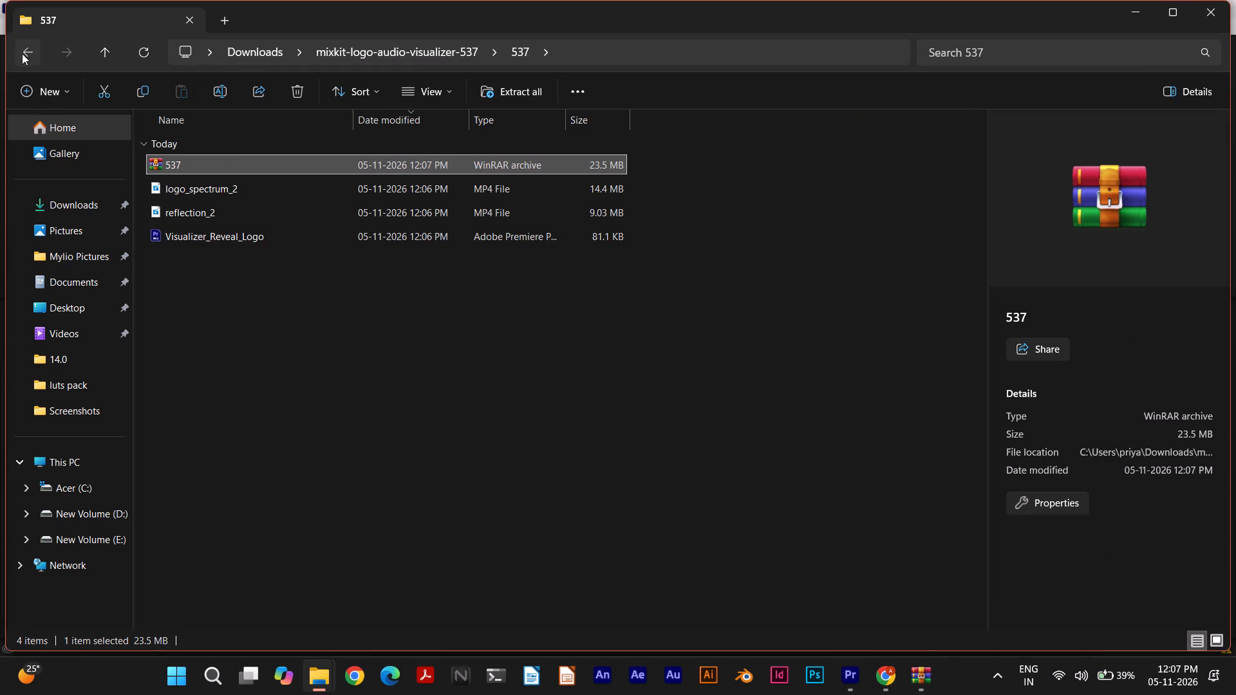
pyautogui.click(73, 201)
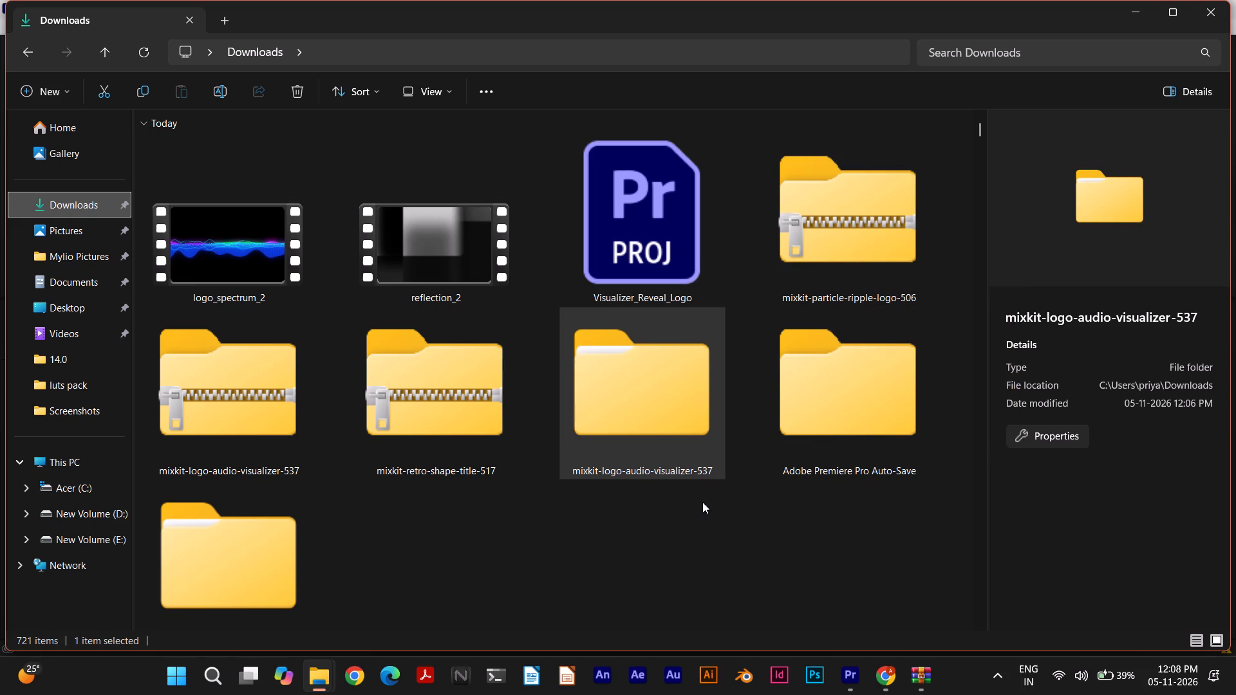
pyautogui.scroll(-2, 696, 515)
pyautogui.scroll(1, 696, 515)
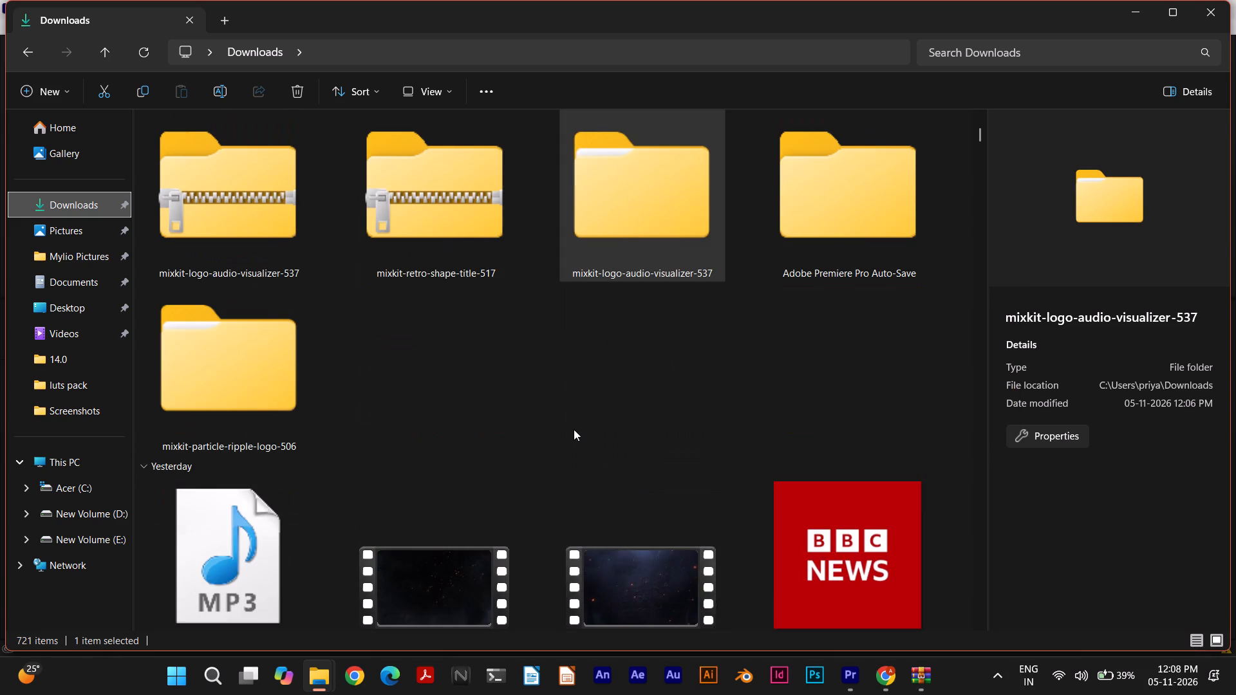
pyautogui.scroll(1, 574, 429)
pyautogui.scroll(-1, 668, 517)
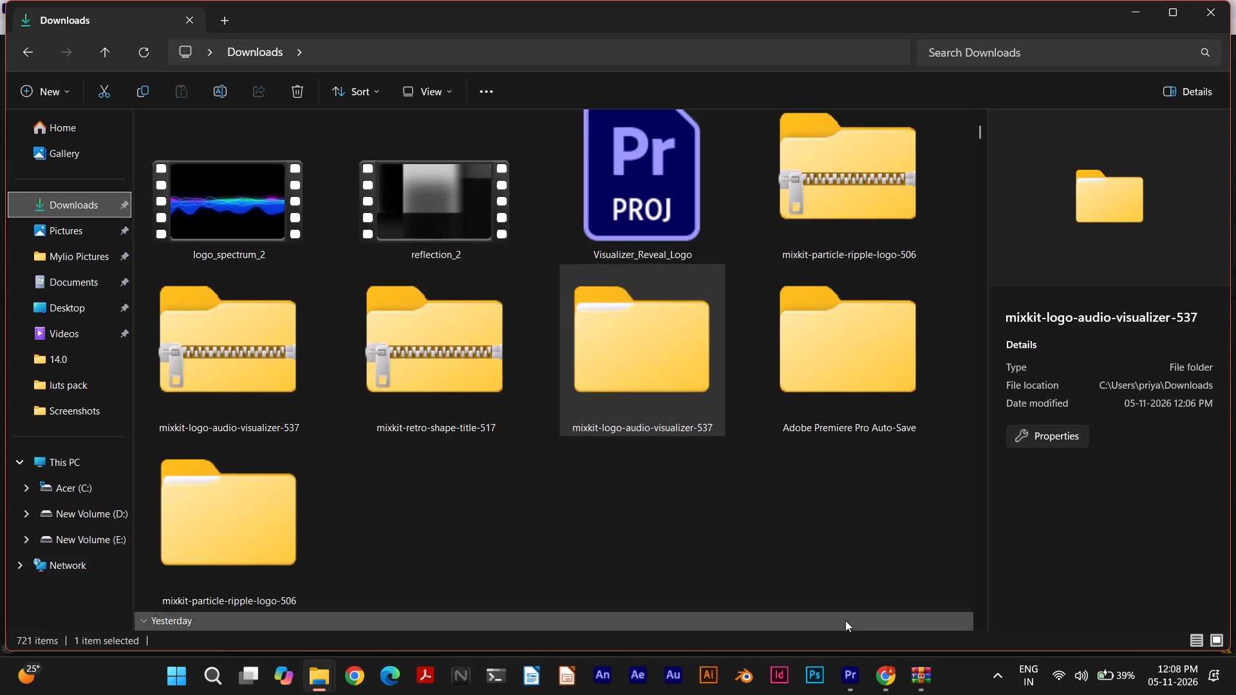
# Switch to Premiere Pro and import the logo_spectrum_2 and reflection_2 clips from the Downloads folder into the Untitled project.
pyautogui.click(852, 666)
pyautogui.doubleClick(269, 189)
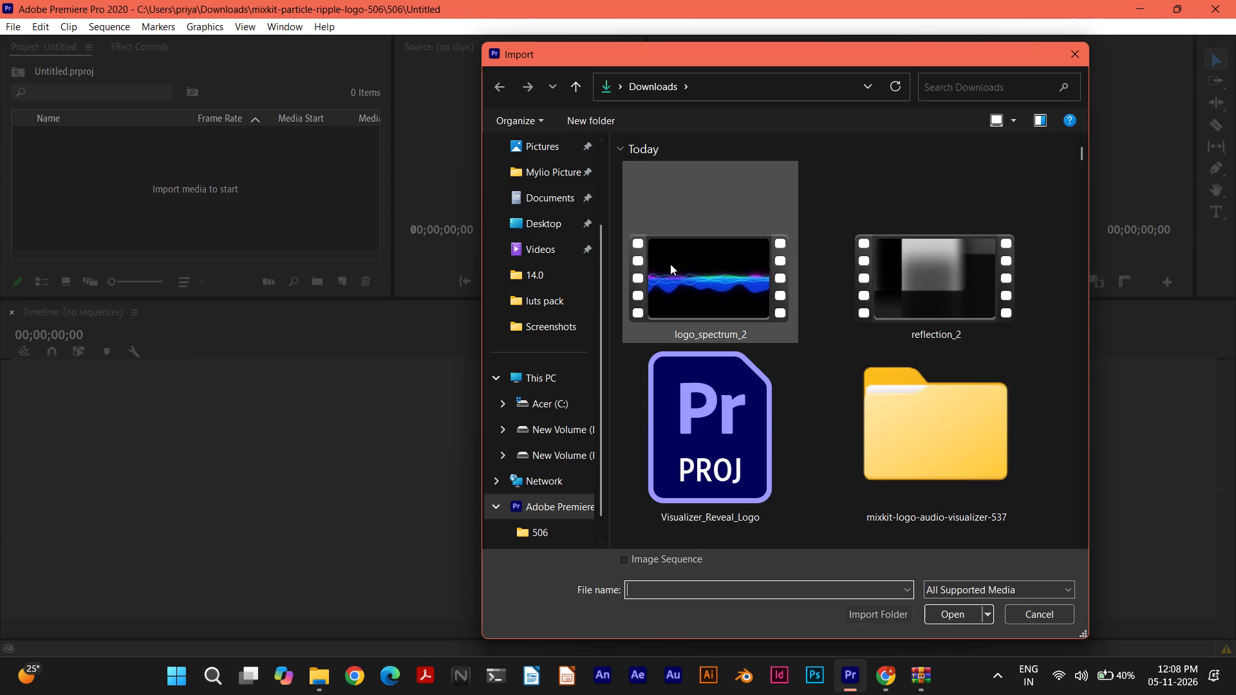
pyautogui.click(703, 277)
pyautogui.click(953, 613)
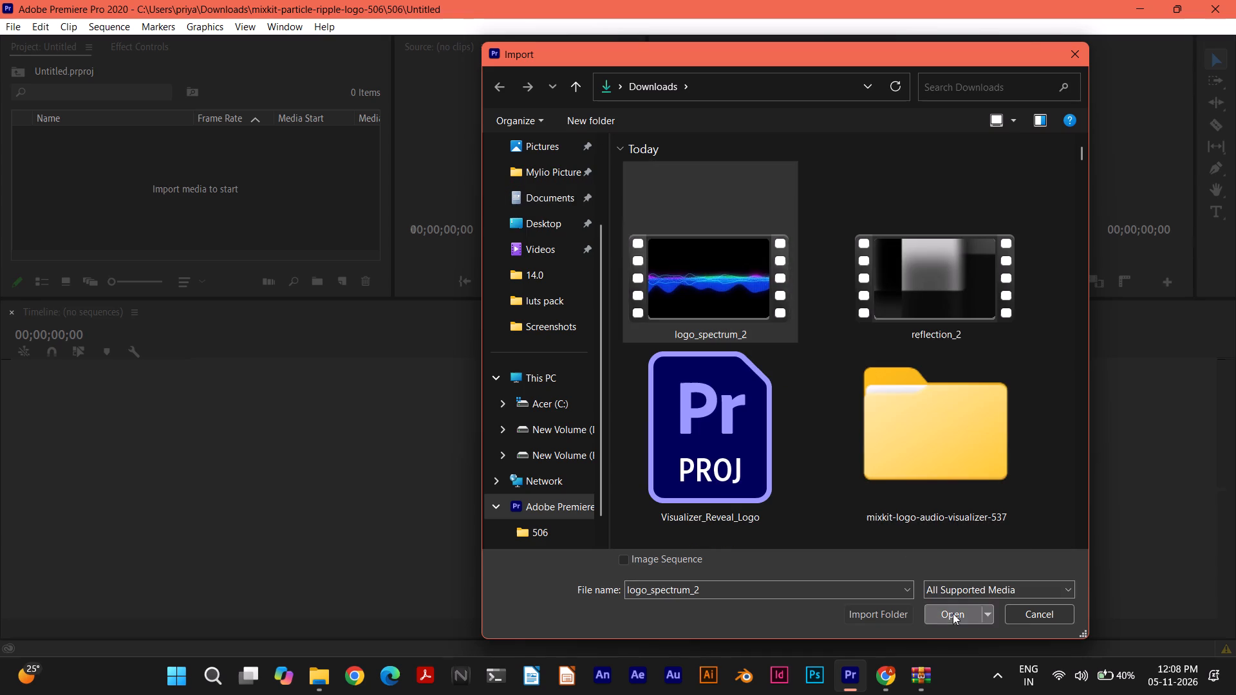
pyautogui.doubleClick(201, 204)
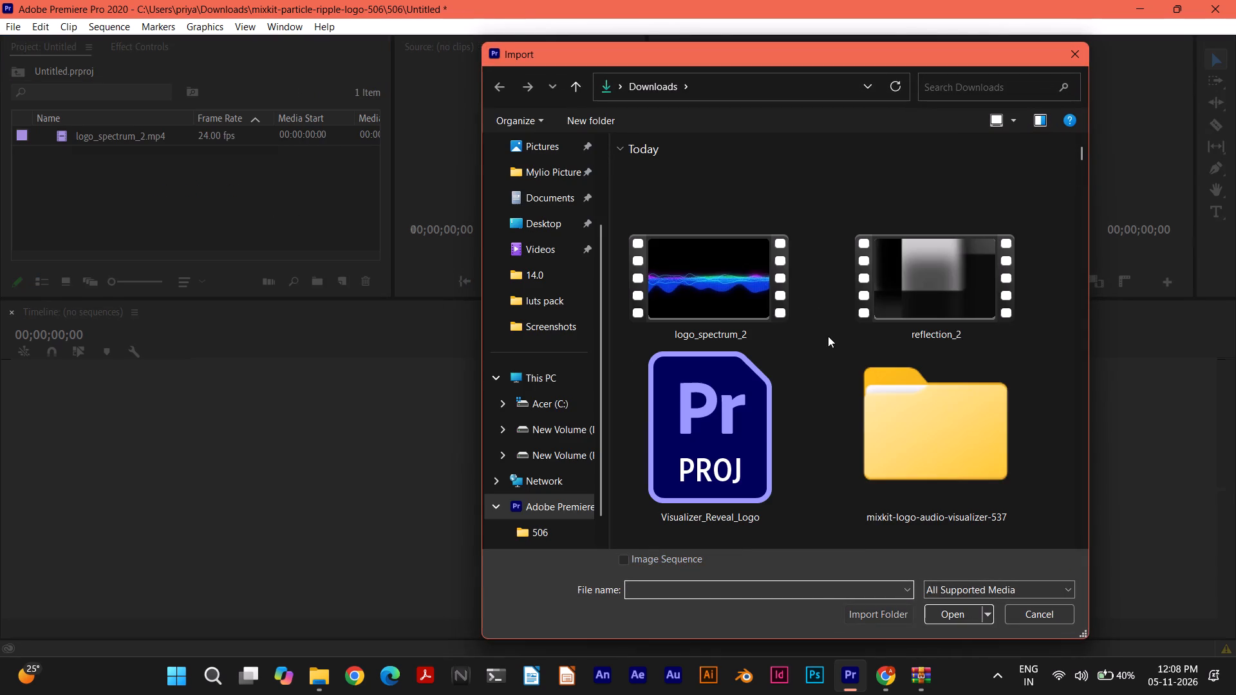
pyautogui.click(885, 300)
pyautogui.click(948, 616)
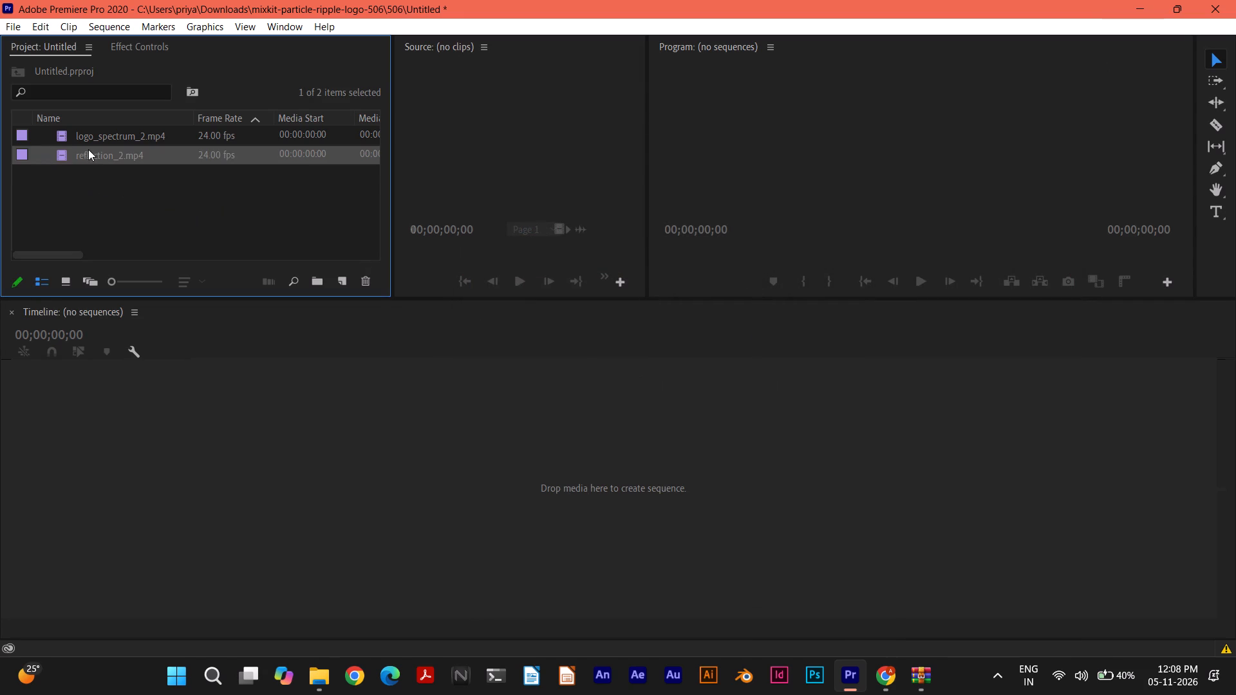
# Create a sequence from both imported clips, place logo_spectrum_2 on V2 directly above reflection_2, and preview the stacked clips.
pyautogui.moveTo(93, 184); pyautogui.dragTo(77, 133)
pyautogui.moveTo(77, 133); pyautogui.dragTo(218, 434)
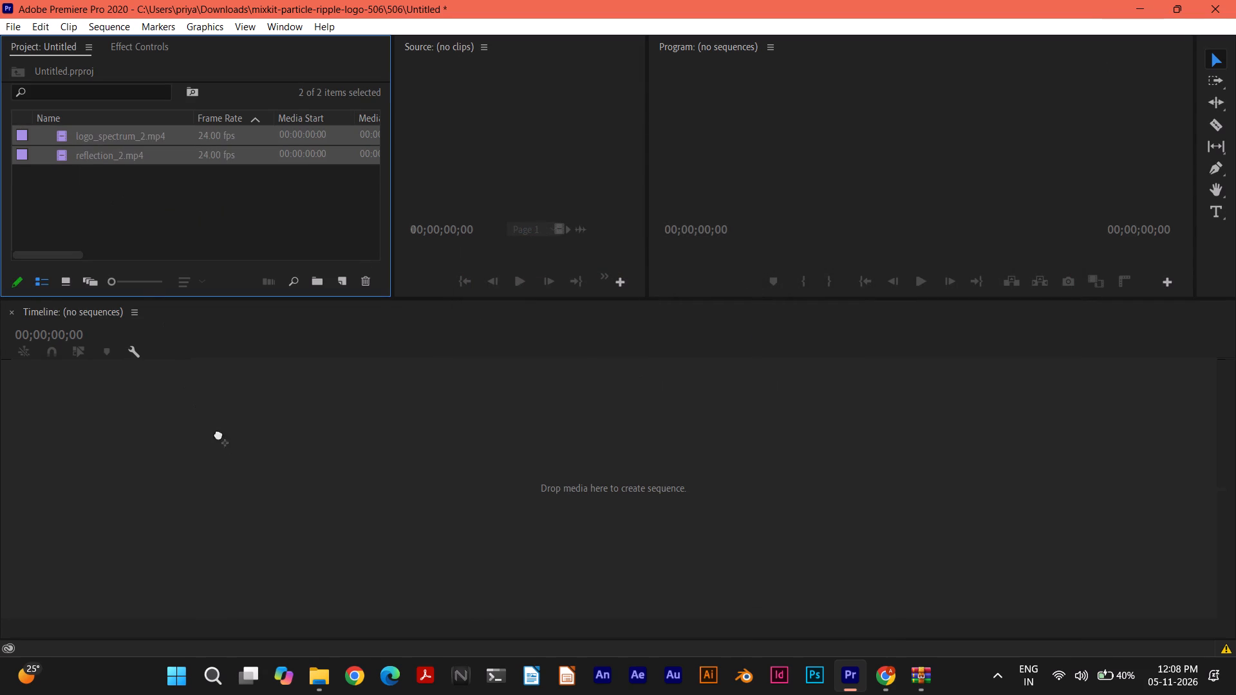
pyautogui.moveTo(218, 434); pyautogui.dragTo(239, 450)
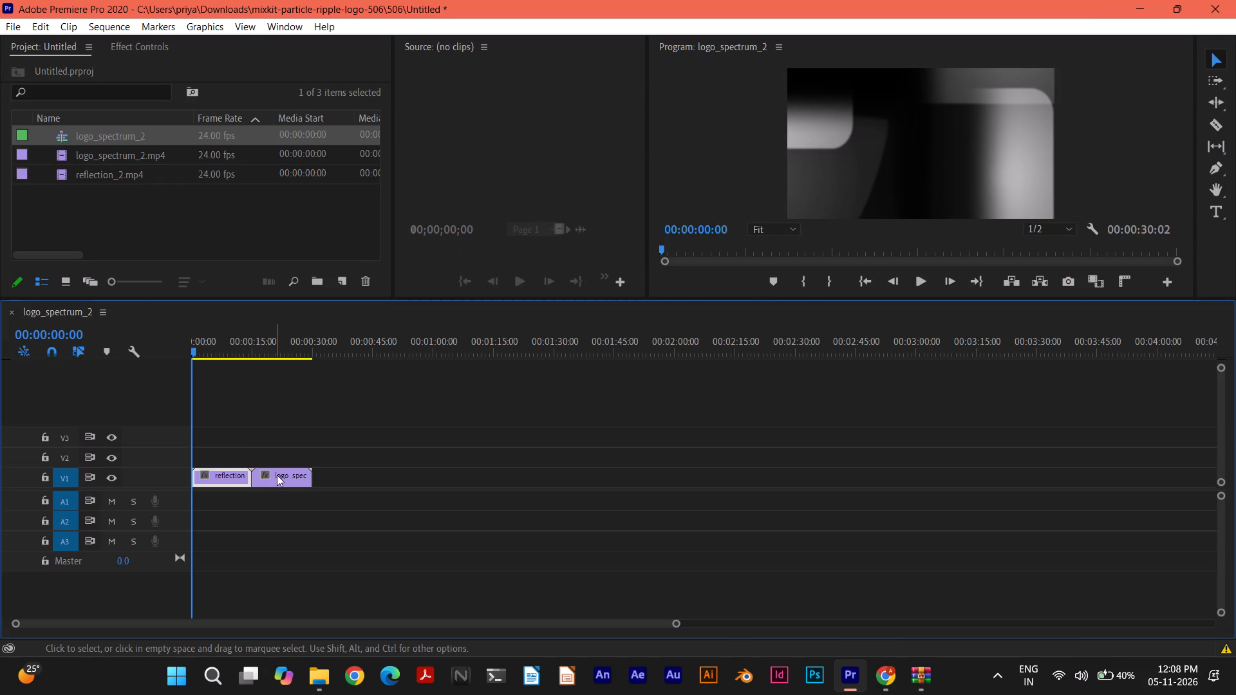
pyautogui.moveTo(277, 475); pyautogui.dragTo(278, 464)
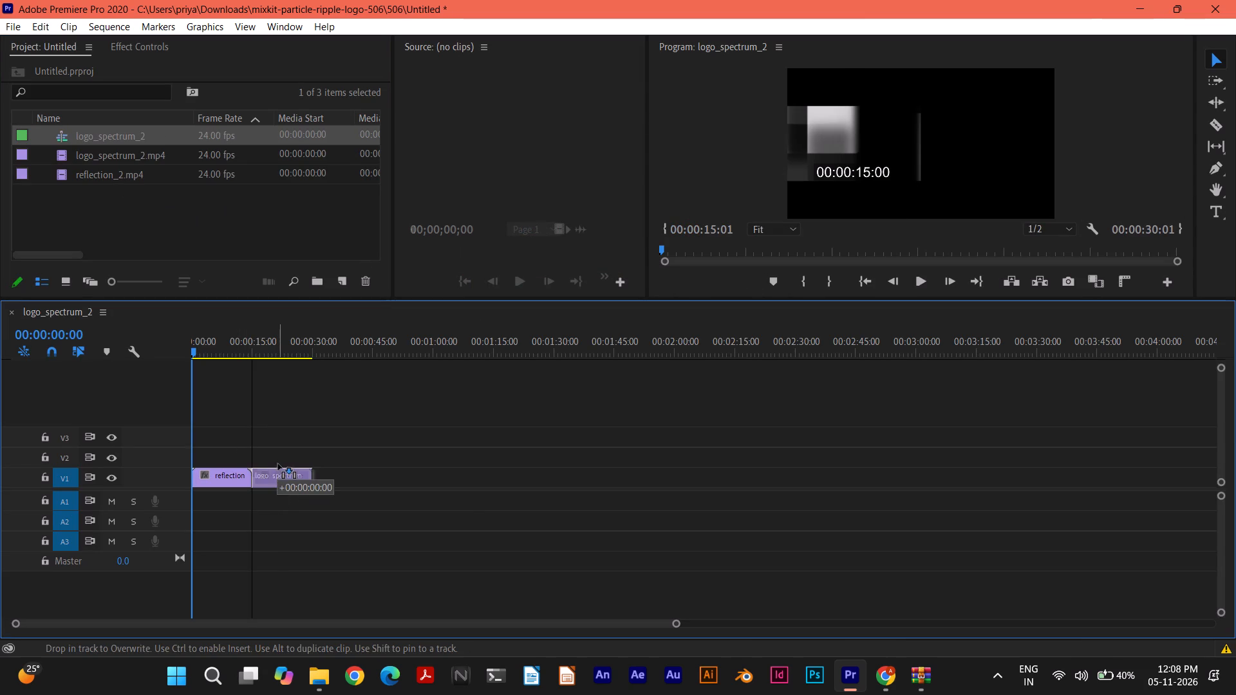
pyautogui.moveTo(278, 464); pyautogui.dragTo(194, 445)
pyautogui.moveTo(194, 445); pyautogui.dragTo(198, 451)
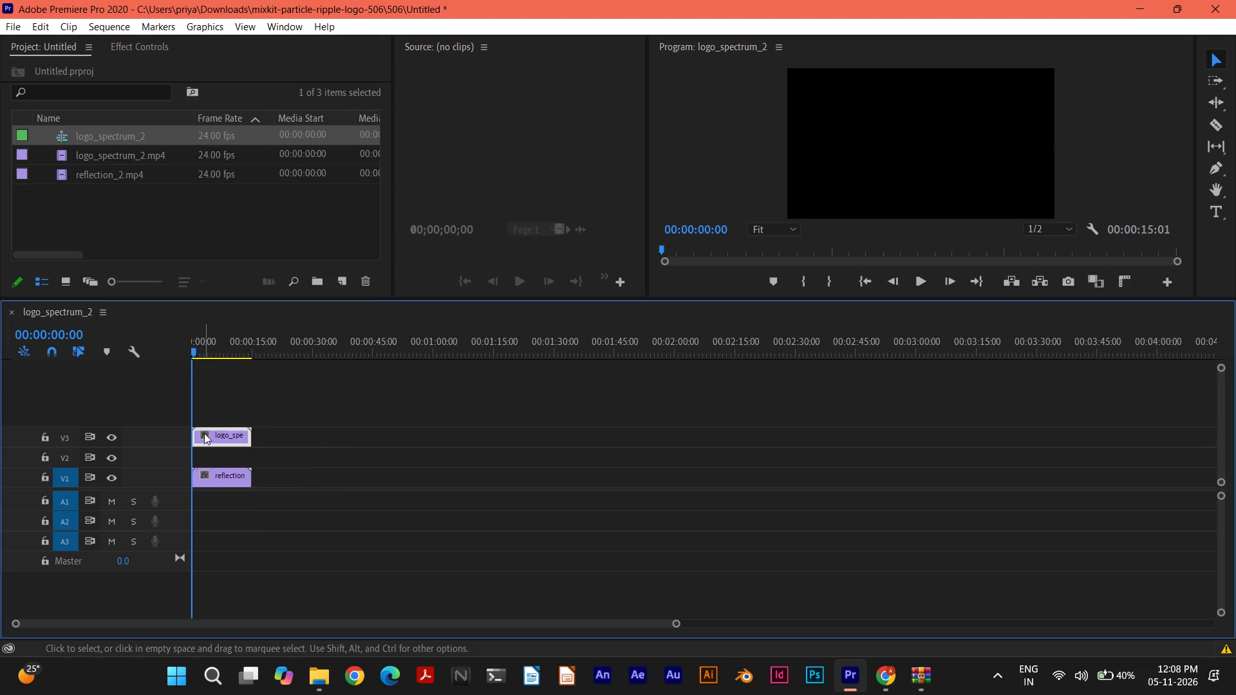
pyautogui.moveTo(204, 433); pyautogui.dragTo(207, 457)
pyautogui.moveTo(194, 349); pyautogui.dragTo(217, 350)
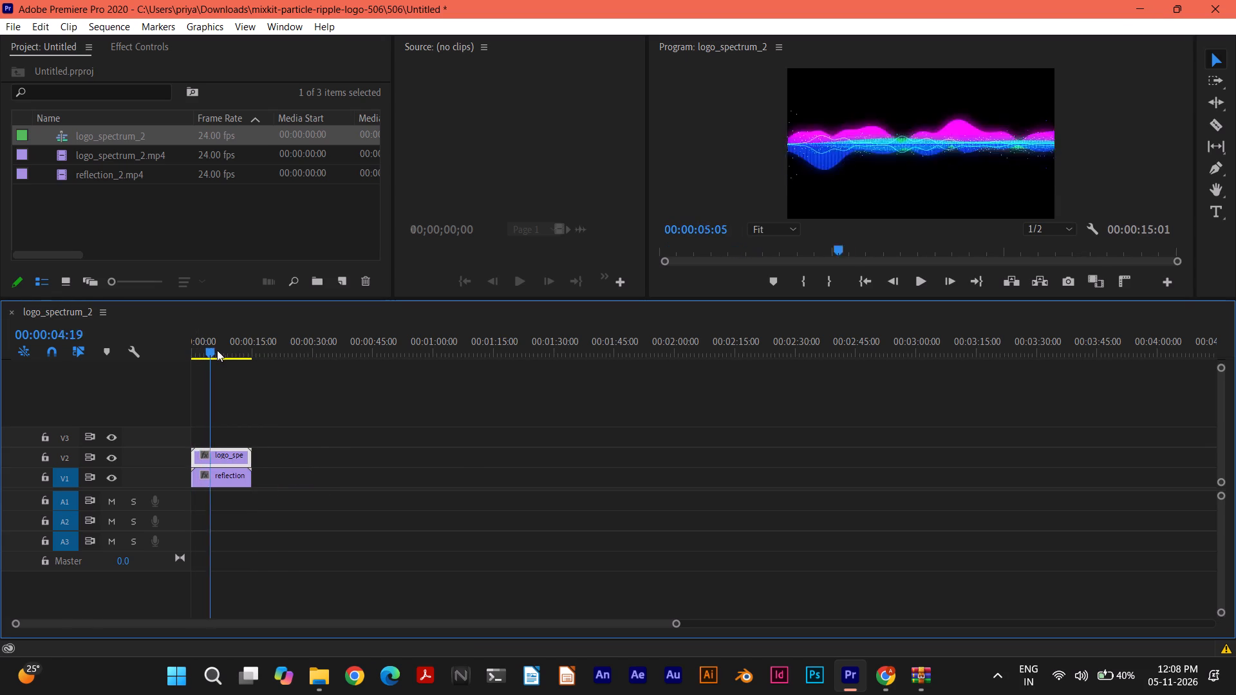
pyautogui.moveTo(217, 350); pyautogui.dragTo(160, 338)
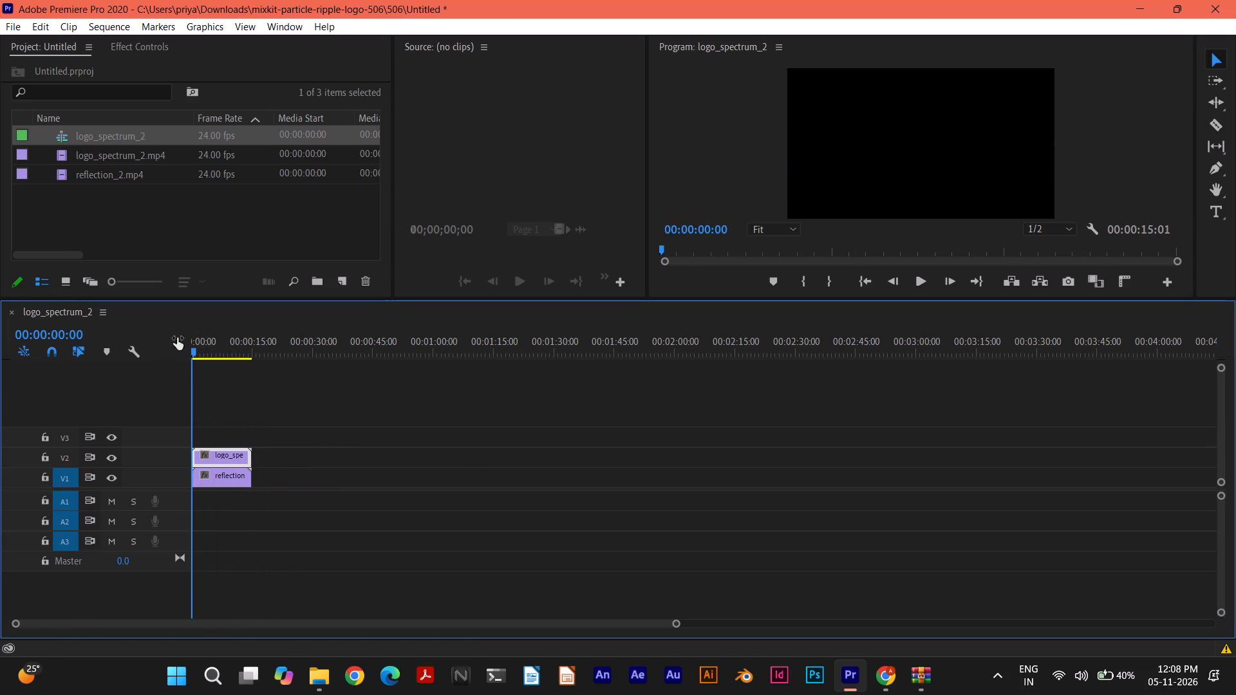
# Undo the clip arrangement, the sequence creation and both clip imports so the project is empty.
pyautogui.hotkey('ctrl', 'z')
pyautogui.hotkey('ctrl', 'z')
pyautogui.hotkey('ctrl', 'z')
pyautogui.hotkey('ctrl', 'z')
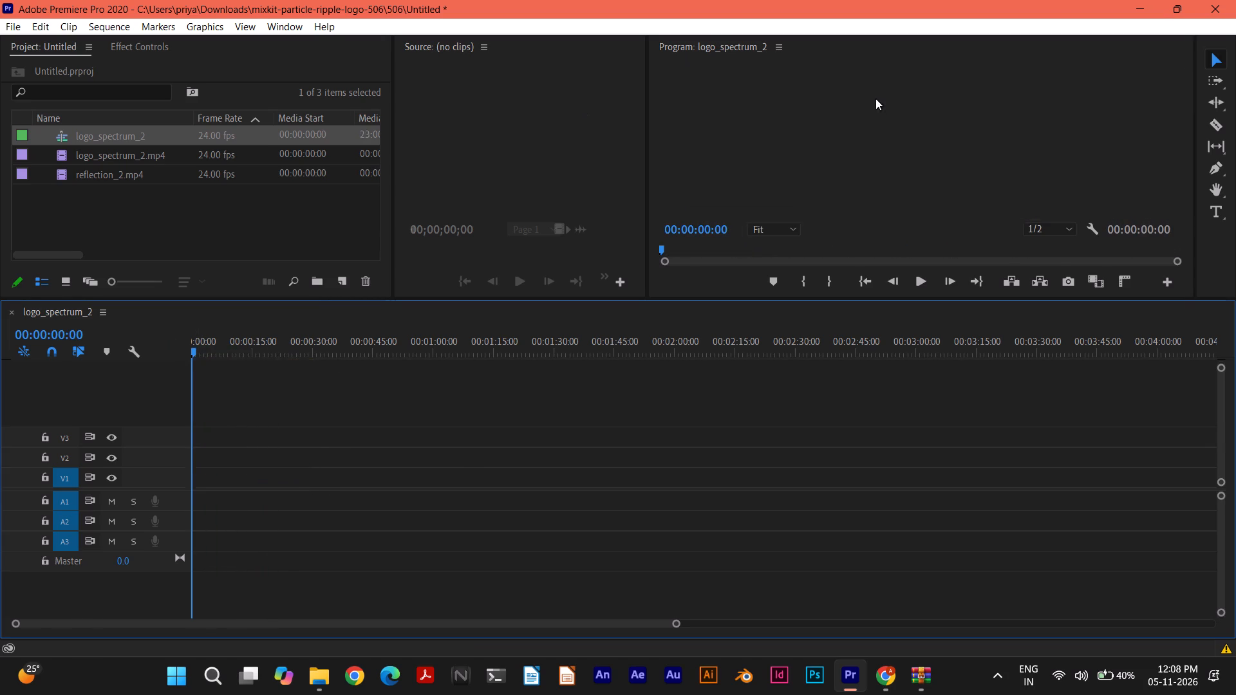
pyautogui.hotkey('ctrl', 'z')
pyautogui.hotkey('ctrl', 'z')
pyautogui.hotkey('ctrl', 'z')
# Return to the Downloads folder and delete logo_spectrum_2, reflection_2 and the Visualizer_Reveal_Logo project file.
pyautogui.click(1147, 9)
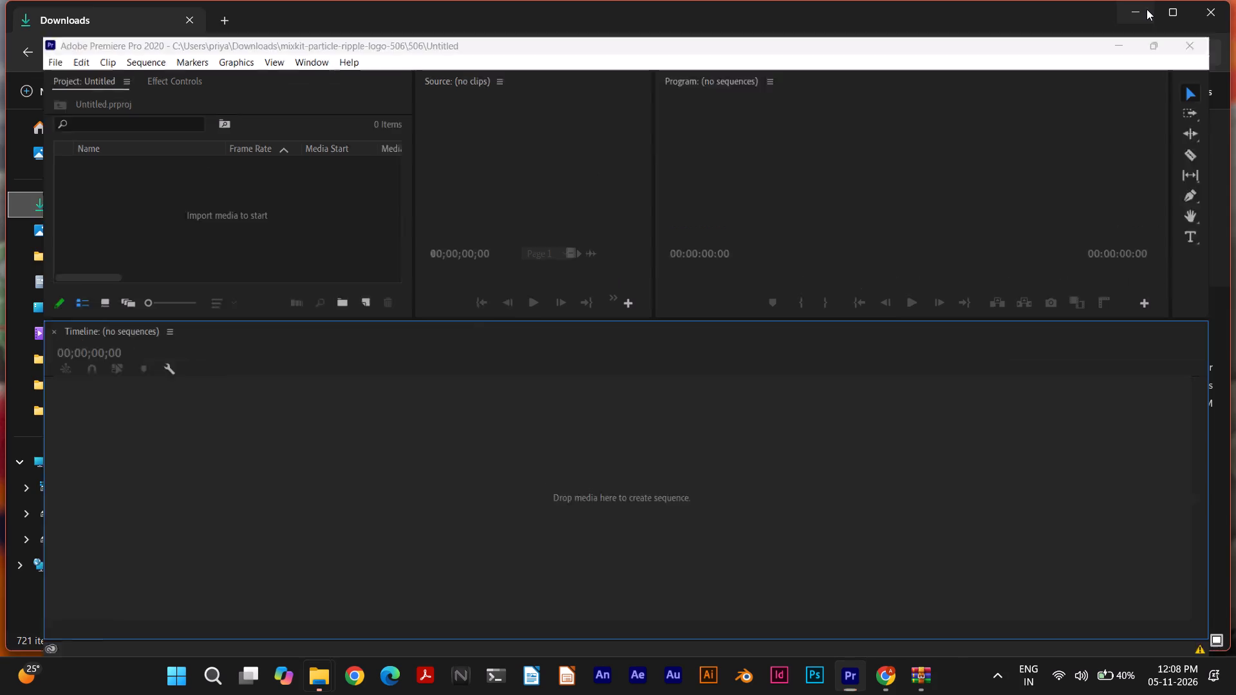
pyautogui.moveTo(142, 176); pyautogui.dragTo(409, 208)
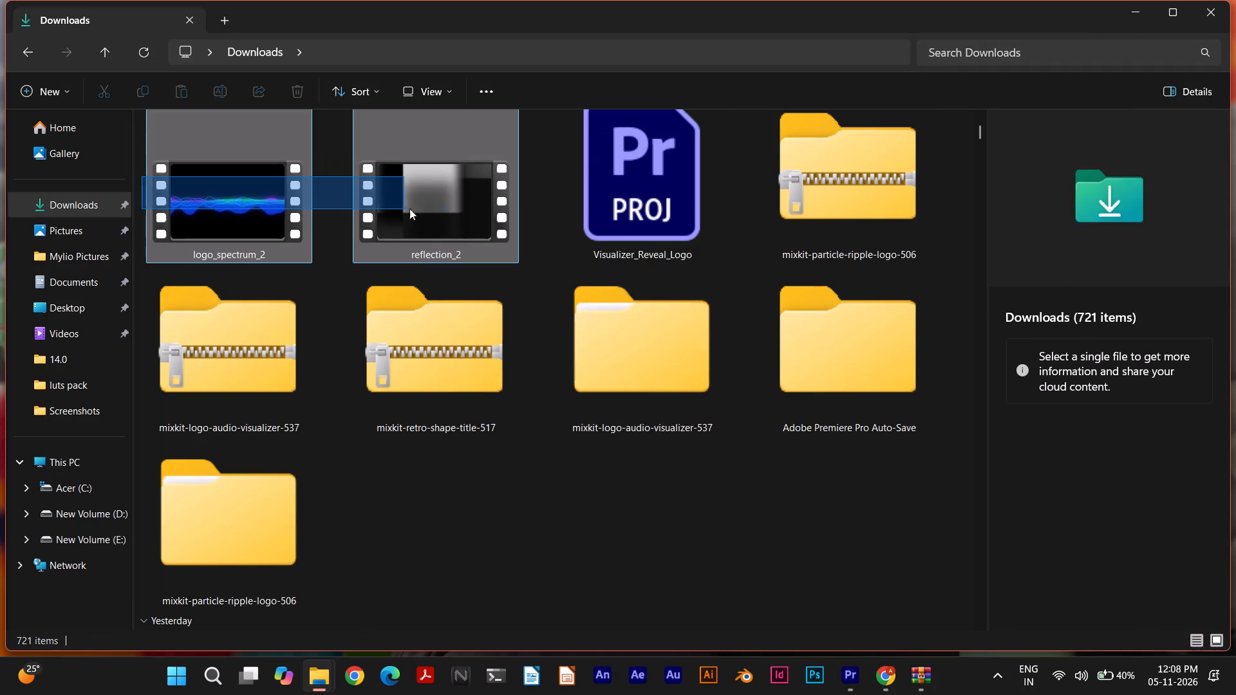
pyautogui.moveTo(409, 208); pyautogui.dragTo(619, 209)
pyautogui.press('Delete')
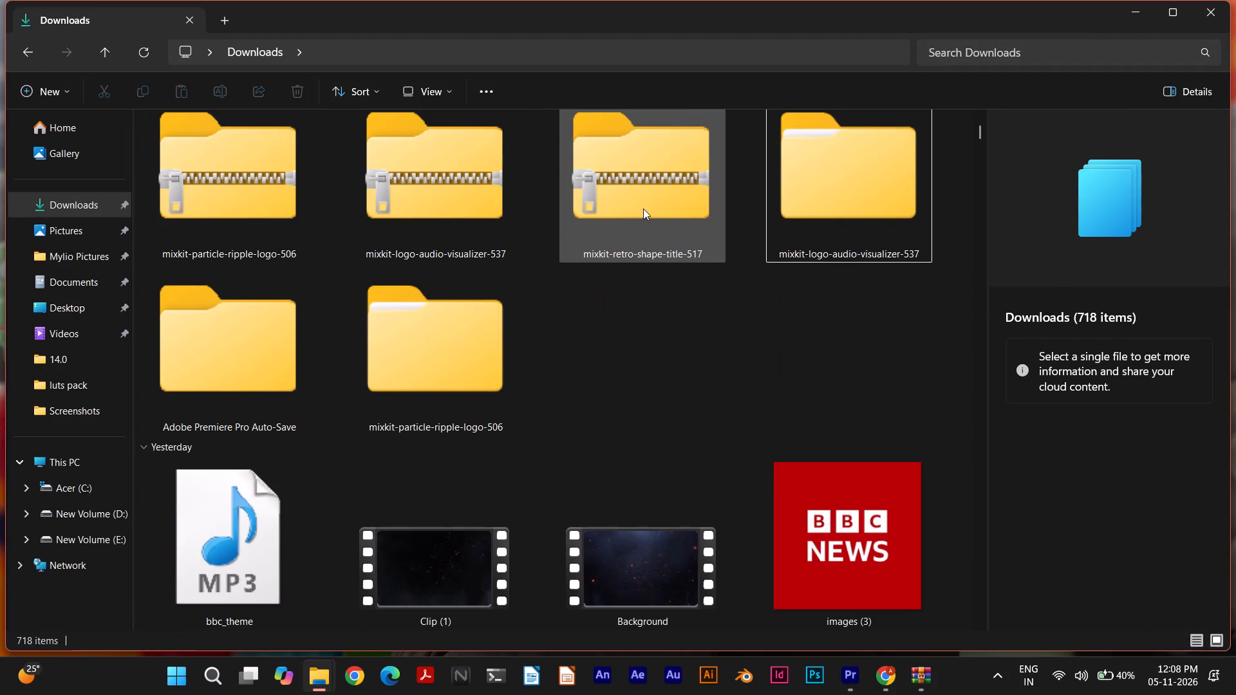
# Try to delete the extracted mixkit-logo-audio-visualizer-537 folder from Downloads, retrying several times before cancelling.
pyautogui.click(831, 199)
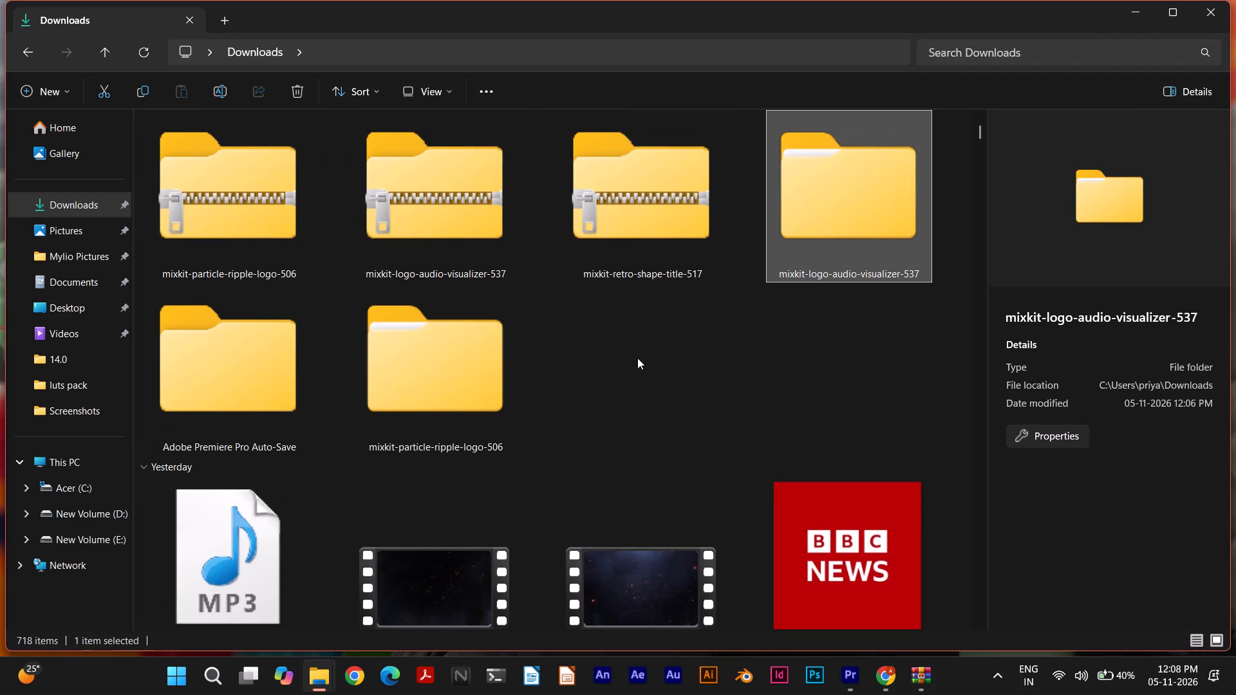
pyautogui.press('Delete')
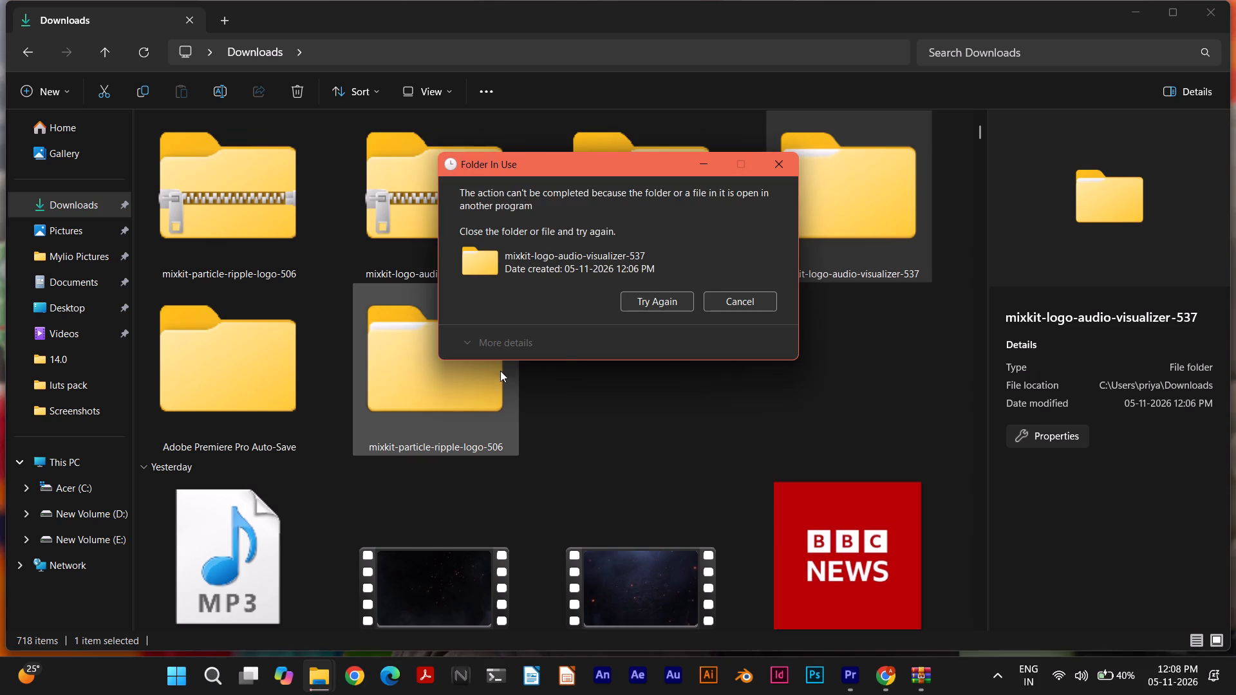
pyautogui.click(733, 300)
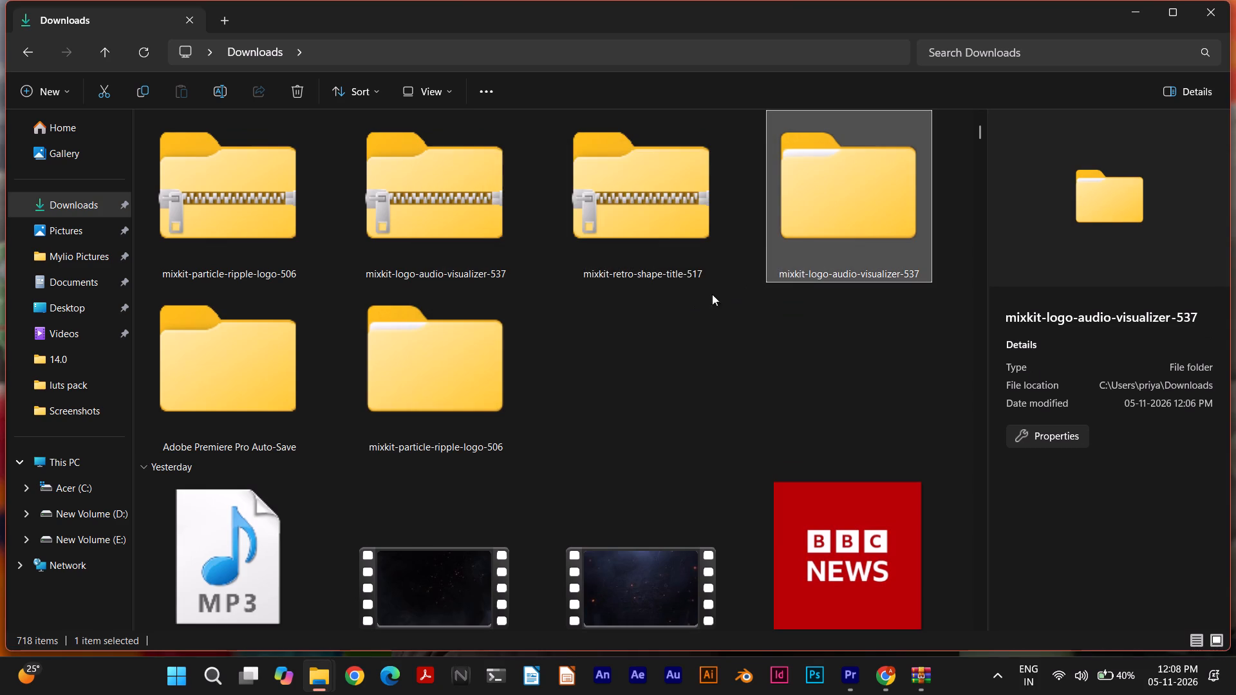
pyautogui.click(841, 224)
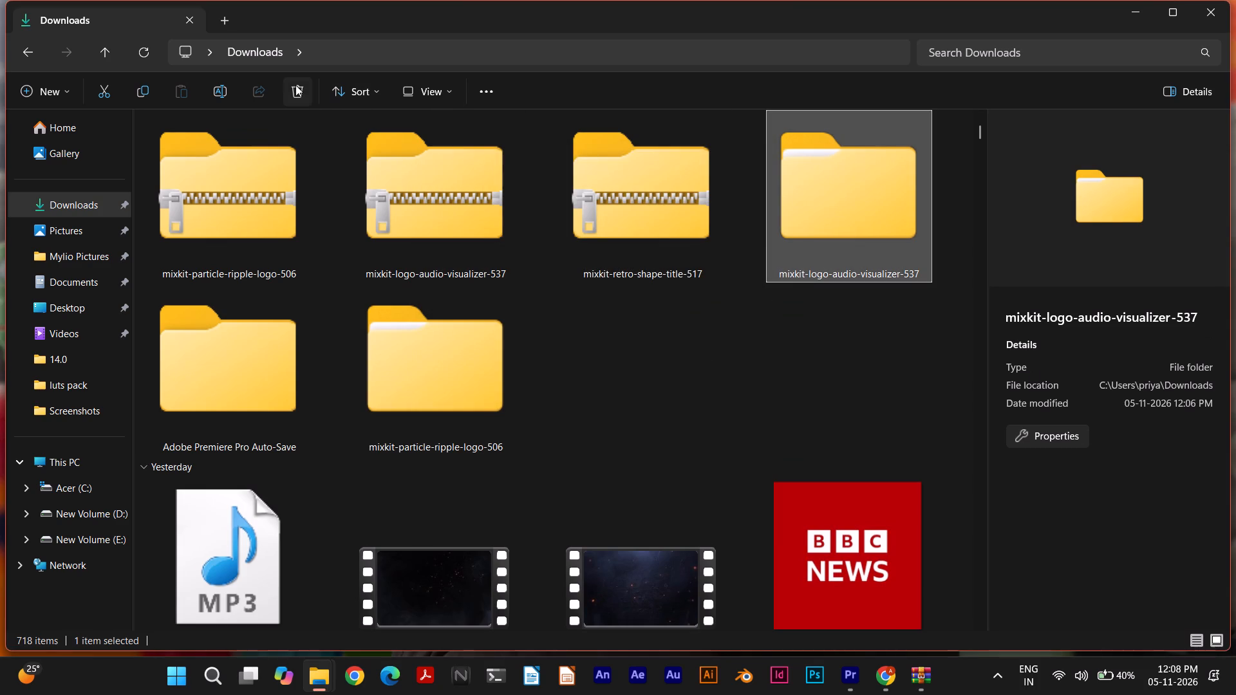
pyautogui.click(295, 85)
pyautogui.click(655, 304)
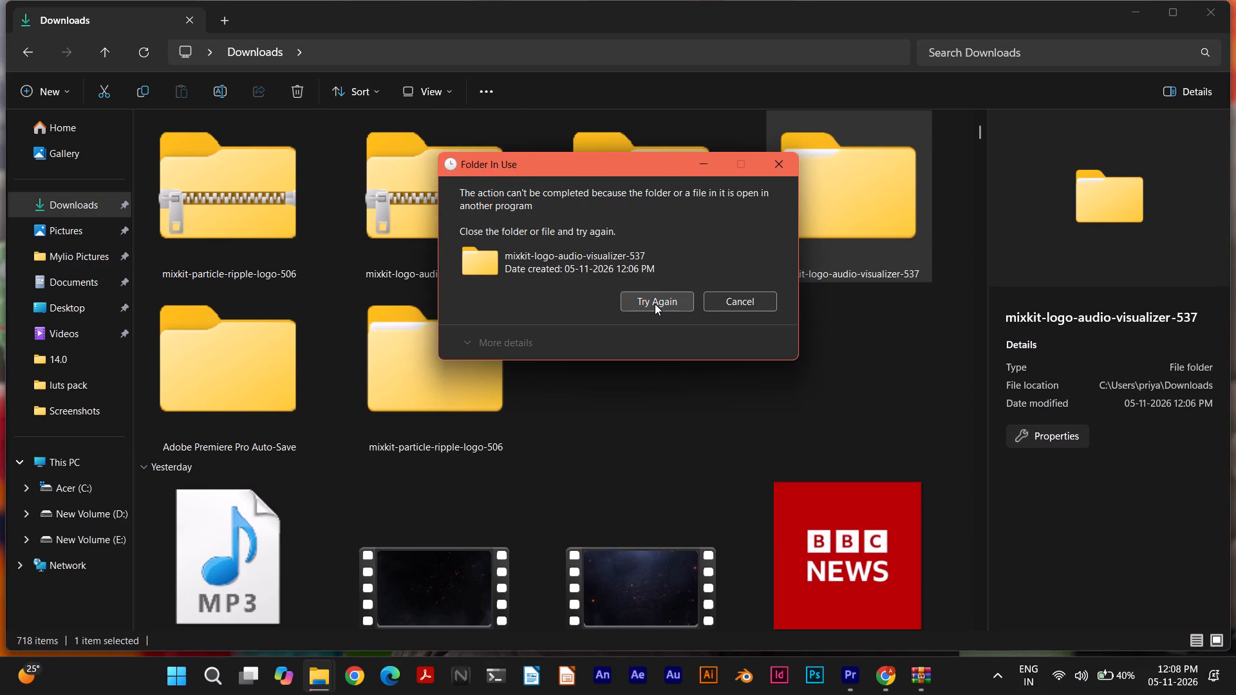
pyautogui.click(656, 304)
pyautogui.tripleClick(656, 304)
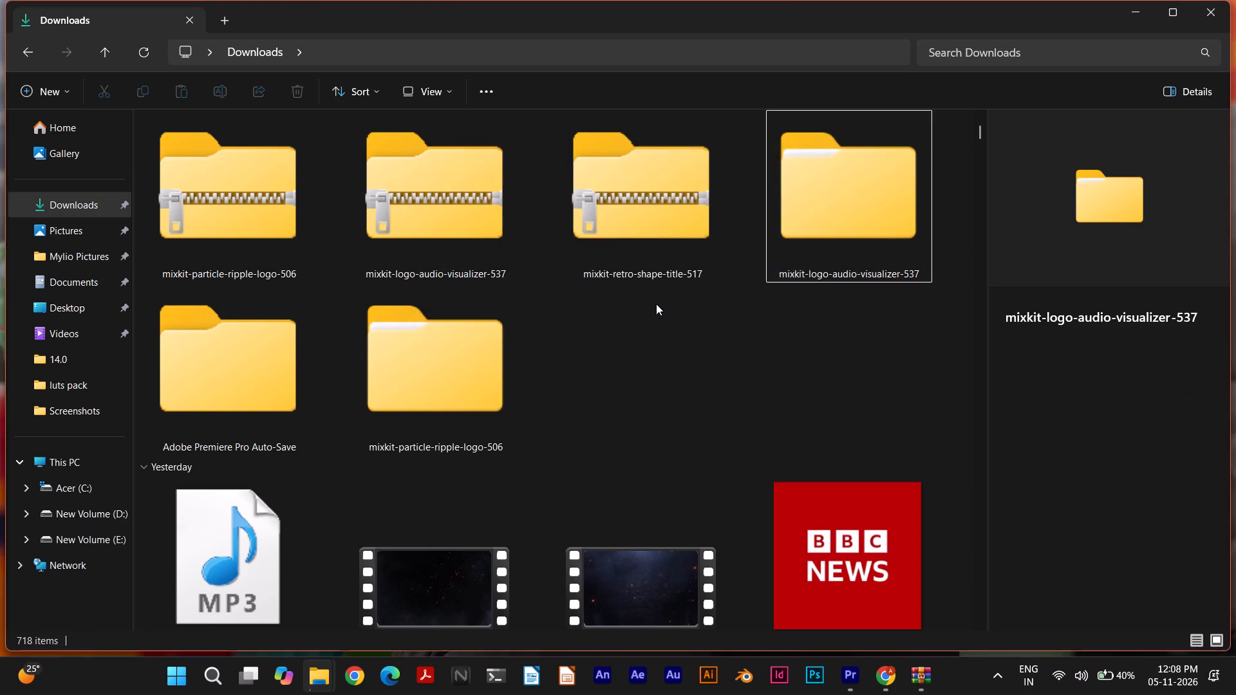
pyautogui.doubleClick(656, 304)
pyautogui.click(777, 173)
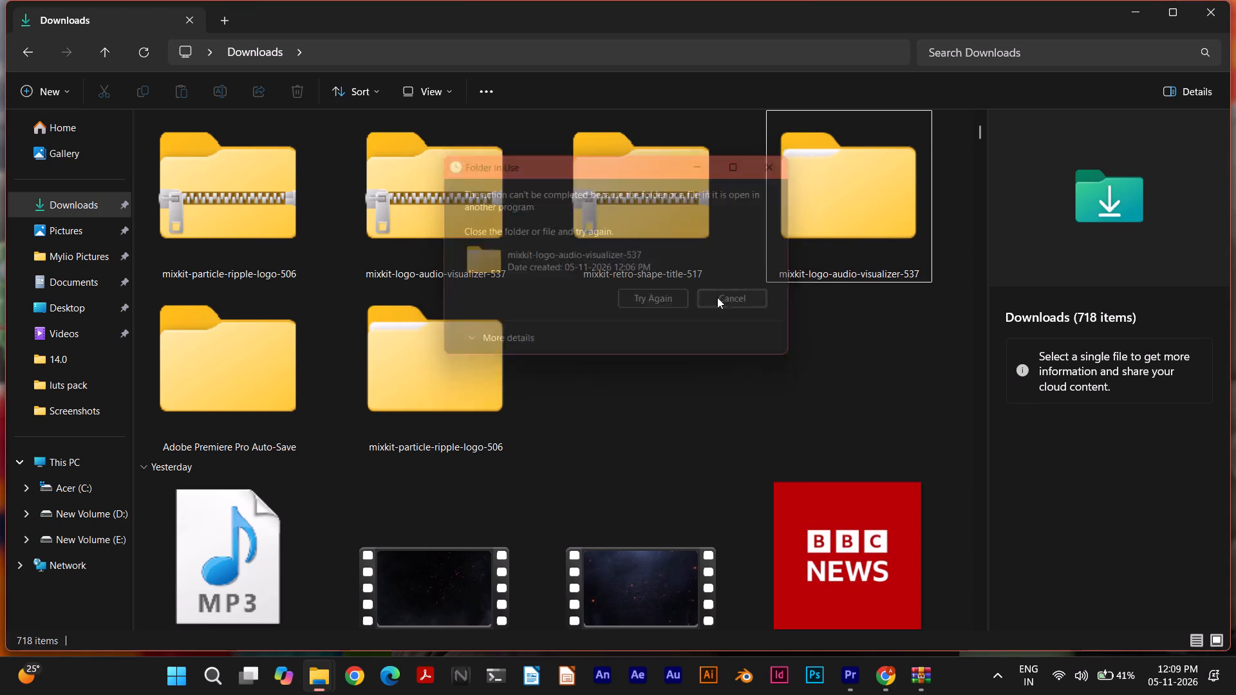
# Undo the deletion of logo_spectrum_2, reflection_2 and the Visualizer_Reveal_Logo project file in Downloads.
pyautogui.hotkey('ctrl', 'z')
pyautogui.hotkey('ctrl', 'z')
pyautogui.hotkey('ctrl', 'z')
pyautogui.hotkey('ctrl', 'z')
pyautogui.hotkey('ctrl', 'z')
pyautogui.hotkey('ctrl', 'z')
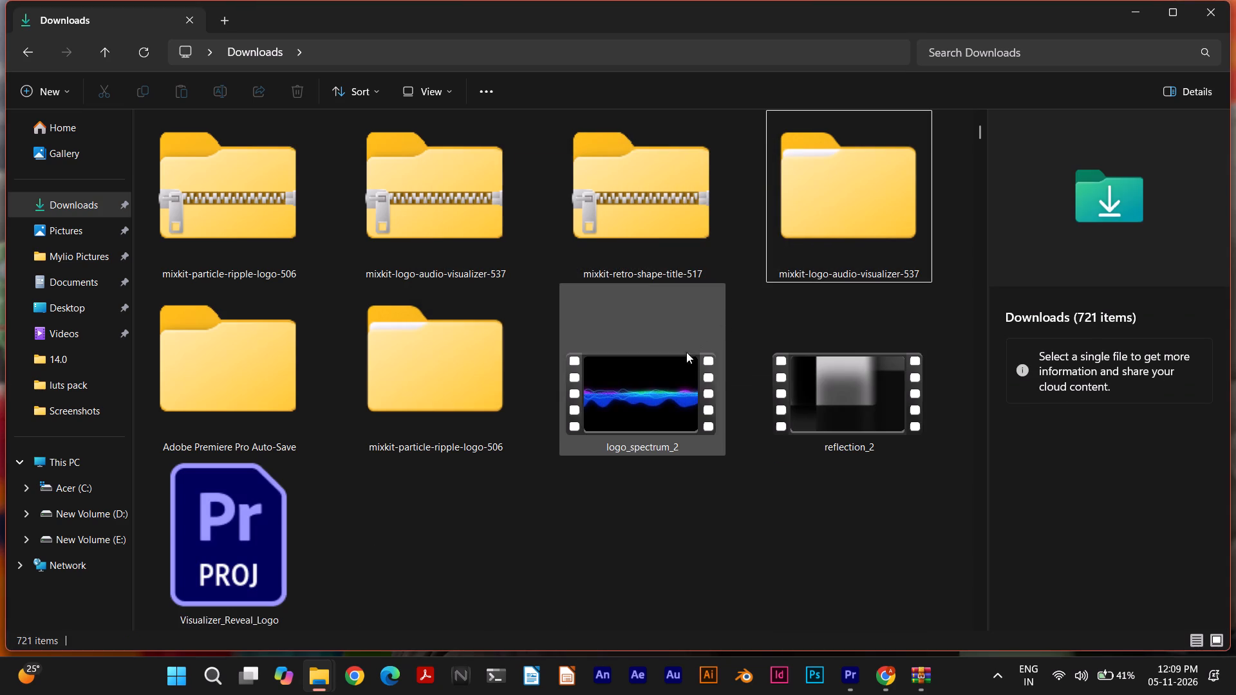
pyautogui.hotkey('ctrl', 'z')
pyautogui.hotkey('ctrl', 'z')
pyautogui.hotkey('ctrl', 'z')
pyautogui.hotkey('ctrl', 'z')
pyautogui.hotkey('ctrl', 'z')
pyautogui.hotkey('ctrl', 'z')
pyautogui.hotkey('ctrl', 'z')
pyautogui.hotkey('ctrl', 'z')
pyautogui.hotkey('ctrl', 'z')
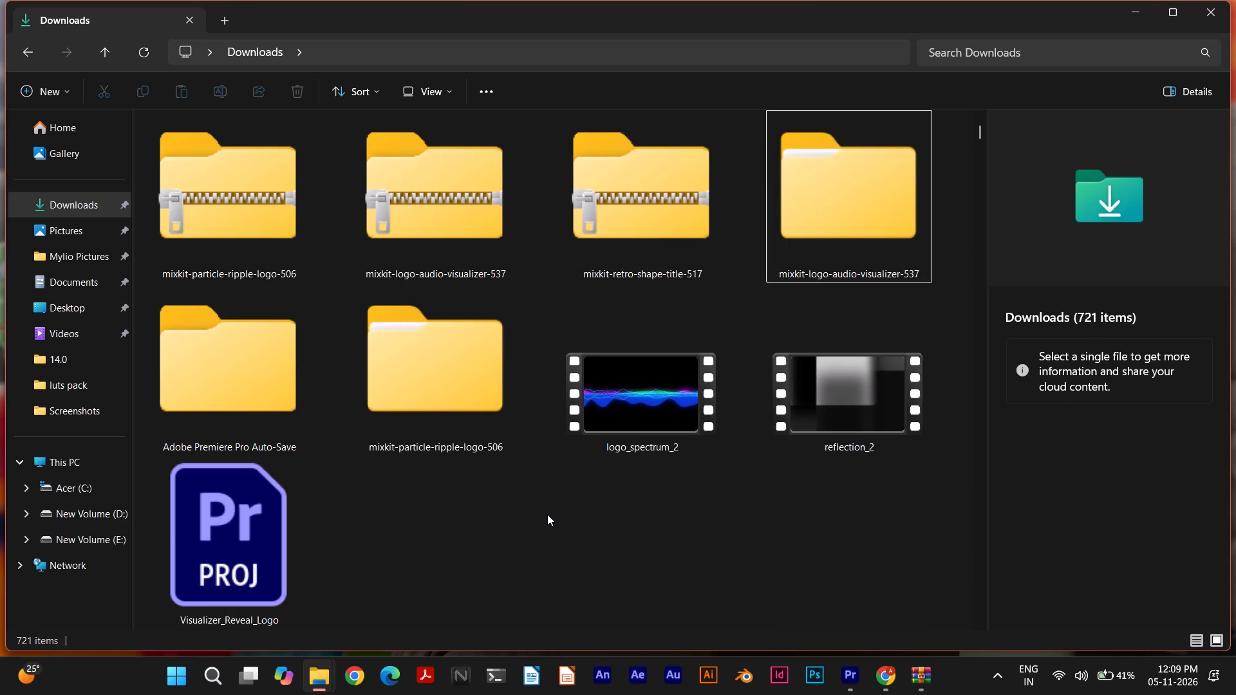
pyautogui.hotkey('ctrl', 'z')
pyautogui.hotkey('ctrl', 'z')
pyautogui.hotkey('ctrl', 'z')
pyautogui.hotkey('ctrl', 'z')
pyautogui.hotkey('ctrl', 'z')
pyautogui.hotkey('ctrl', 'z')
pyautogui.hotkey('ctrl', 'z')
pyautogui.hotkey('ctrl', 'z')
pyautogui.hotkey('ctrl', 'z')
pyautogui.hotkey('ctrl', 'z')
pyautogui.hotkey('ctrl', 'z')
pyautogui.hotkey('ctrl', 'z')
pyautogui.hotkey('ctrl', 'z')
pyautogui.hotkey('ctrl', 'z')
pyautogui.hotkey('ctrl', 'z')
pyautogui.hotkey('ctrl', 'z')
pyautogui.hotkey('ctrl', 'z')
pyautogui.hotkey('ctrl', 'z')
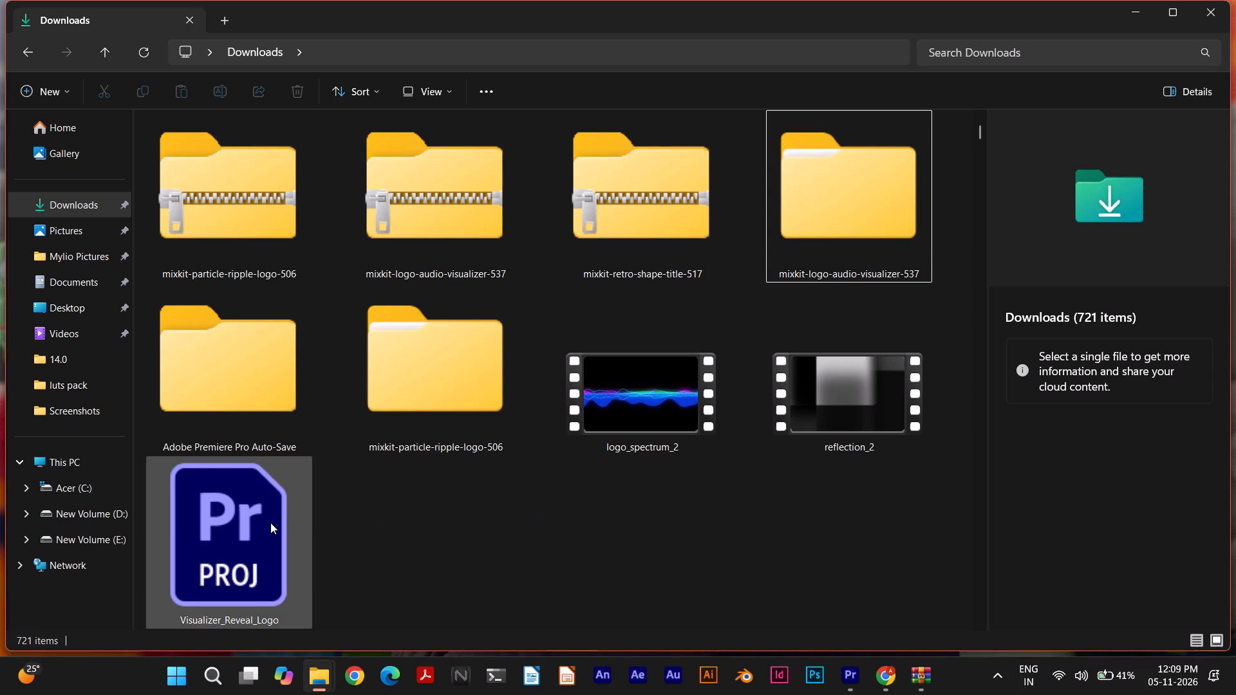
# Delete the Visualizer_Reveal_Logo project file and the logo_spectrum_2 and reflection_2 clips from Downloads.
pyautogui.click(270, 523)
pyautogui.keyDown('shift'); pyautogui.click(693, 420); pyautogui.keyUp('shift')
pyautogui.keyDown('shift'); pyautogui.click(826, 397); pyautogui.keyUp('shift')
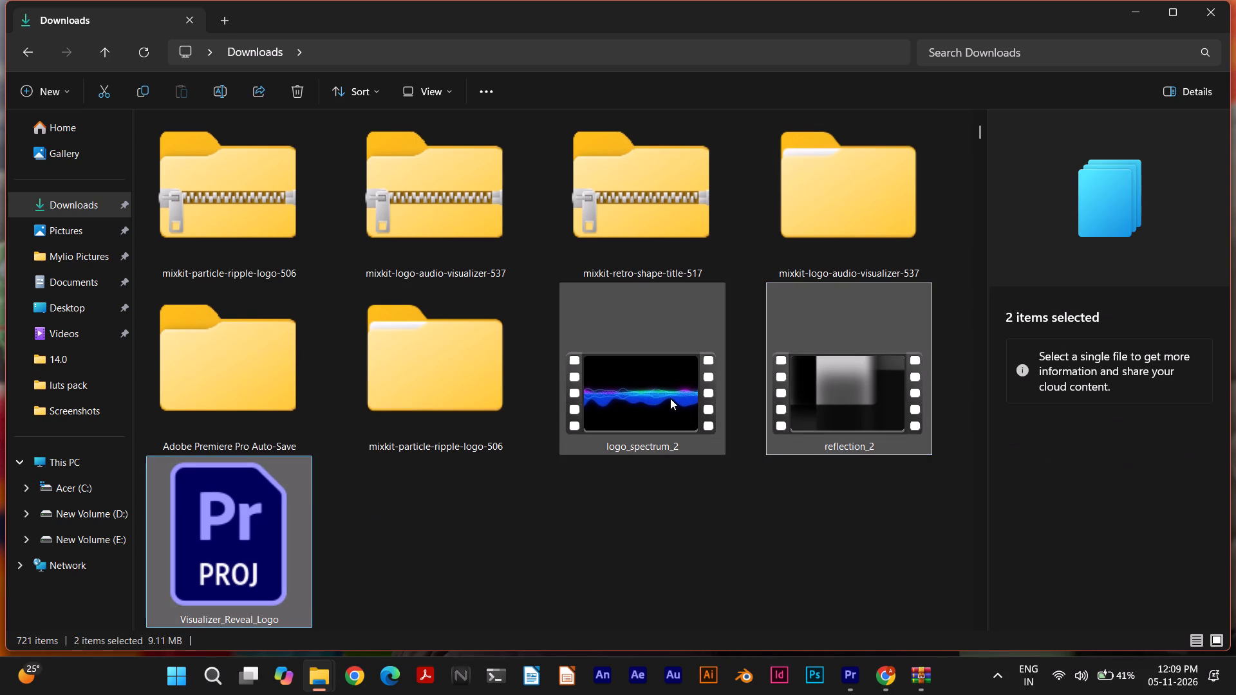
pyautogui.keyDown('shift'); pyautogui.click(670, 398); pyautogui.keyUp('shift')
pyautogui.click(301, 90)
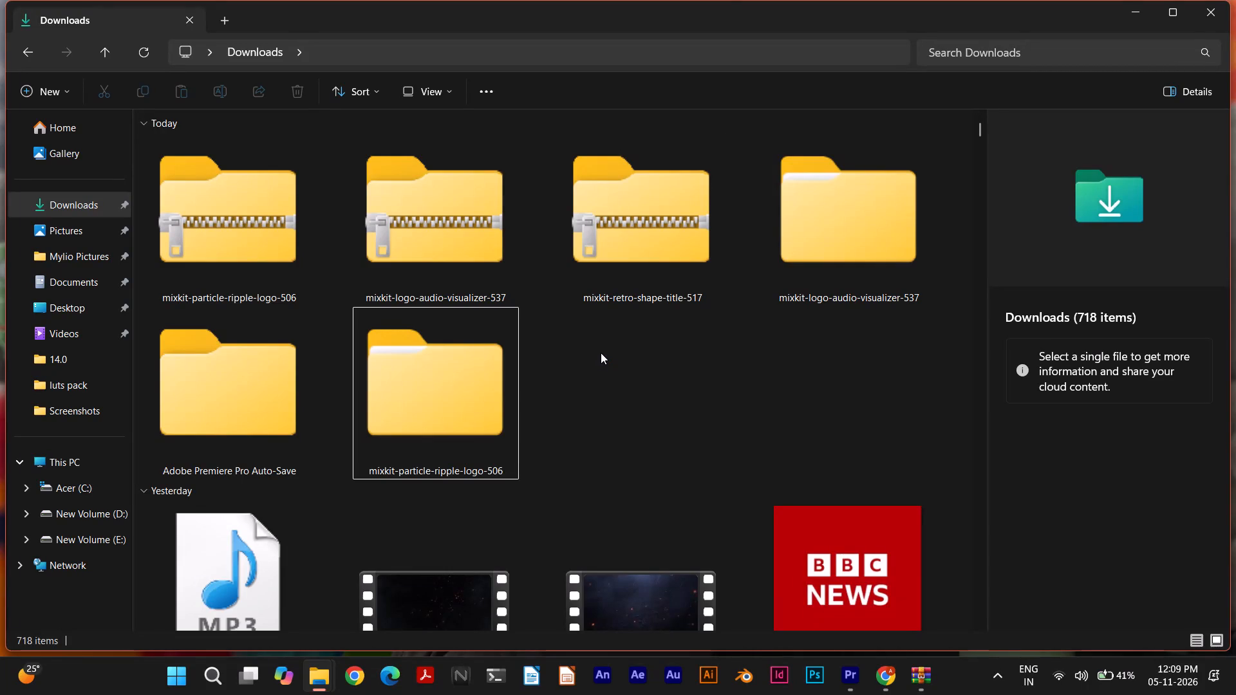
# Minimize Downloads, play the 01 FINAL Blue_1 video from the desktop and scrub through its BBC News logo reveal.
pyautogui.click(1136, 18)
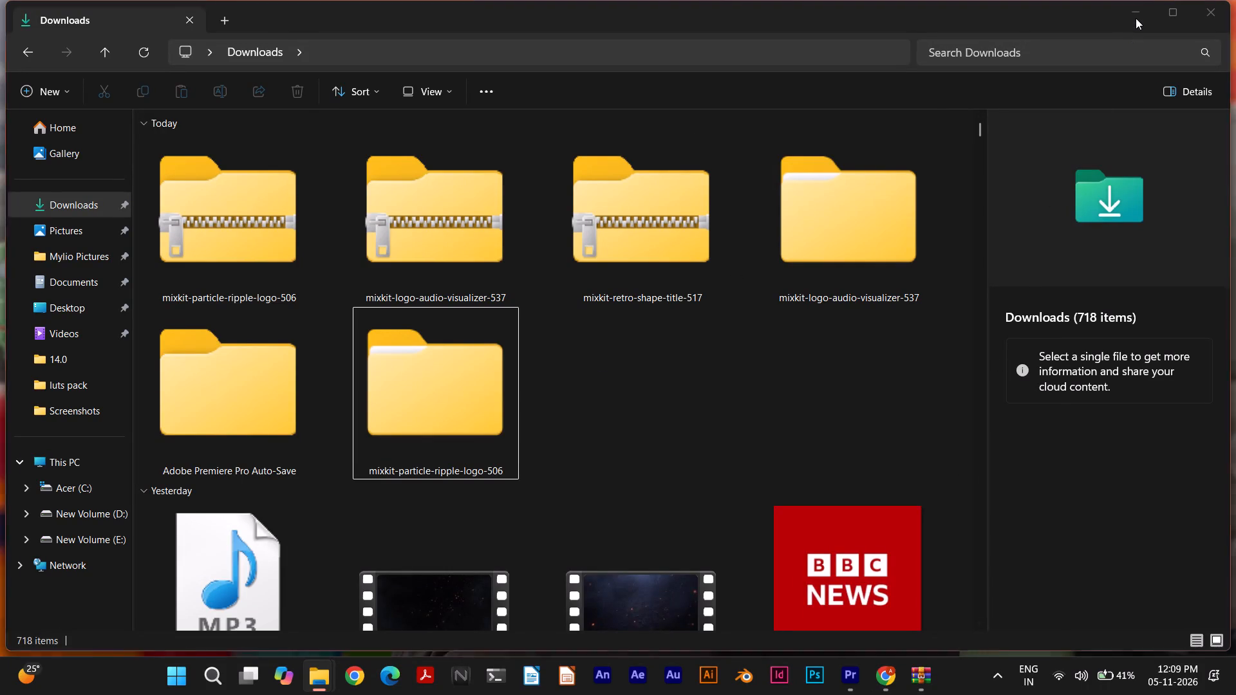
pyautogui.click(1136, 18)
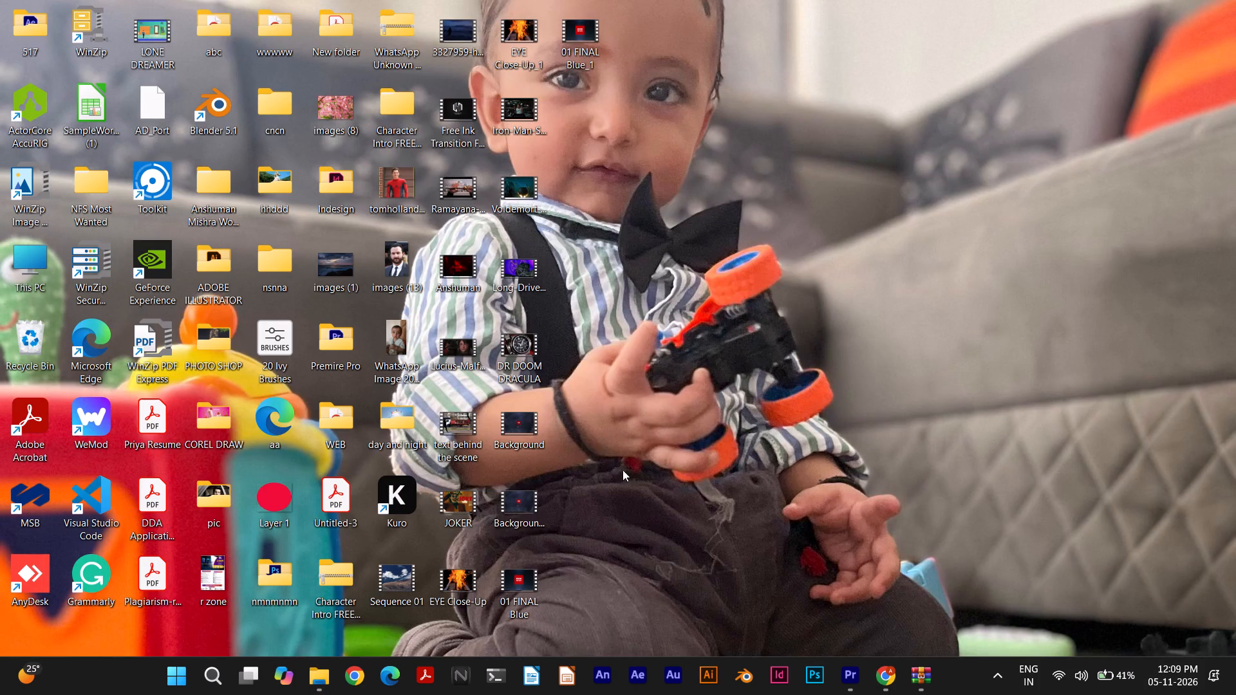
pyautogui.doubleClick(580, 26)
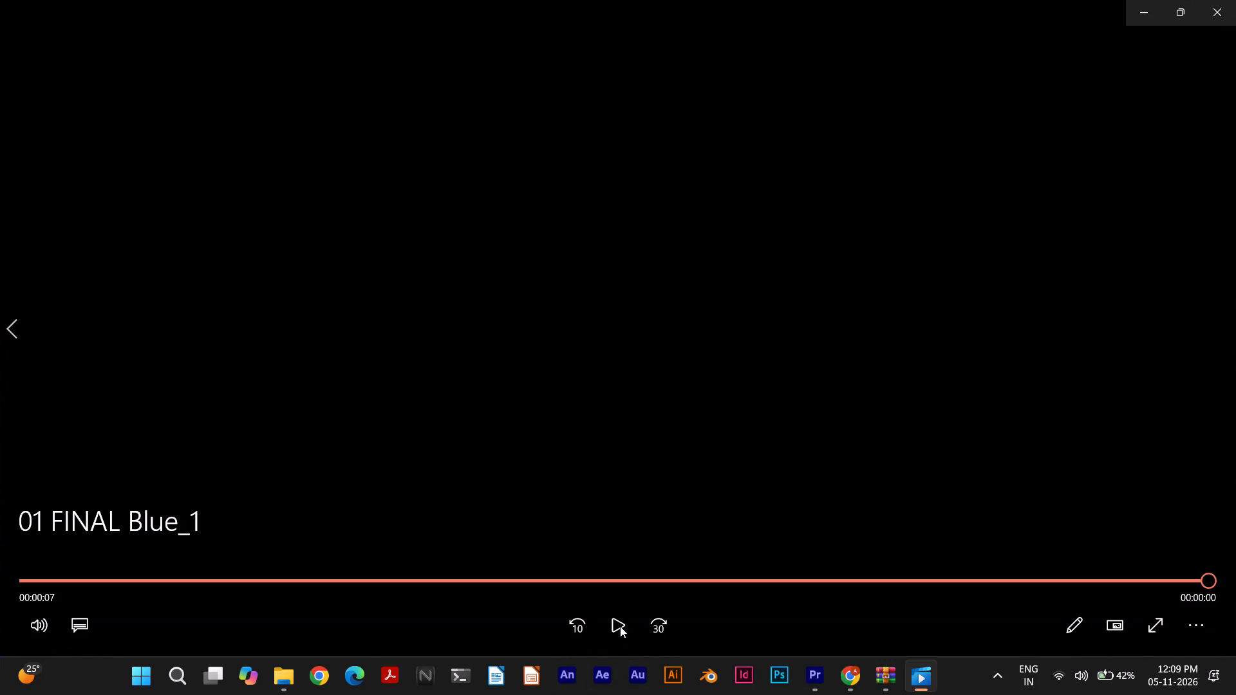
pyautogui.click(620, 618)
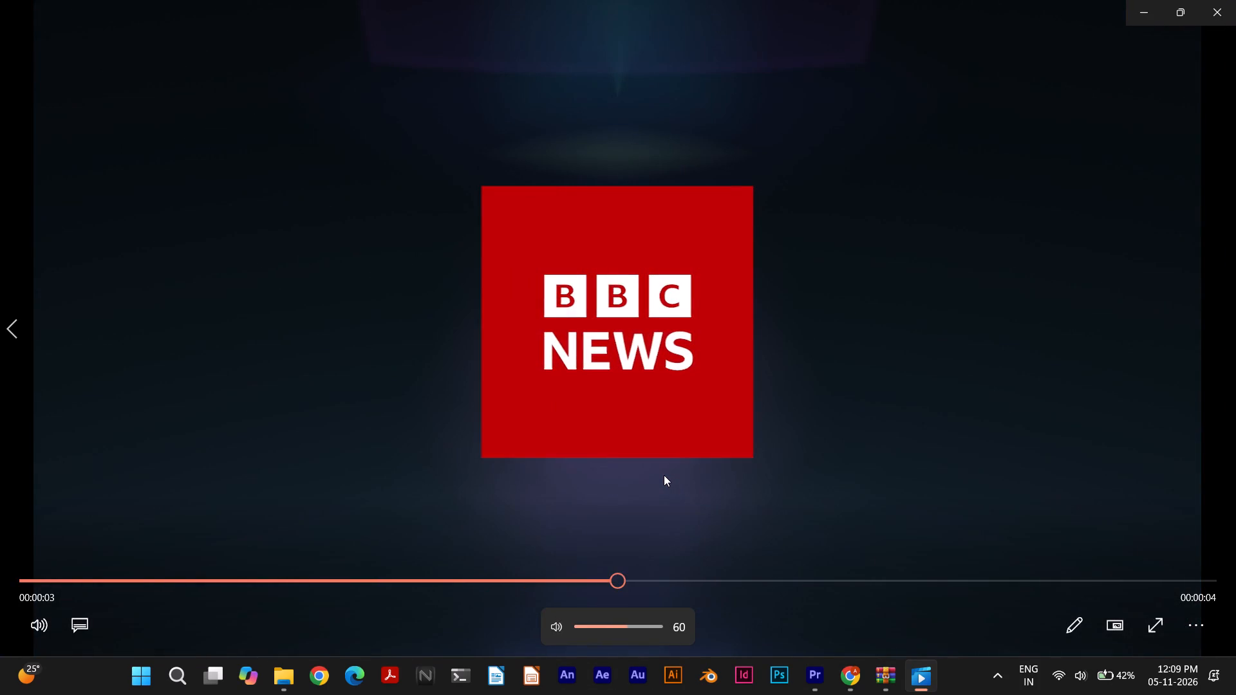
pyautogui.moveTo(623, 579); pyautogui.dragTo(20, 577)
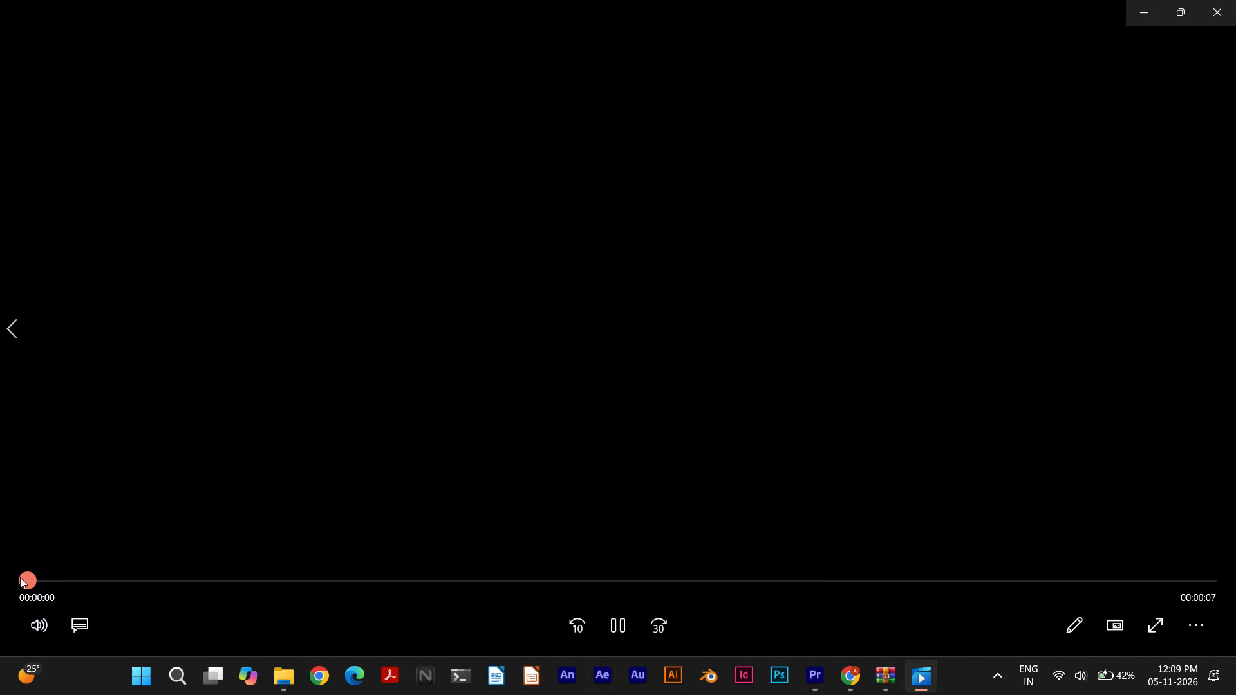
pyautogui.moveTo(20, 577); pyautogui.dragTo(220, 564)
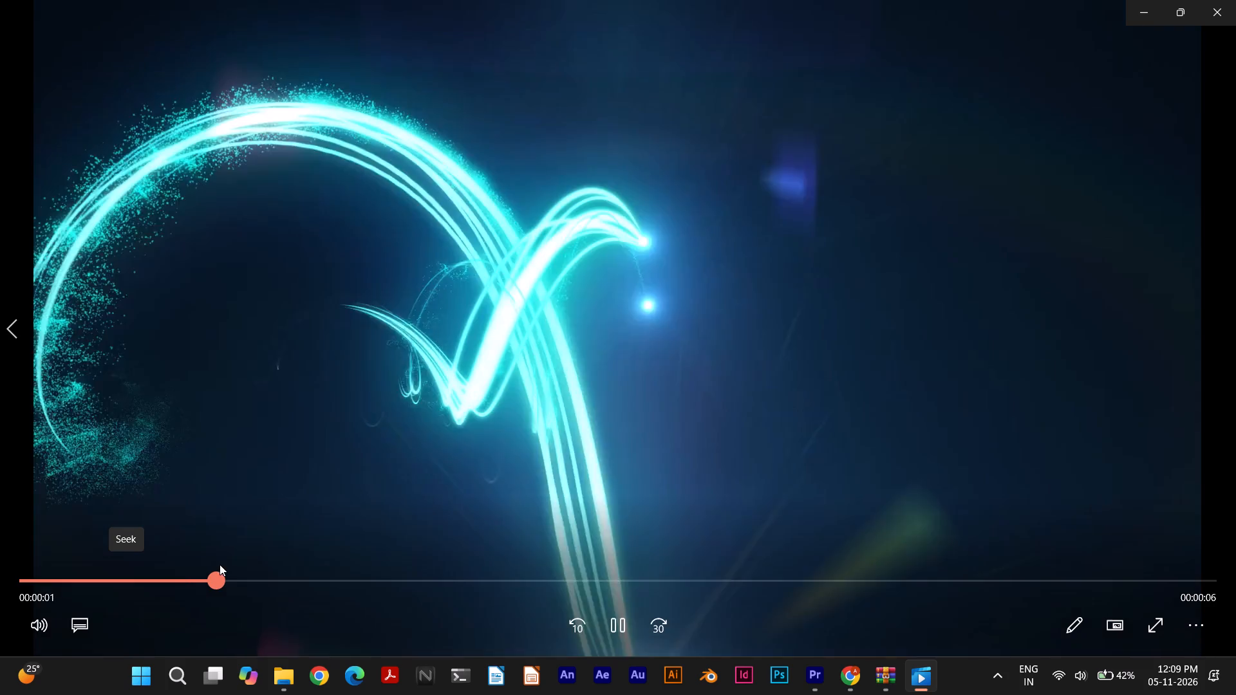
pyautogui.moveTo(220, 564); pyautogui.dragTo(391, 567)
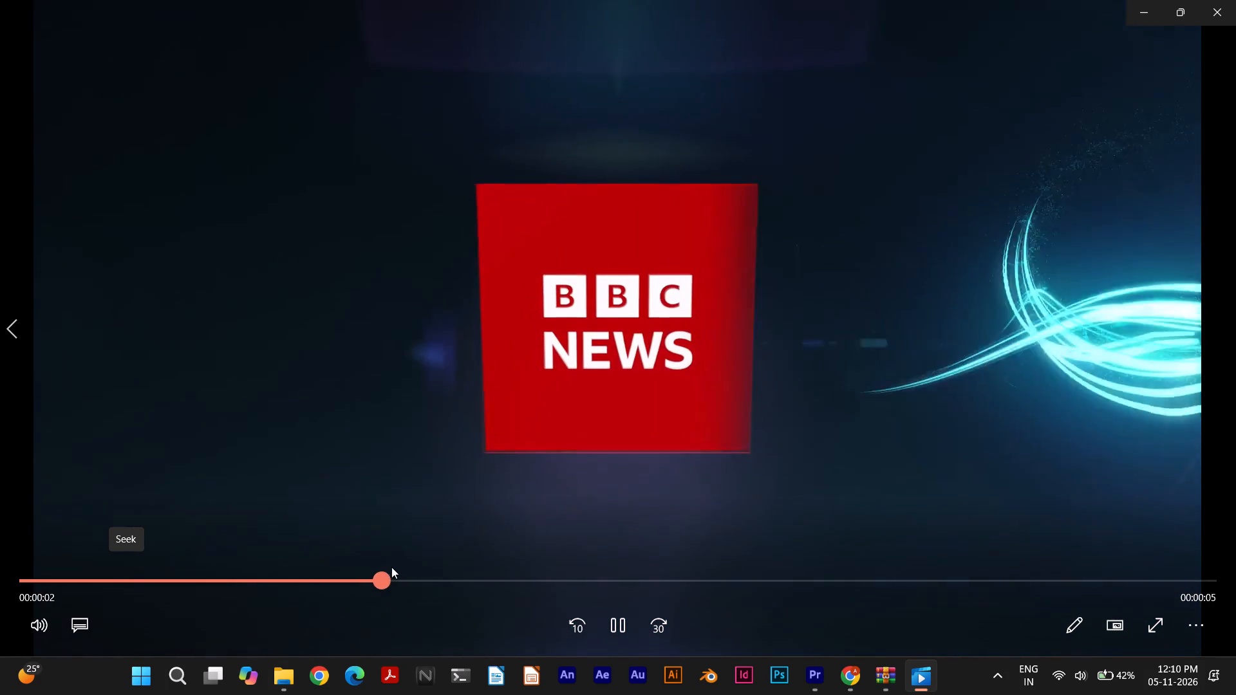
pyautogui.moveTo(391, 567); pyautogui.dragTo(1, 551)
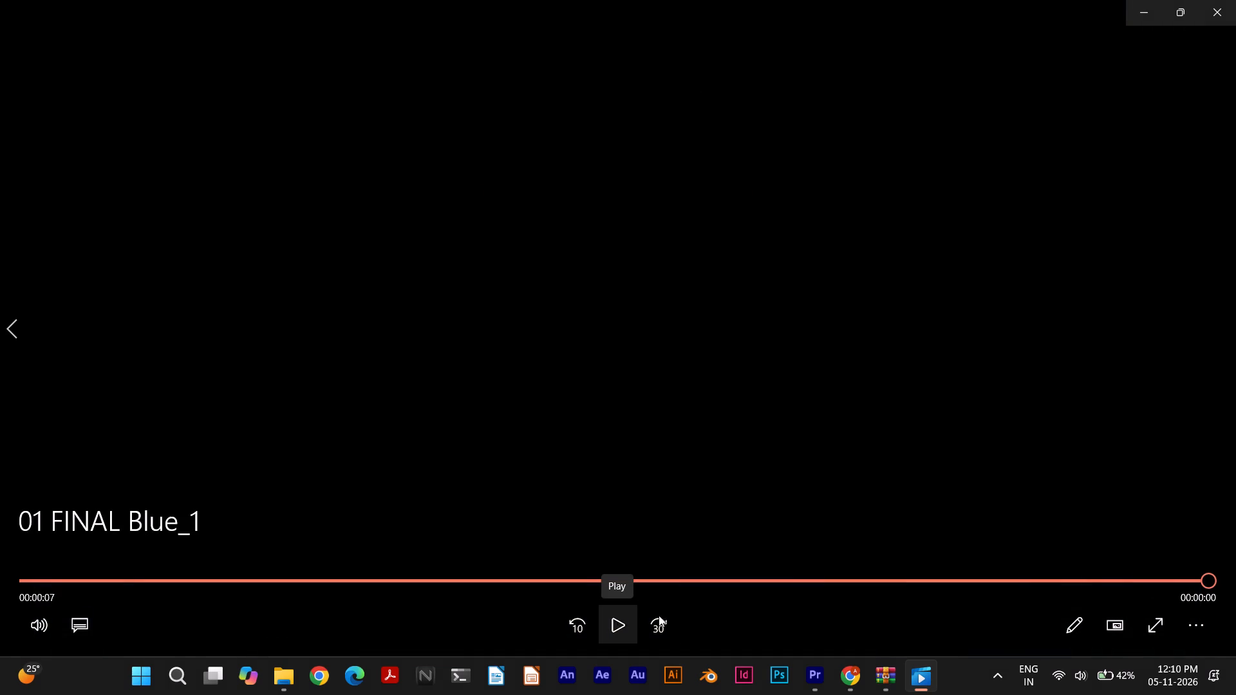
pyautogui.click(1147, 616)
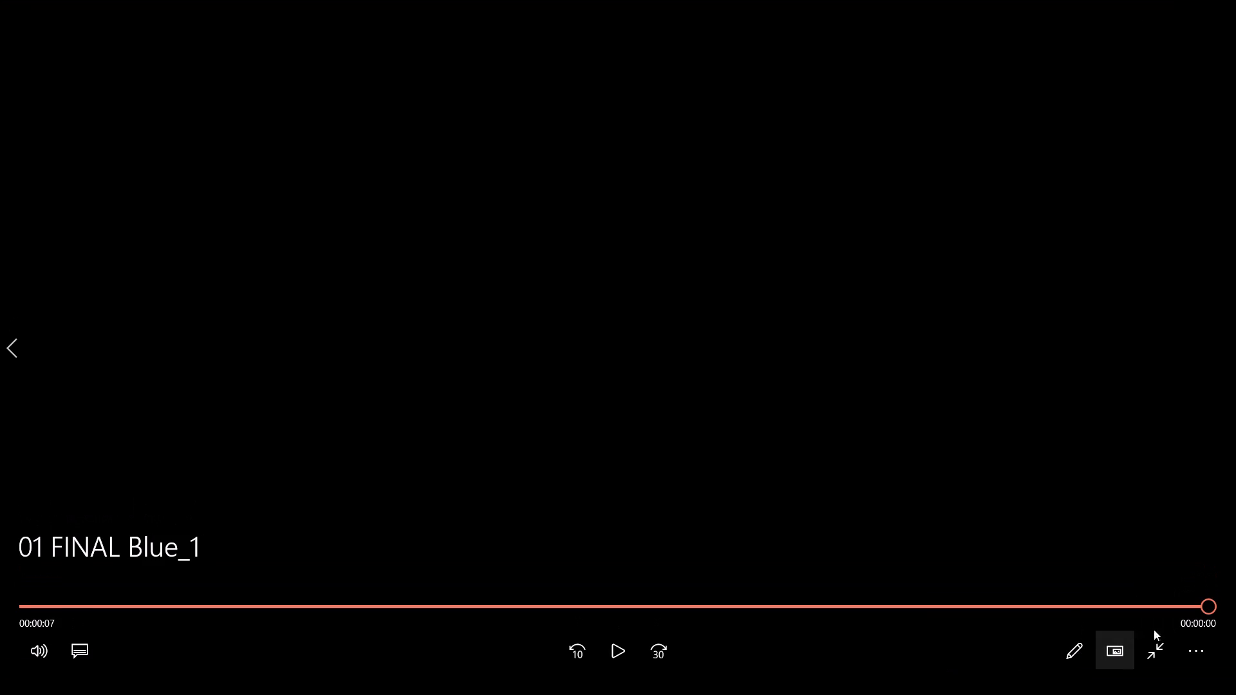
pyautogui.click(1152, 644)
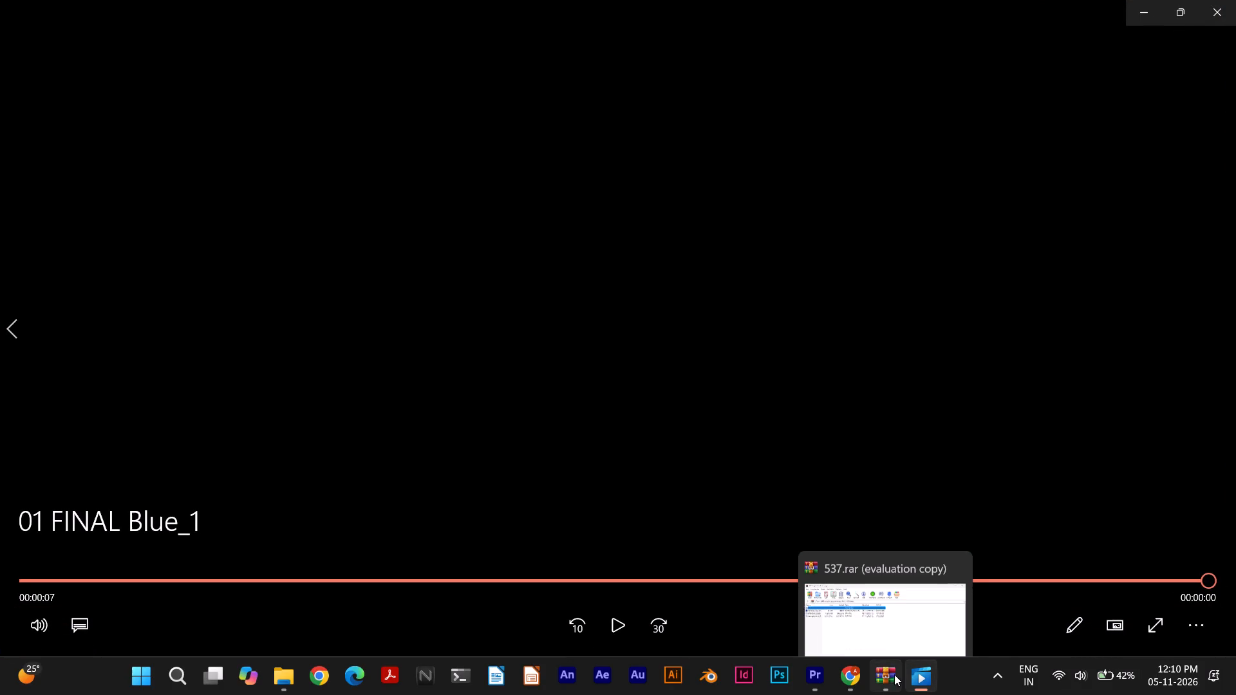
# Close the open 537.rar archive window.
pyautogui.click(949, 542)
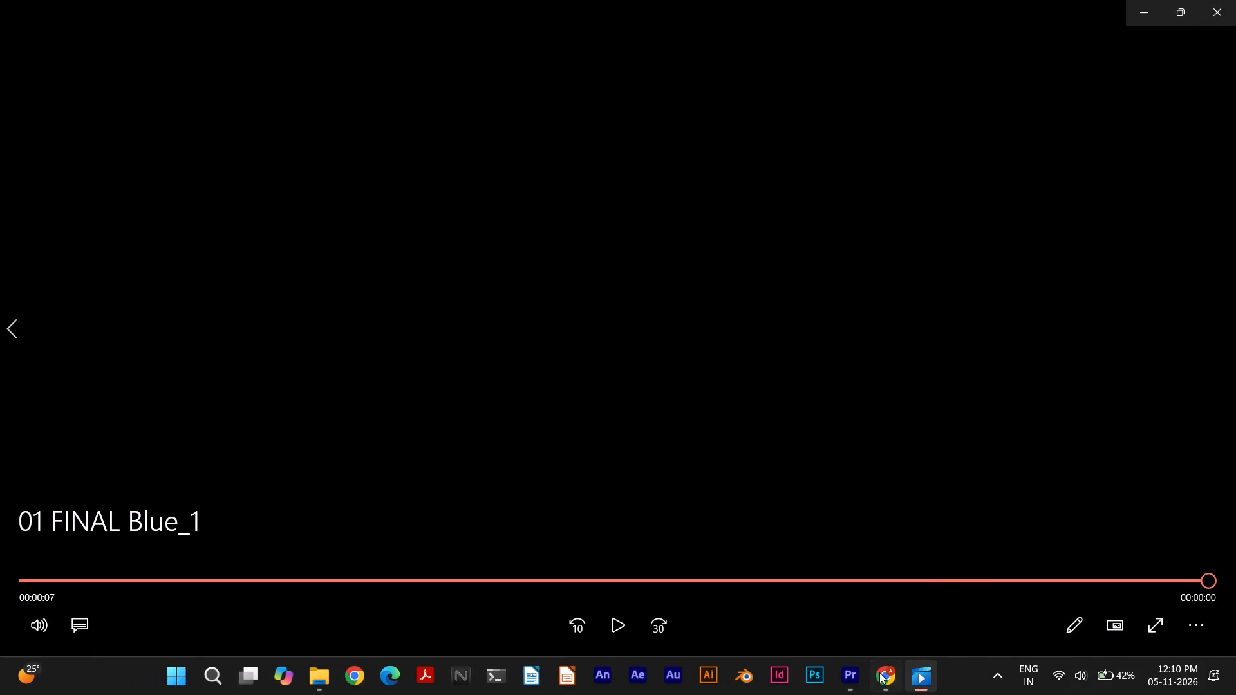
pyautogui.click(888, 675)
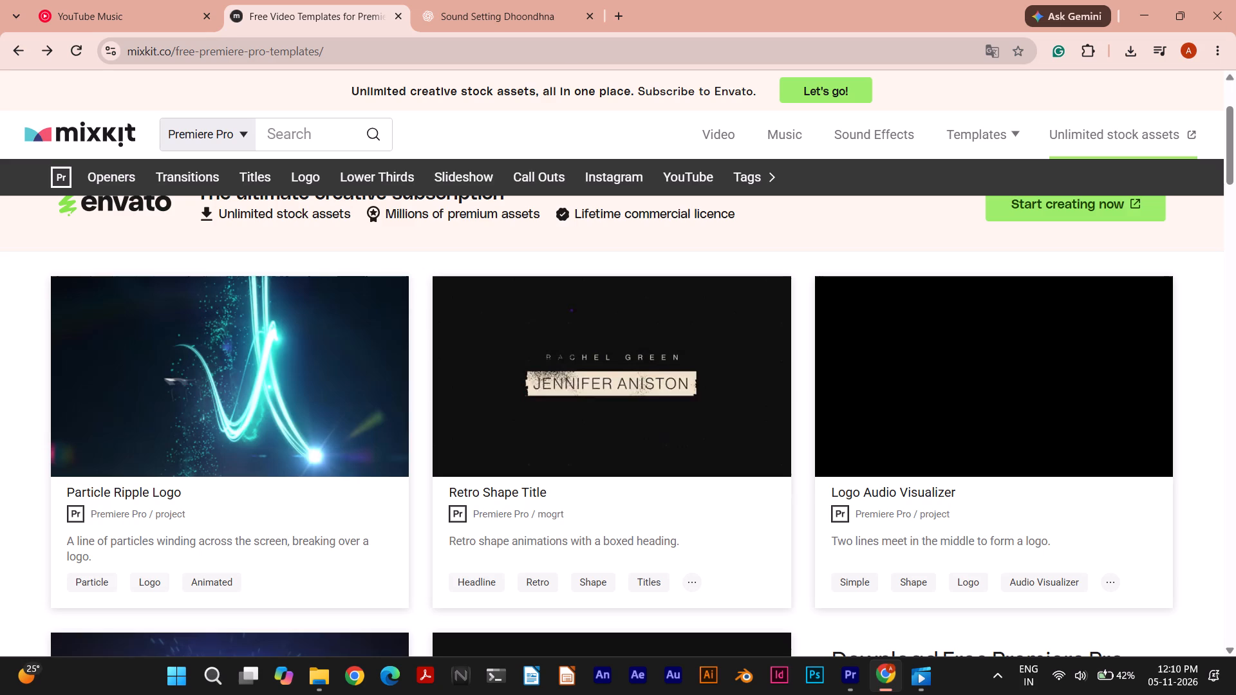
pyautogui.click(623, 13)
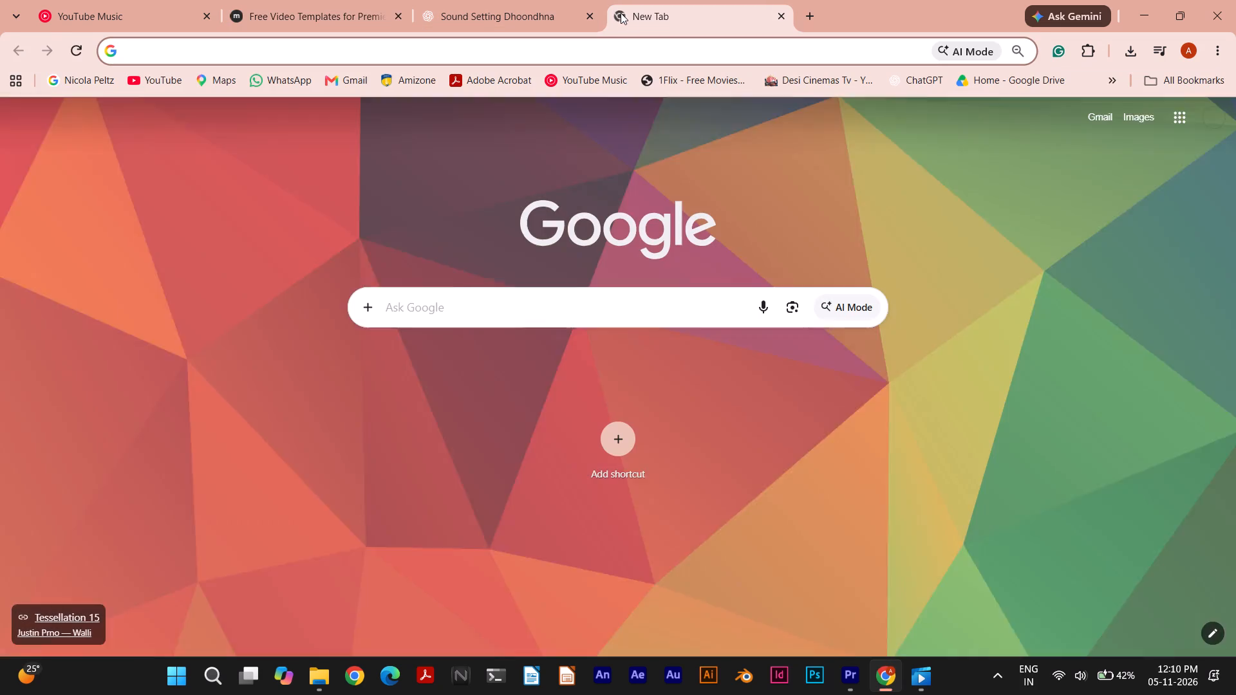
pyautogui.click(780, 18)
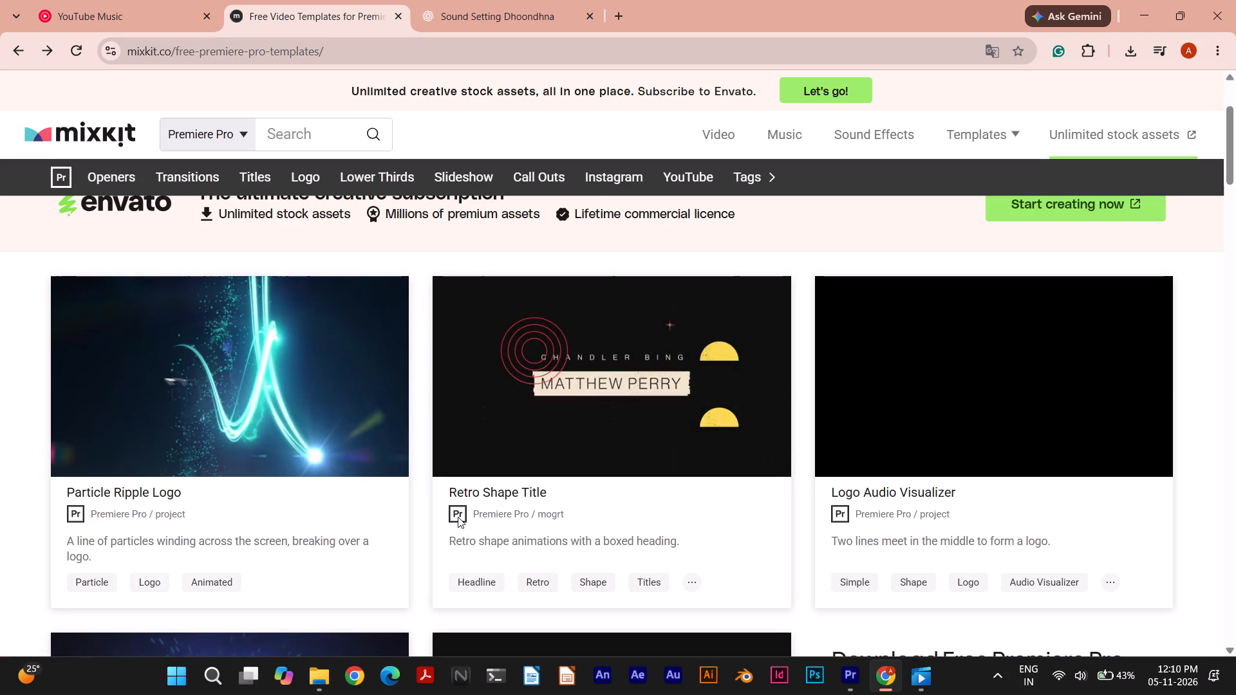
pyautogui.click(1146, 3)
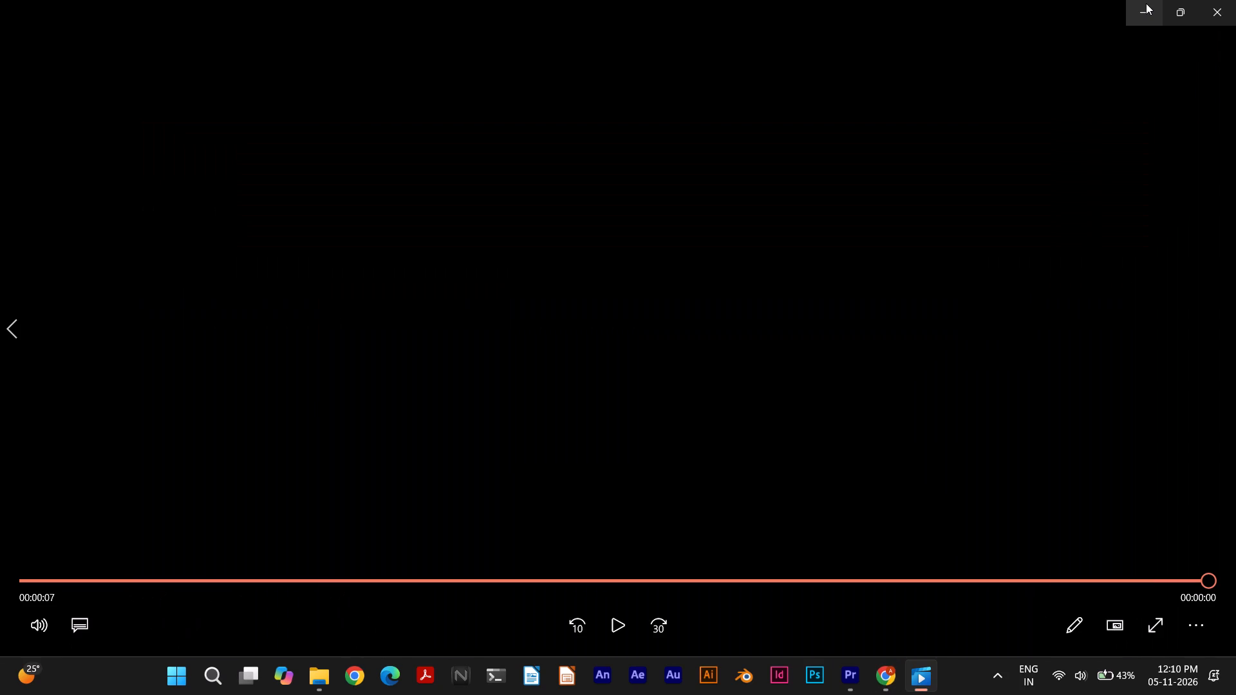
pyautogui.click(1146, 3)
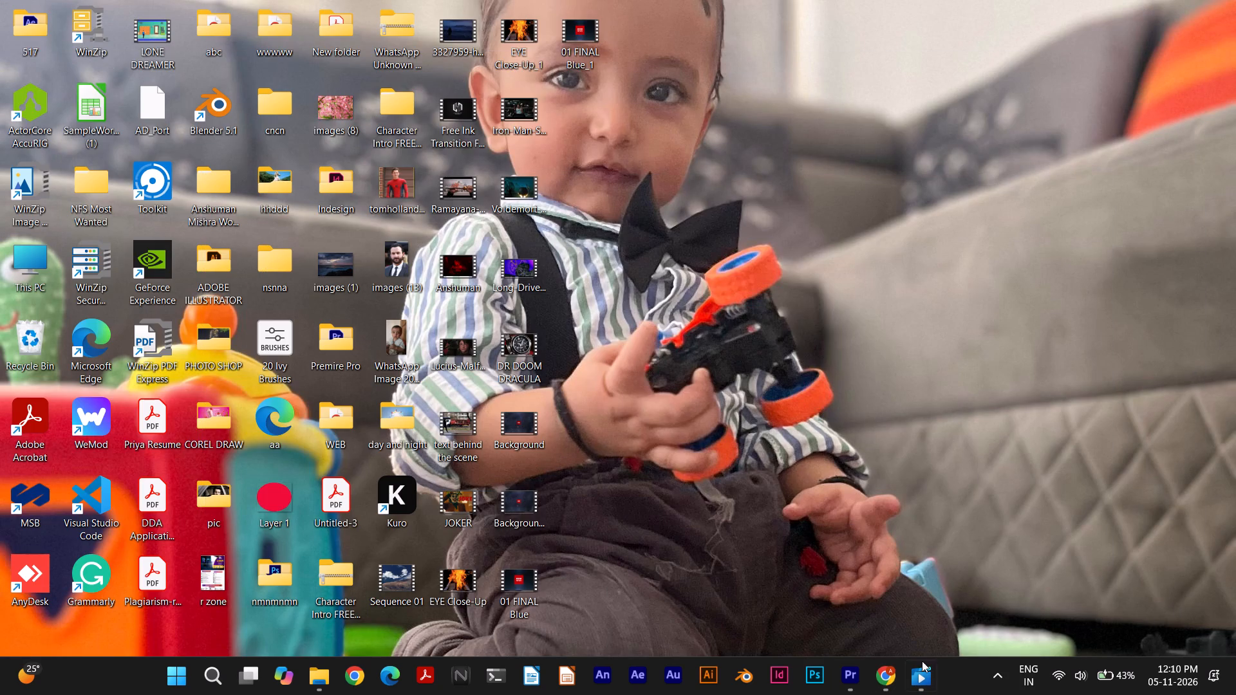
# Switch to Premiere Pro and close one of the two open Downloads windows.
pyautogui.click(844, 620)
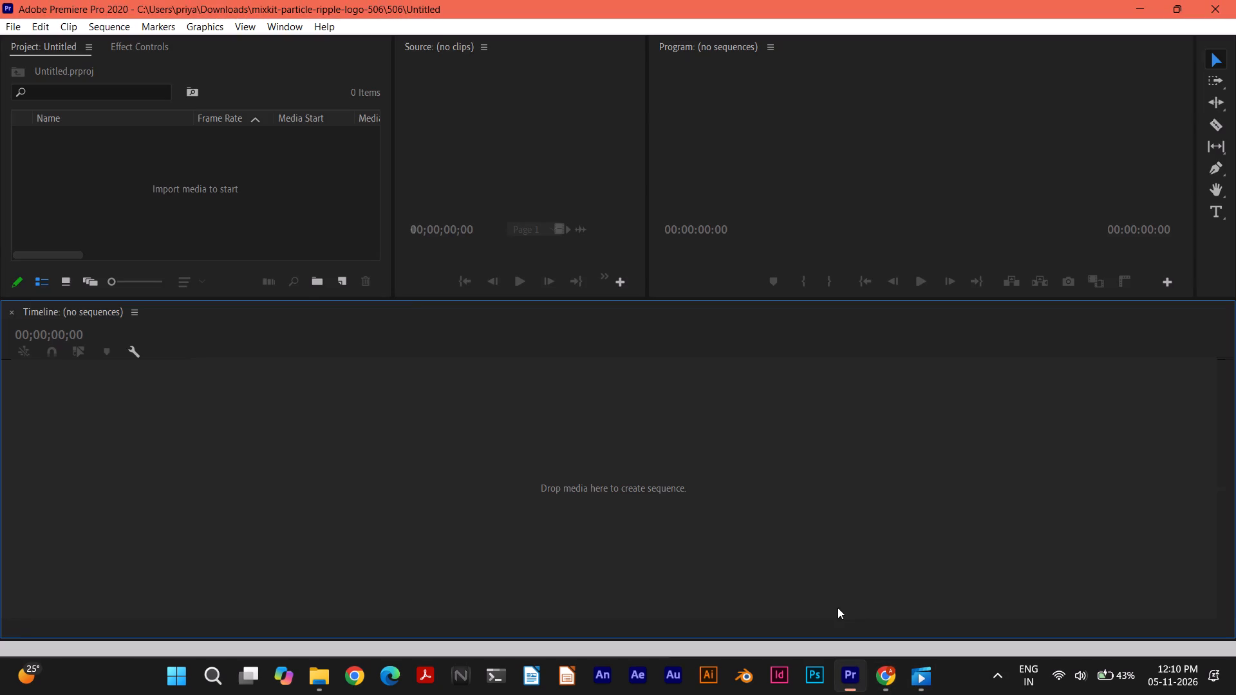
pyautogui.click(318, 672)
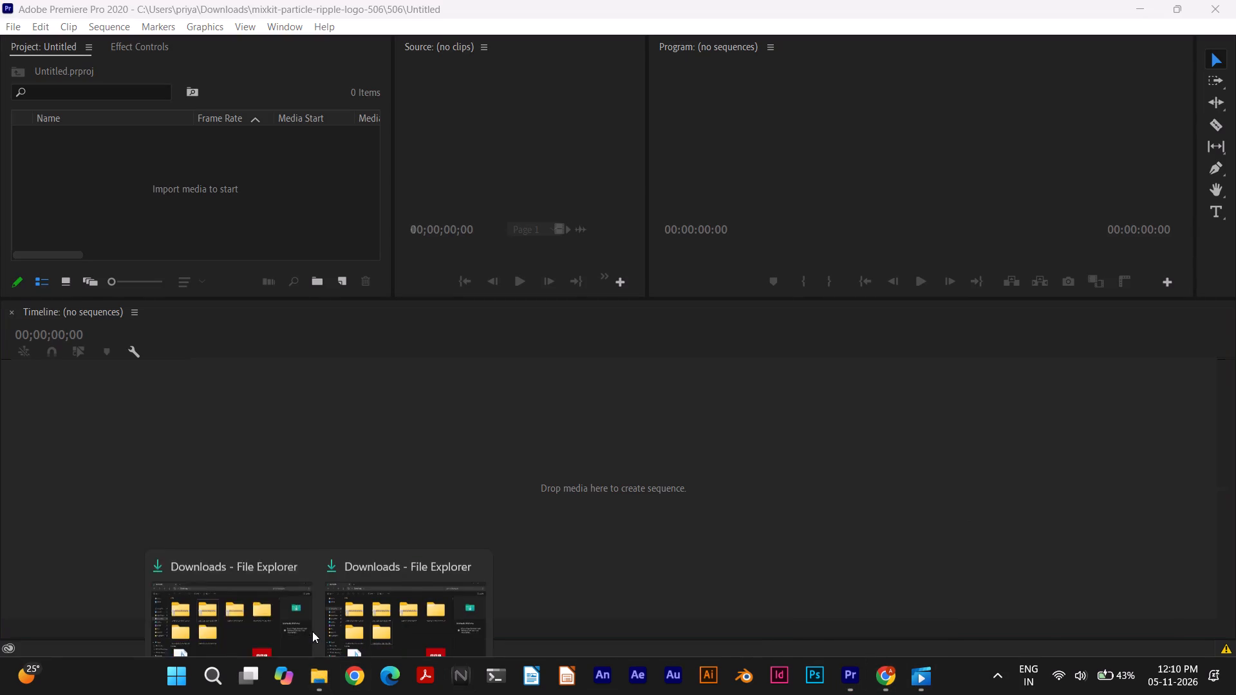
pyautogui.click(476, 536)
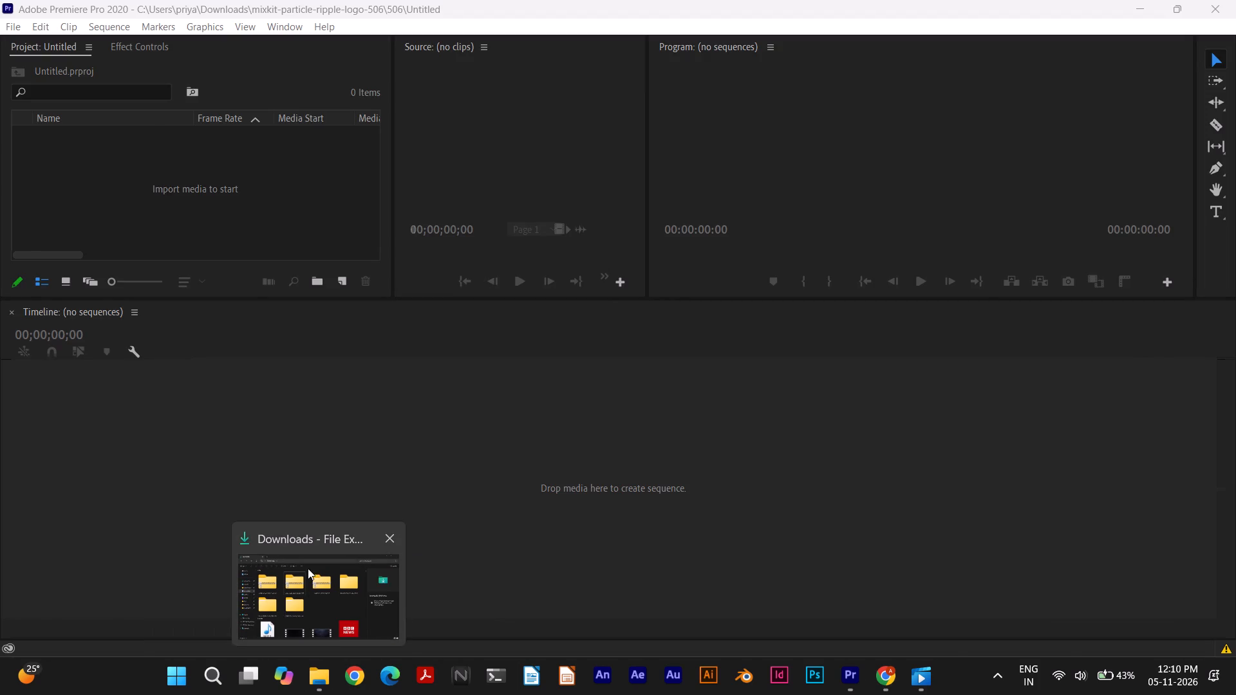
# Bring up the Downloads window and delete the unzipped mixkit-logo-audio-visualizer-537 folder.
pyautogui.click(304, 570)
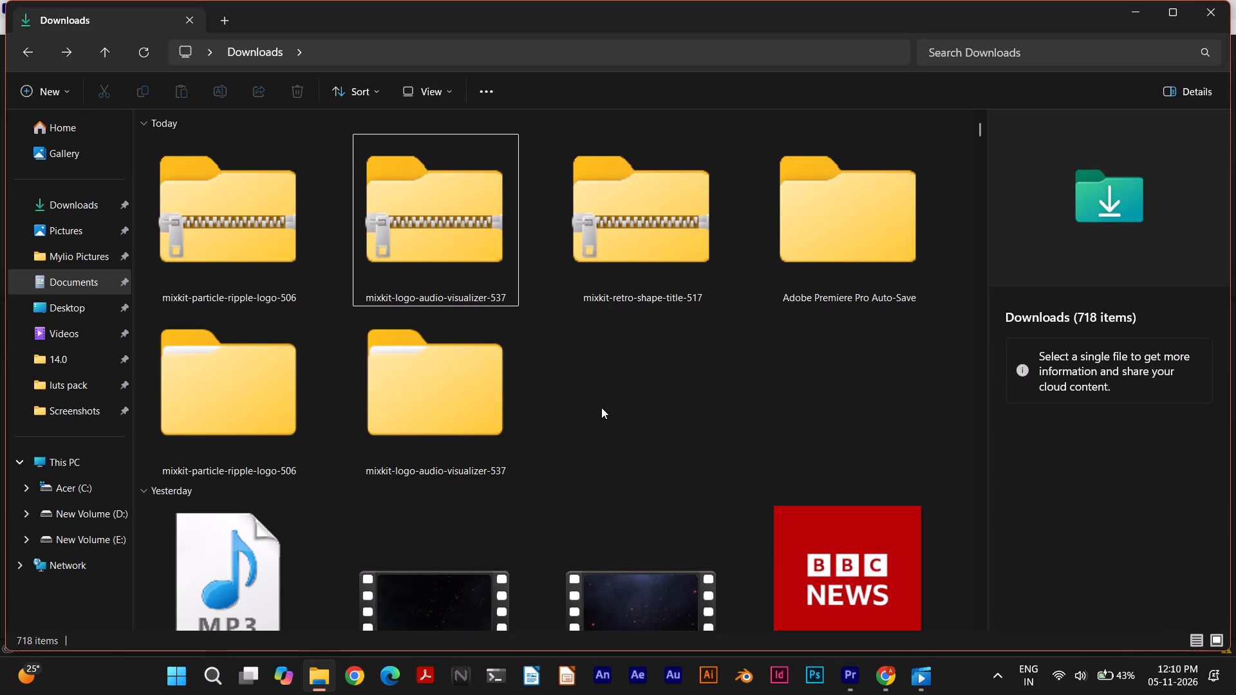
pyautogui.click(479, 398)
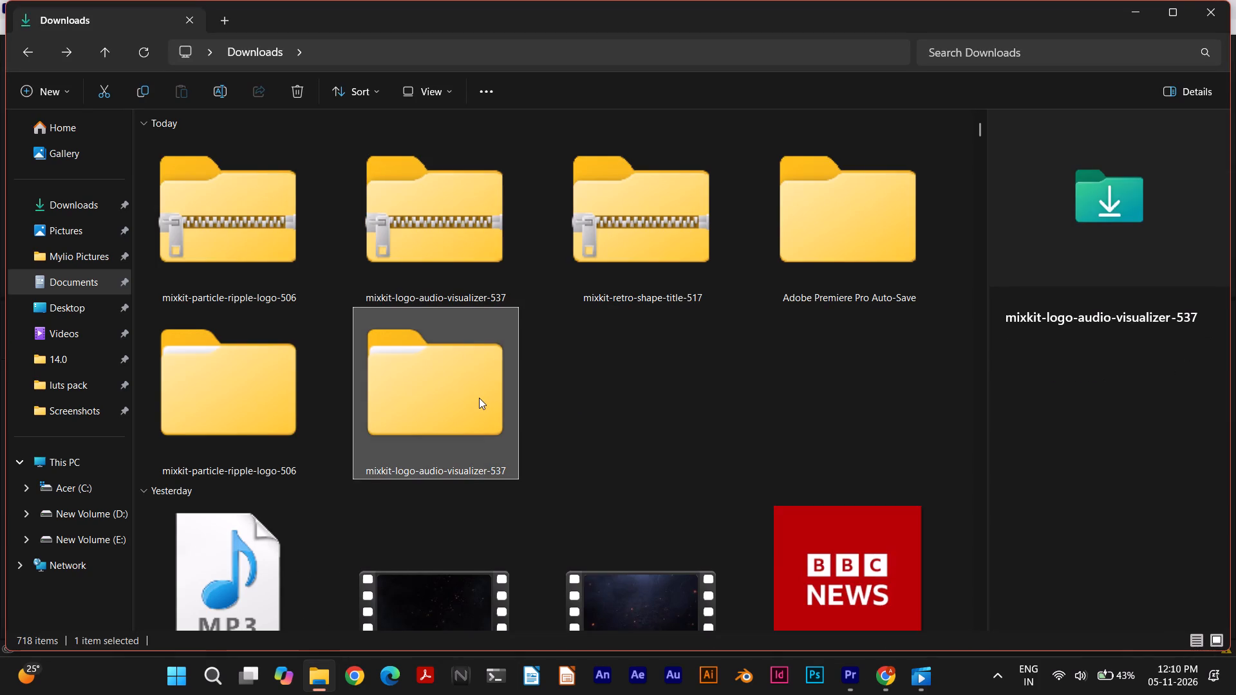
pyautogui.press('Delete')
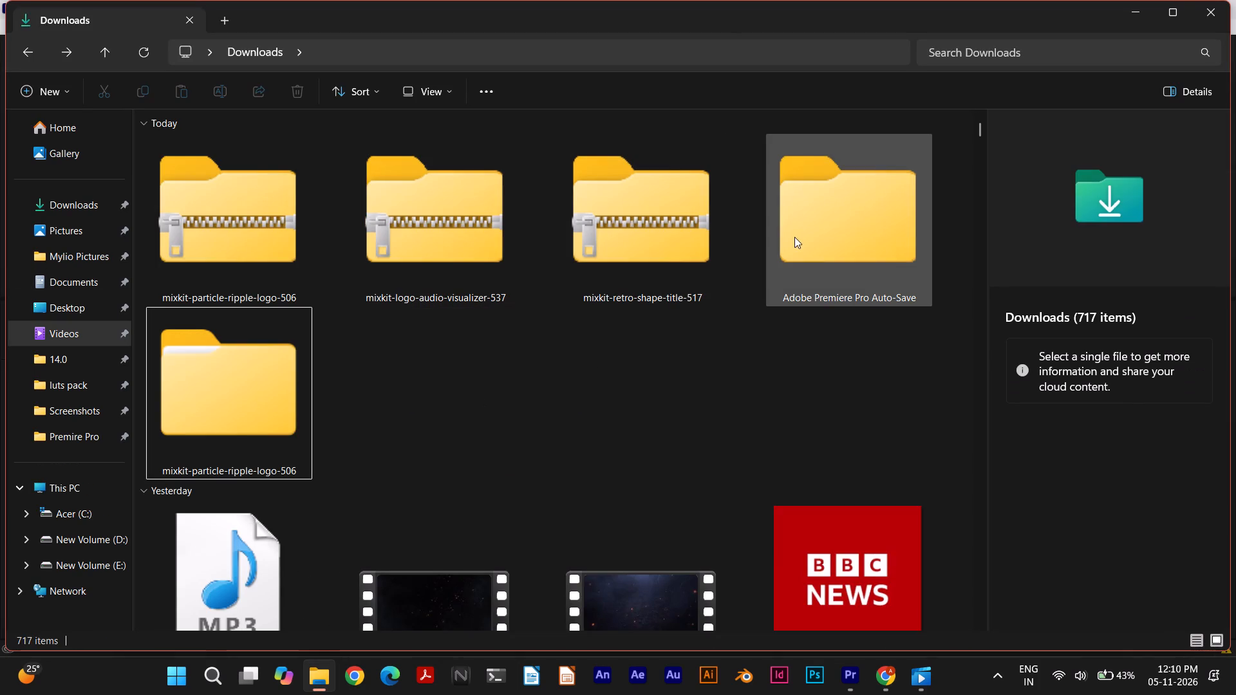
# Extract the mixkit-logo-audio-visualizer-537 zip archive with Downloads chosen as the destination folder.
pyautogui.click(821, 227)
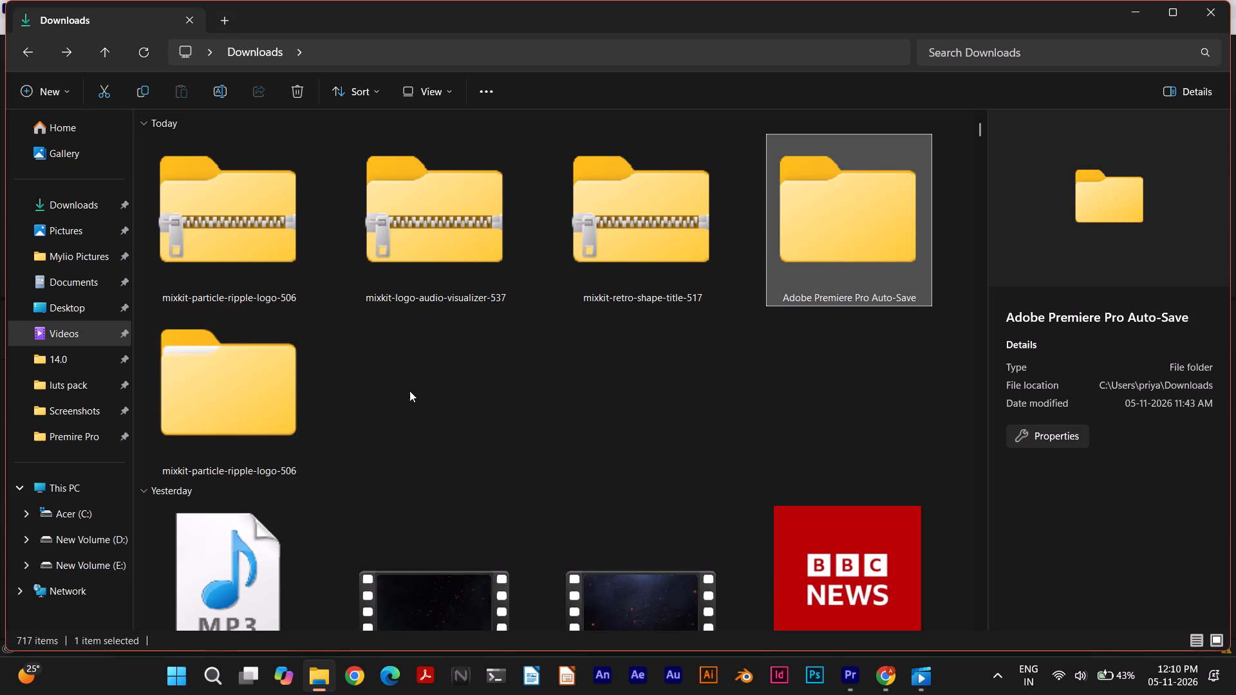
pyautogui.rightClick(443, 218)
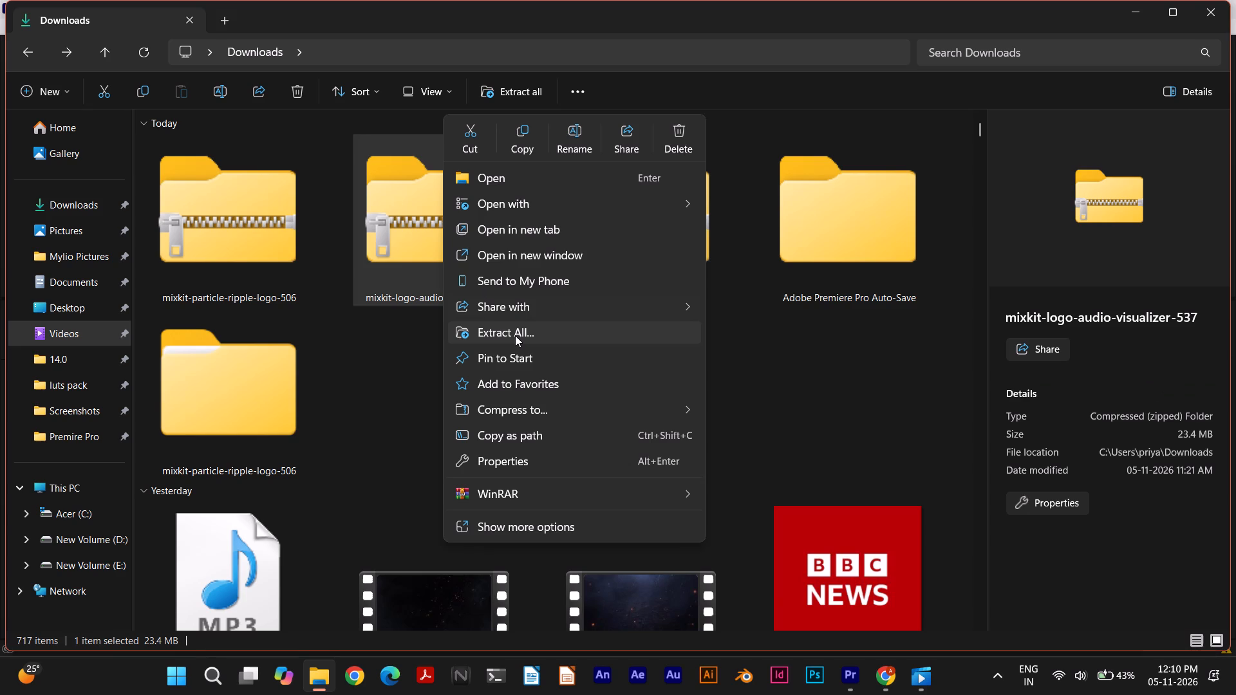
pyautogui.click(515, 335)
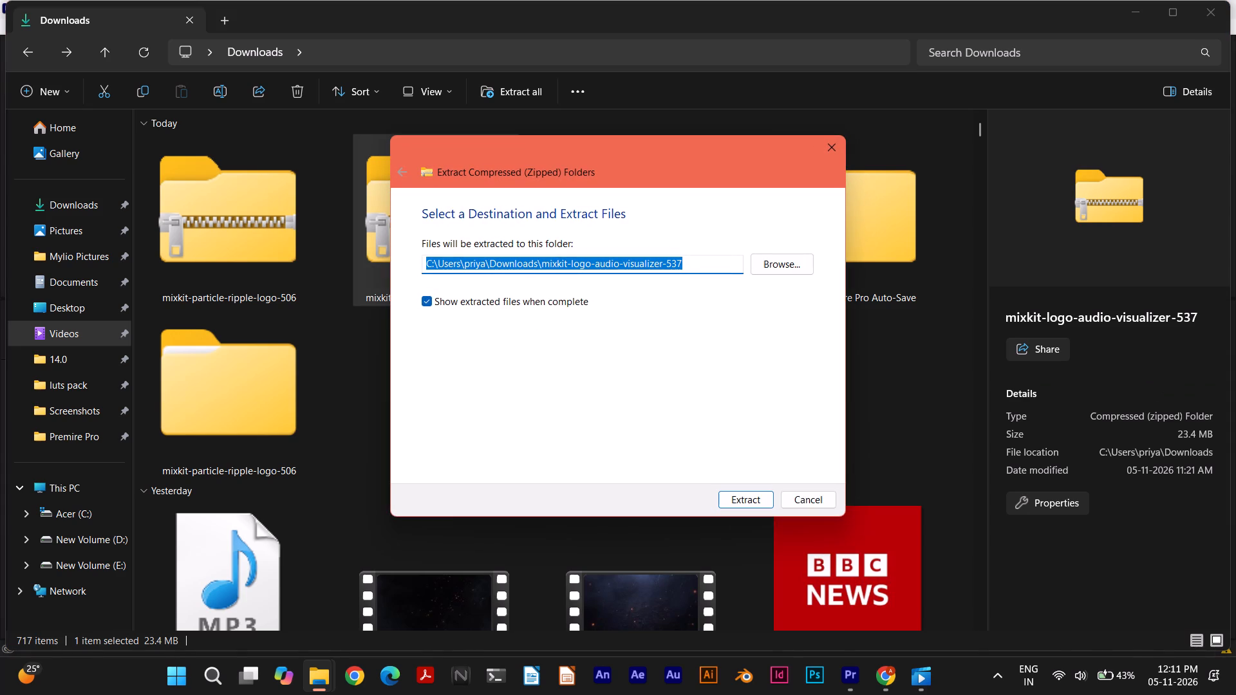
pyautogui.click(794, 266)
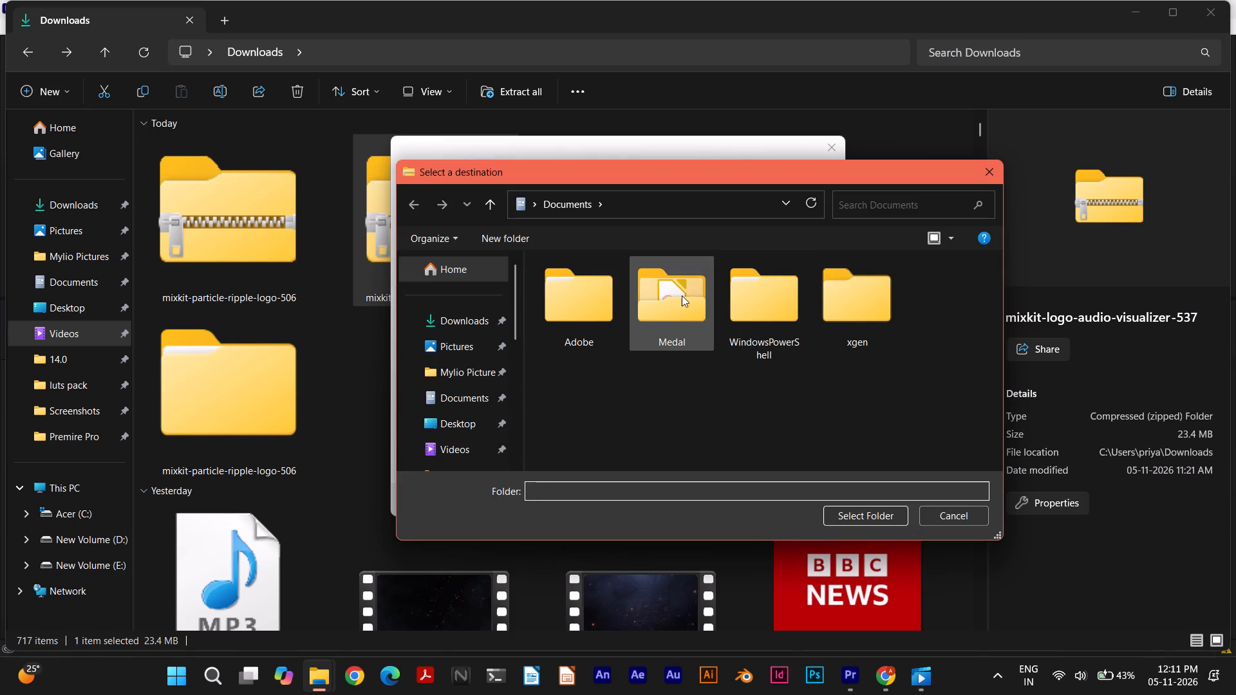
pyautogui.click(468, 325)
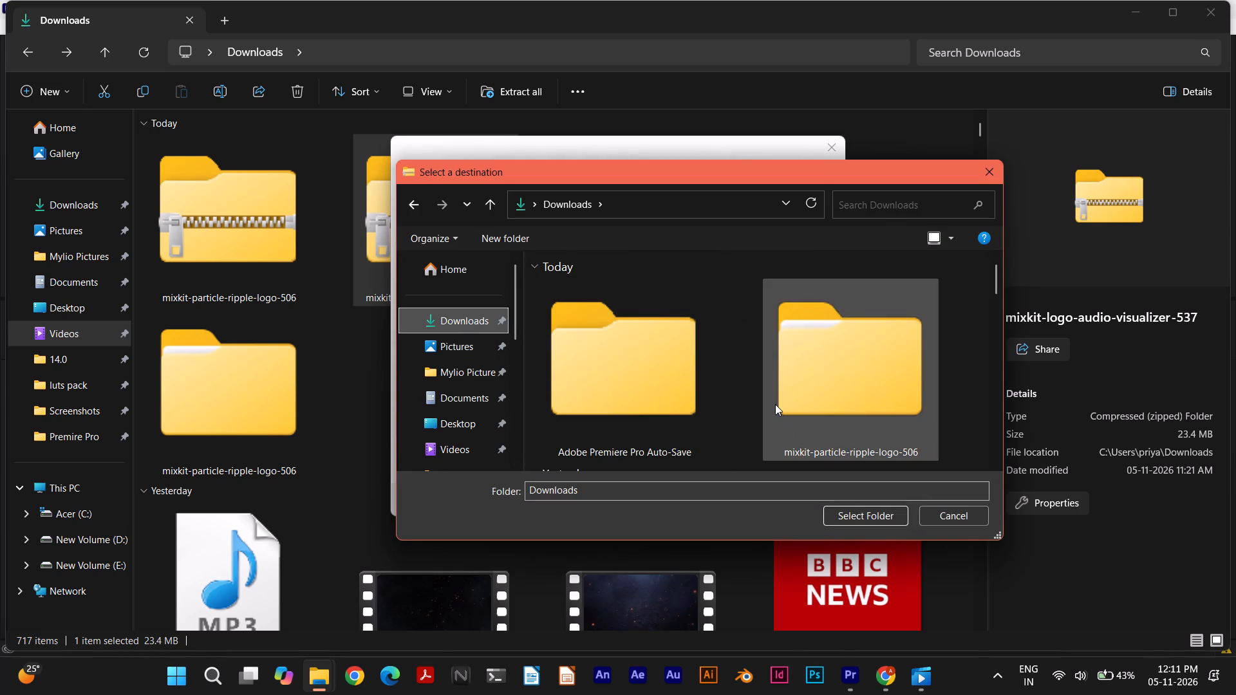
pyautogui.scroll(-1, 775, 403)
pyautogui.click(873, 515)
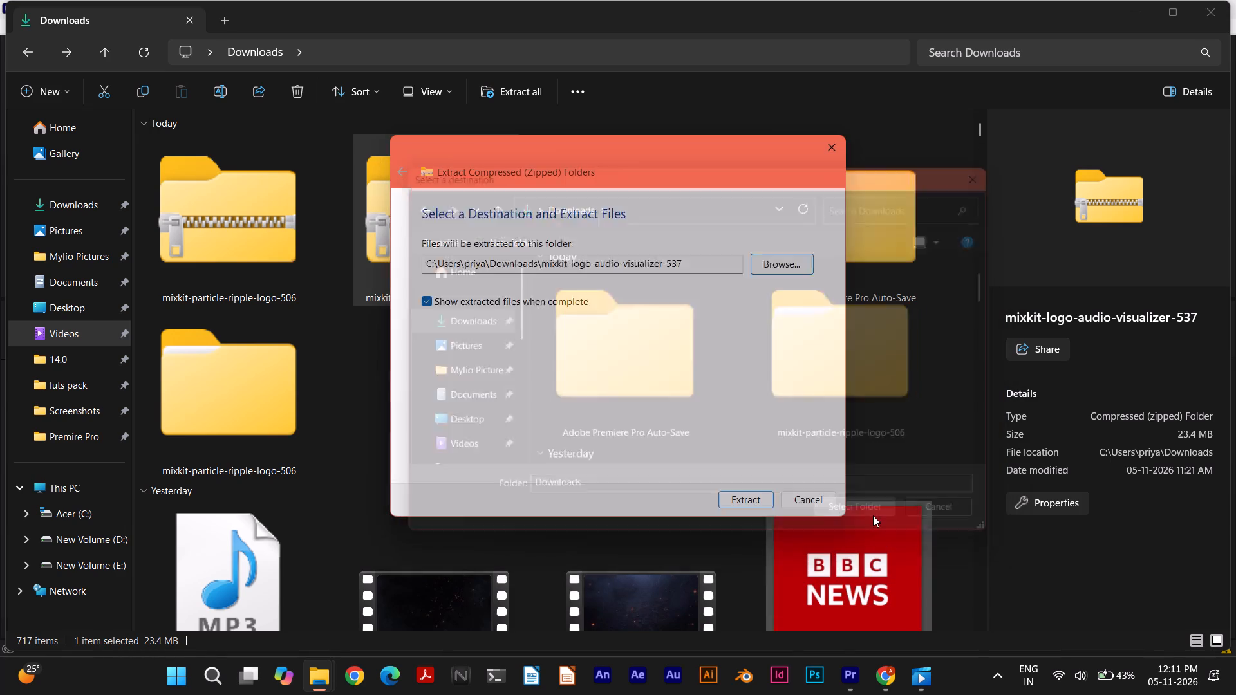
pyautogui.click(754, 496)
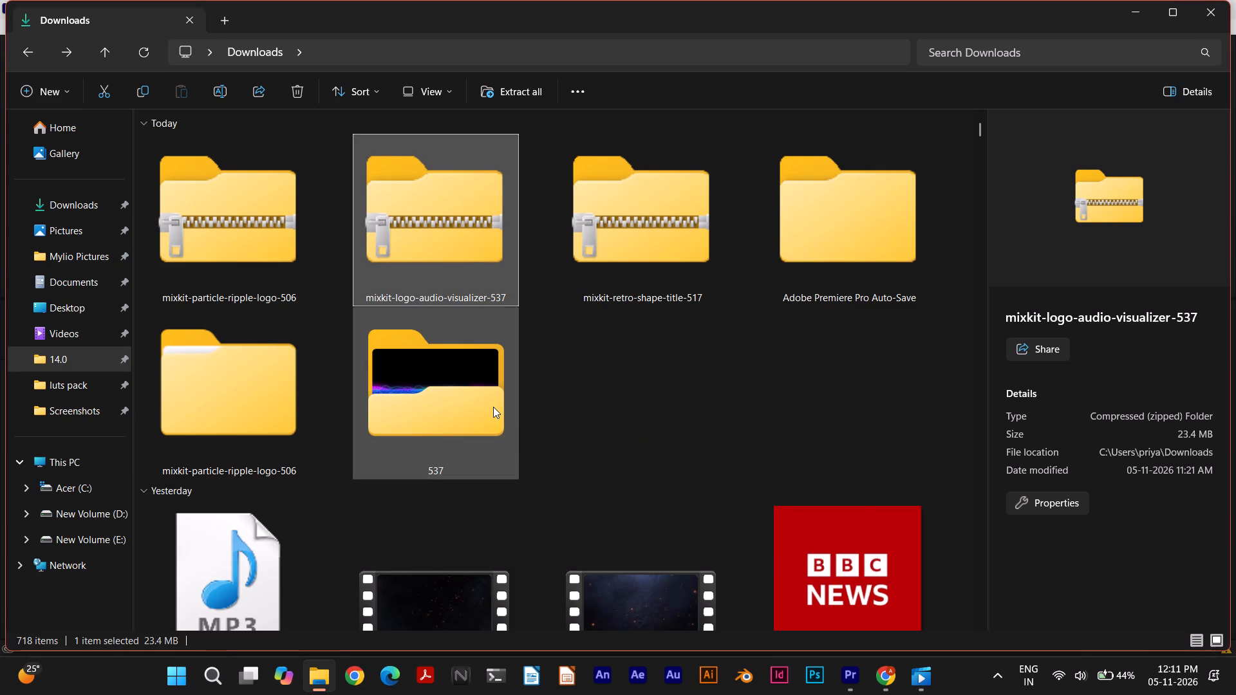
# Open the Visualizer_Reveal_Logo project from the extracted 537 folder in Premiere Pro, accepting default substitution for missing fonts.
pyautogui.rightClick(492, 407)
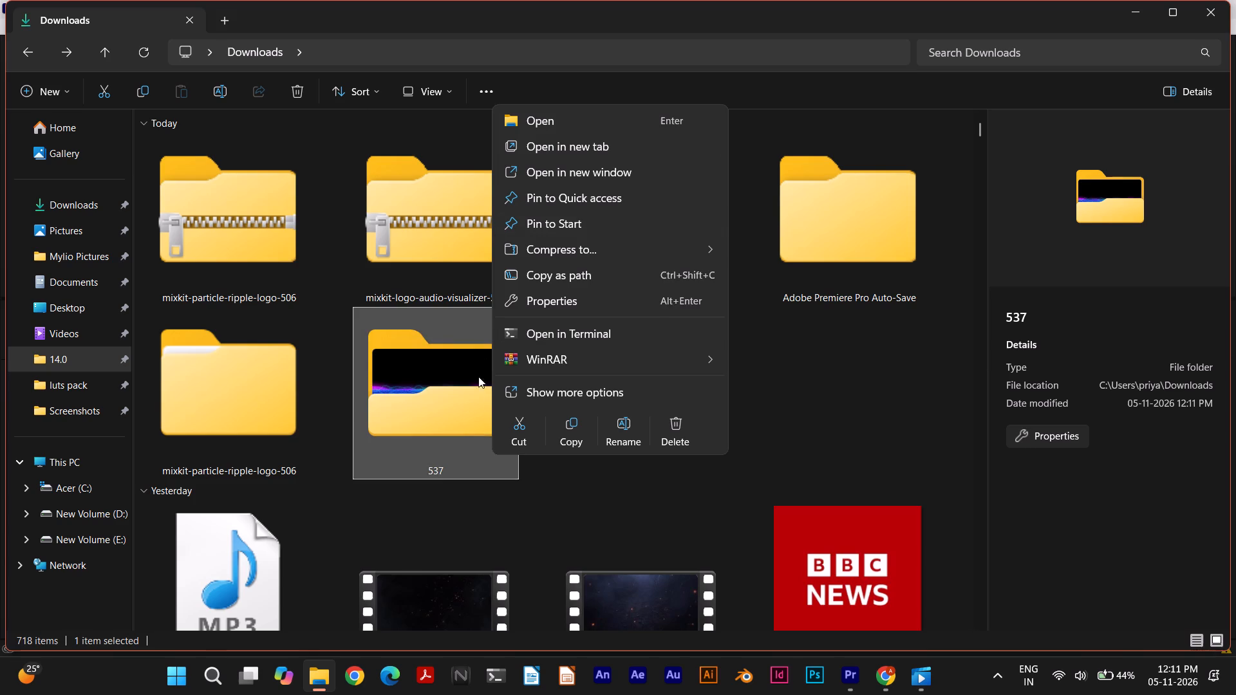
pyautogui.doubleClick(462, 420)
pyautogui.moveTo(397, 277); pyautogui.dragTo(304, 153)
pyautogui.click(276, 273)
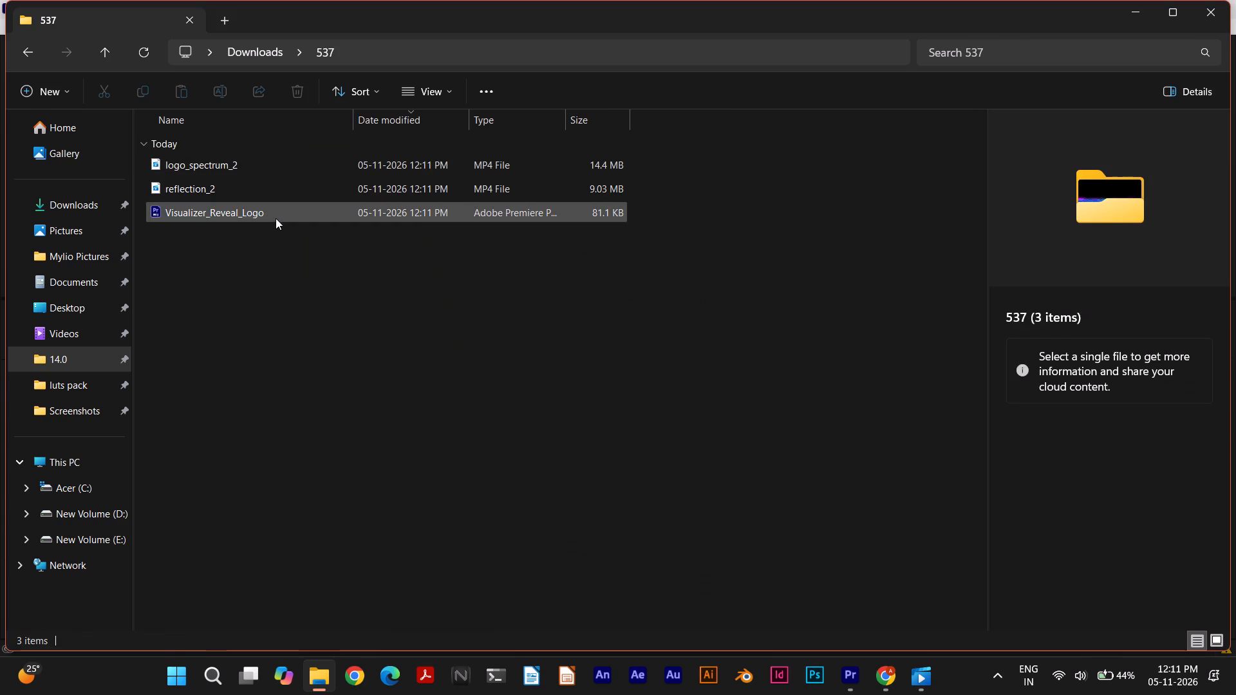
pyautogui.doubleClick(277, 215)
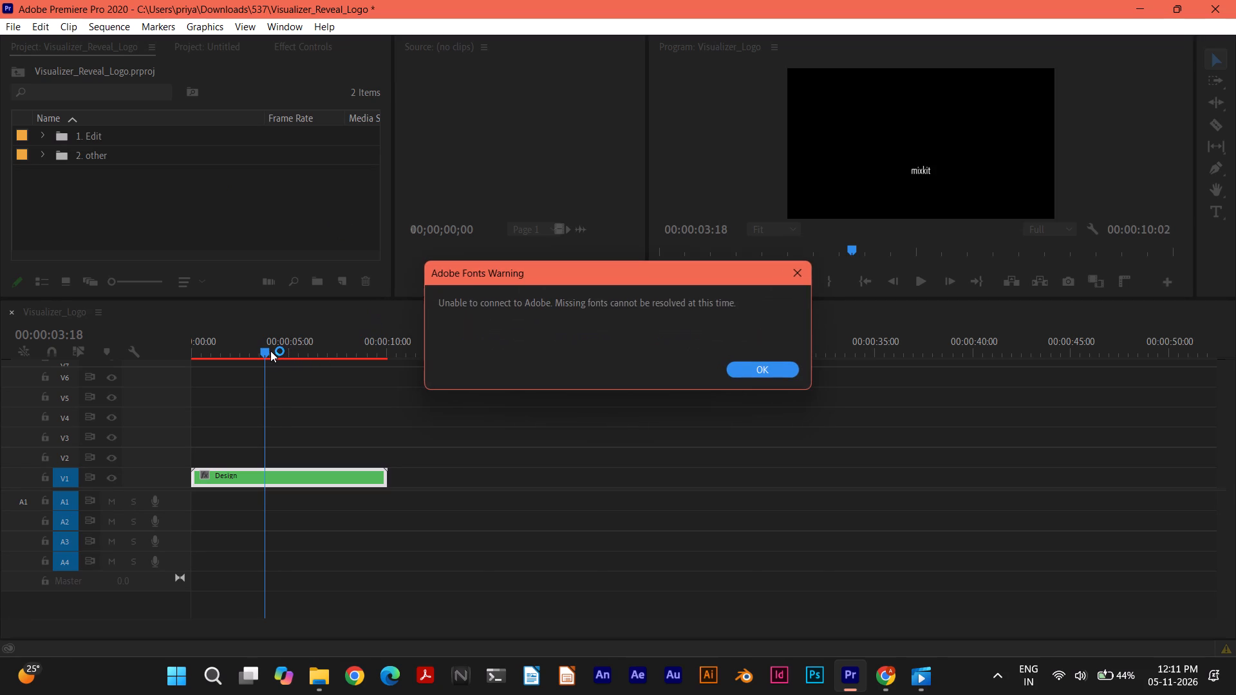
pyautogui.click(753, 366)
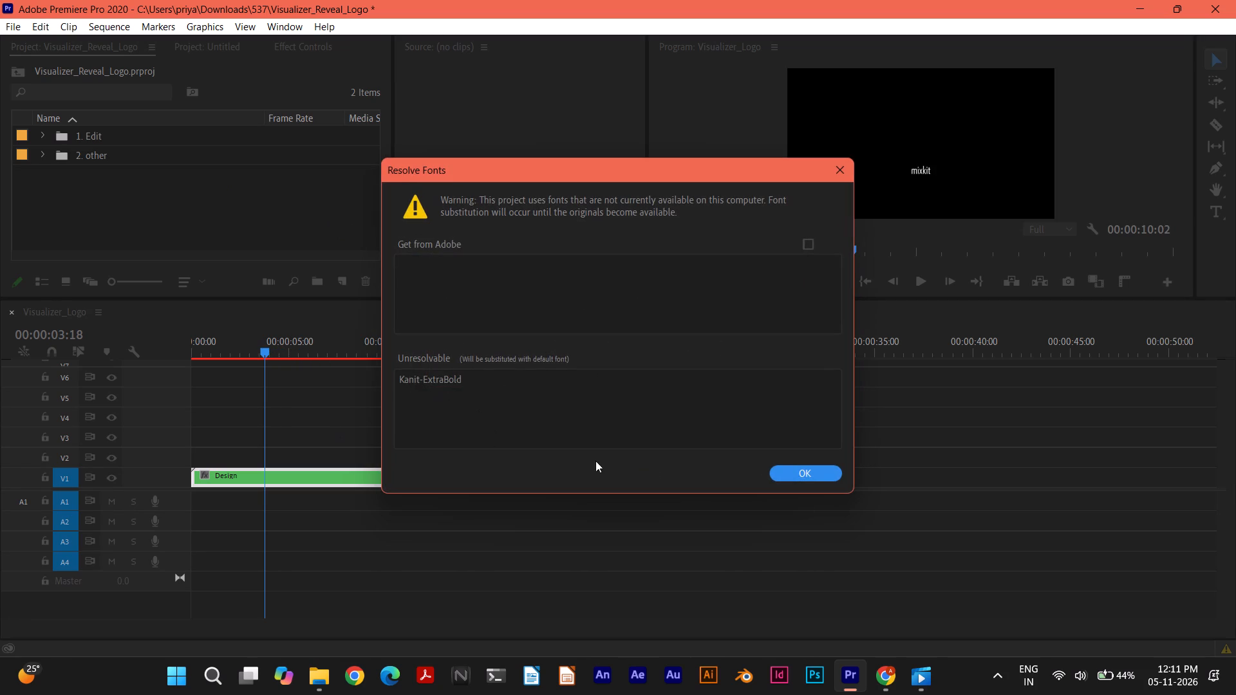
pyautogui.click(794, 469)
# Open the nested Design sequence from the Visualizer_Logo timeline and scrub through its opening seconds.
pyautogui.doubleClick(295, 472)
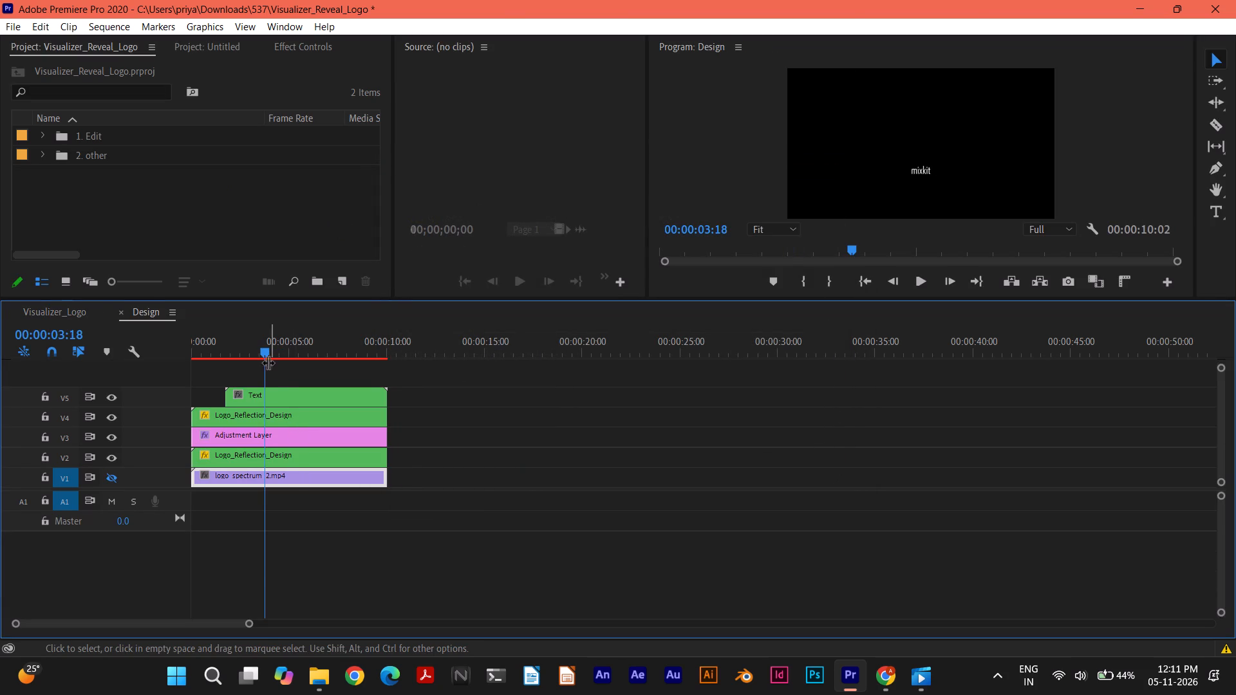
pyautogui.moveTo(265, 350); pyautogui.dragTo(223, 338)
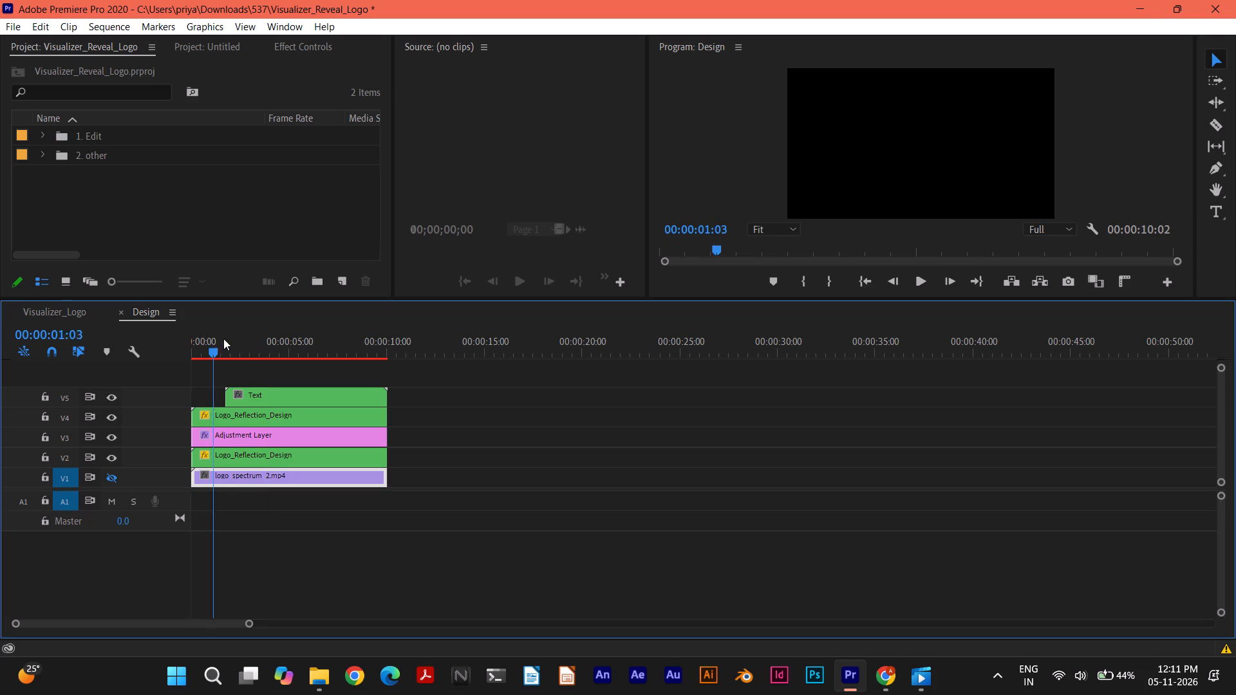
pyautogui.moveTo(223, 338); pyautogui.dragTo(277, 340)
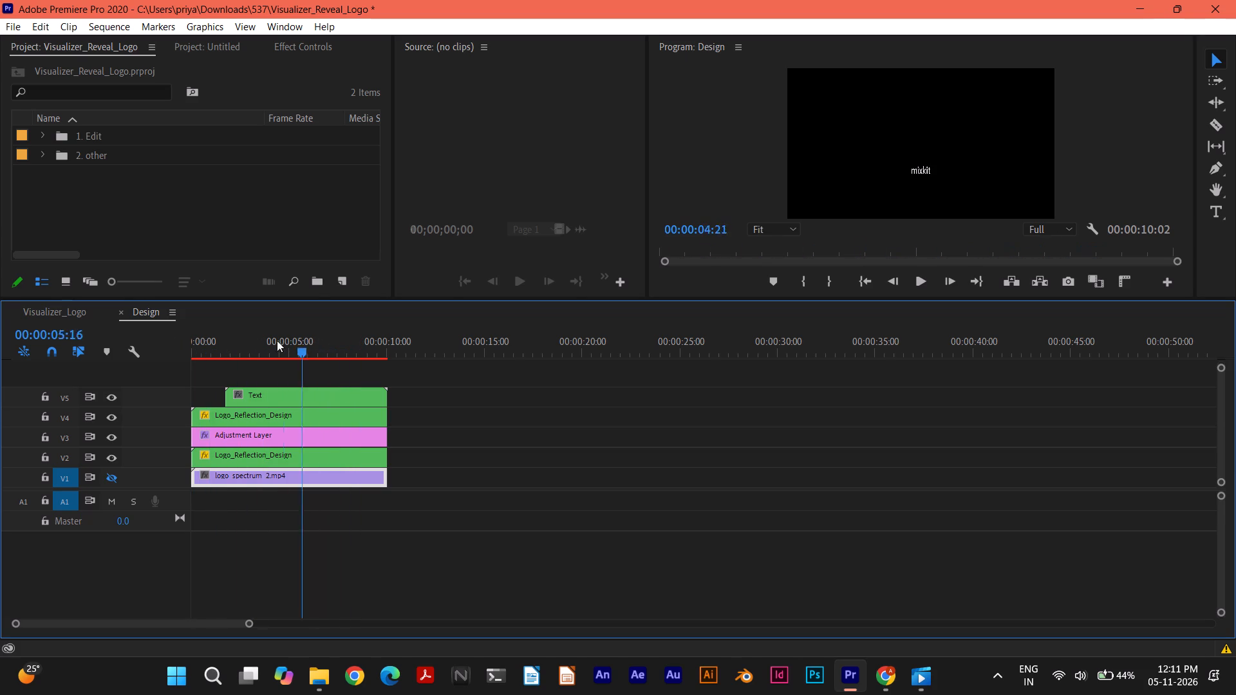
pyautogui.moveTo(277, 340); pyautogui.dragTo(218, 342)
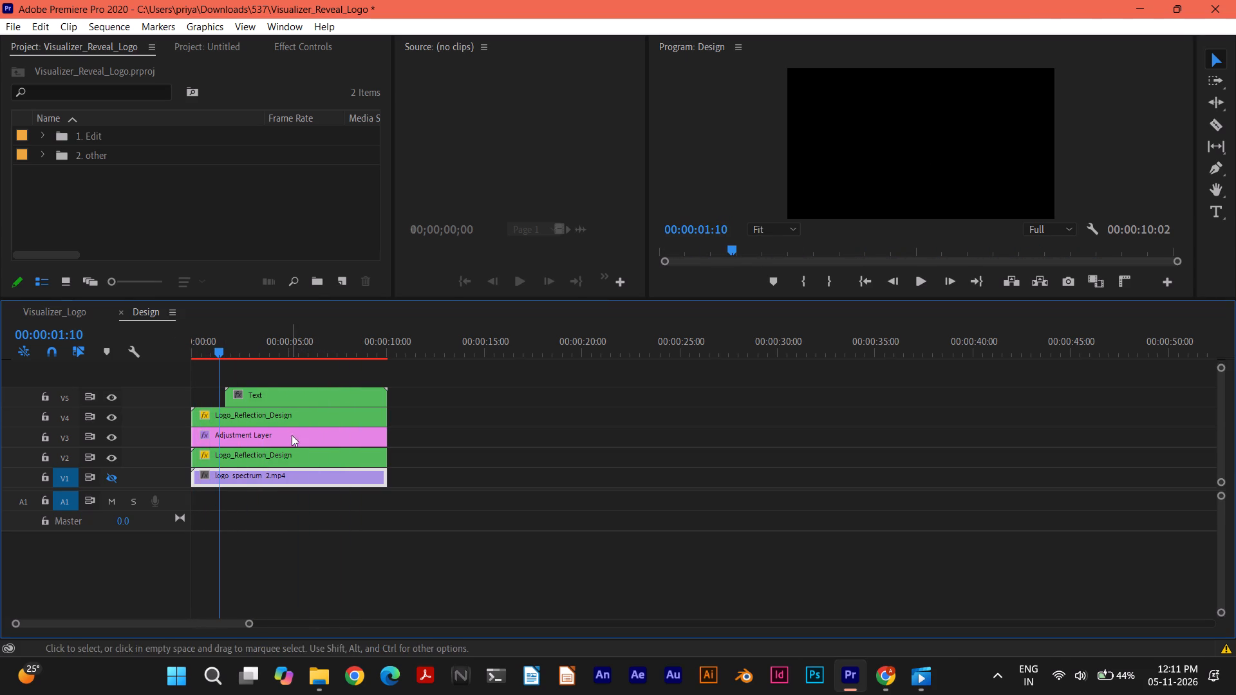
# Move the Text clip in the Design sequence up from track V5 to V6, keeping its start time.
pyautogui.moveTo(242, 621); pyautogui.dragTo(238, 622)
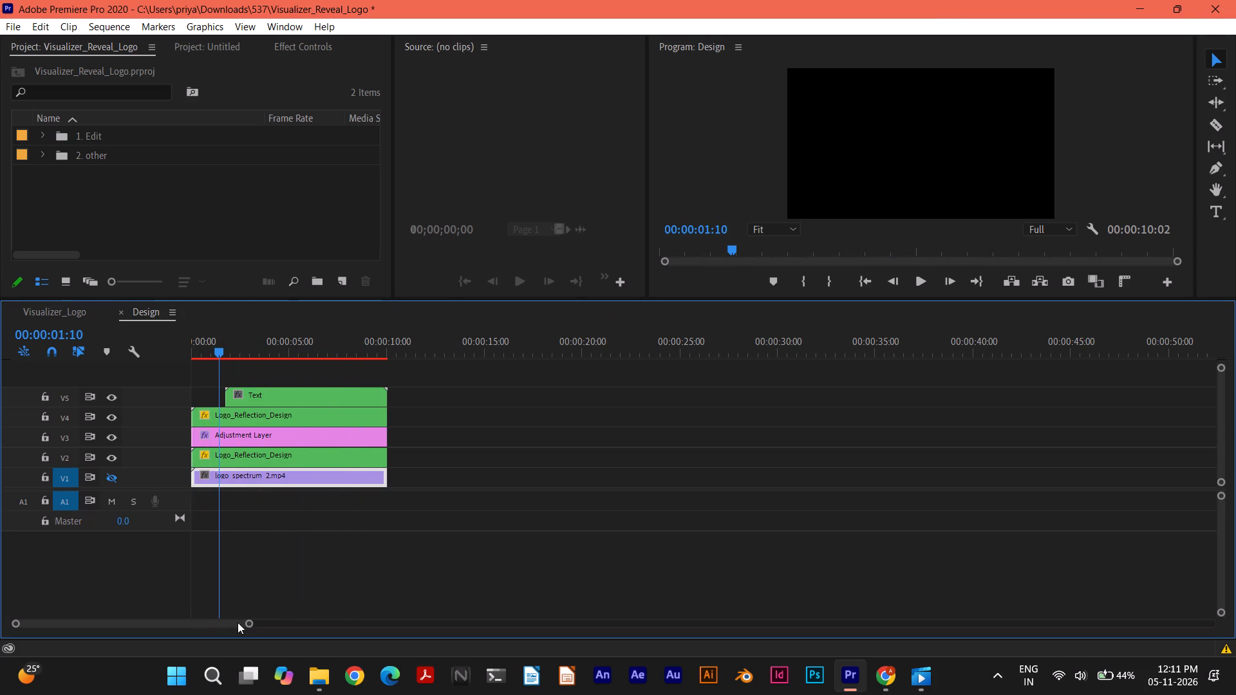
pyautogui.moveTo(238, 622); pyautogui.dragTo(230, 624)
pyautogui.moveTo(248, 624); pyautogui.dragTo(174, 618)
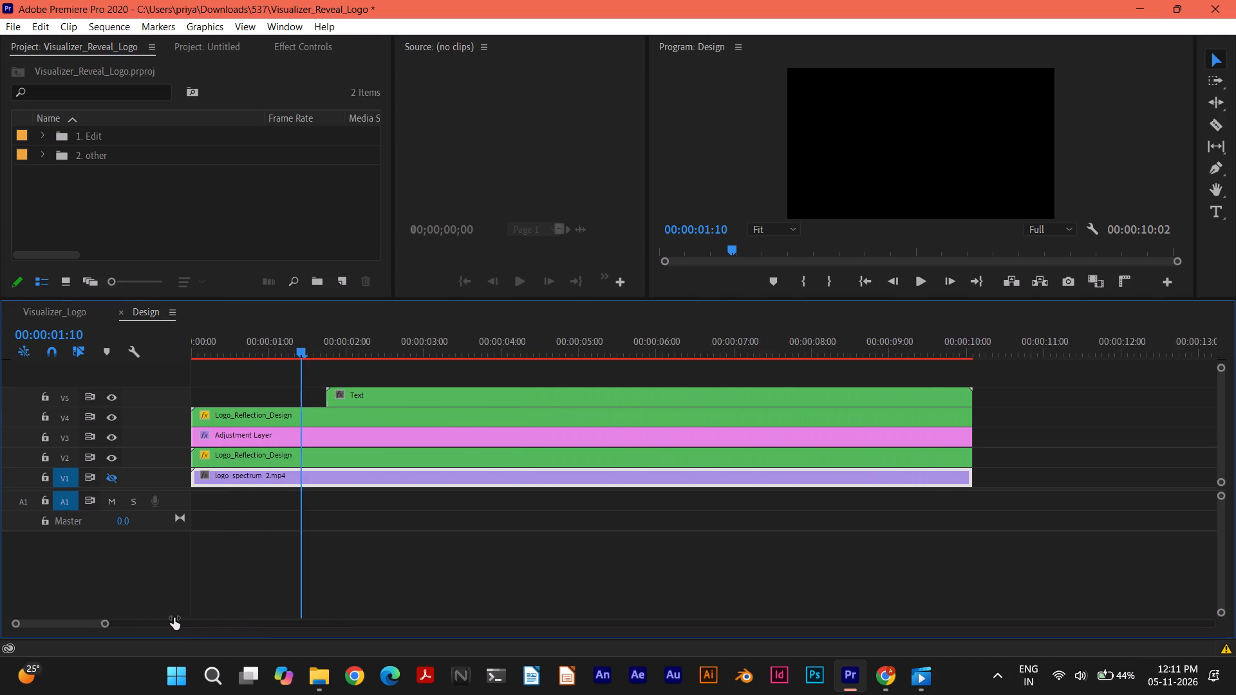
pyautogui.moveTo(174, 618); pyautogui.dragTo(183, 615)
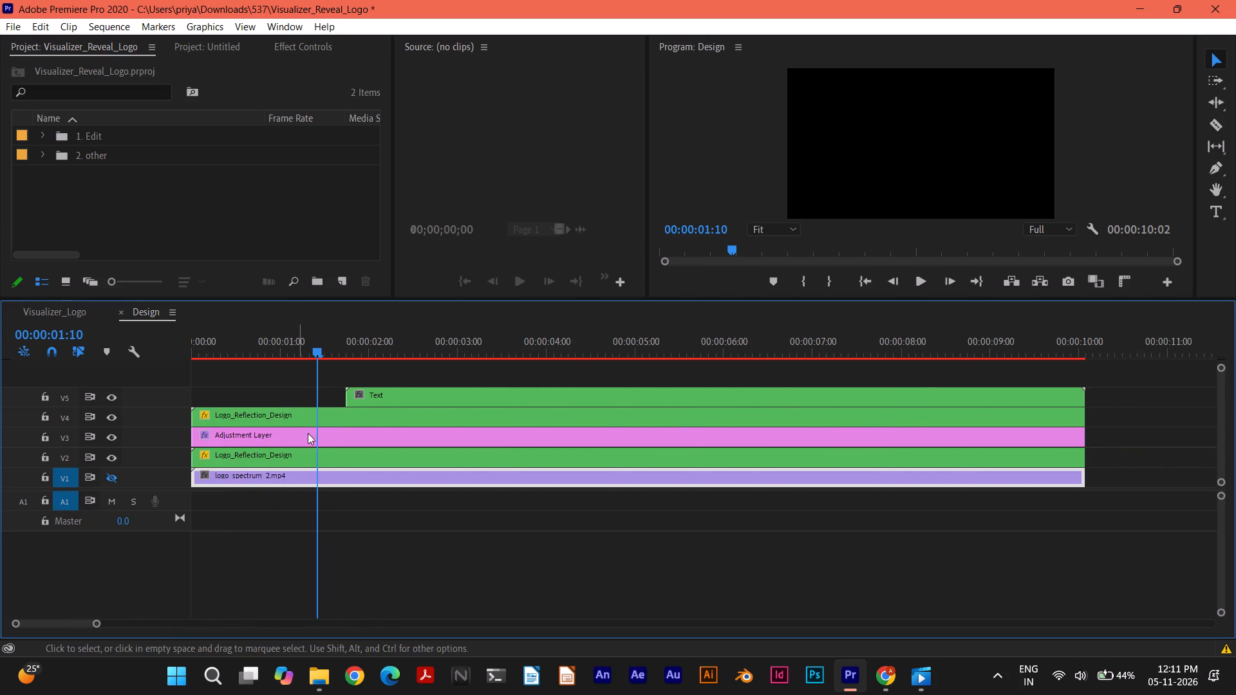
pyautogui.moveTo(362, 400); pyautogui.dragTo(366, 398)
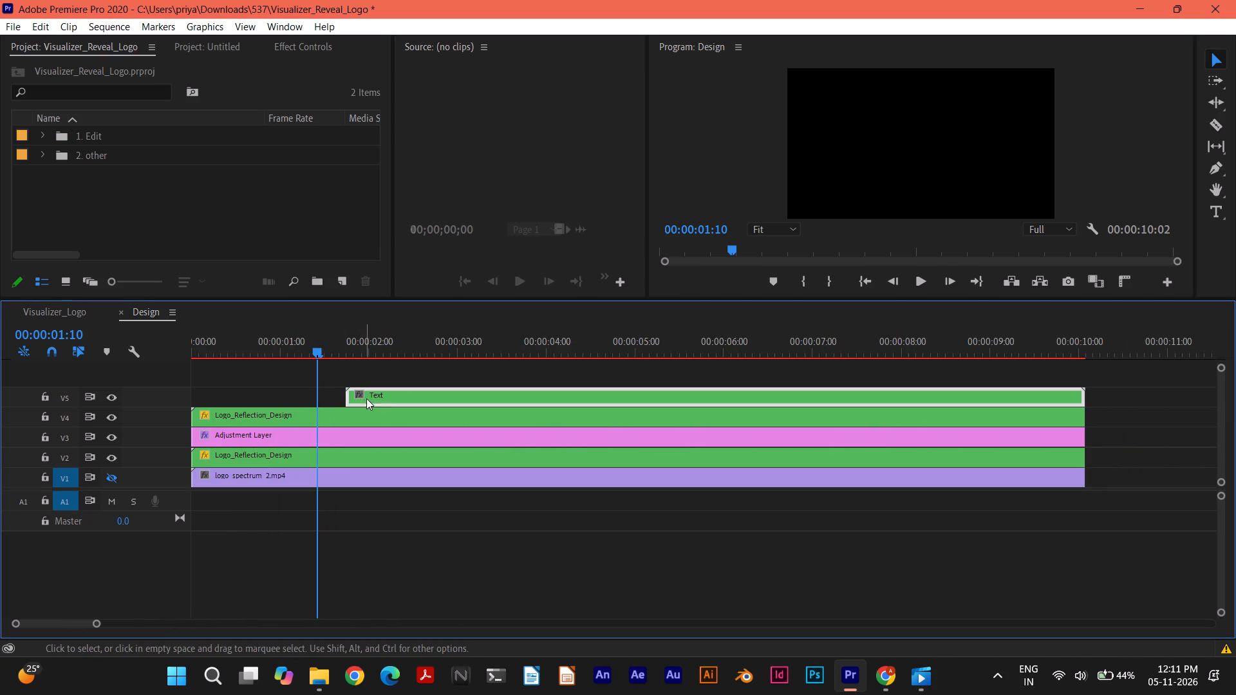
pyautogui.moveTo(366, 398); pyautogui.dragTo(377, 381)
# Scrub the start of the Design sequence and open the nested Logo_Reflection_Design clip on V4 to preview its contents.
pyautogui.moveTo(315, 347); pyautogui.dragTo(295, 350)
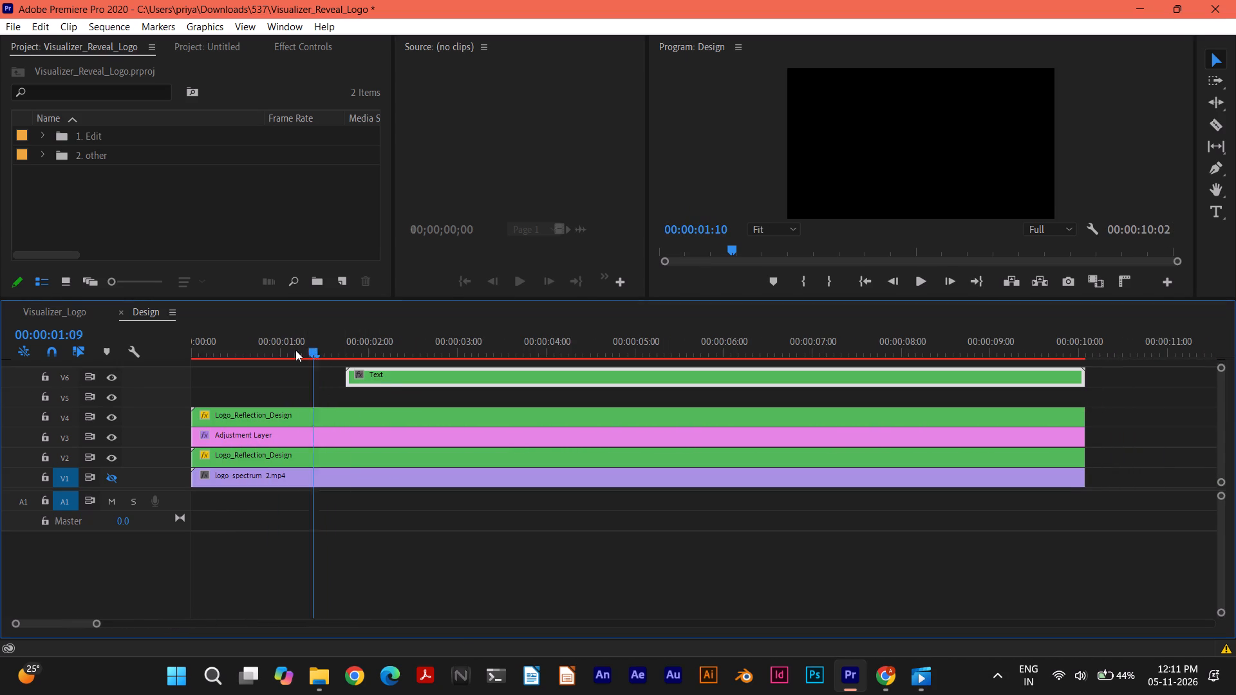
pyautogui.moveTo(295, 350); pyautogui.dragTo(255, 356)
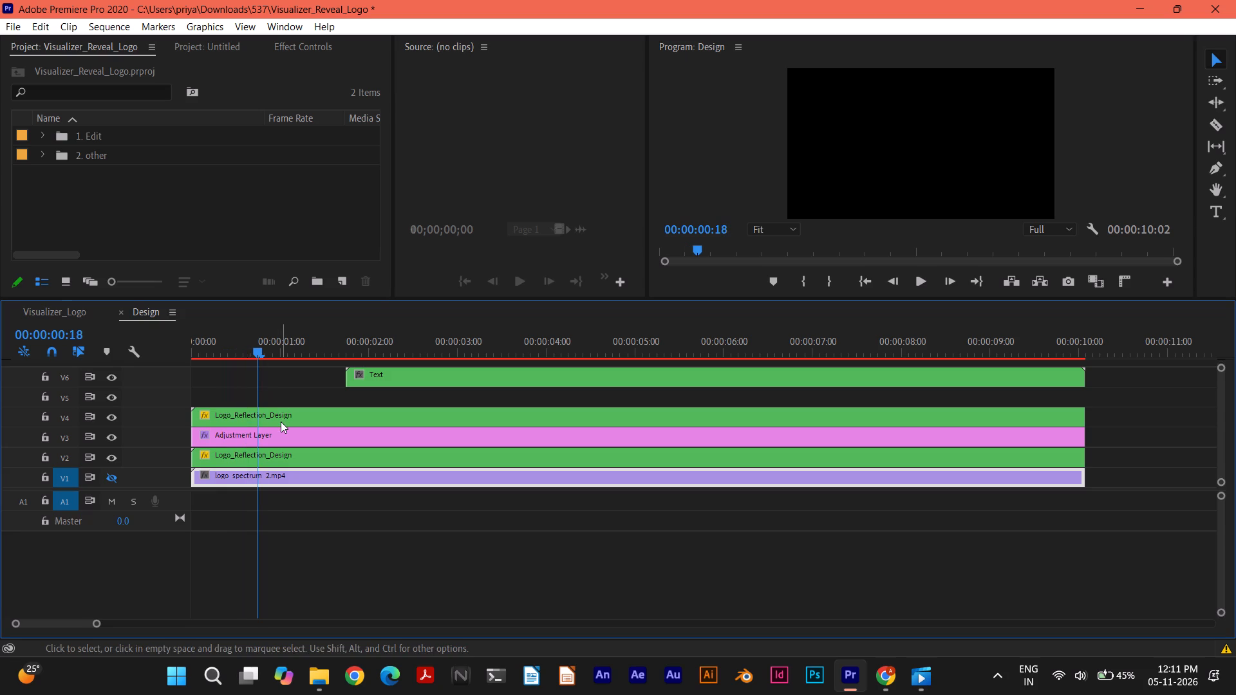
pyautogui.click(281, 418)
pyautogui.doubleClick(281, 417)
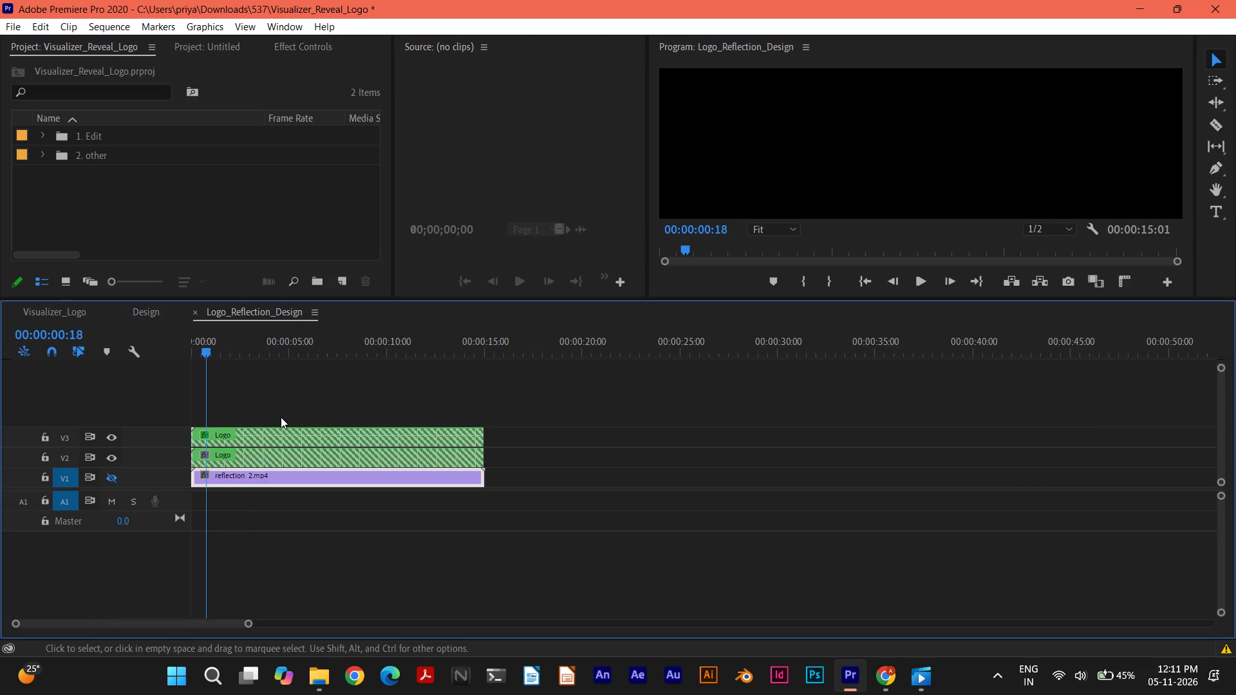
pyautogui.moveTo(206, 348); pyautogui.dragTo(281, 354)
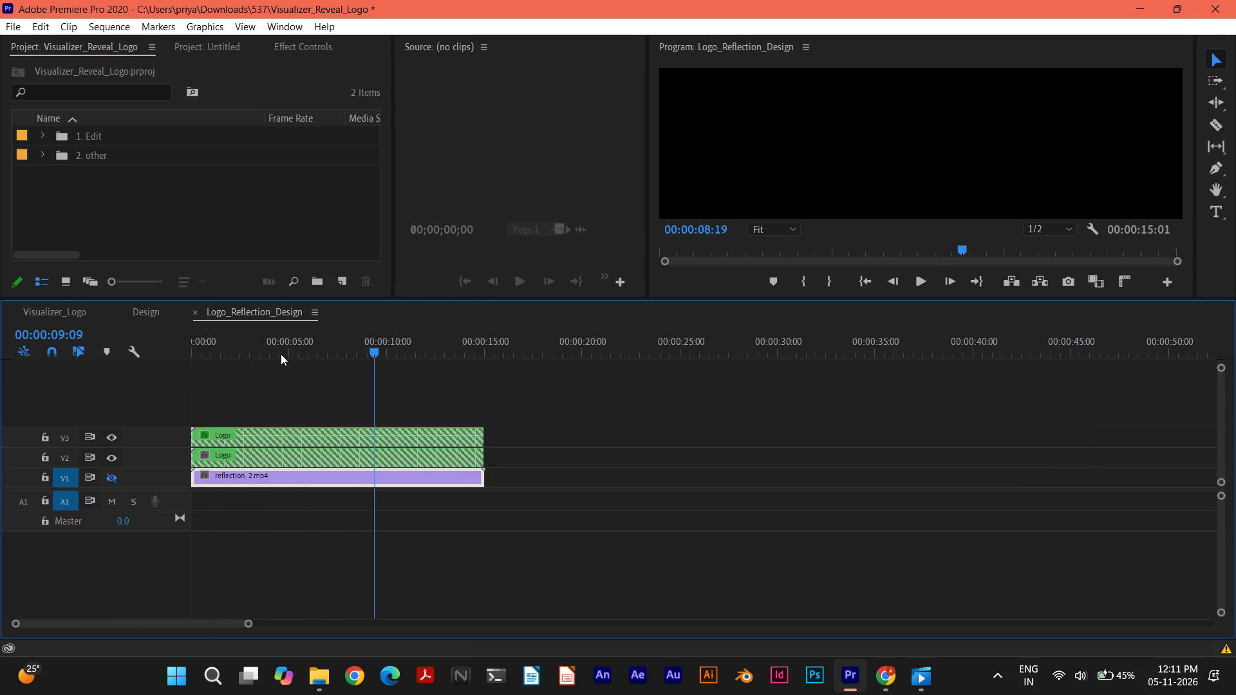
pyautogui.moveTo(281, 354); pyautogui.dragTo(194, 354)
# Return to the Design sequence and open the Adjustment Layer on V3 in the Source monitor.
pyautogui.click(147, 317)
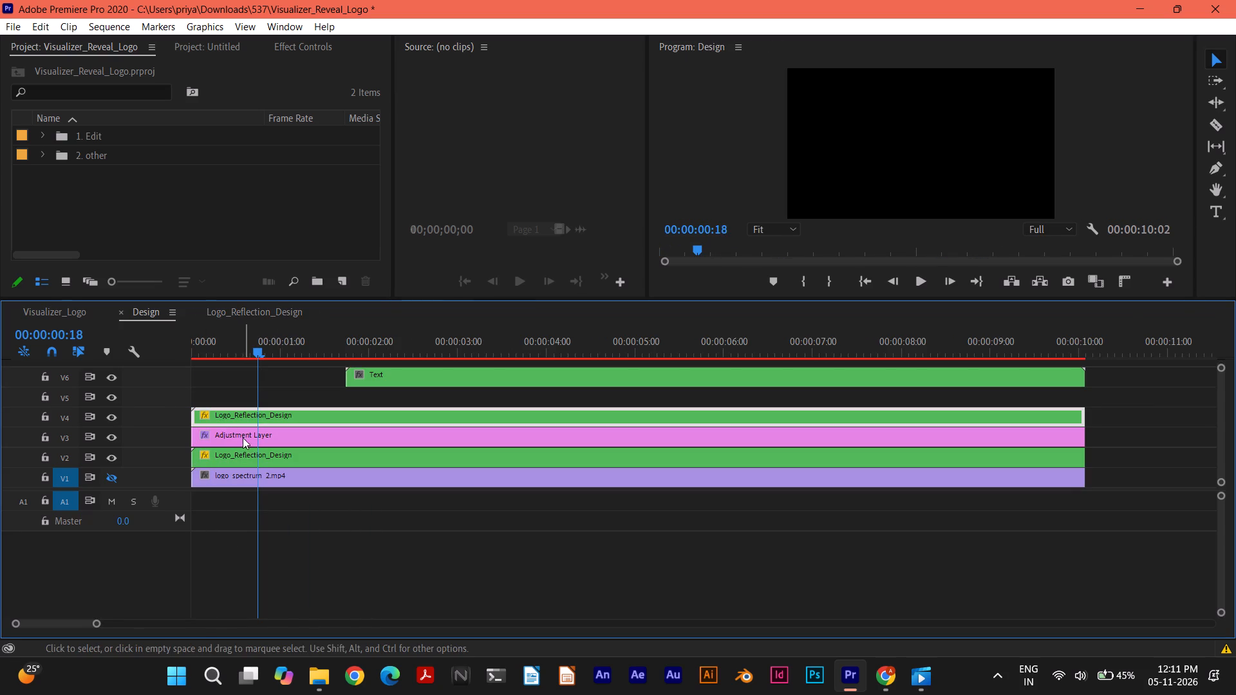
pyautogui.doubleClick(243, 437)
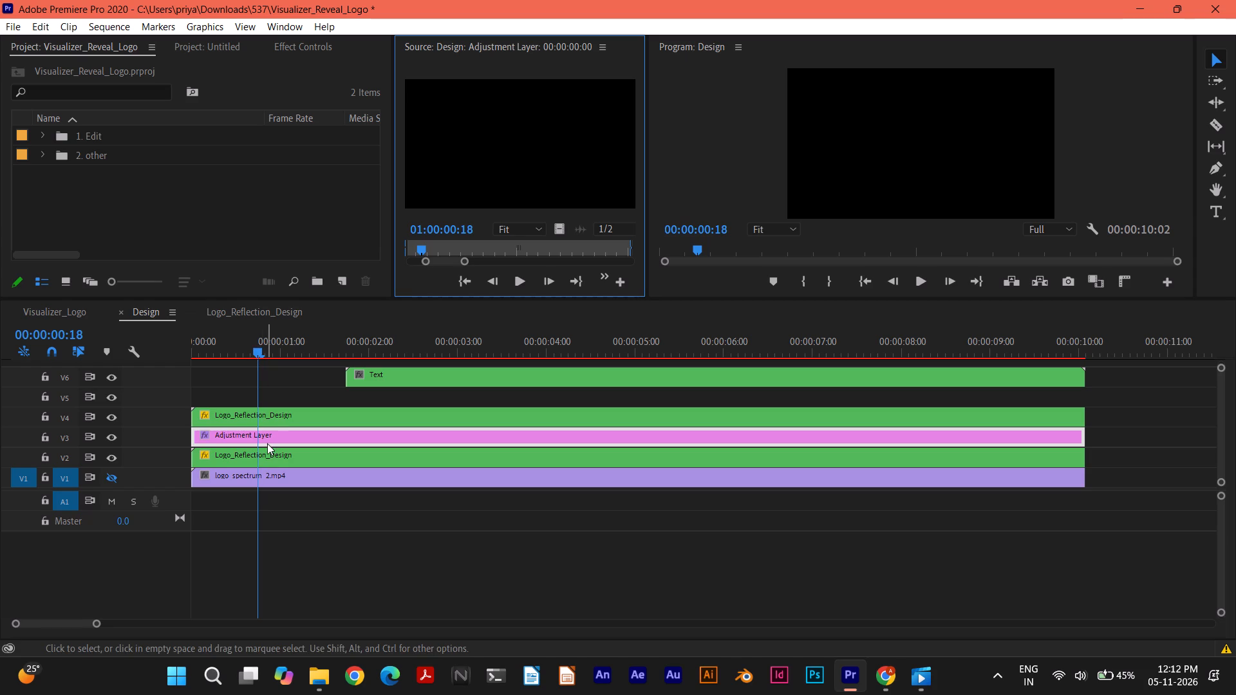
# Play a short stretch of the Design sequence's Adjustment Layer clip in the Source monitor and stop playback.
pyautogui.doubleClick(250, 433)
pyautogui.doubleClick(250, 433)
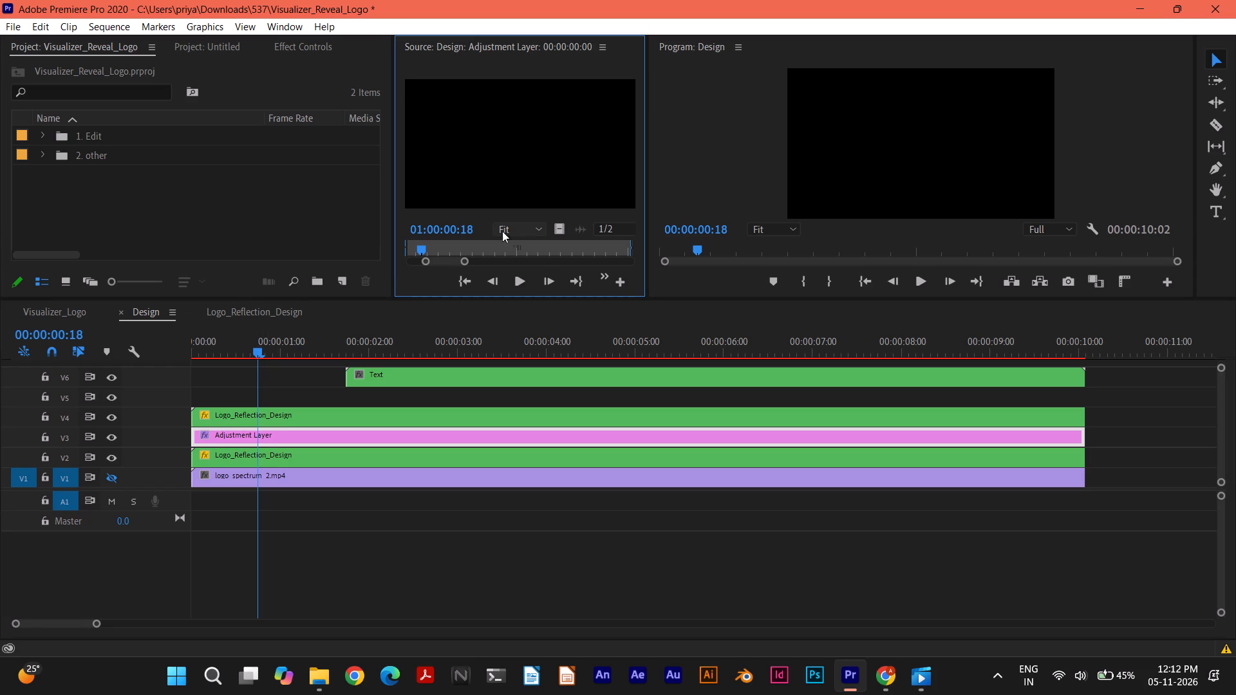
pyautogui.click(516, 278)
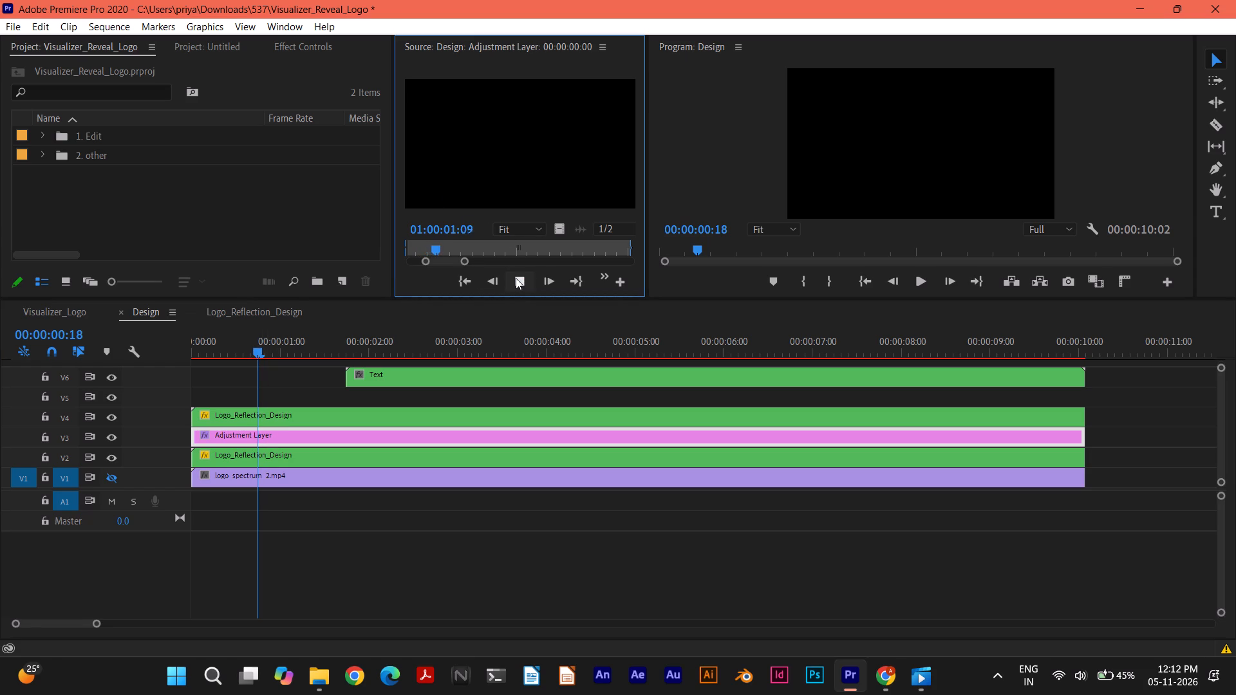
pyautogui.click(516, 278)
# Open the nested Logo_Reflection_Design clip on V2 of the Design sequence and scrub through its opening seconds.
pyautogui.doubleClick(248, 459)
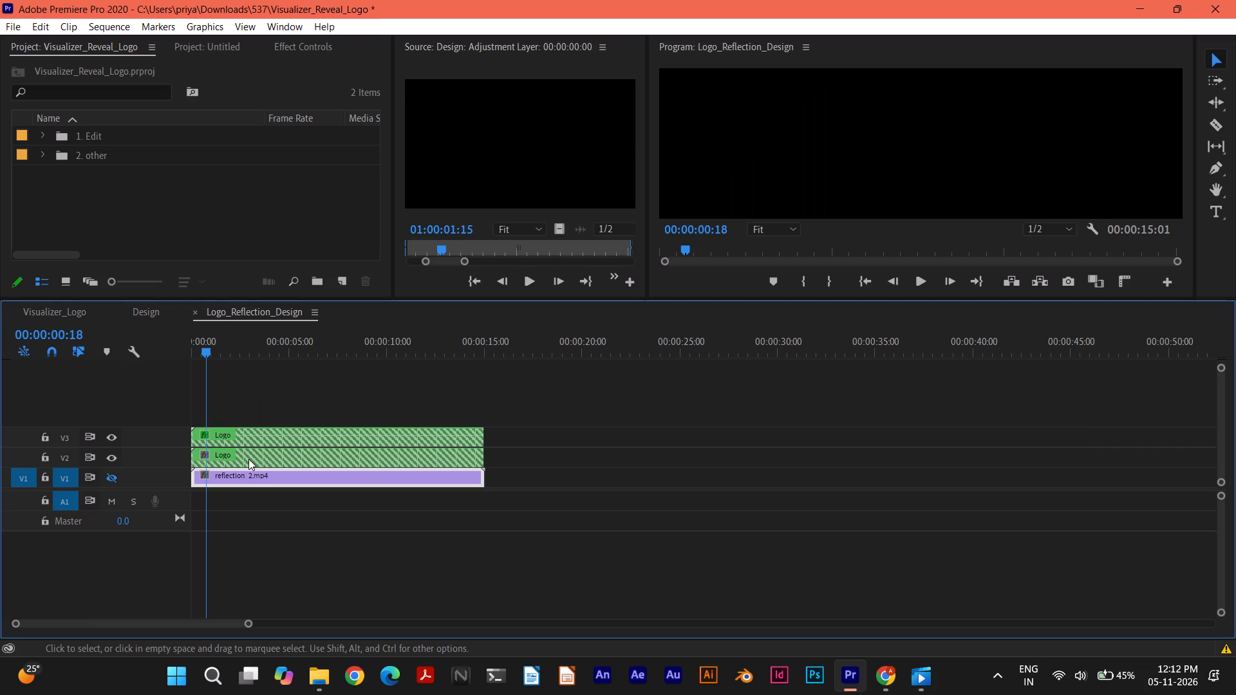
pyautogui.moveTo(206, 351); pyautogui.dragTo(243, 355)
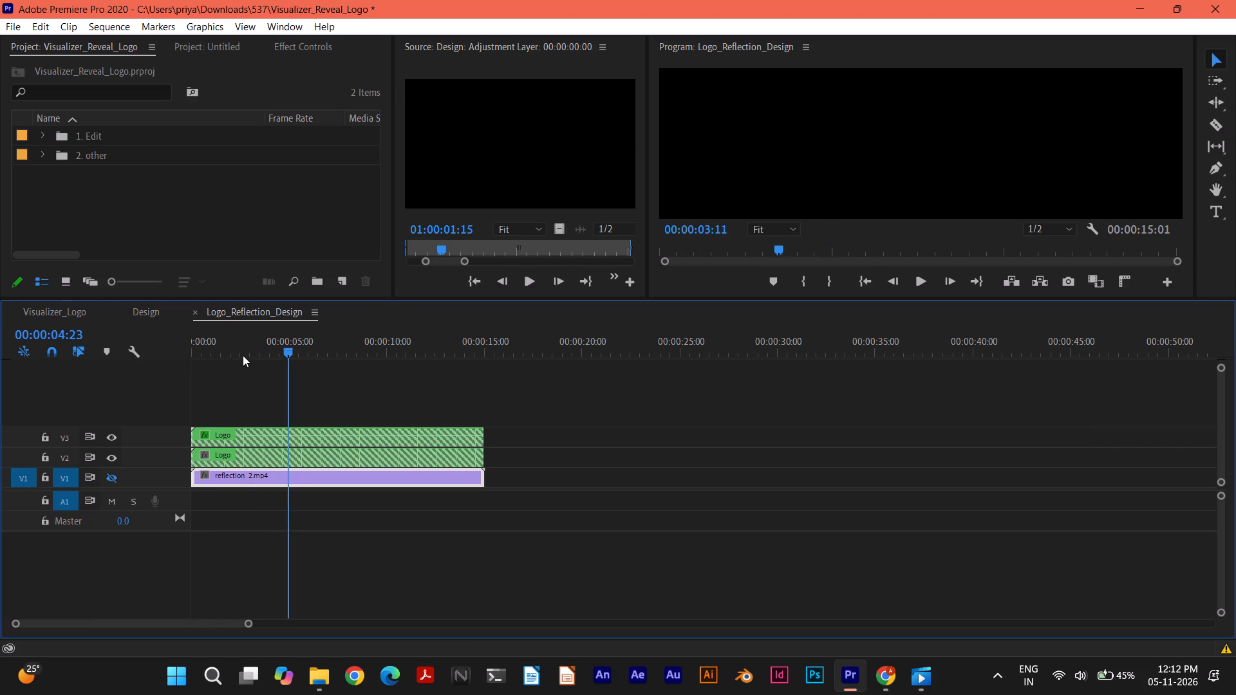
pyautogui.moveTo(243, 355); pyautogui.dragTo(238, 355)
# Reopen the Design sequence from Visualizer_Logo, load logo_spectrum_2.mp4 from V1 in the Source monitor, and scrub through its full length.
pyautogui.click(67, 312)
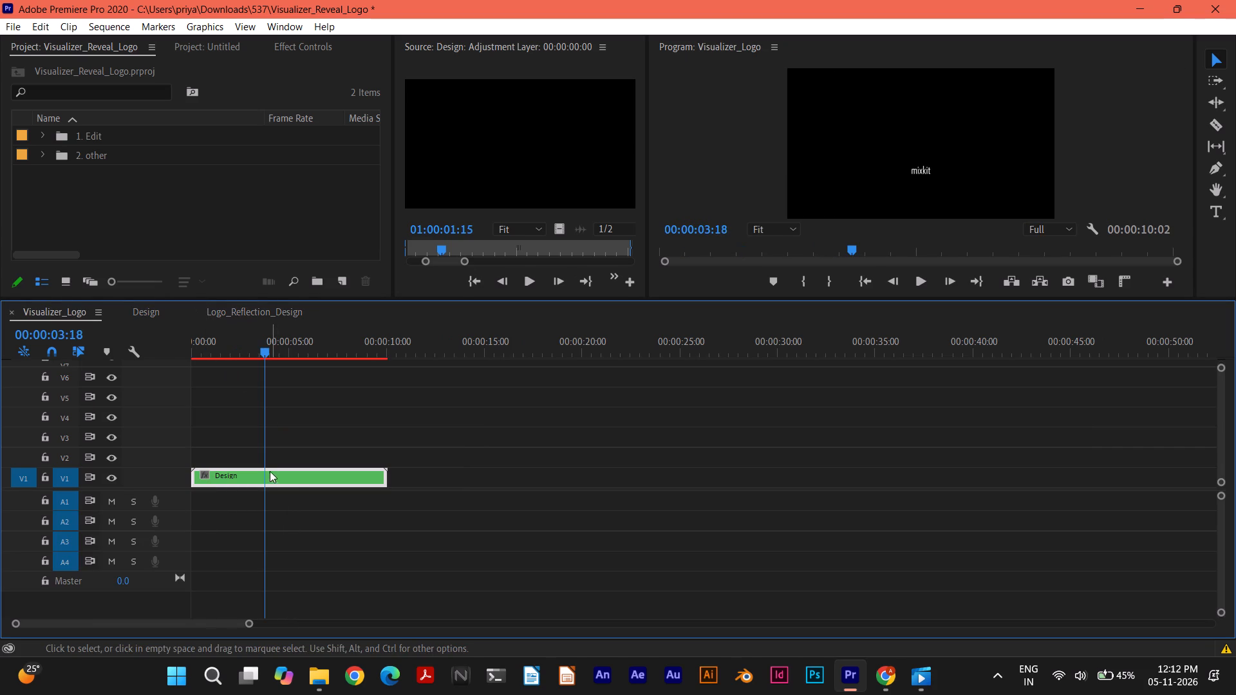
pyautogui.doubleClick(250, 472)
pyautogui.doubleClick(255, 472)
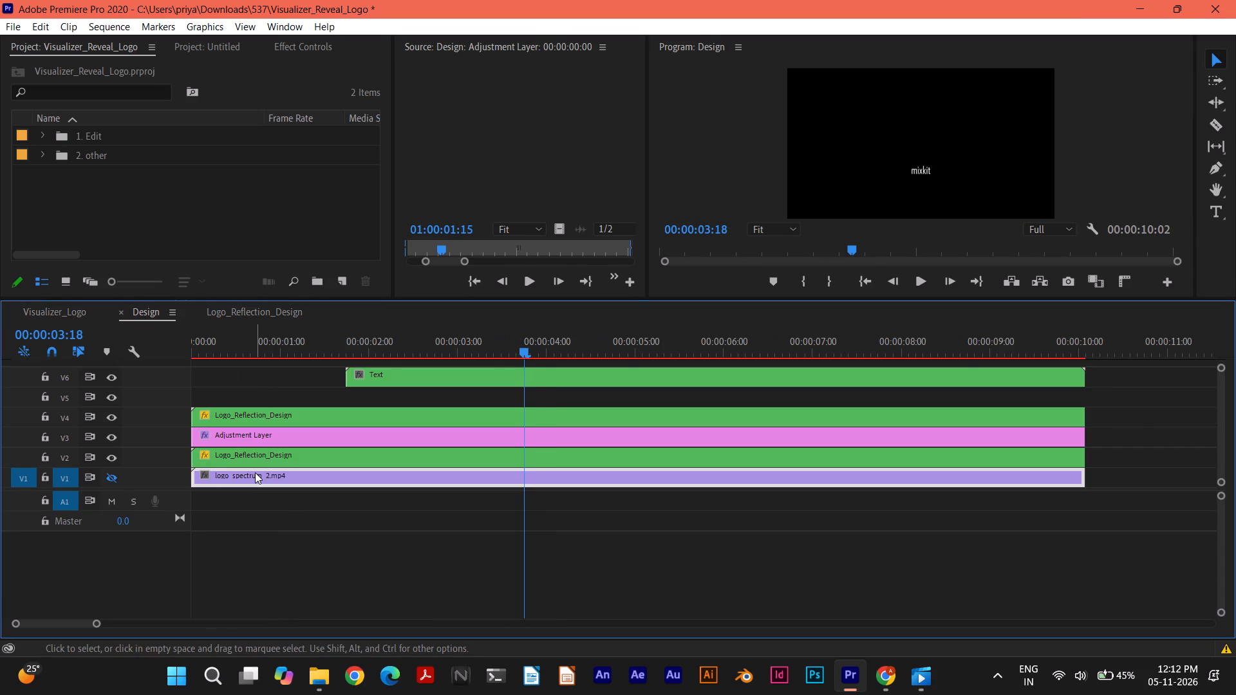
pyautogui.moveTo(526, 350); pyautogui.dragTo(468, 340)
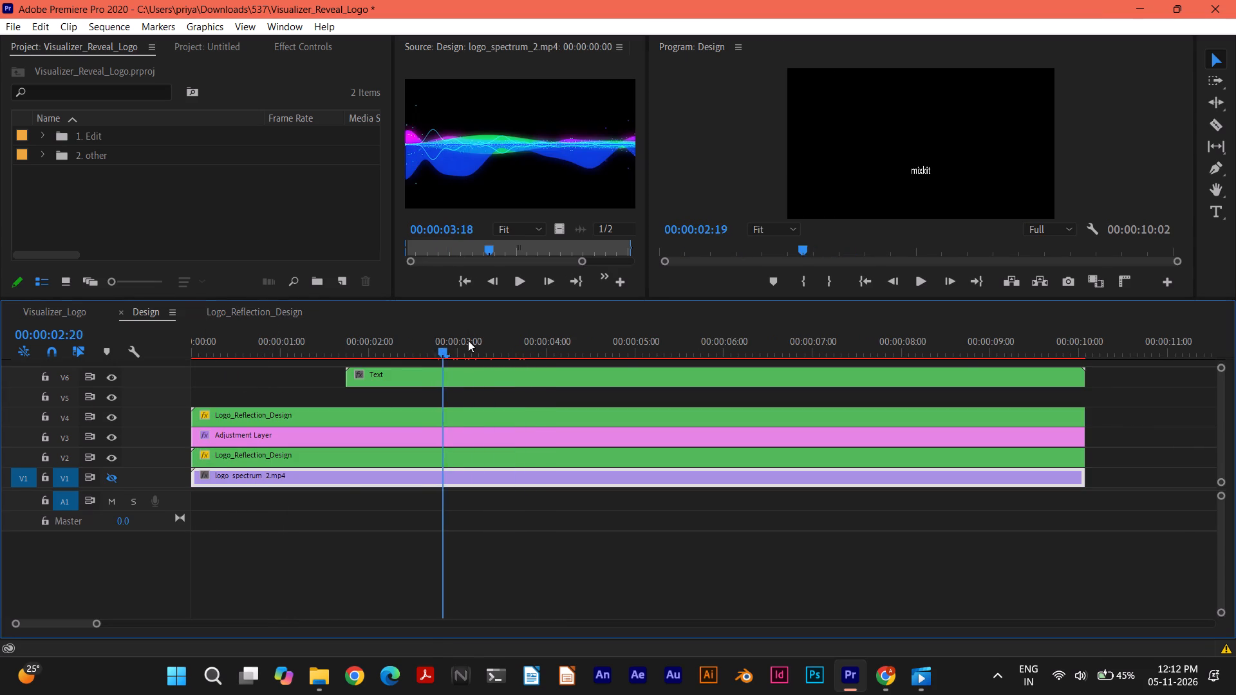
pyautogui.moveTo(468, 340); pyautogui.dragTo(469, 340)
pyautogui.doubleClick(341, 478)
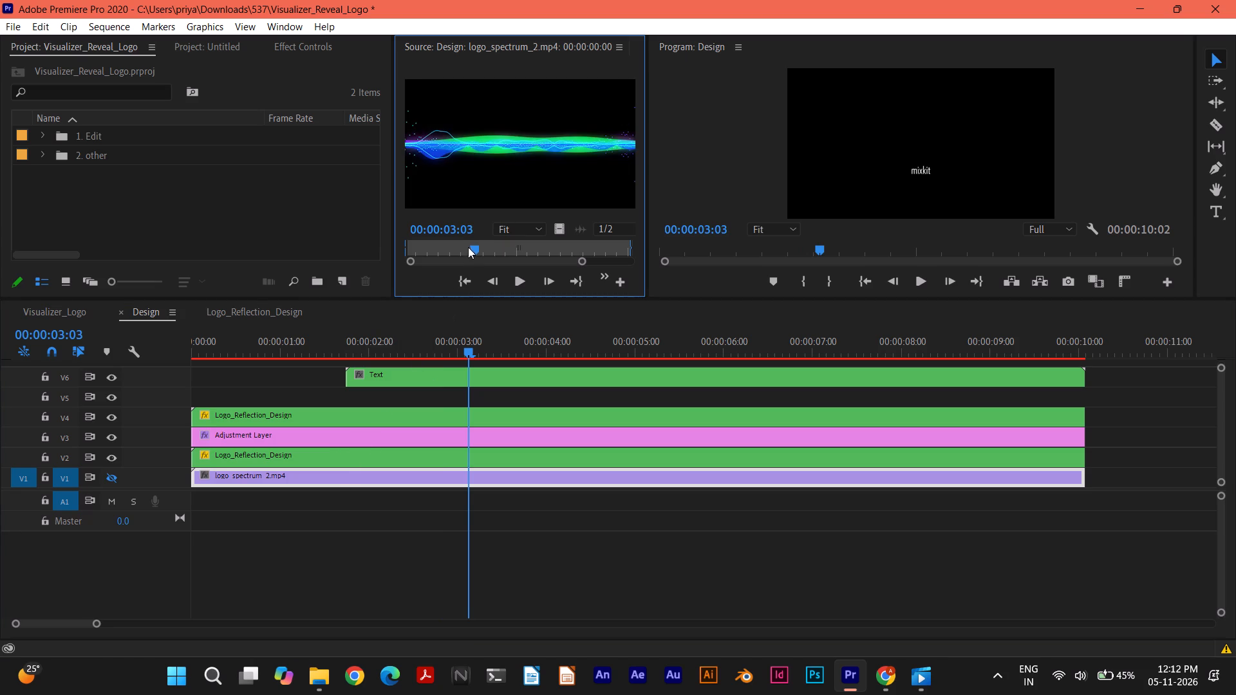
pyautogui.moveTo(474, 245); pyautogui.dragTo(474, 249)
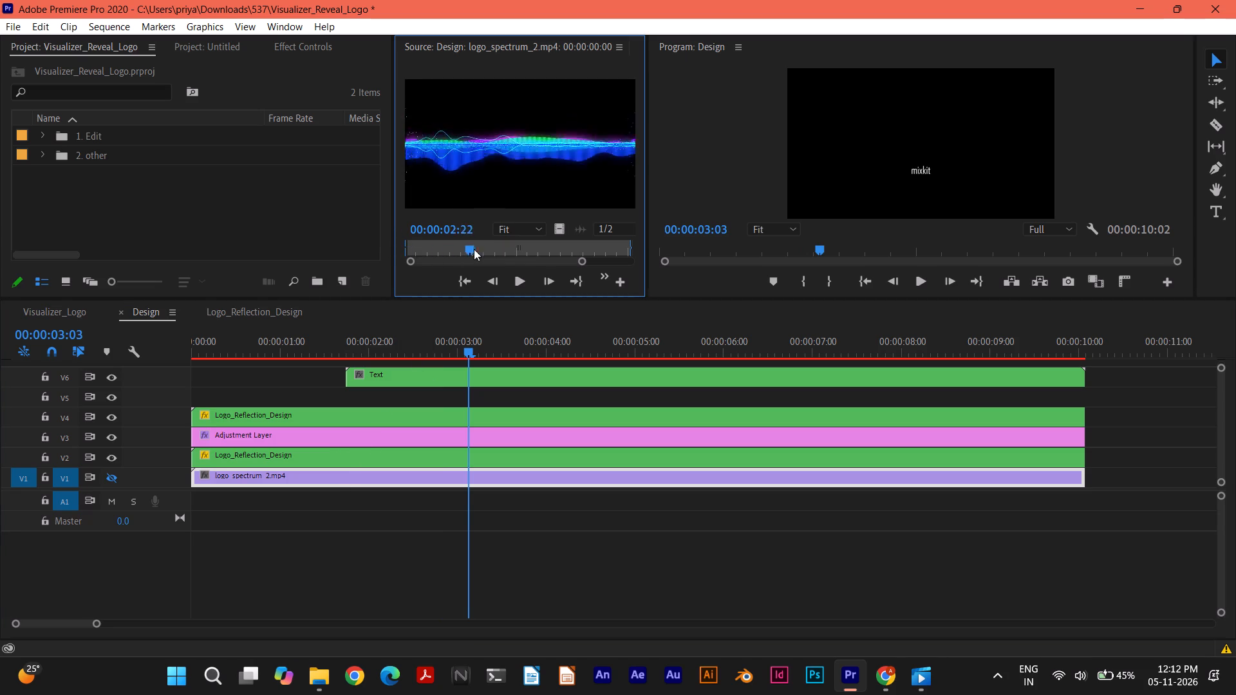
pyautogui.moveTo(474, 249); pyautogui.dragTo(628, 248)
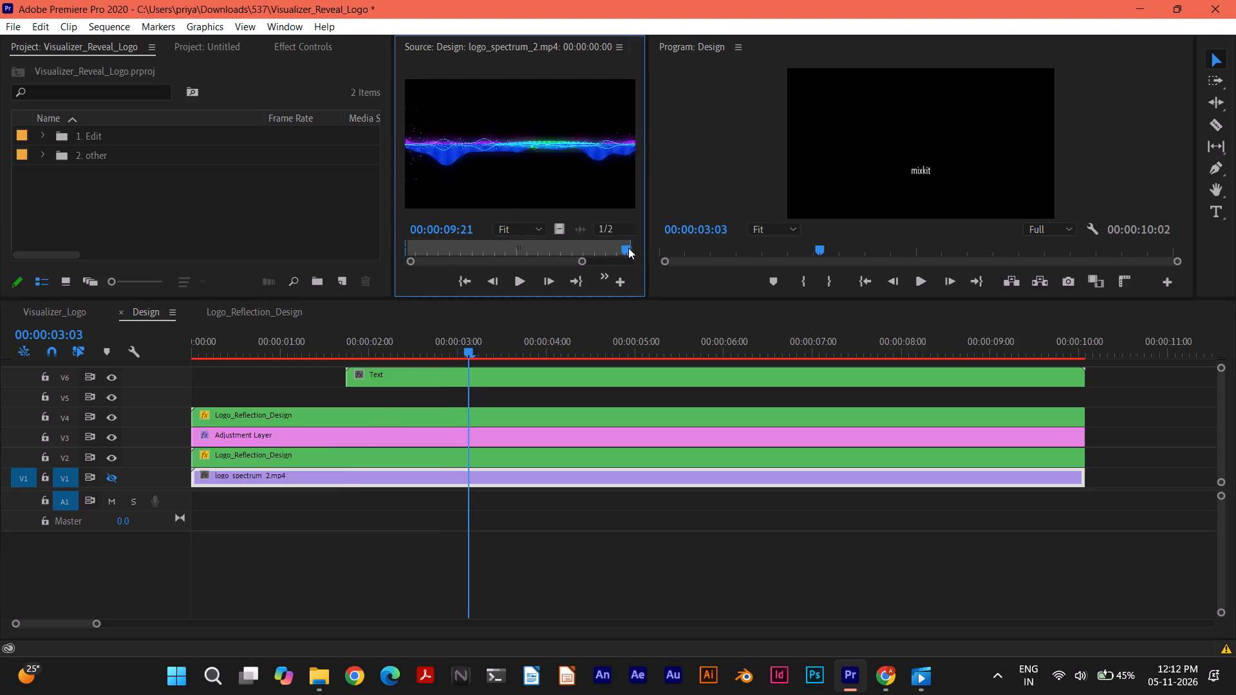
pyautogui.moveTo(628, 248); pyautogui.dragTo(374, 252)
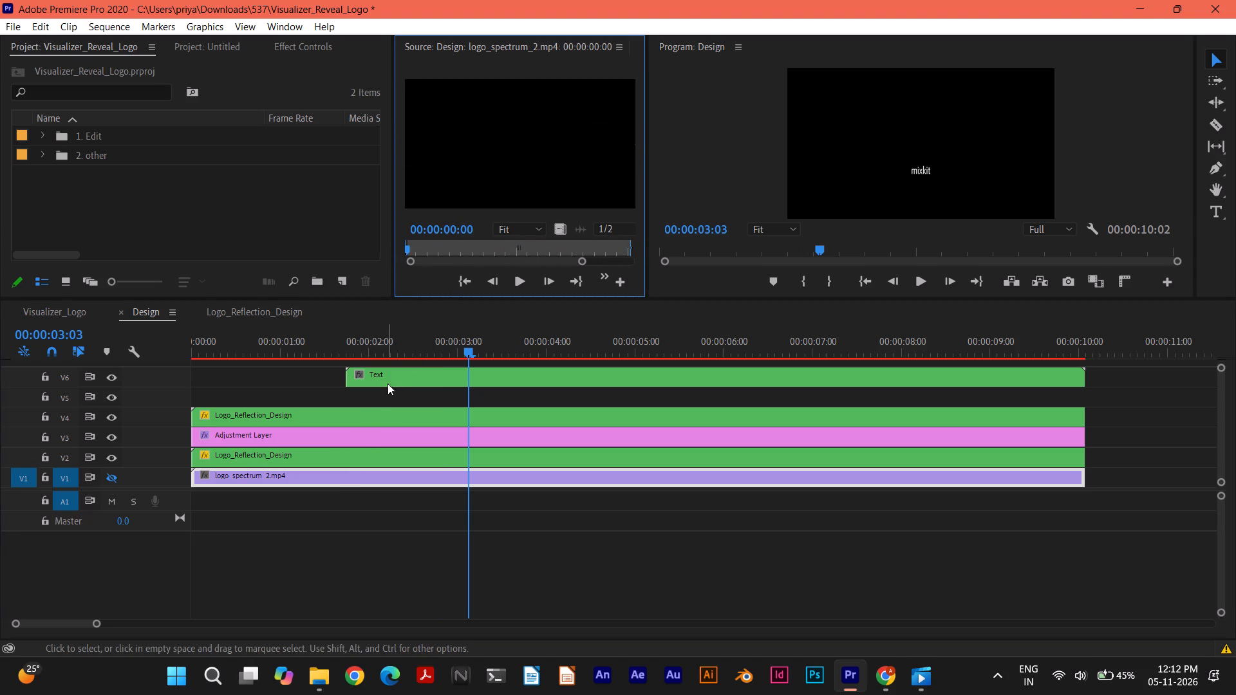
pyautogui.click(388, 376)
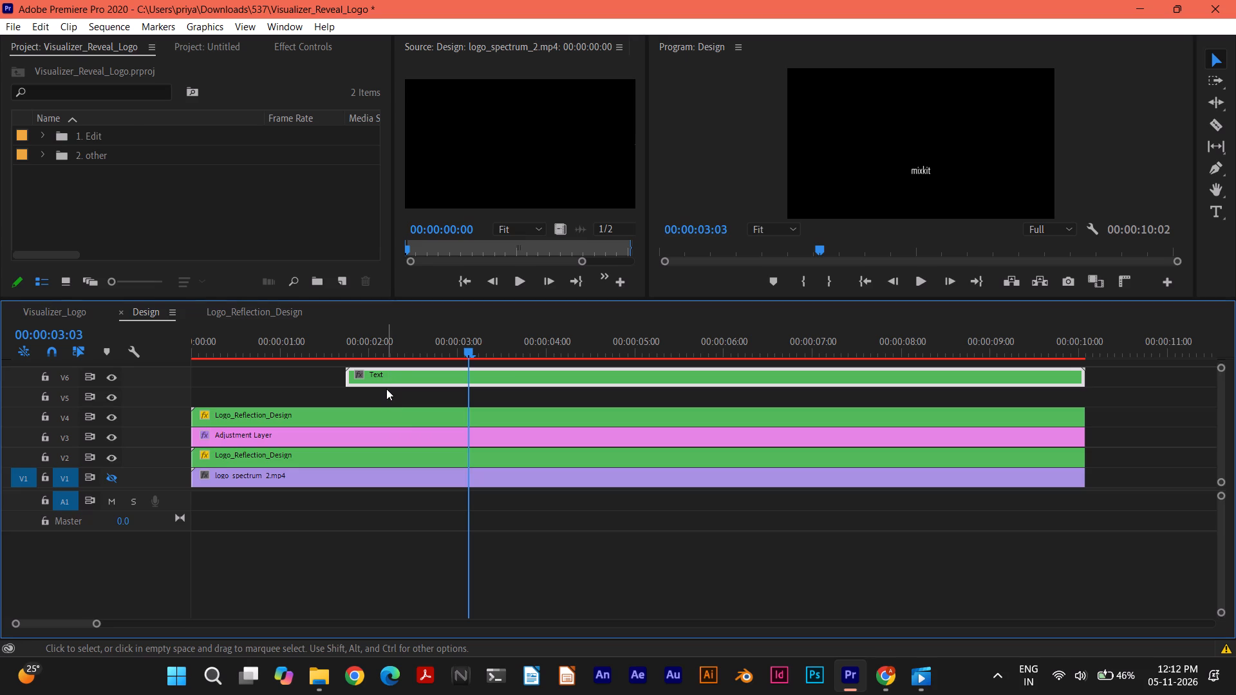
# Minimize Premiere Pro and the 537 folder window, and launch Kuro from the desktop.
pyautogui.click(1140, 1)
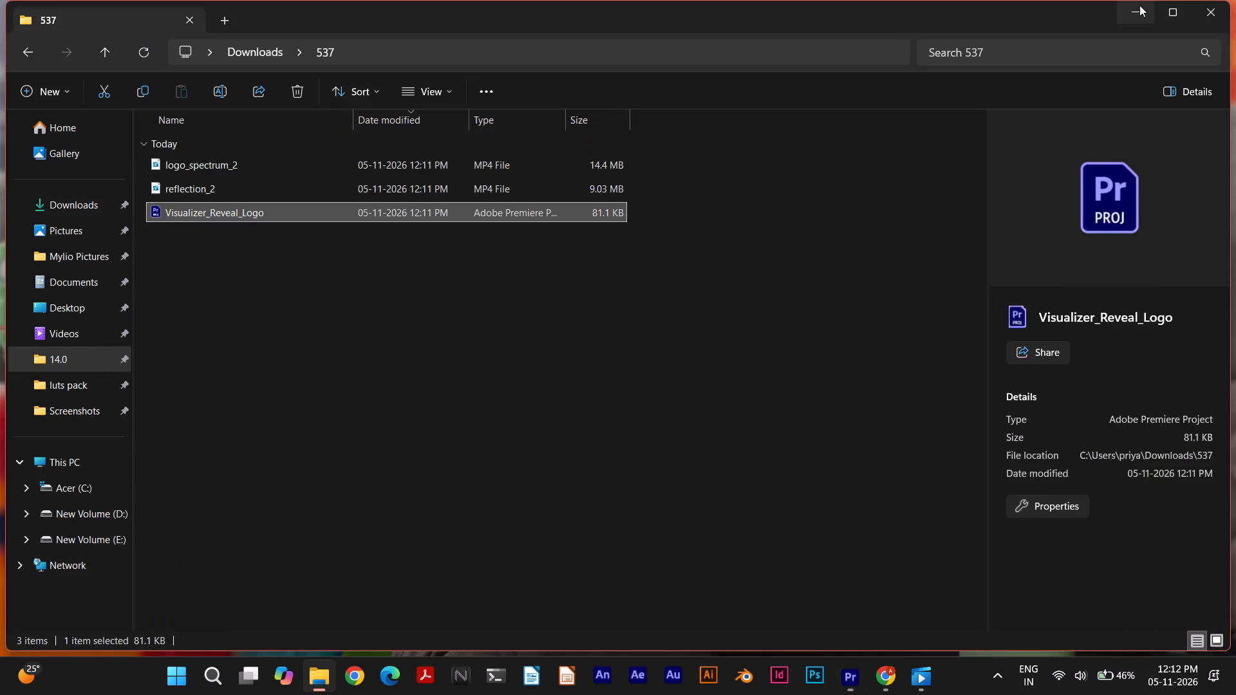
pyautogui.click(1139, 5)
pyautogui.doubleClick(405, 497)
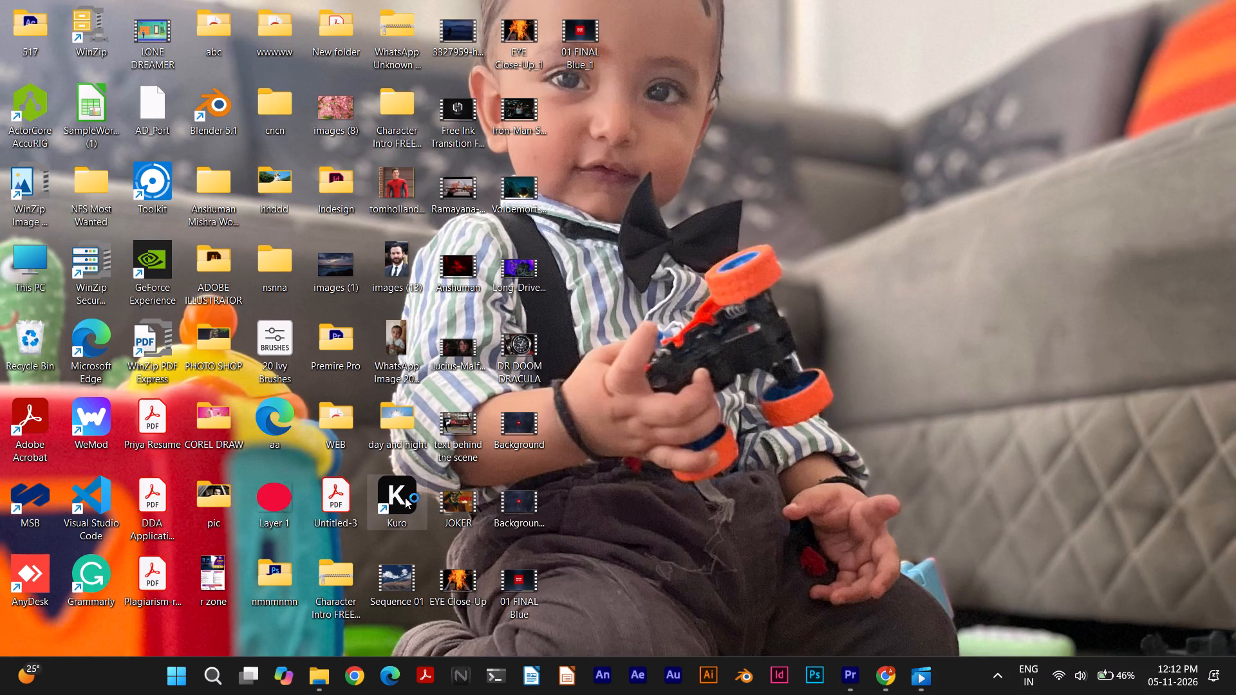
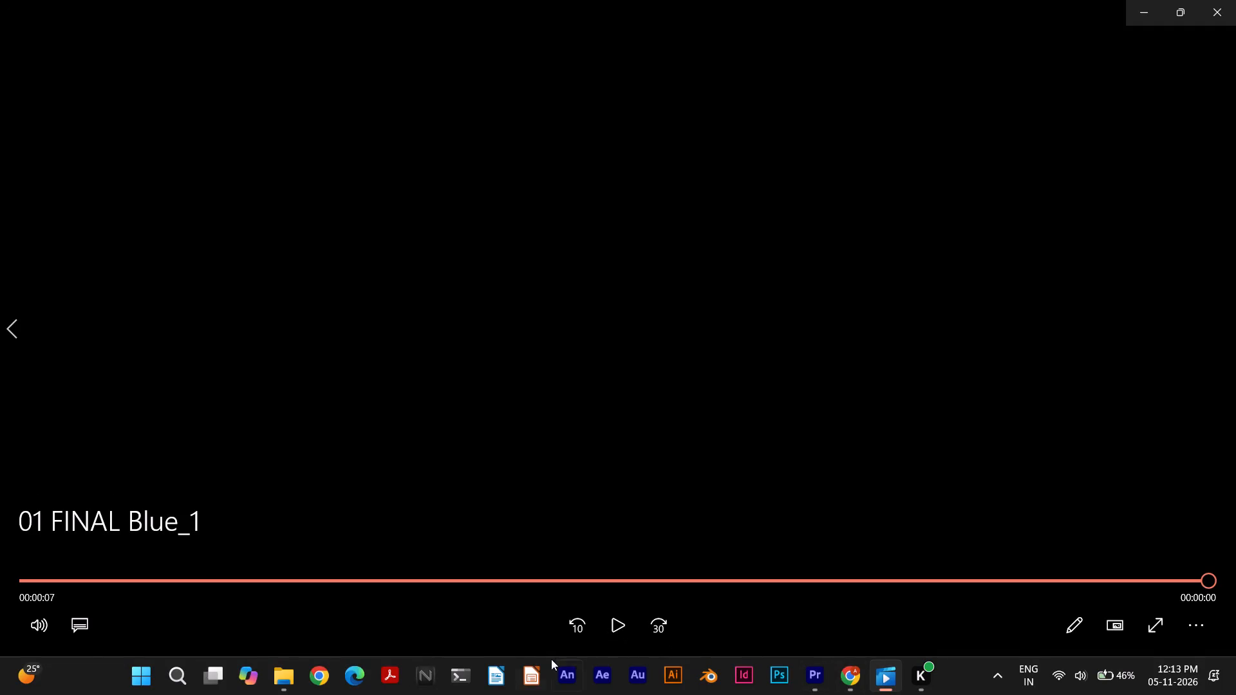
# Switch to Premiere Pro and expand the 1. Edit and 2. other bins of the Visualizer_Reveal_Logo project.
pyautogui.click(279, 670)
pyautogui.click(810, 685)
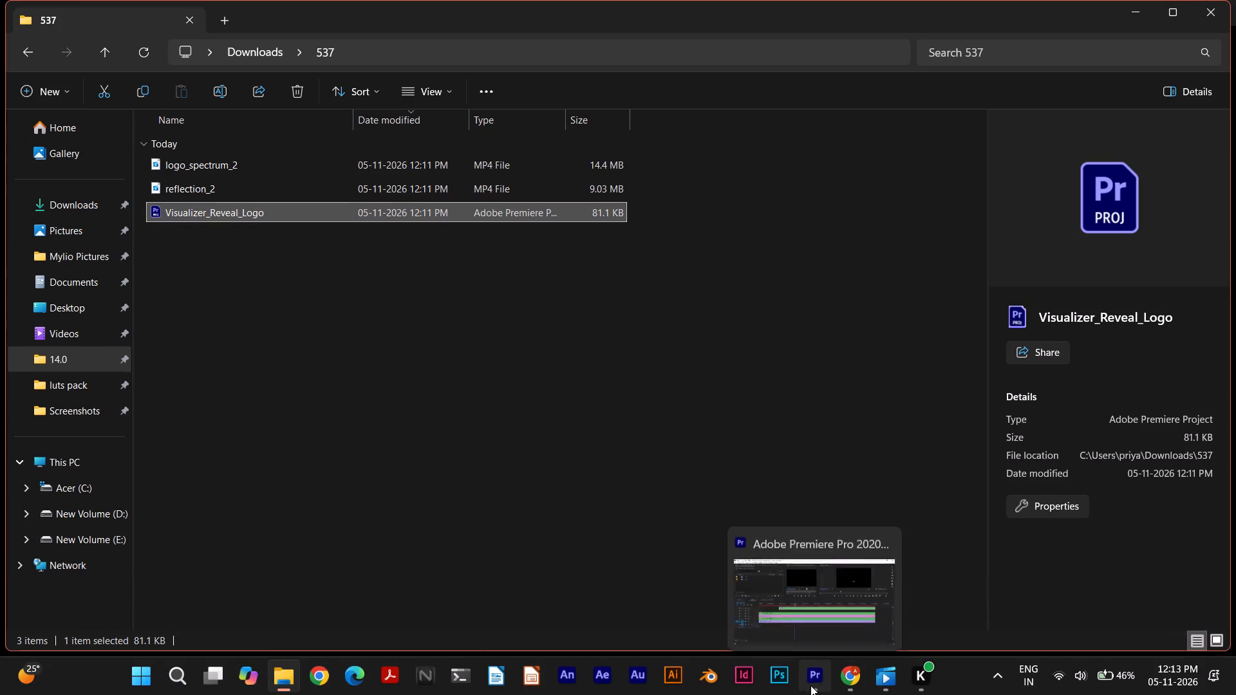
pyautogui.moveTo(469, 351); pyautogui.dragTo(394, 352)
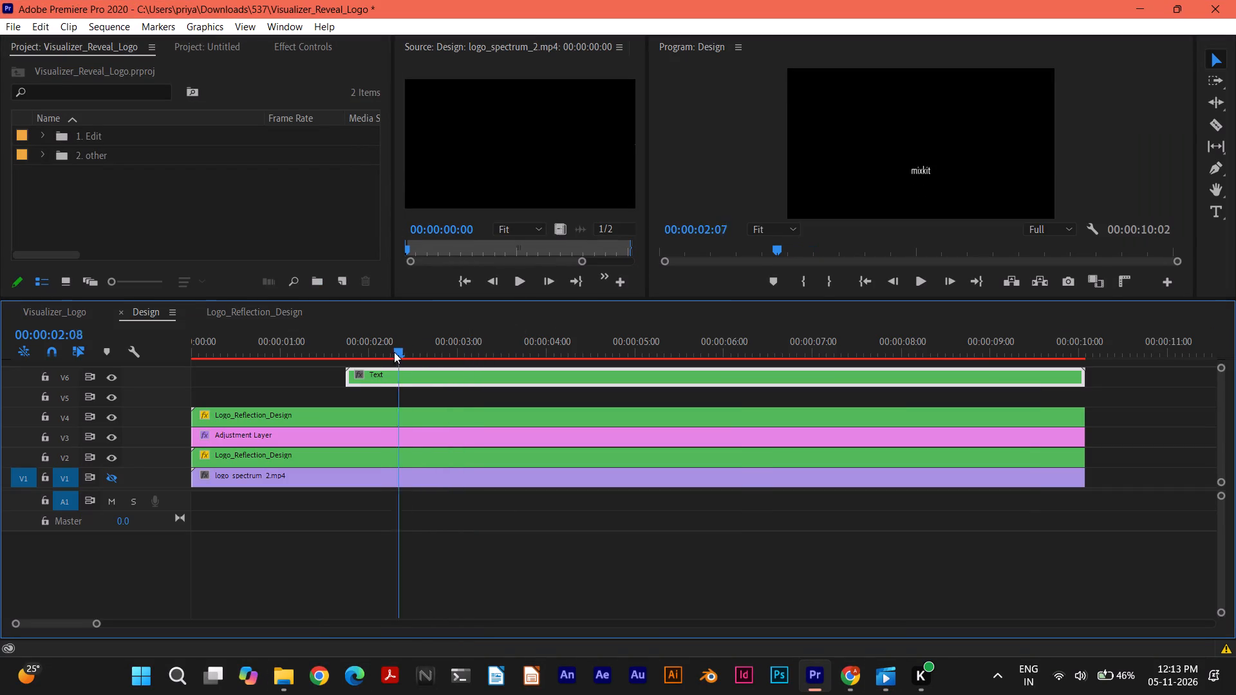
pyautogui.moveTo(394, 352); pyautogui.dragTo(392, 352)
pyautogui.click(42, 131)
pyautogui.click(41, 194)
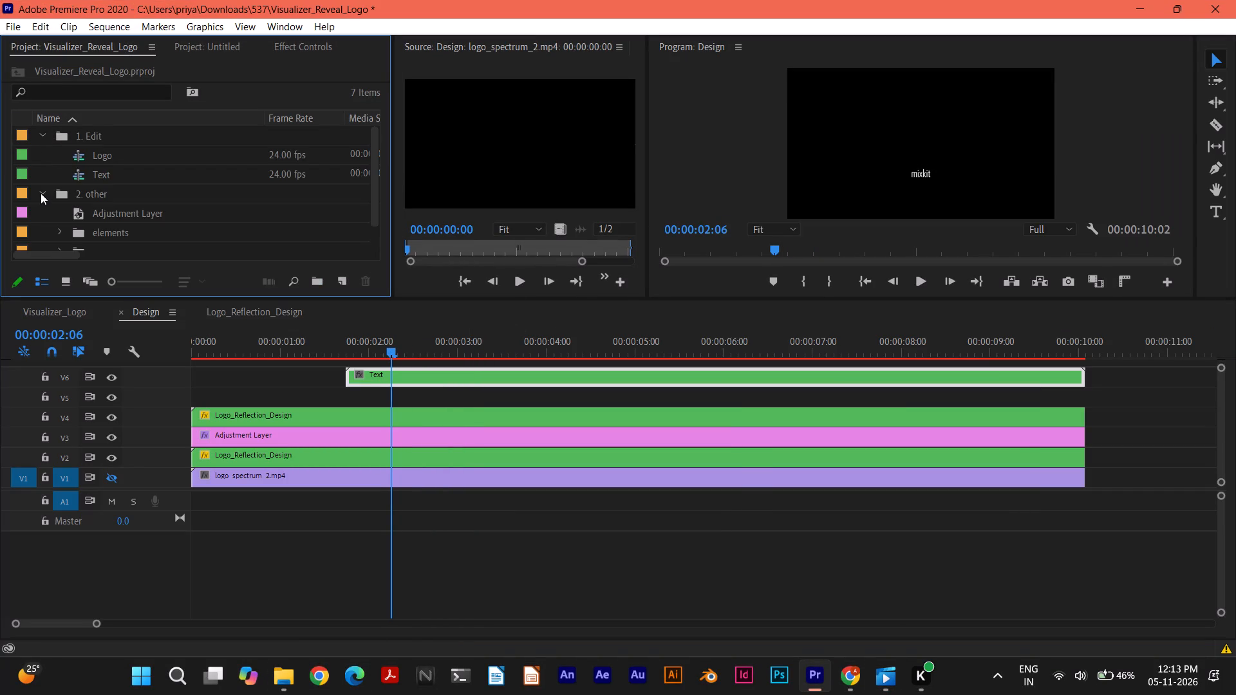
pyautogui.scroll(-4, 164, 192)
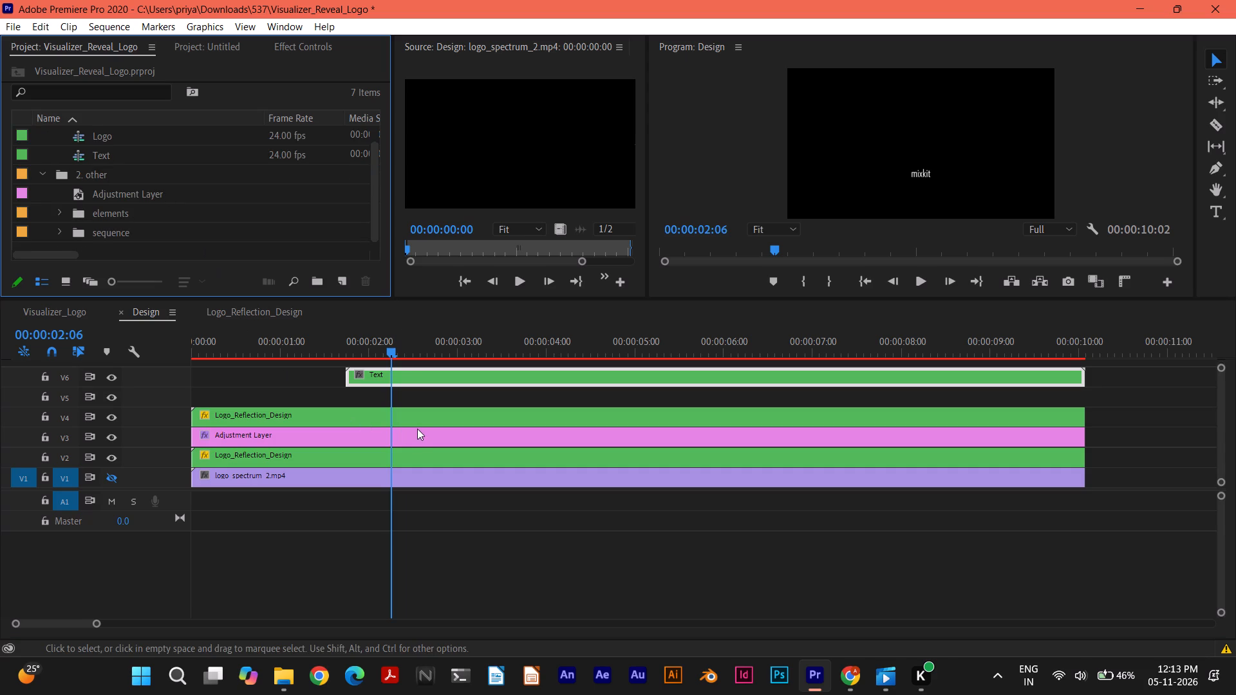
# Check the Design sequence's Adjustment Layer and nested Logo_Reflection_Design on V2, and return to Design through Visualizer_Logo.
pyautogui.doubleClick(406, 438)
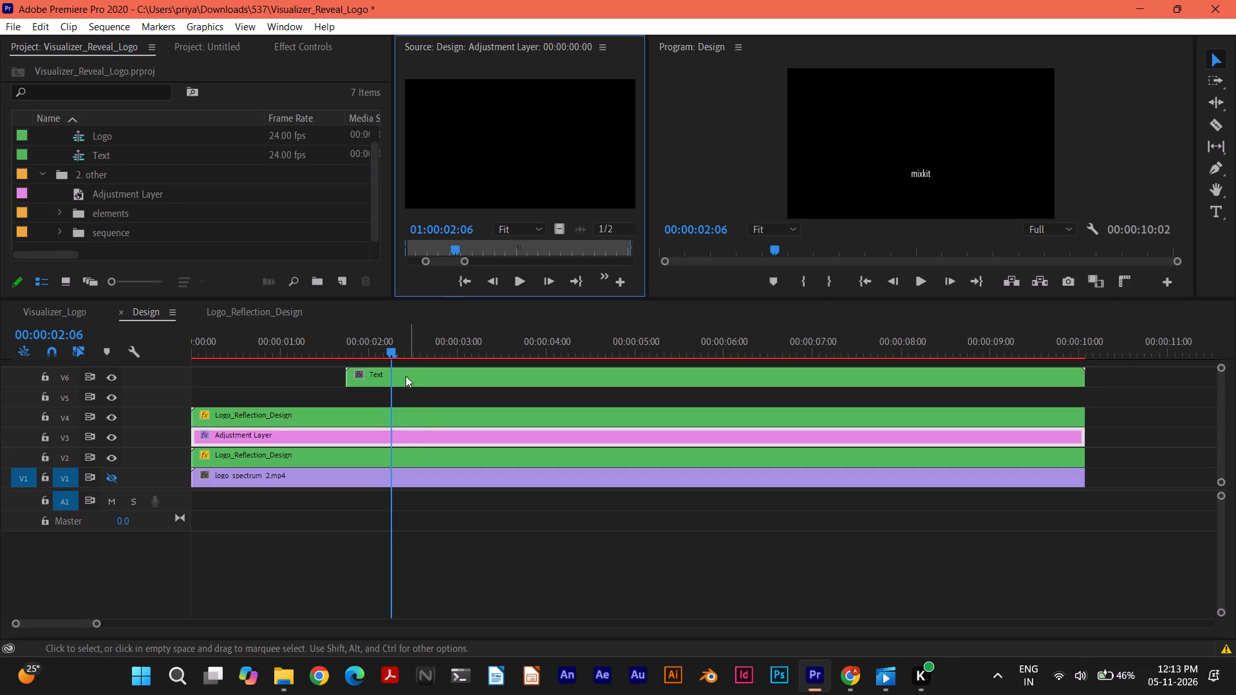
pyautogui.doubleClick(395, 458)
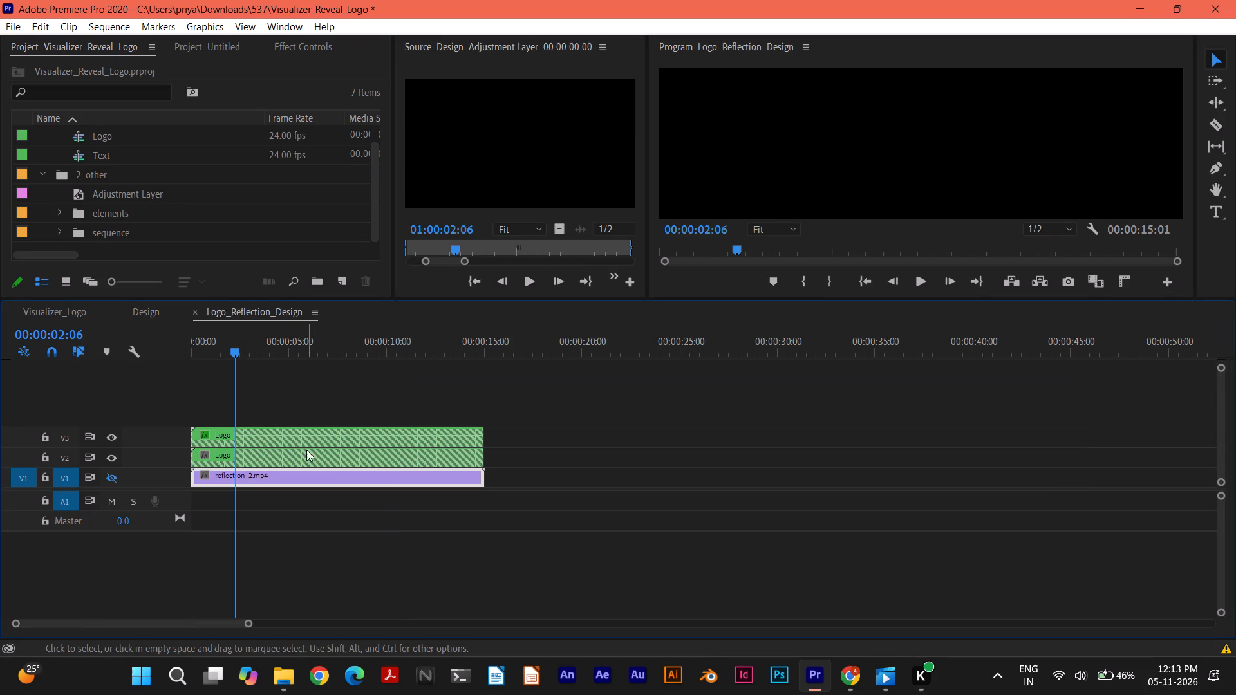
pyautogui.click(56, 311)
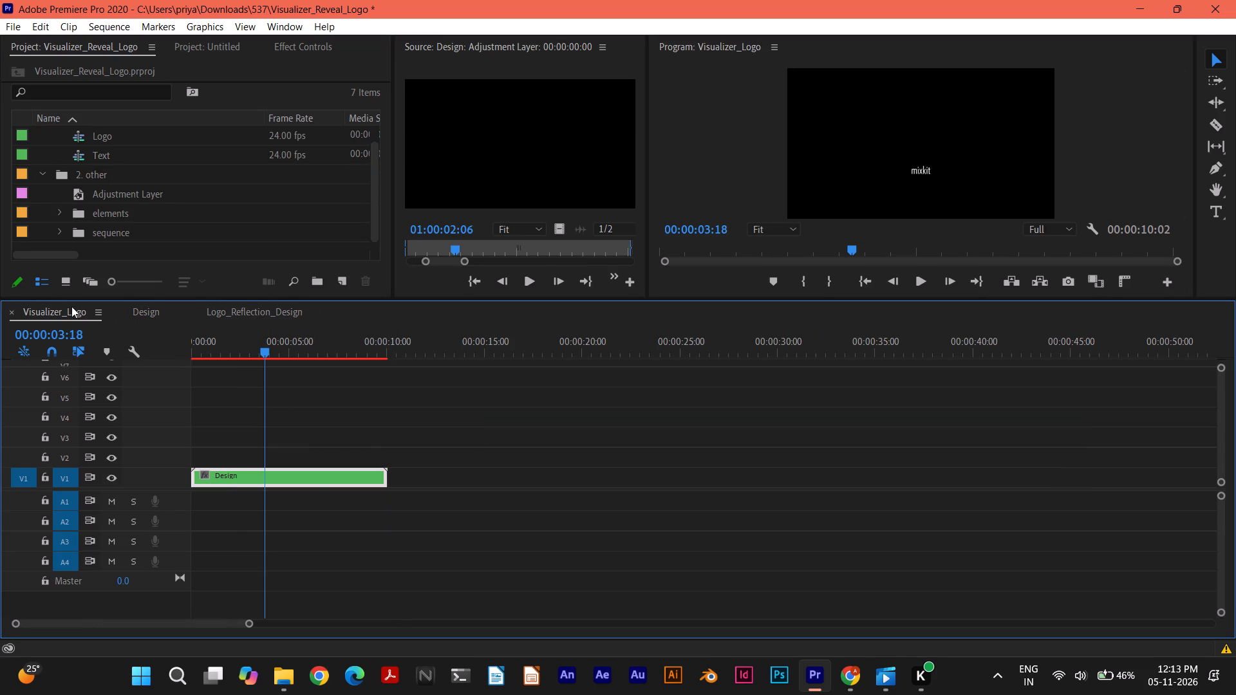
pyautogui.click(72, 313)
pyautogui.doubleClick(236, 472)
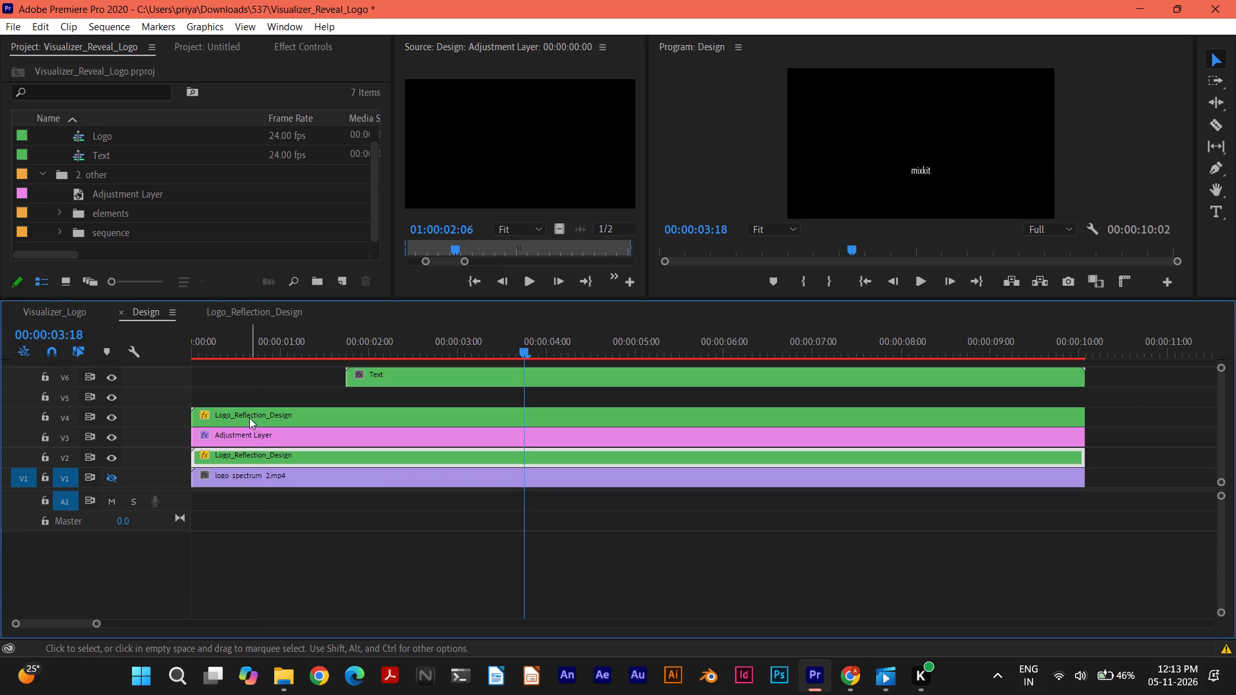
# Close the Logo_Reflection_Design and Design timelines and reopen the nested Design clip from Visualizer_Logo.
pyautogui.click(196, 311)
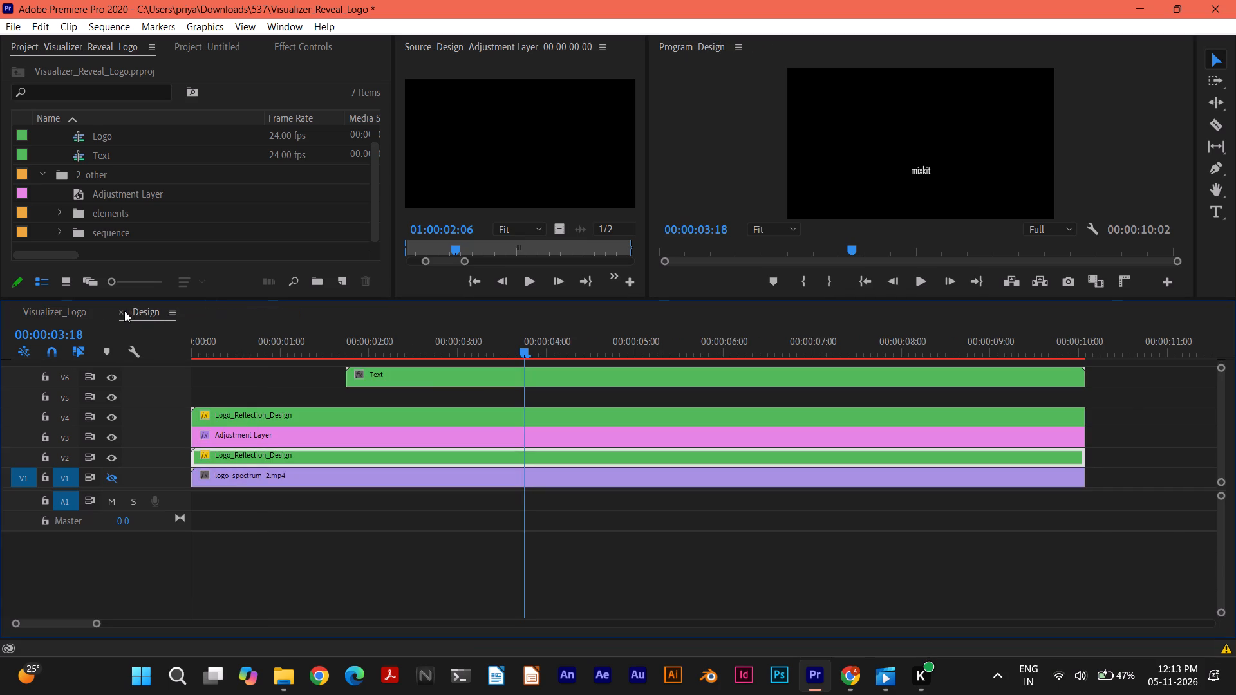
pyautogui.click(119, 311)
pyautogui.doubleClick(304, 474)
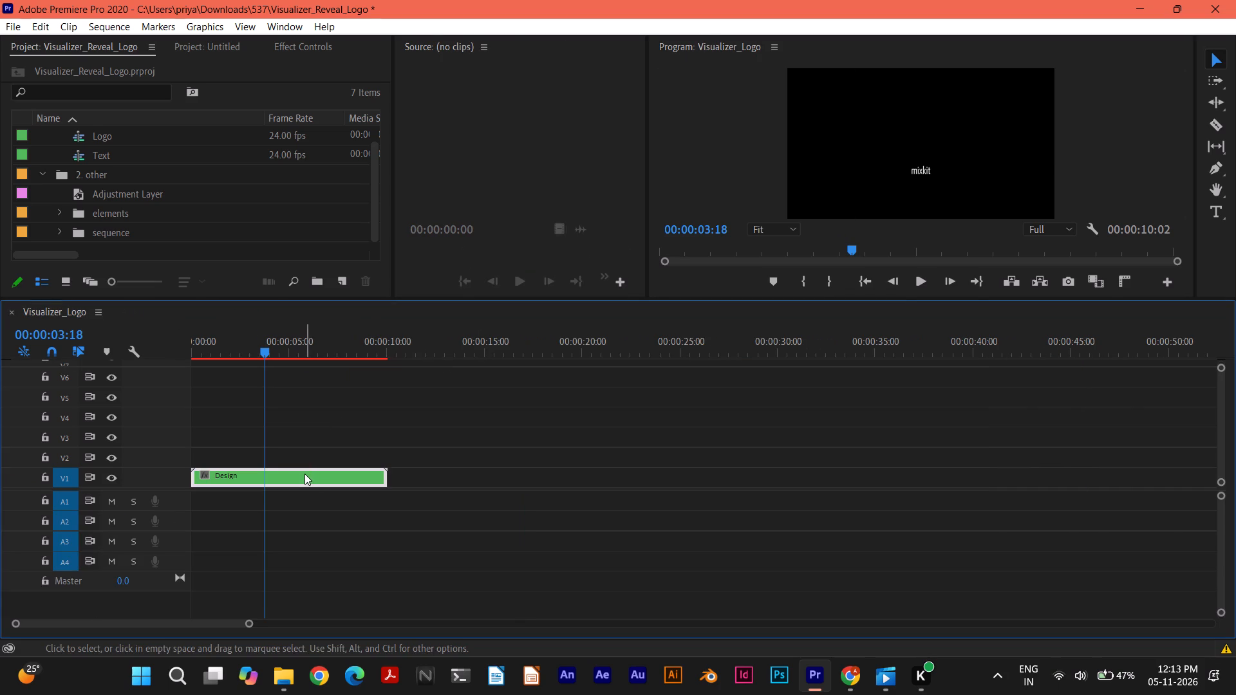
# Undo the Text clip's move from V5 to V6 in the Design sequence.
pyautogui.moveTo(521, 349); pyautogui.dragTo(435, 348)
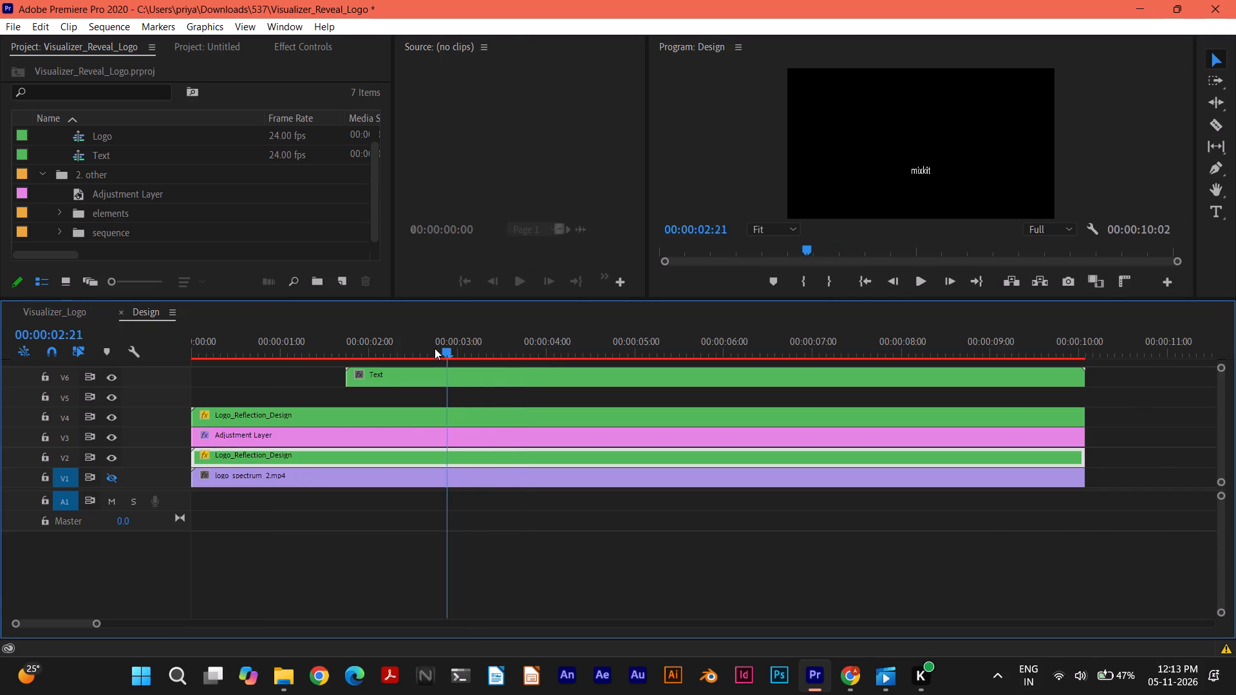
pyautogui.moveTo(435, 348); pyautogui.dragTo(324, 333)
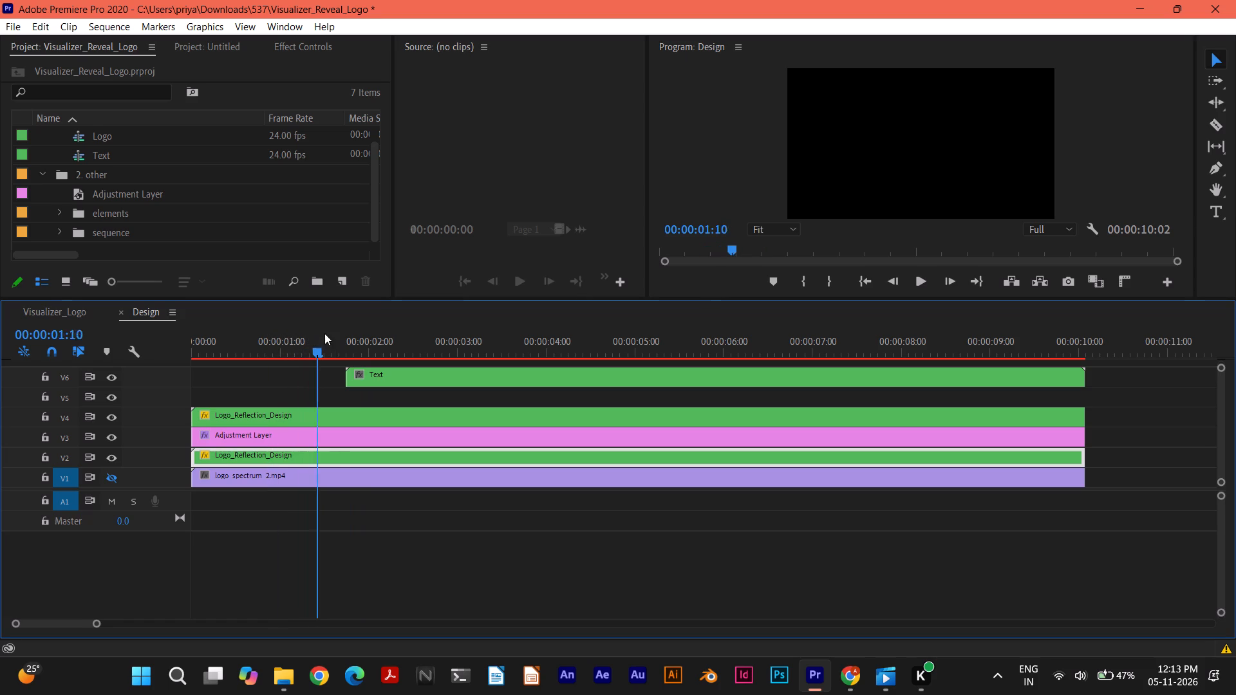
pyautogui.moveTo(324, 333); pyautogui.dragTo(357, 333)
pyautogui.hotkey('ctrl', 'z')
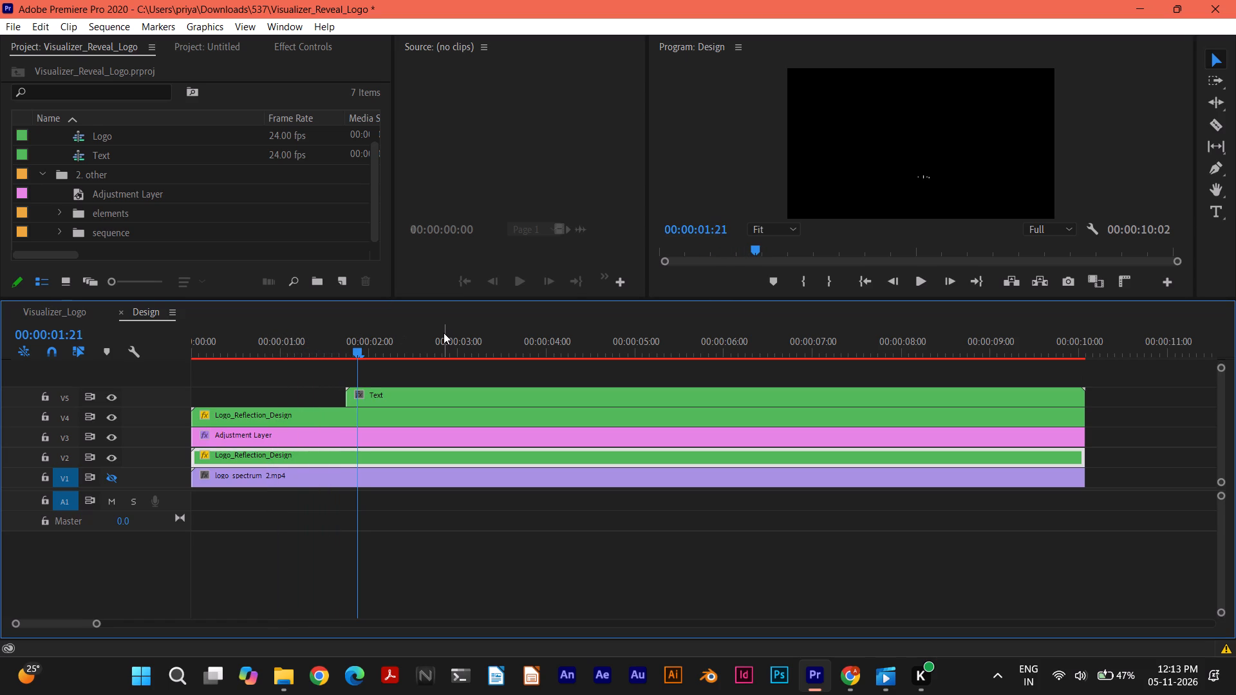
# Scrub the Design sequence between about 1 and 6 seconds, ending at 00:00:01:17.
pyautogui.moveTo(358, 346); pyautogui.dragTo(294, 349)
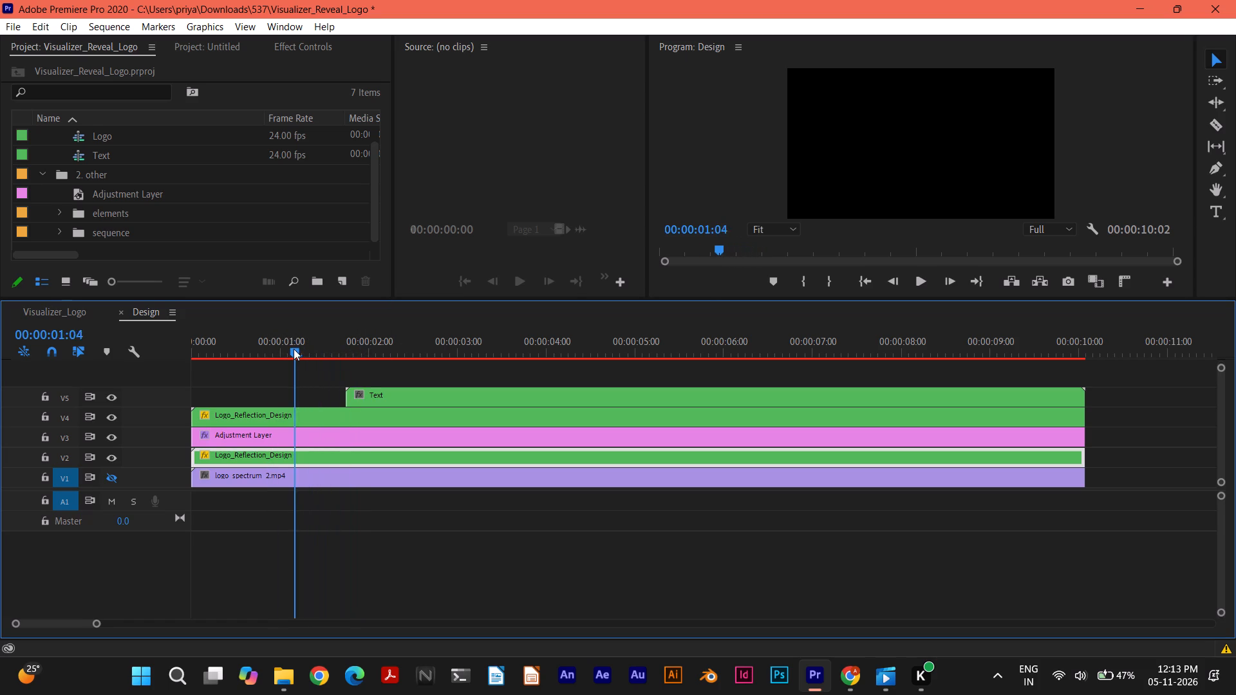
pyautogui.moveTo(294, 349); pyautogui.dragTo(733, 373)
pyautogui.moveTo(731, 352); pyautogui.dragTo(462, 352)
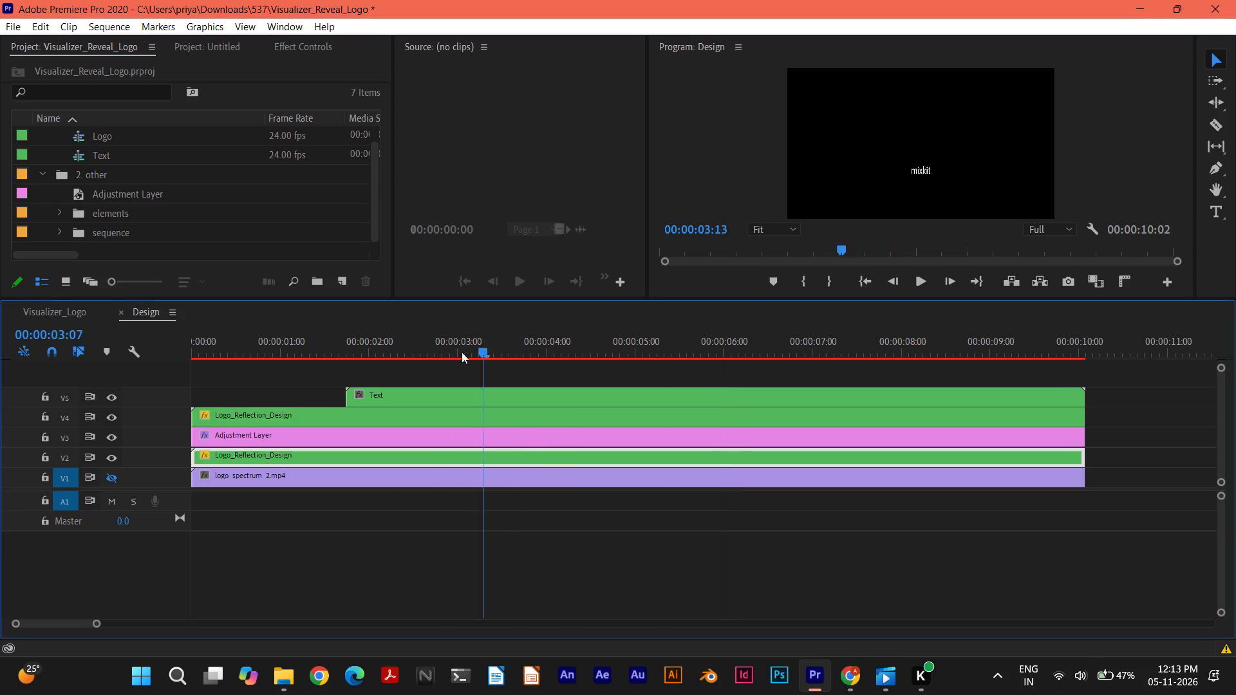
pyautogui.moveTo(462, 352); pyautogui.dragTo(343, 352)
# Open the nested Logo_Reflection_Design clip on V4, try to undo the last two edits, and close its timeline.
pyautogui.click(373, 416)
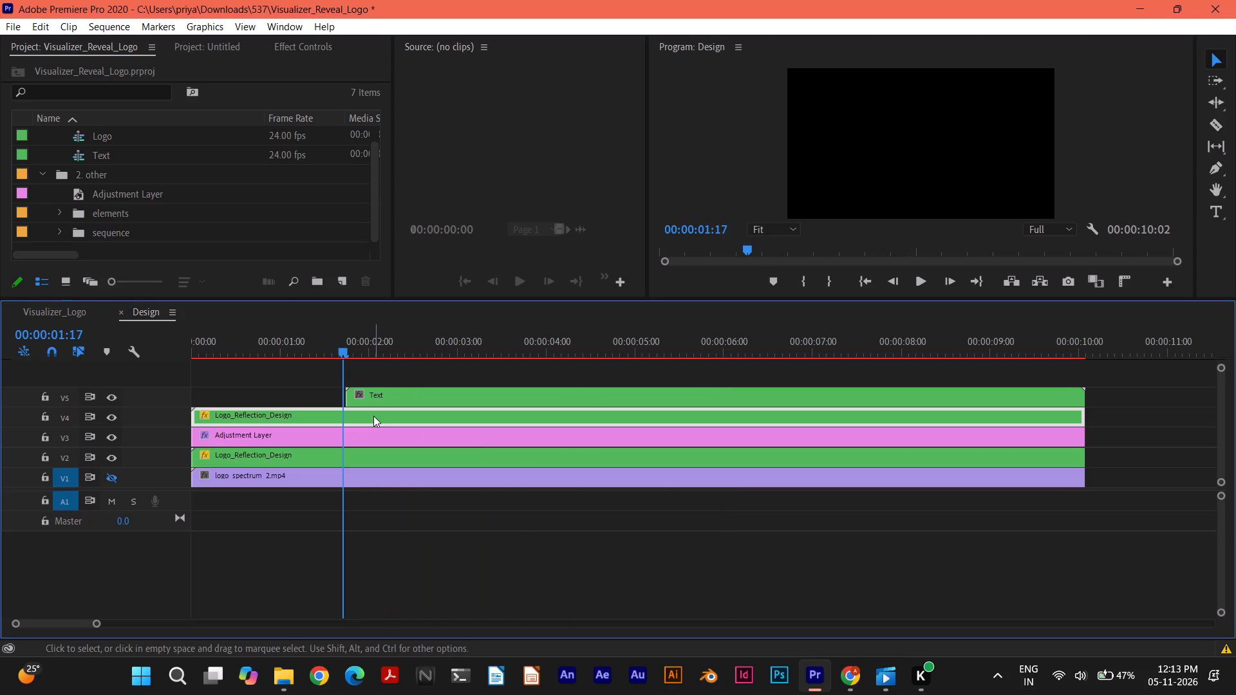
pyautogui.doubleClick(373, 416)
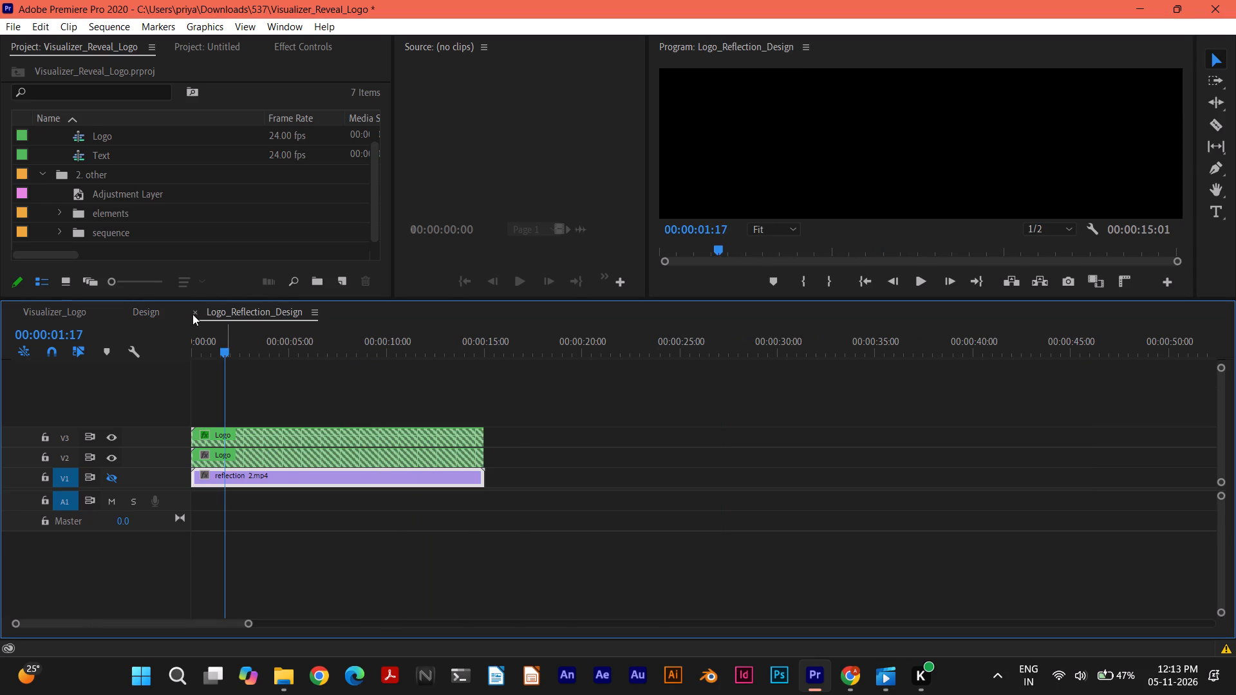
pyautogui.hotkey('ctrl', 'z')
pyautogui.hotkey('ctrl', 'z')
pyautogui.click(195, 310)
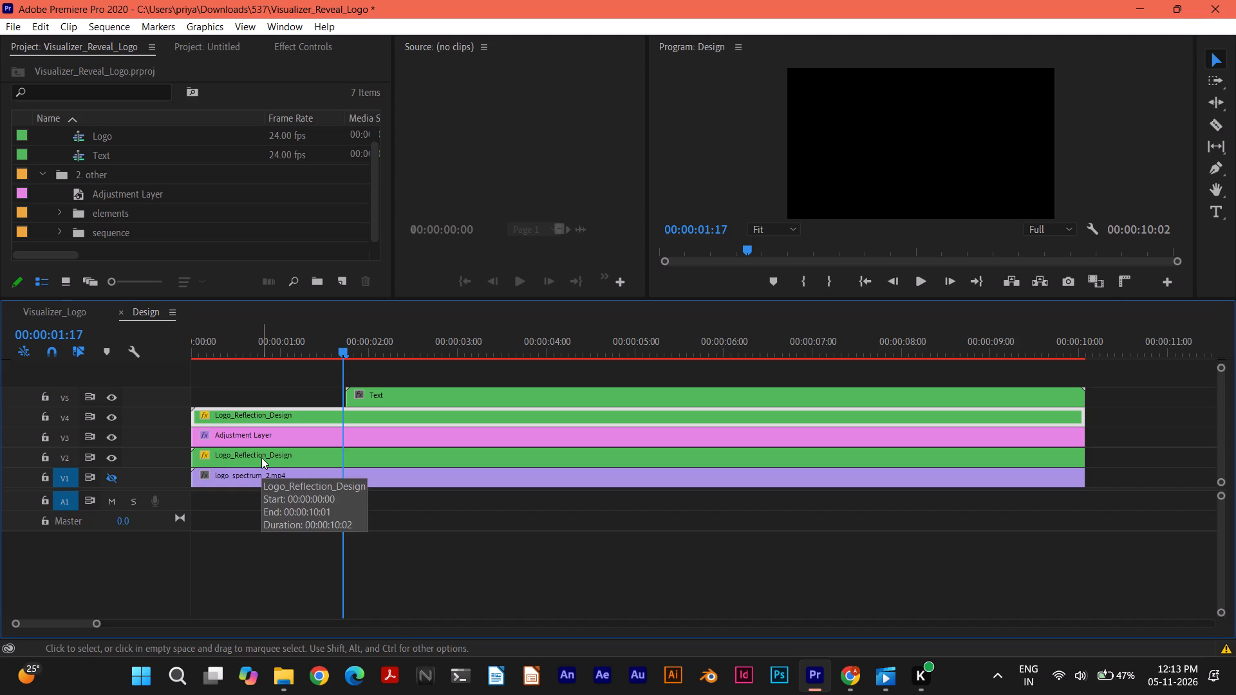
# Open the nested Text clip on V5 of the Design sequence and examine the commands available for its mixkit clip.
pyautogui.click(359, 394)
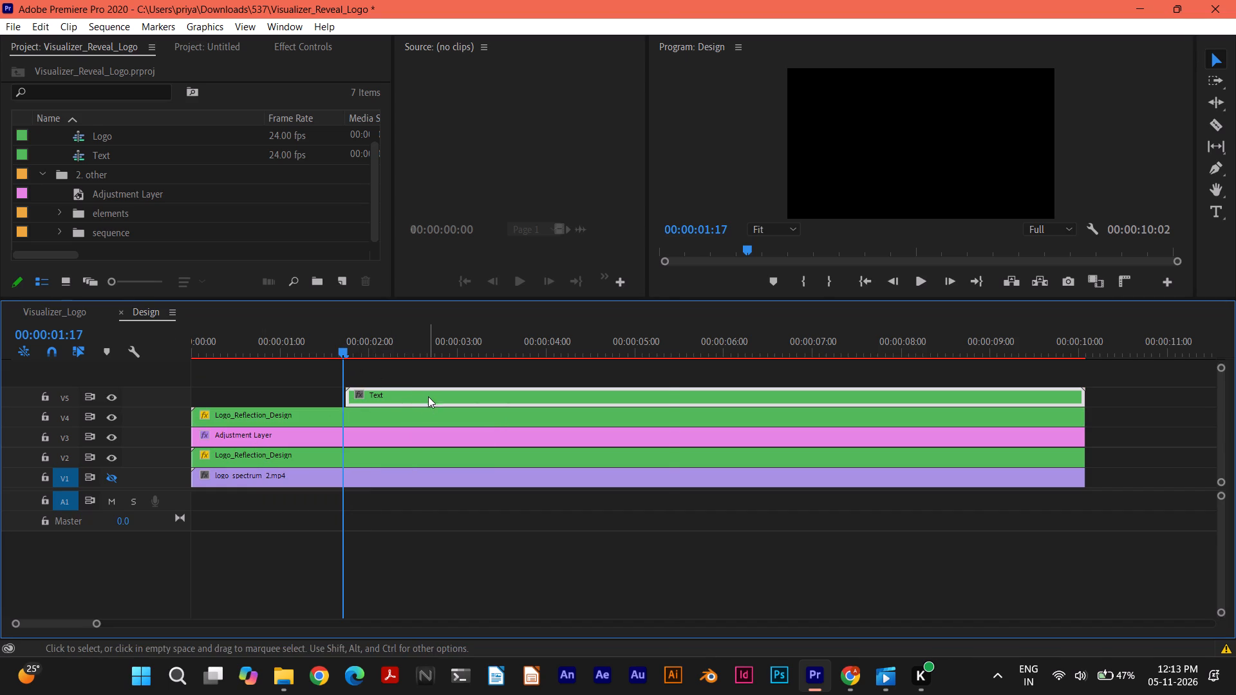
pyautogui.rightClick(428, 395)
pyautogui.rightClick(428, 395)
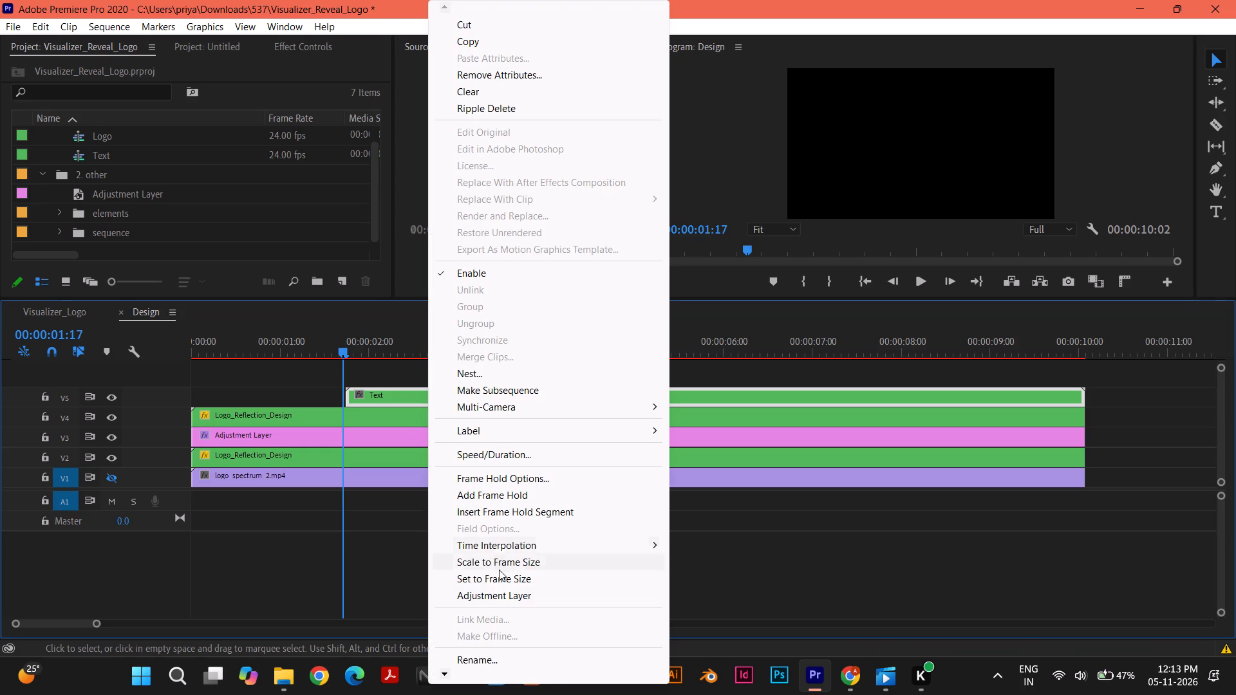
pyautogui.click(384, 389)
pyautogui.doubleClick(385, 392)
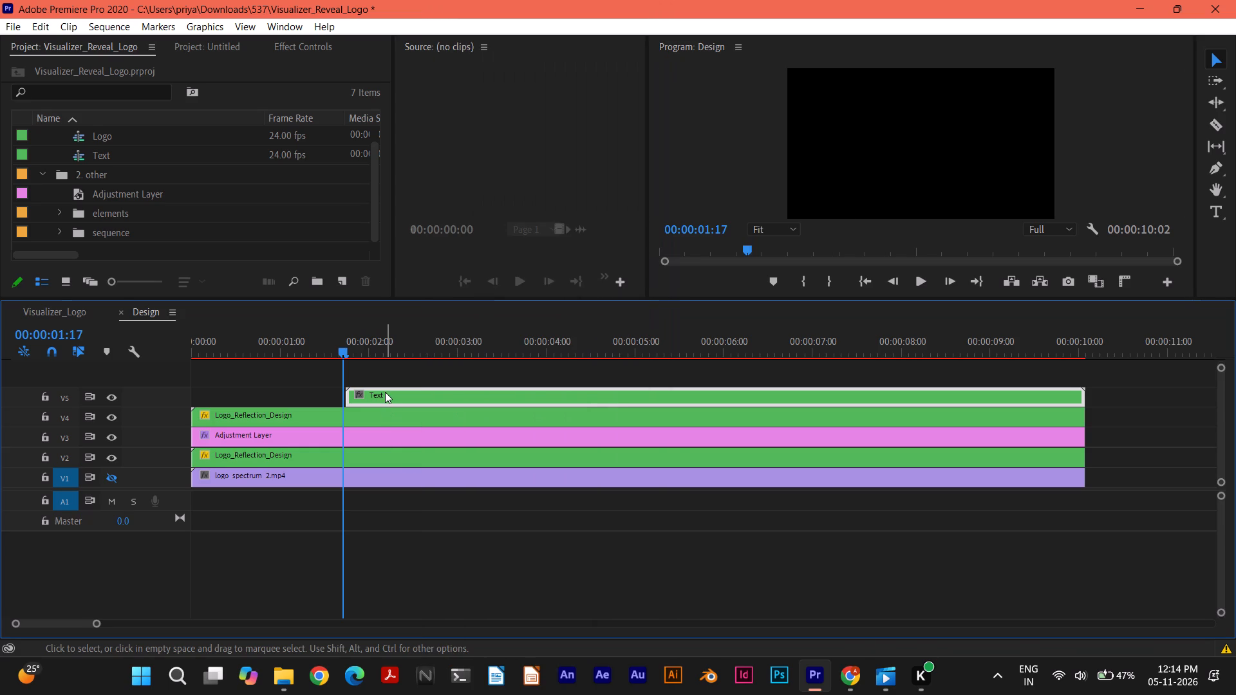
pyautogui.click(323, 395)
pyautogui.doubleClick(323, 395)
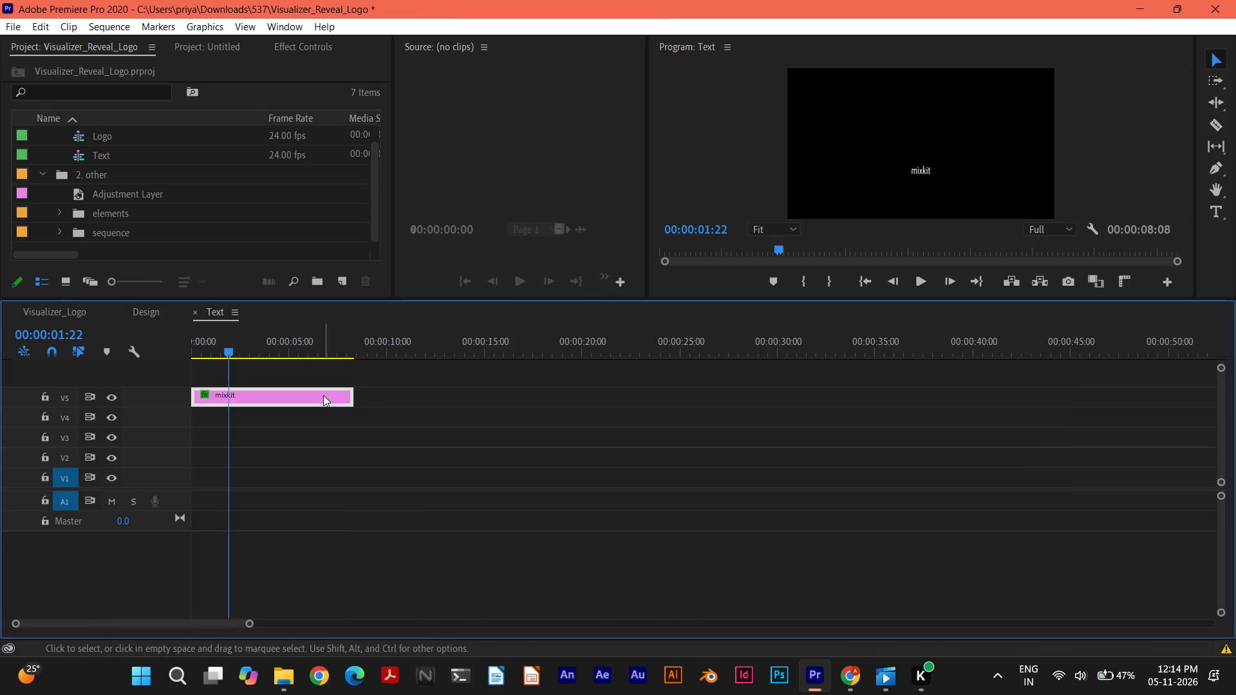
pyautogui.rightClick(323, 395)
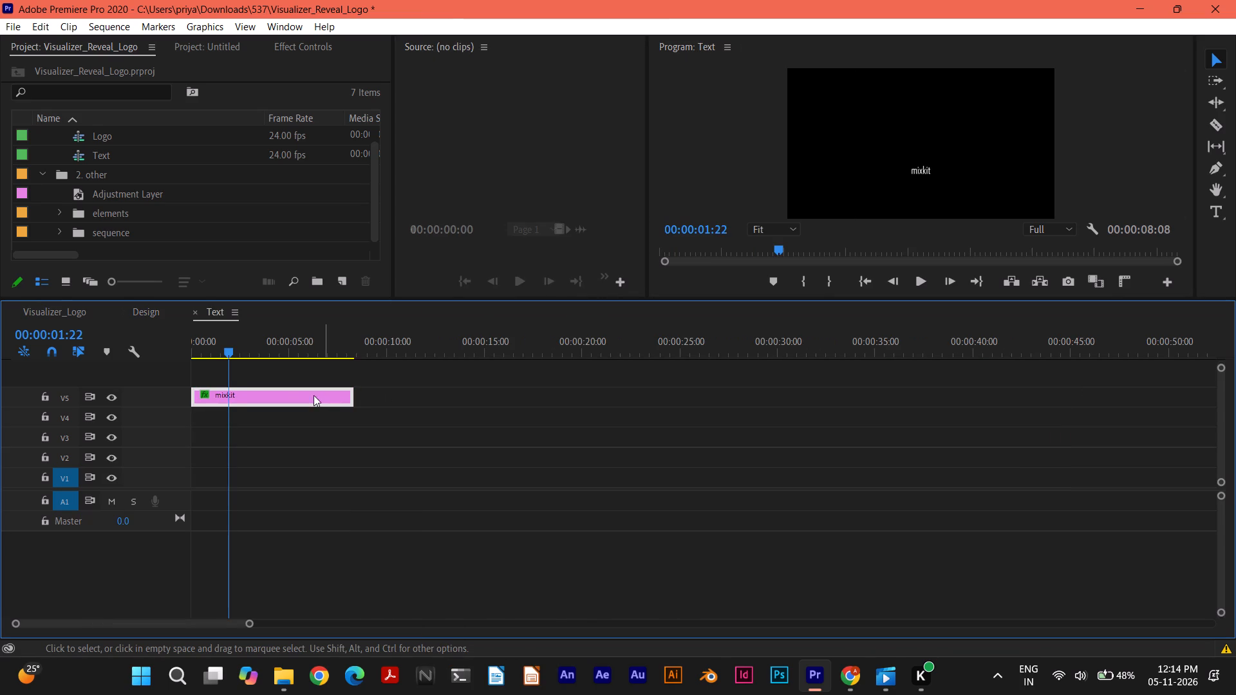
pyautogui.rightClick(306, 396)
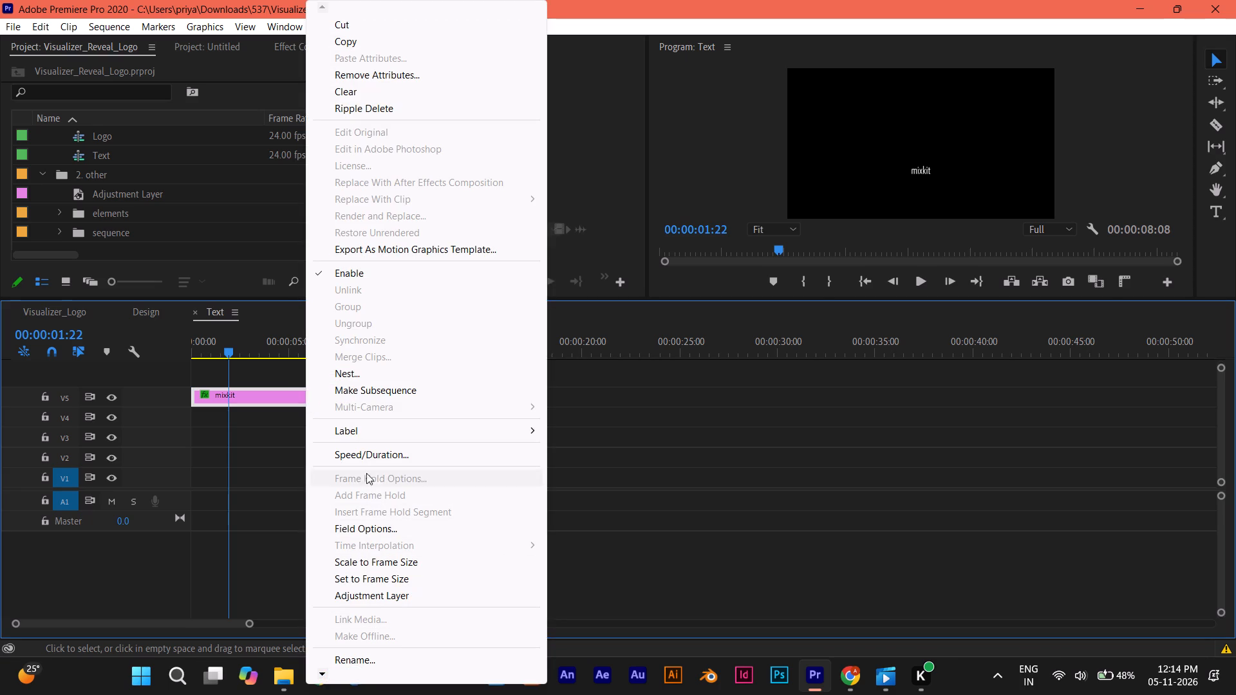
# Open Logo_Reflection_Design from V4 of Design and examine the commands available for its two Logo clips and reflection_2.mp4.
pyautogui.click(59, 310)
pyautogui.doubleClick(237, 477)
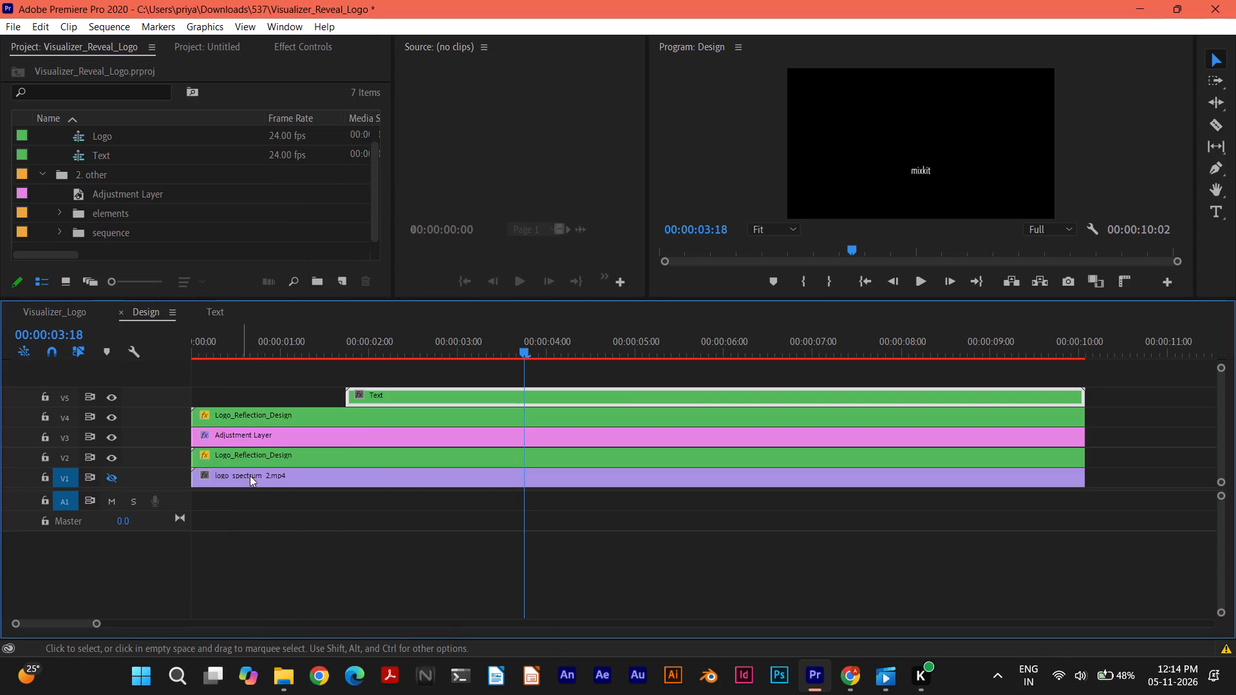
pyautogui.doubleClick(380, 417)
pyautogui.click(378, 436)
pyautogui.rightClick(378, 436)
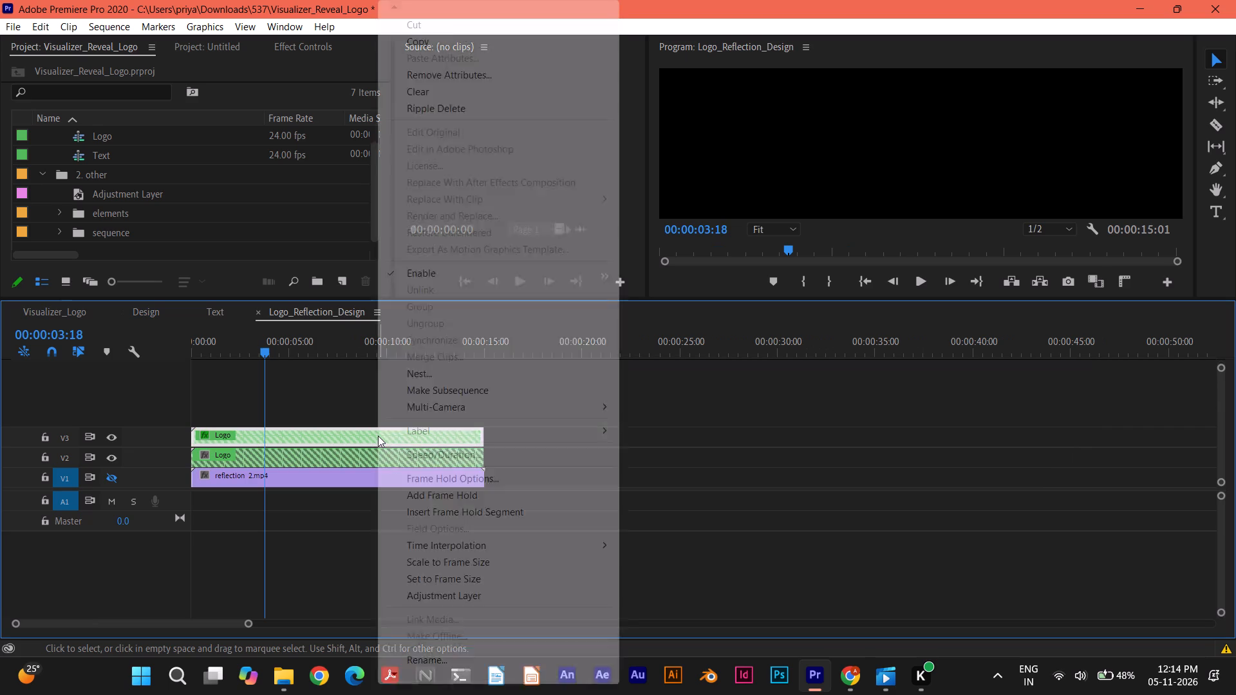
pyautogui.click(357, 454)
pyautogui.rightClick(357, 456)
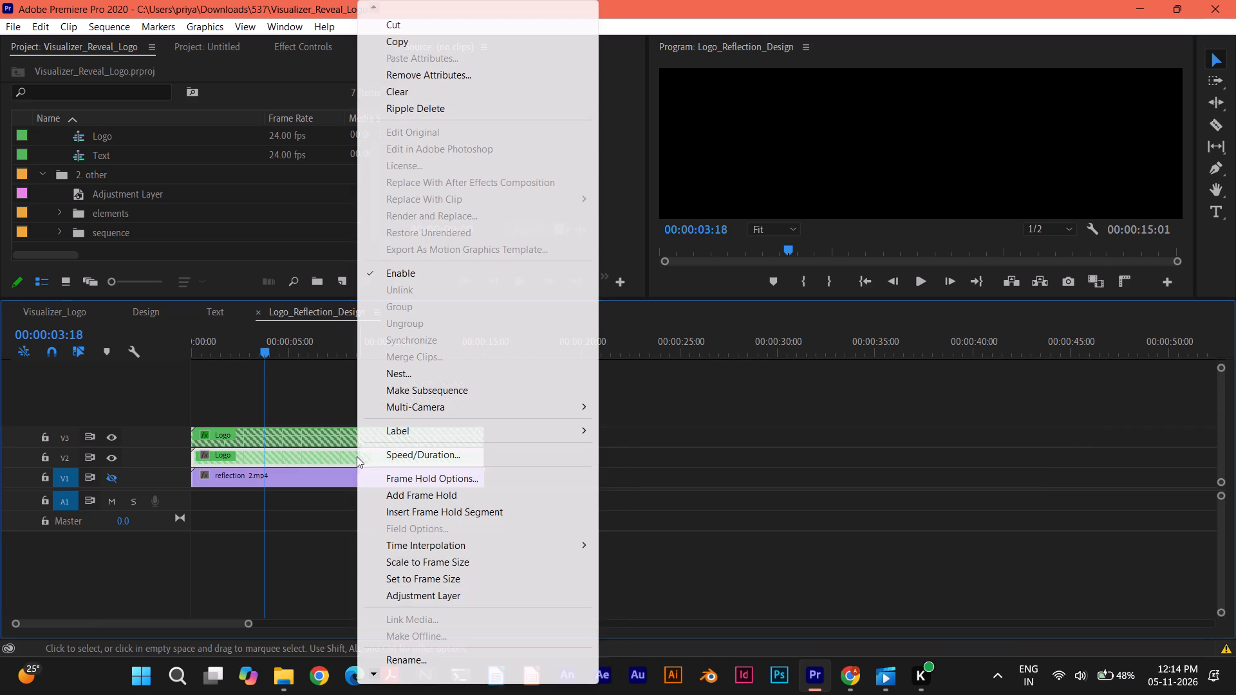
pyautogui.click(319, 477)
pyautogui.rightClick(319, 477)
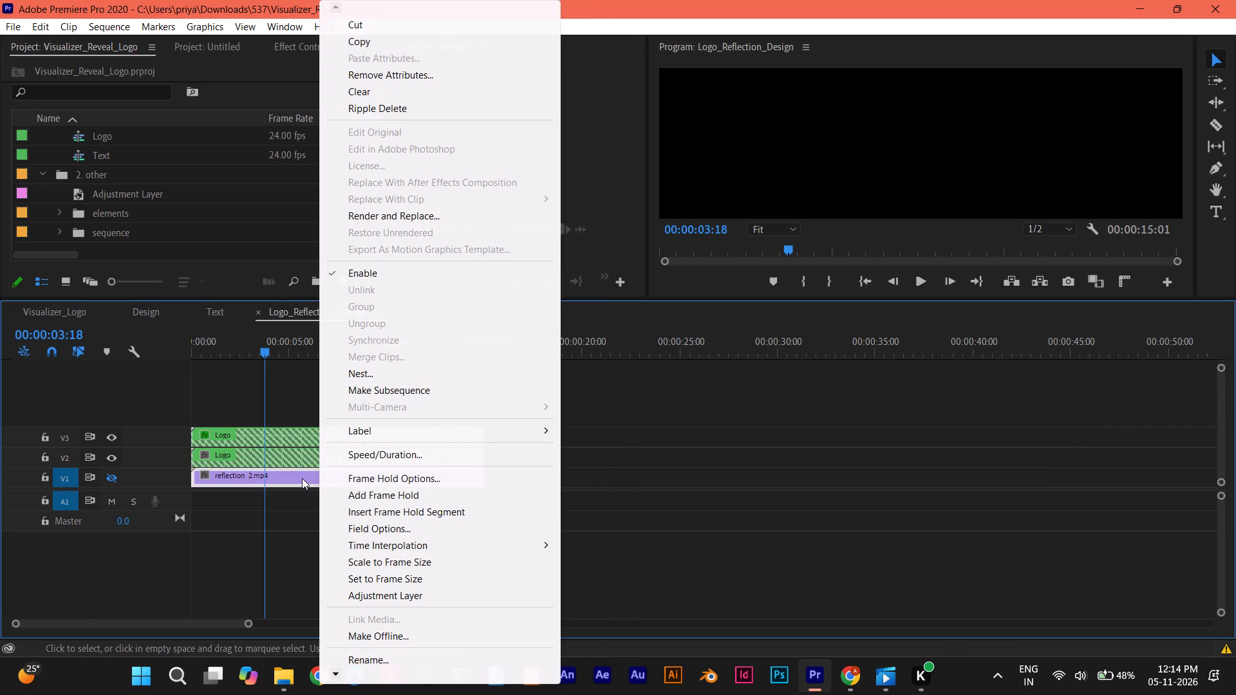
# Load reflection_2.mp4 from V1 in the Source monitor and look through the full list of commands for the clip.
pyautogui.doubleClick(302, 478)
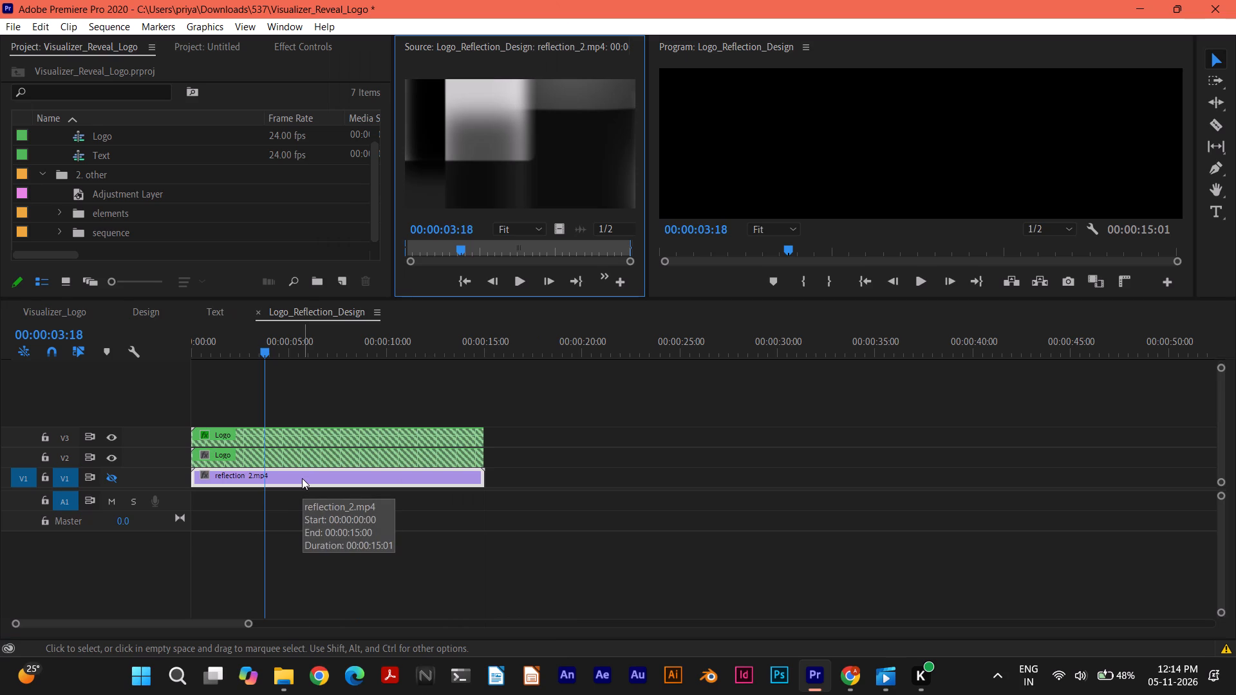
pyautogui.rightClick(302, 478)
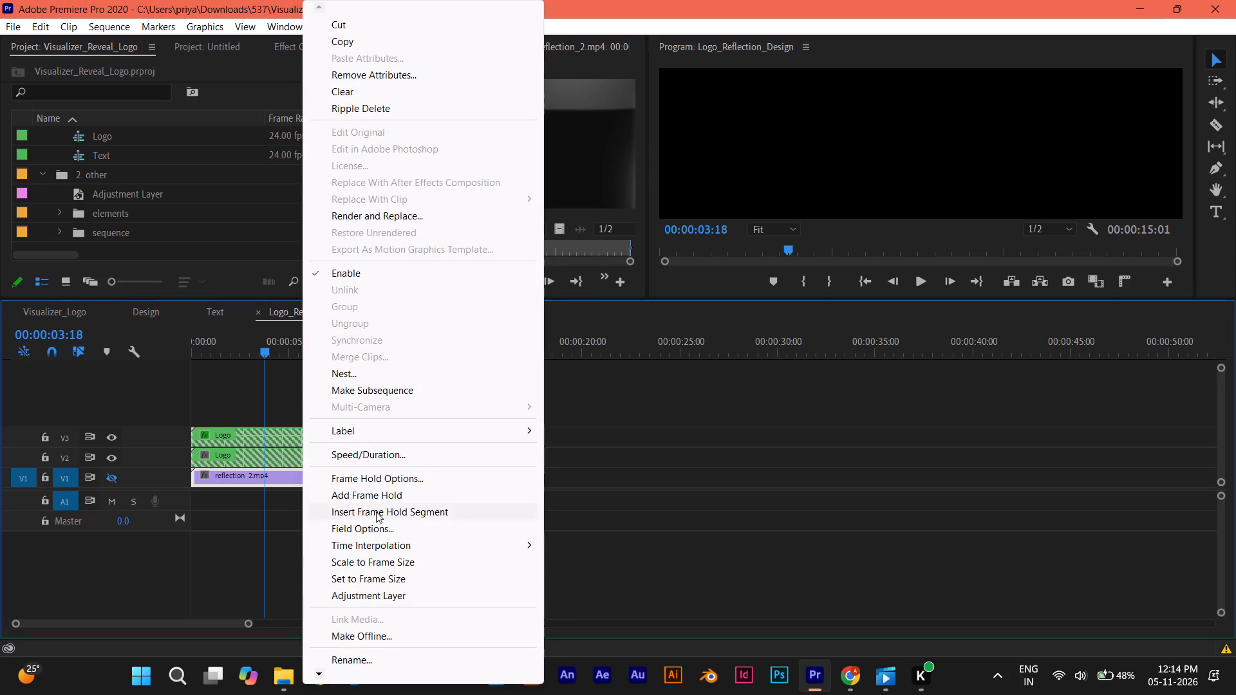
pyautogui.tripleClick(321, 672)
pyautogui.tripleClick(321, 672)
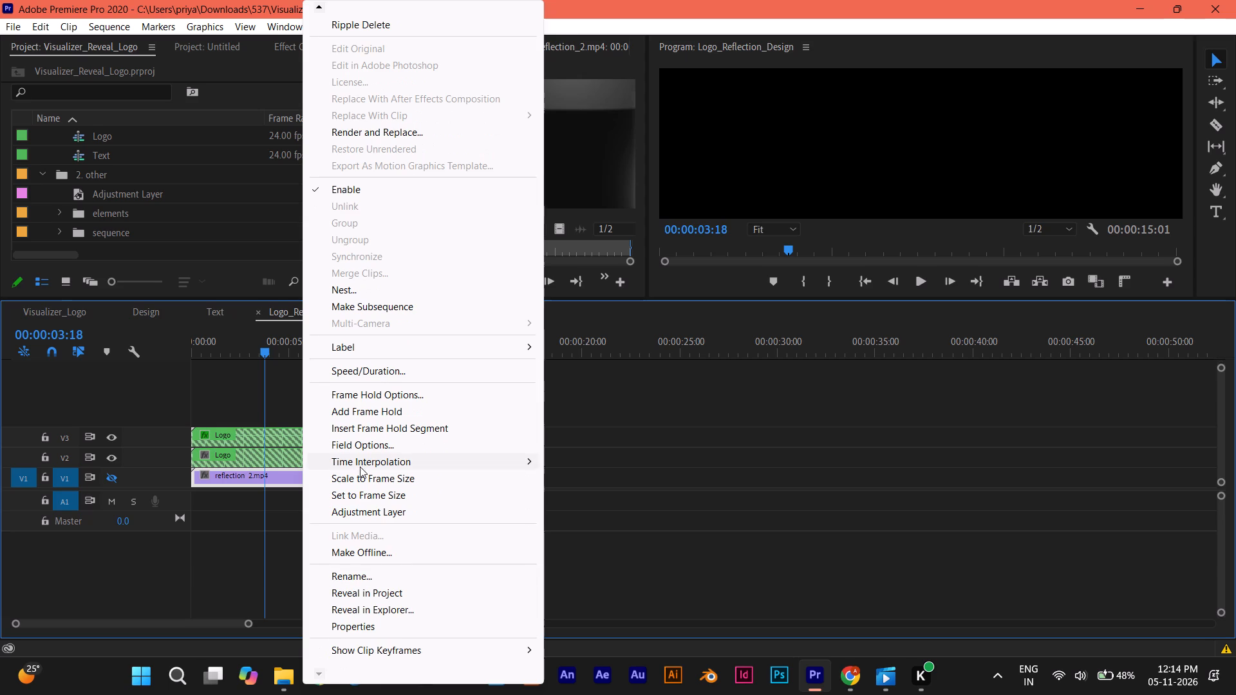
pyautogui.doubleClick(267, 478)
pyautogui.tripleClick(284, 480)
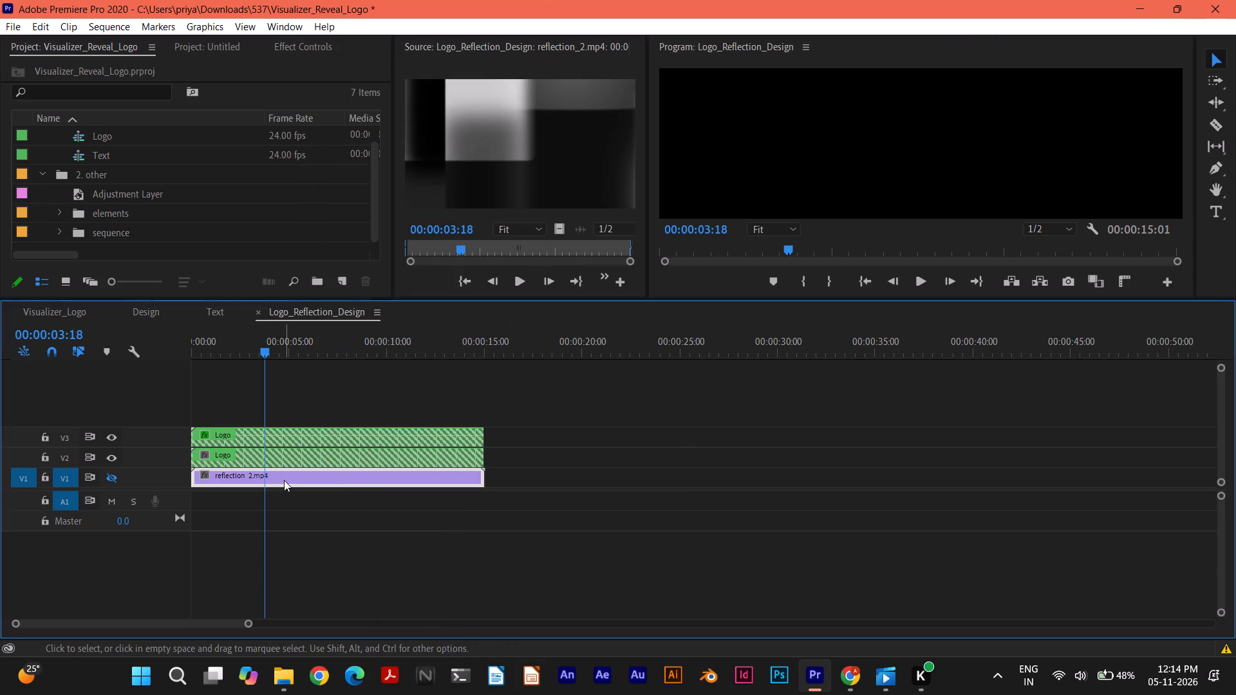
pyautogui.click(308, 306)
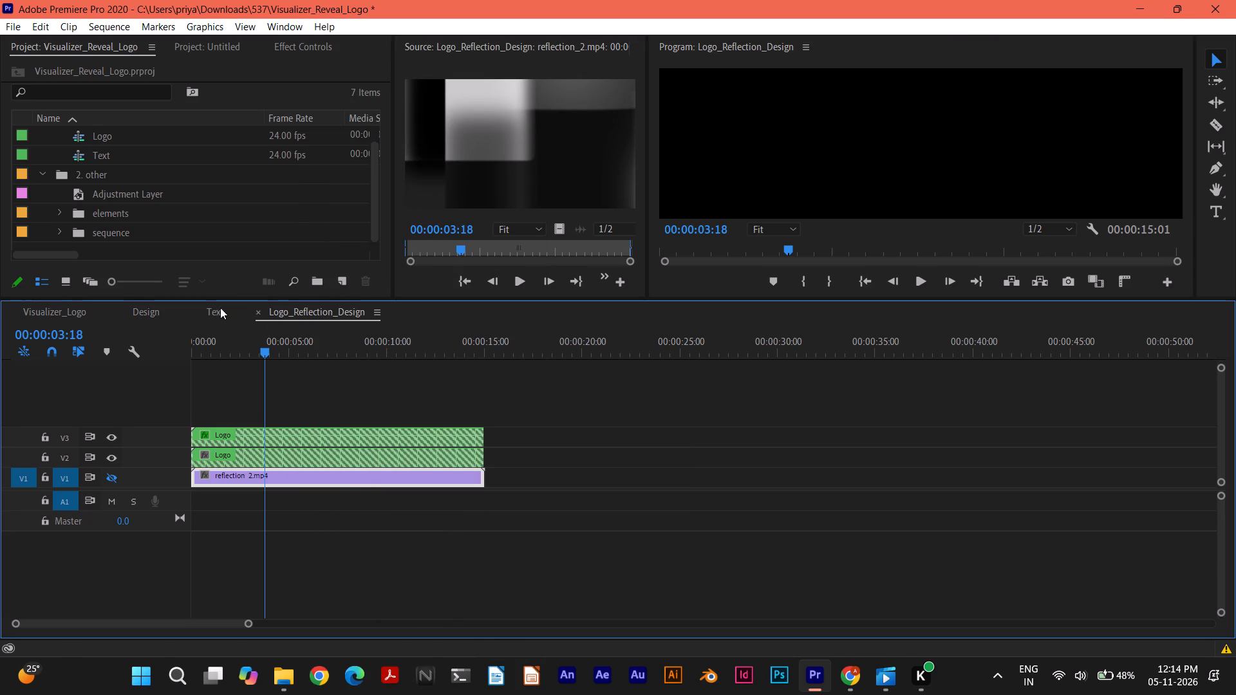
# Make the reflection_2.mp4 clip on V1 of Logo_Reflection_Design offline, keeping its media files on disk.
pyautogui.rightClick(344, 473)
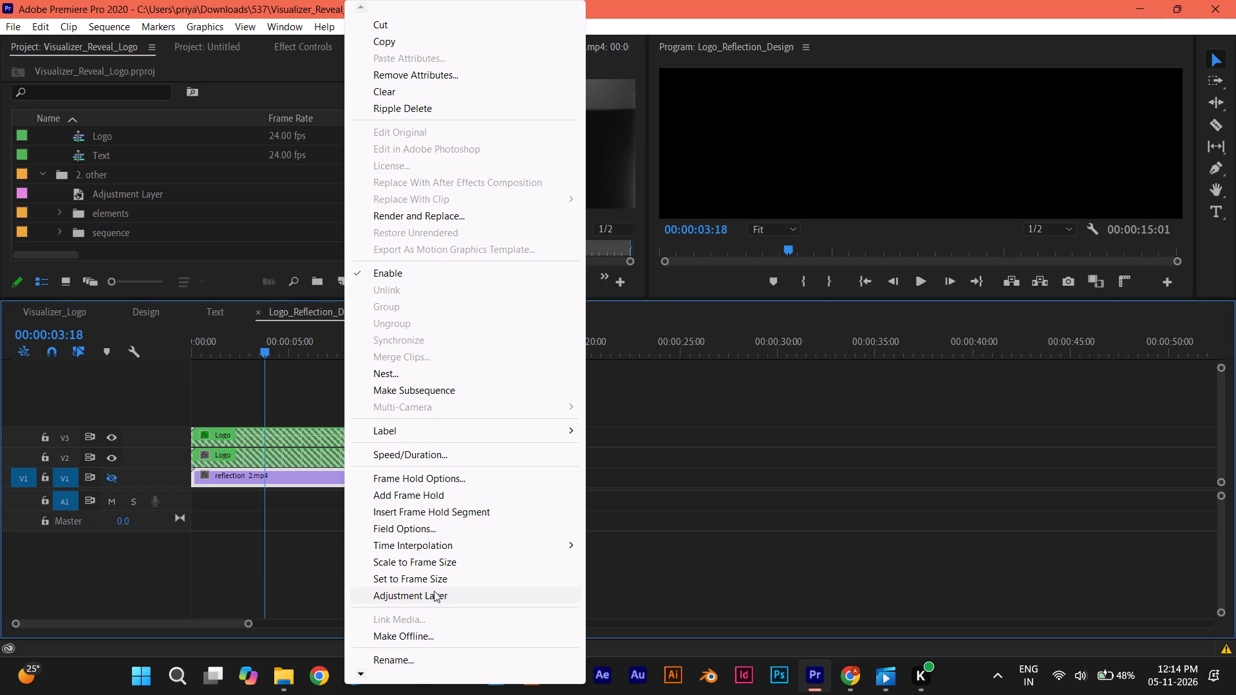
pyautogui.click(431, 632)
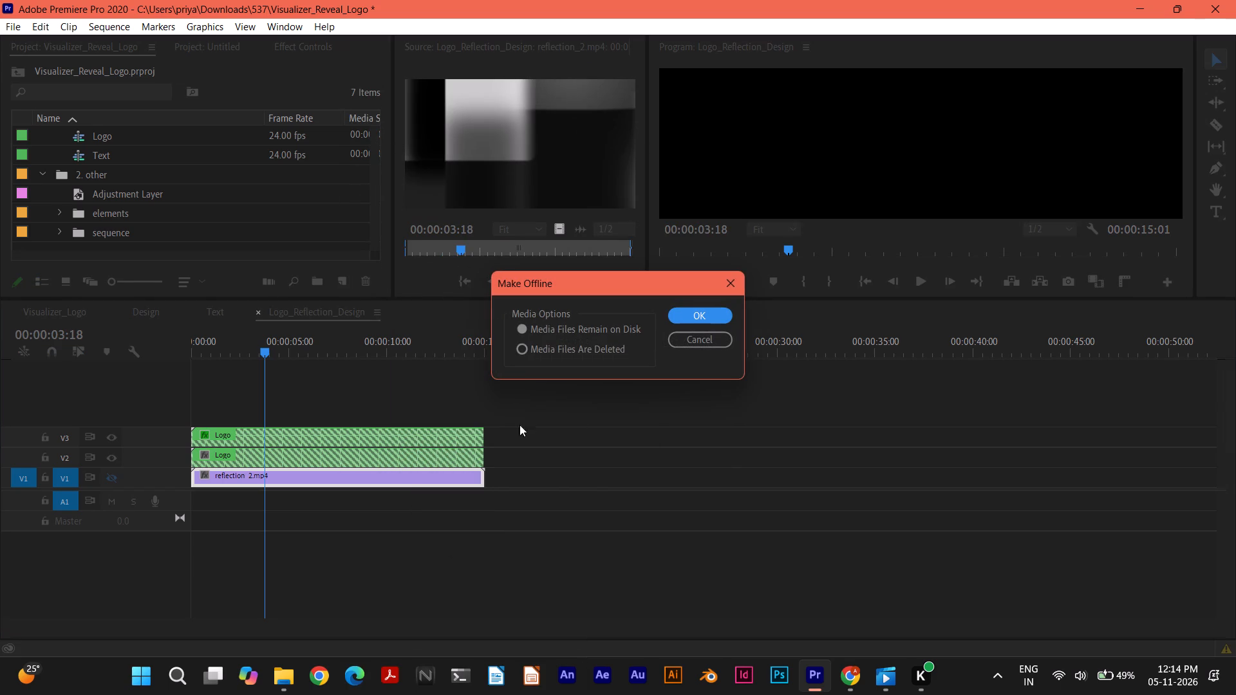
pyautogui.click(688, 319)
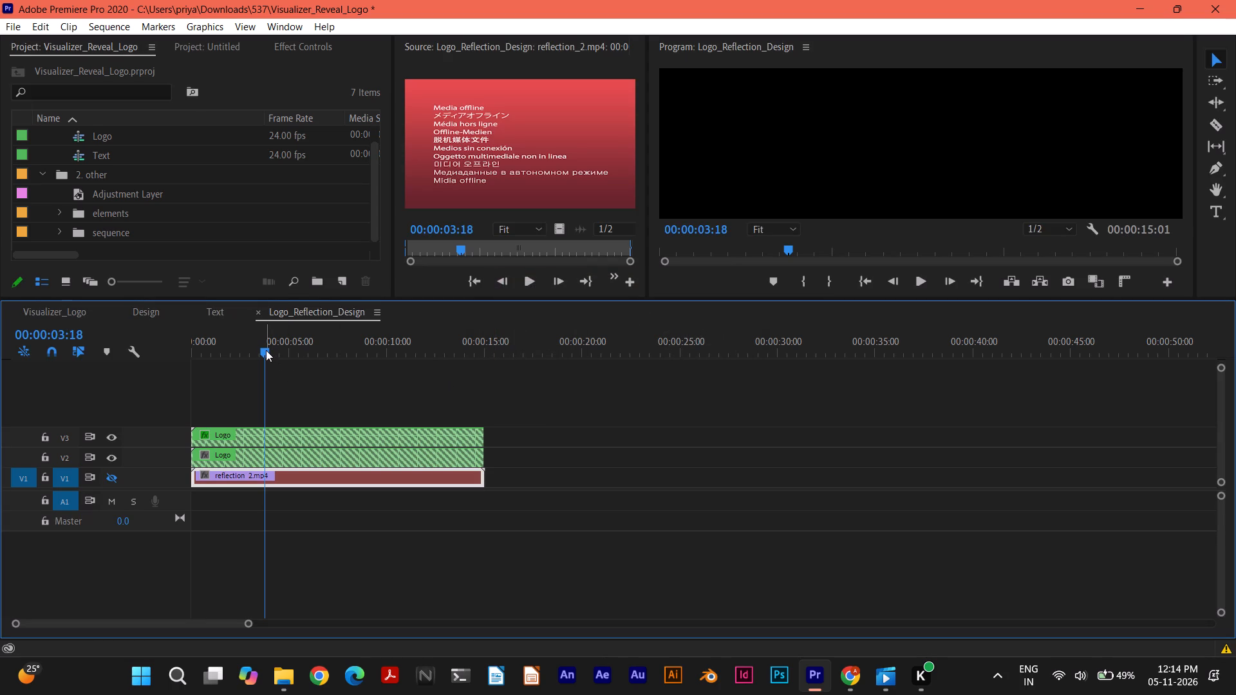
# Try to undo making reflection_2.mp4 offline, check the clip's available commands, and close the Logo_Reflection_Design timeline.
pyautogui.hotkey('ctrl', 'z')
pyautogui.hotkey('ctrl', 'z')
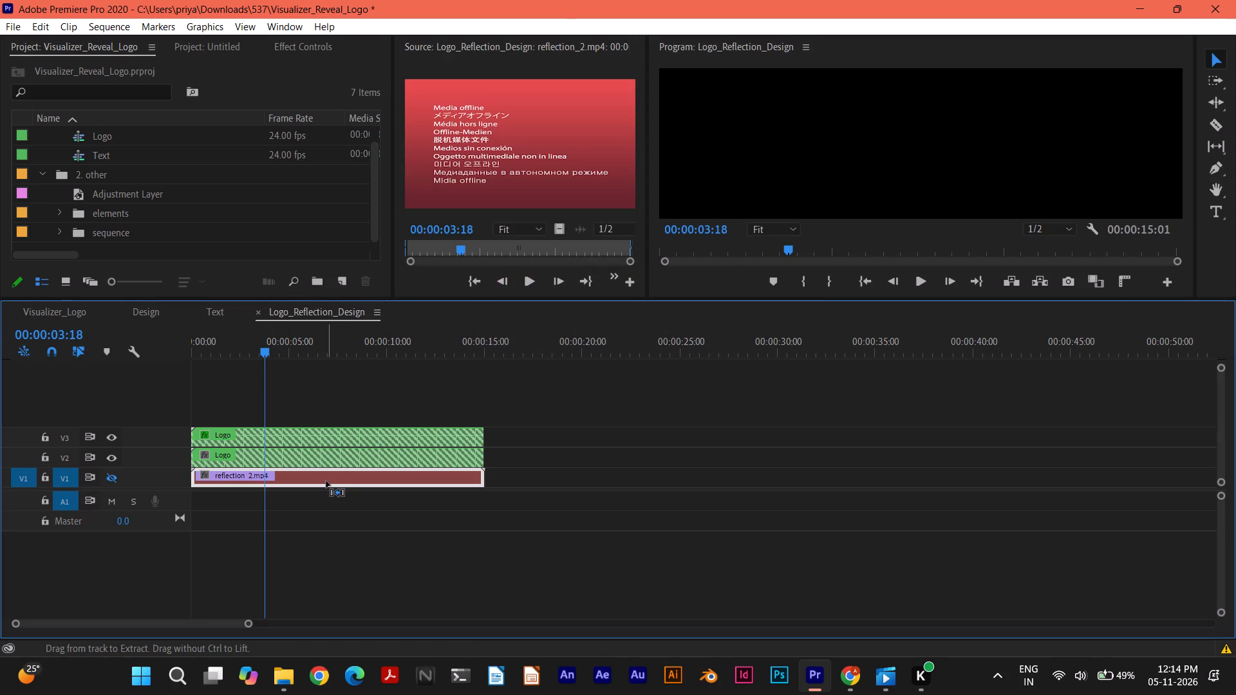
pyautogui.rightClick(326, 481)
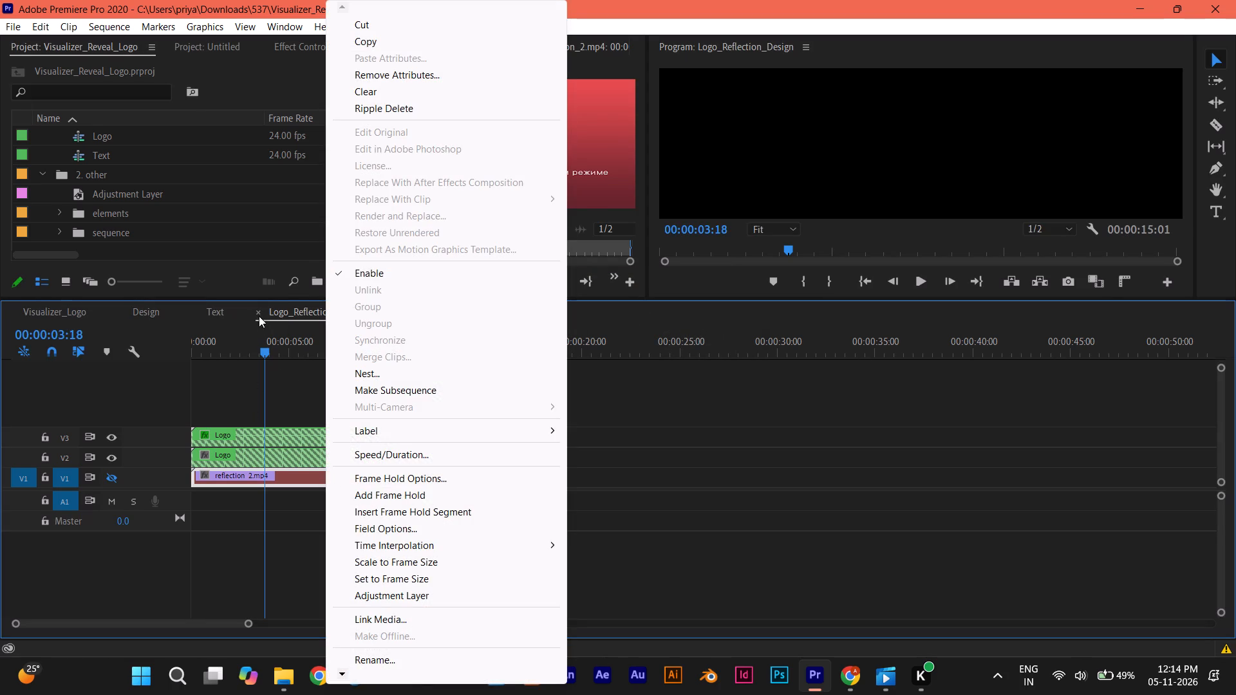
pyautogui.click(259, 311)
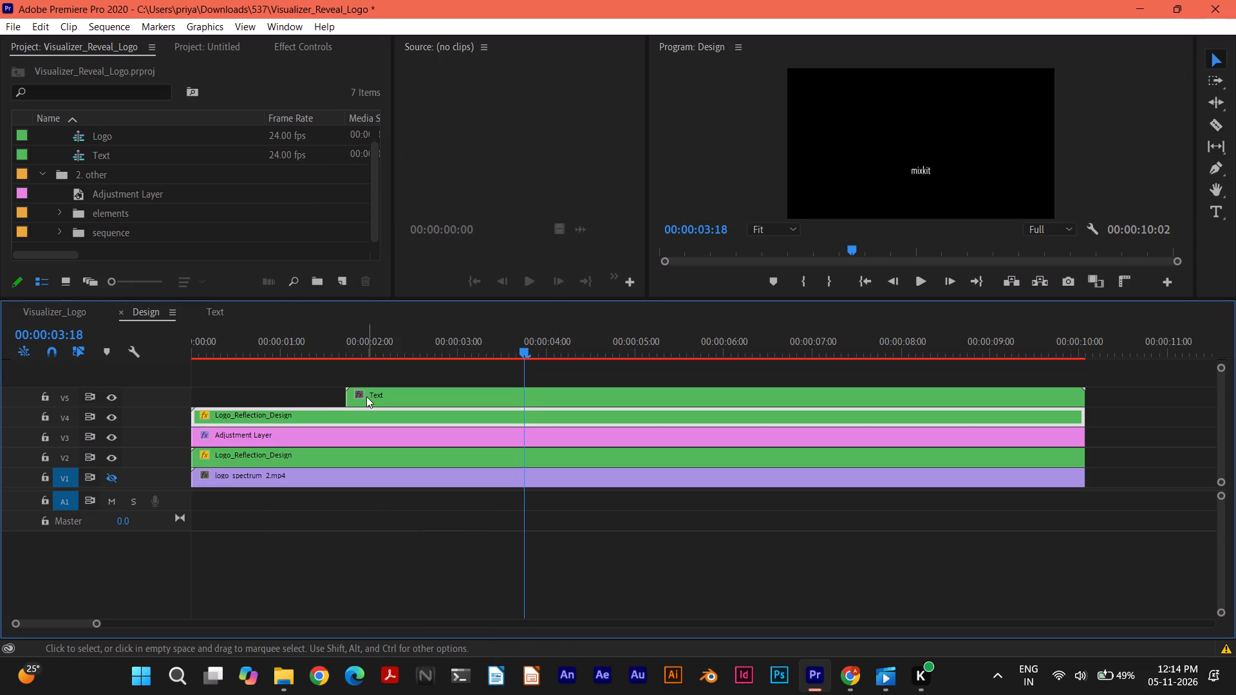
# Scrub the Design sequence around the start of the Text clip and load the V3 Adjustment Layer in the Source monitor.
pyautogui.click(366, 396)
pyautogui.moveTo(519, 350); pyautogui.dragTo(328, 353)
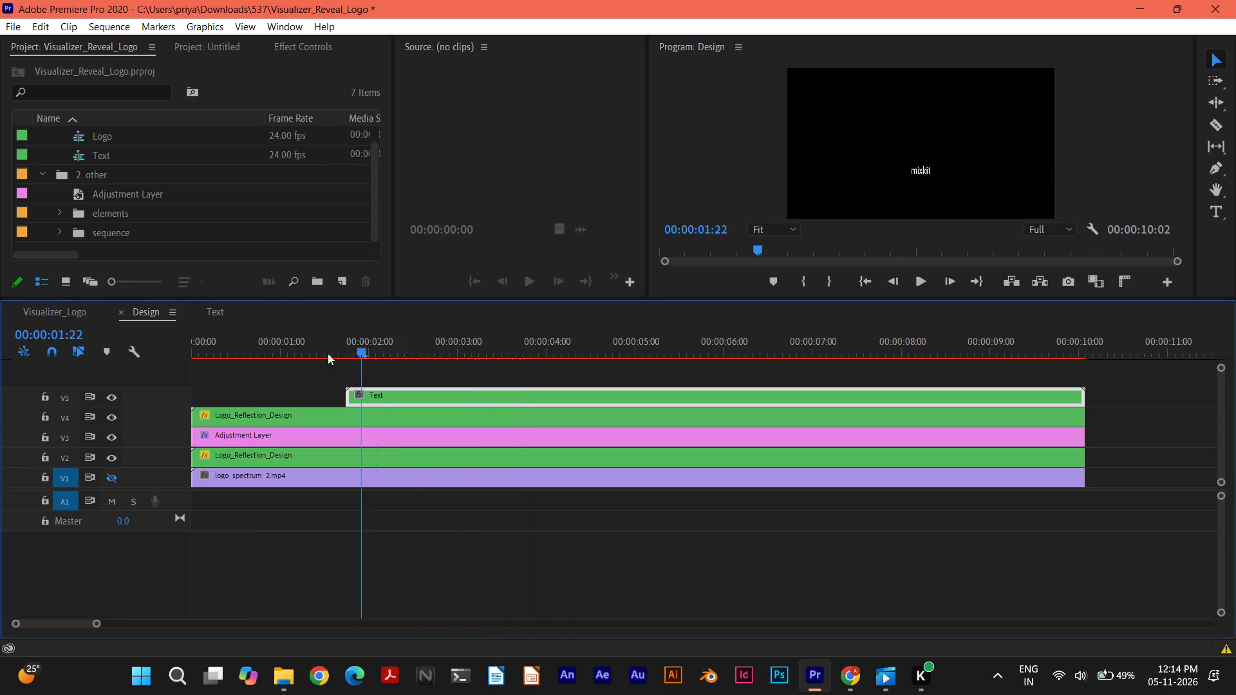
pyautogui.moveTo(328, 353); pyautogui.dragTo(304, 353)
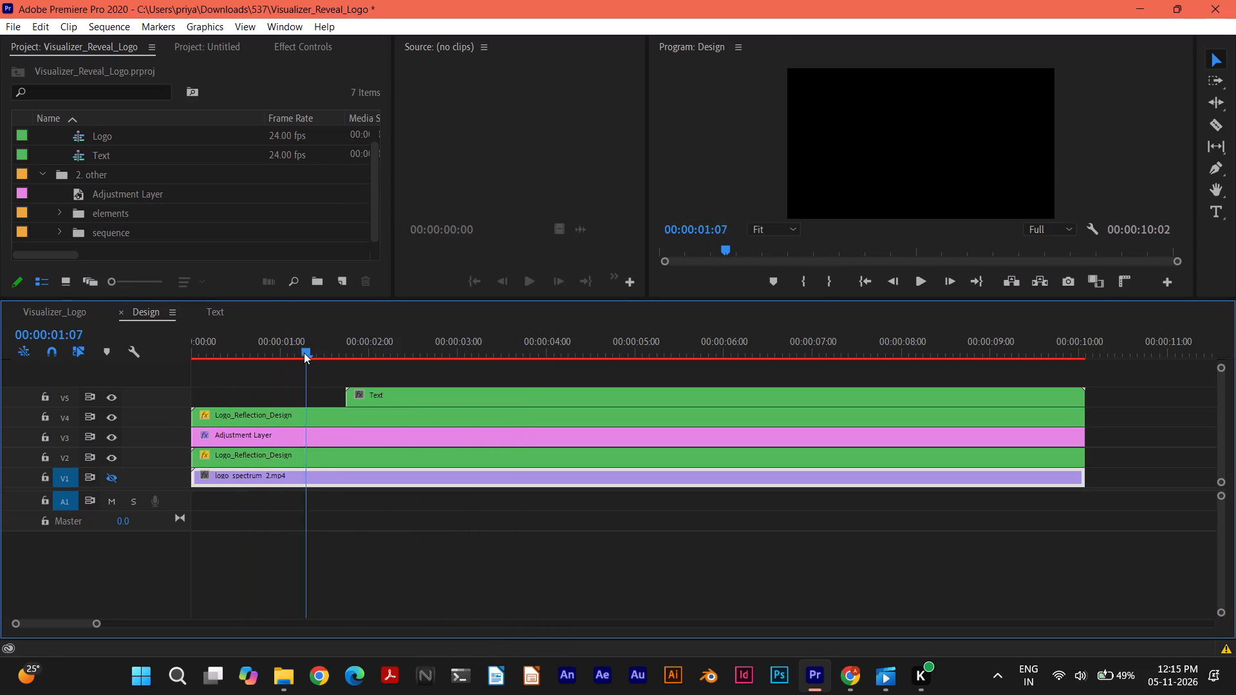
pyautogui.moveTo(304, 353); pyautogui.dragTo(349, 353)
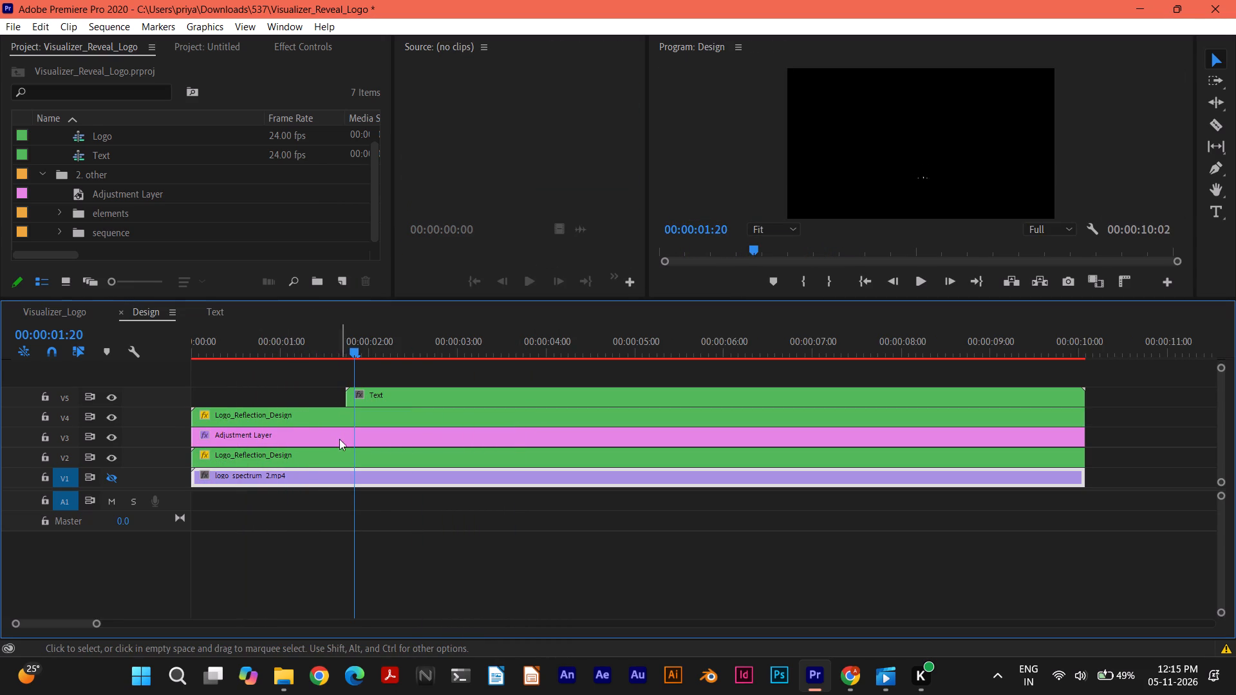
pyautogui.doubleClick(337, 436)
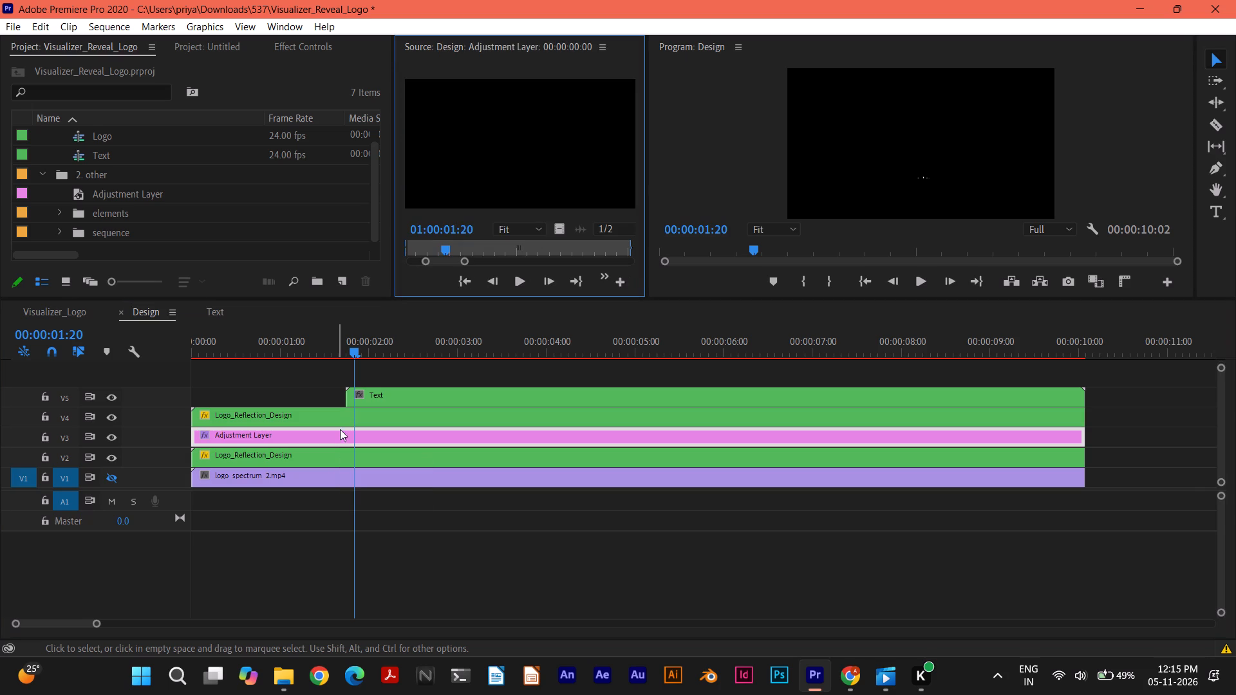
# Reopen Logo_Reflection_Design from V4 of Design and examine the commands available for the offline reflection_2.mp4 clip.
pyautogui.doubleClick(317, 416)
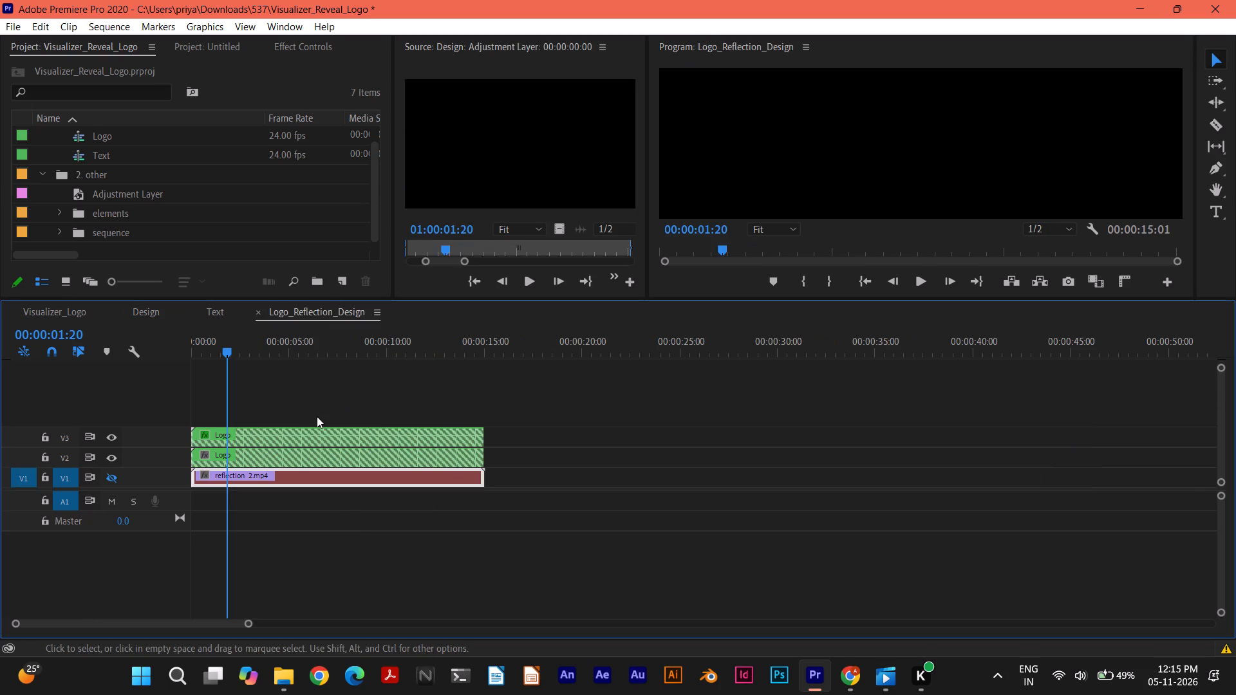
pyautogui.moveTo(224, 351); pyautogui.dragTo(242, 349)
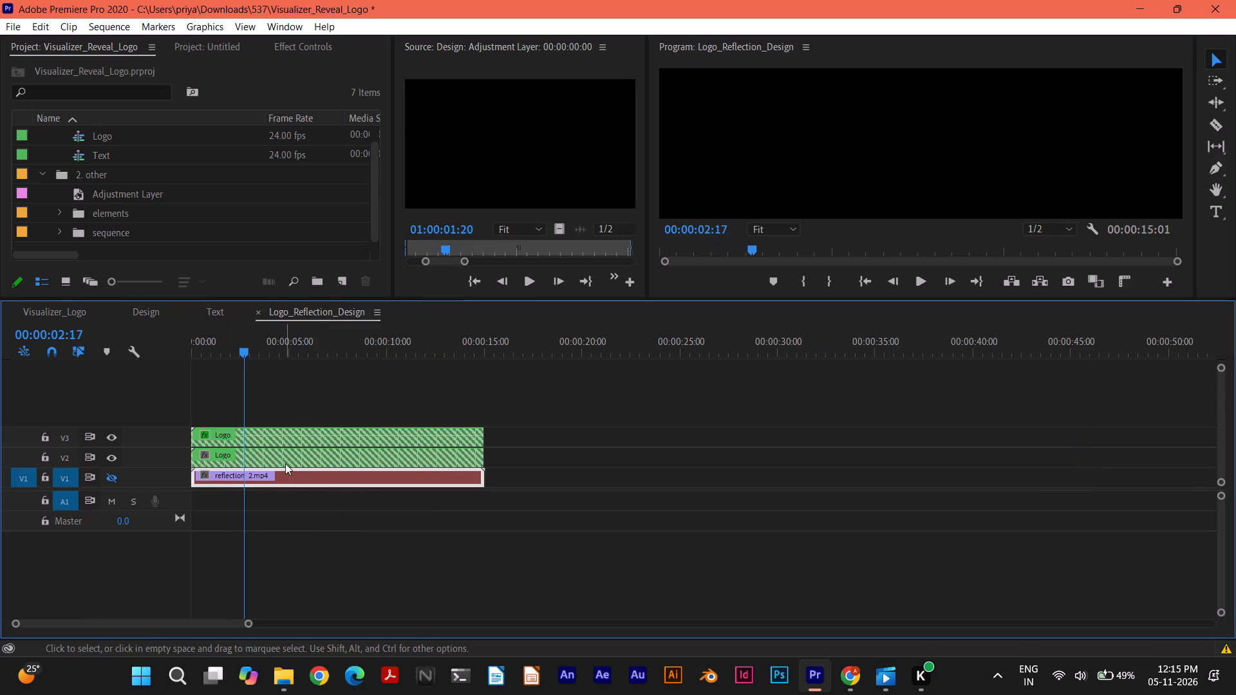
pyautogui.rightClick(290, 474)
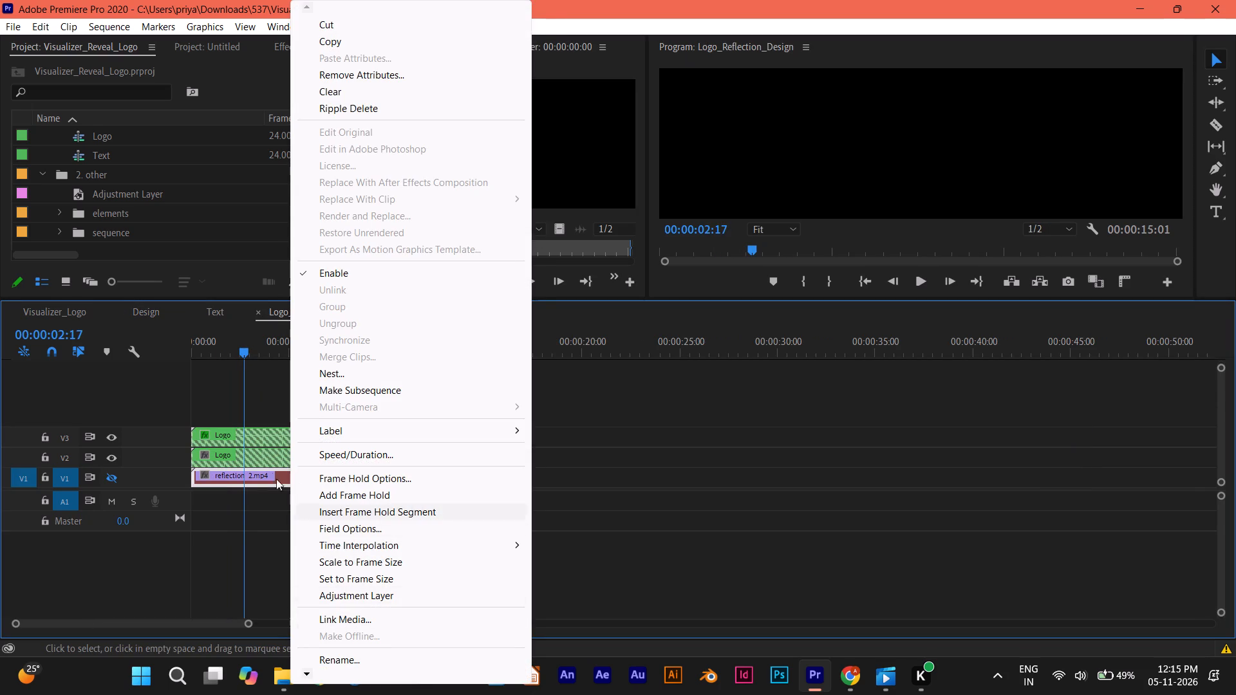
pyautogui.click(267, 466)
pyautogui.click(271, 477)
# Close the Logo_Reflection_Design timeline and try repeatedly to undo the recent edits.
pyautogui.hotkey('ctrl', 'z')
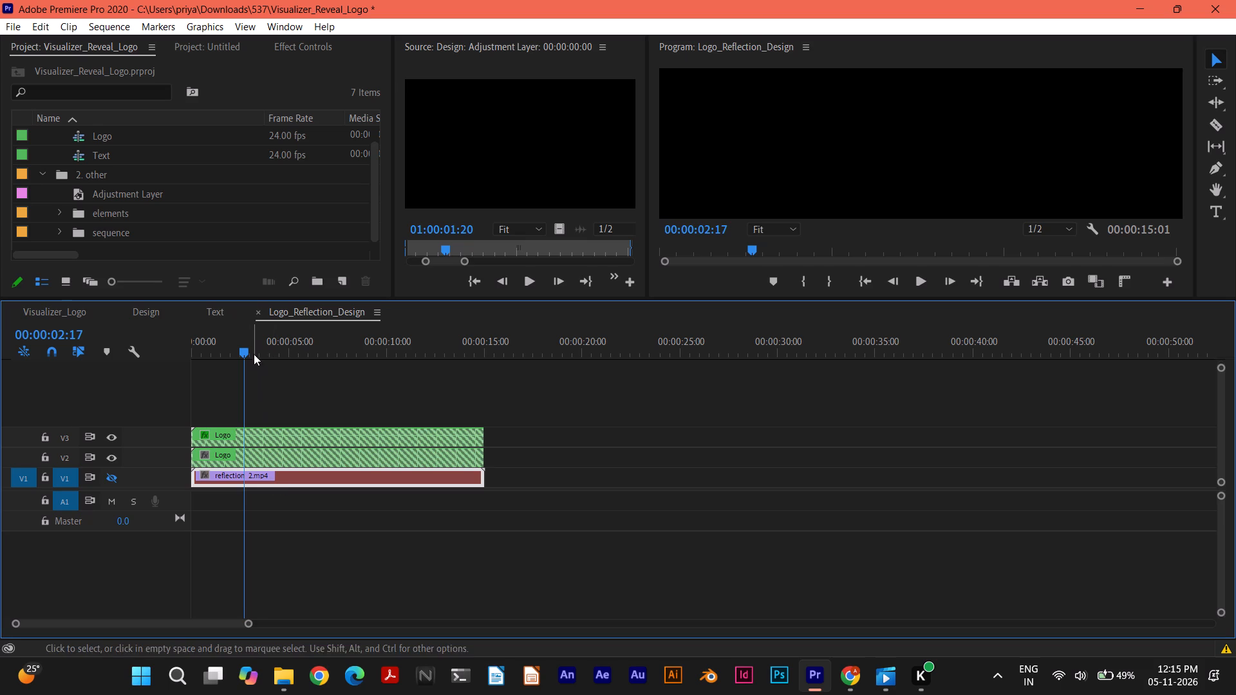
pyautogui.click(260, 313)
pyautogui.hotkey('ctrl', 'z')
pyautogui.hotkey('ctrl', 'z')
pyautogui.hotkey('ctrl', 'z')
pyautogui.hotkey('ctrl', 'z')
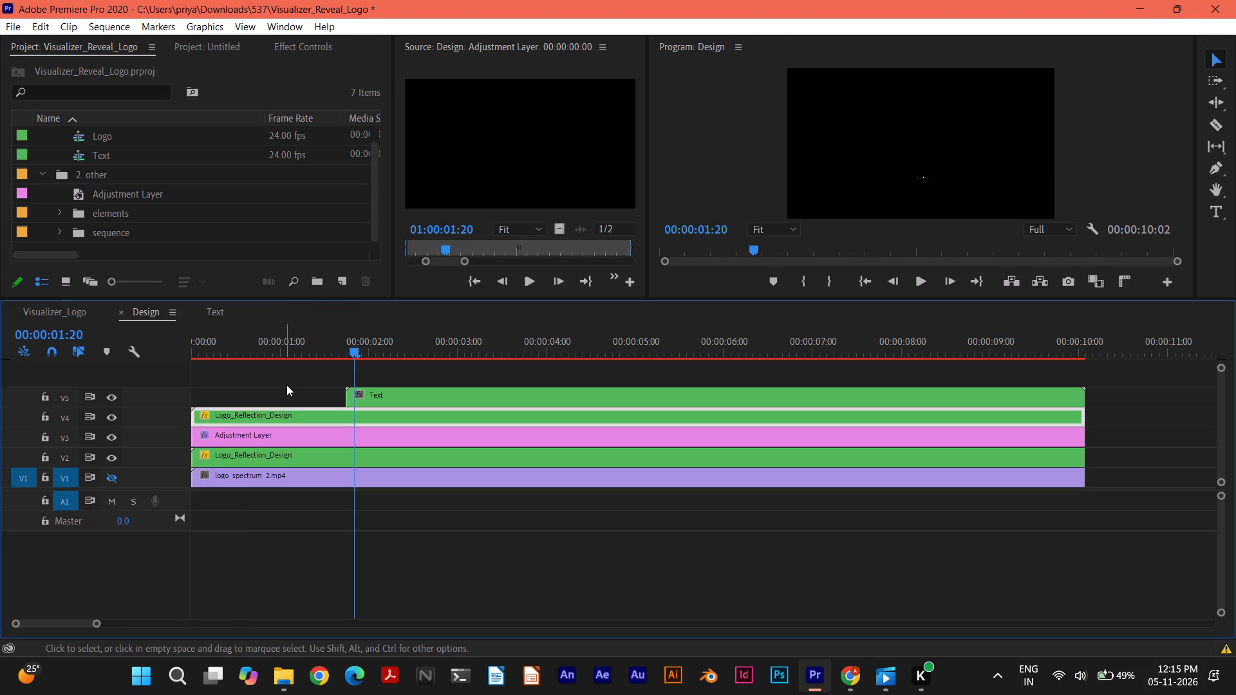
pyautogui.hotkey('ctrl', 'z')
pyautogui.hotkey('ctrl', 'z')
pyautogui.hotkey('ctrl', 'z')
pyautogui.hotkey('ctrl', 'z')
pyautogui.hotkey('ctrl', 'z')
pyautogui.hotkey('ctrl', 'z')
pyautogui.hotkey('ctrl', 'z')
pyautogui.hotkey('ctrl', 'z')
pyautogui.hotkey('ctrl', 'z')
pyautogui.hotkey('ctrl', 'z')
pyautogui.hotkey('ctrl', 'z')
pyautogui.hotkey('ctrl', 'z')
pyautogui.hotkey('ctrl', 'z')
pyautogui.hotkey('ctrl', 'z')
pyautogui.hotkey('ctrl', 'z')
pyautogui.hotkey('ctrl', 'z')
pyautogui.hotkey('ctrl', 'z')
# Inspect the Design sequence at 00:00:01:23 with the Adjustment Layer on V3 selected.
pyautogui.click(375, 435)
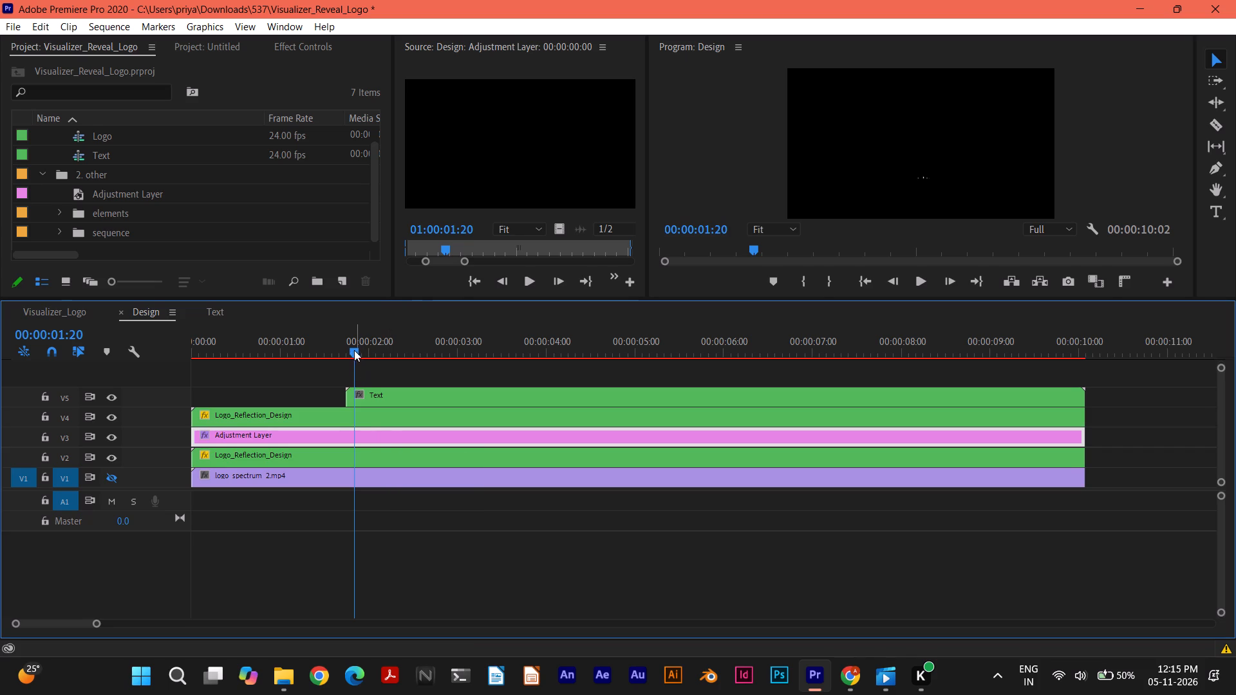
pyautogui.moveTo(354, 350); pyautogui.dragTo(365, 349)
pyautogui.click(345, 438)
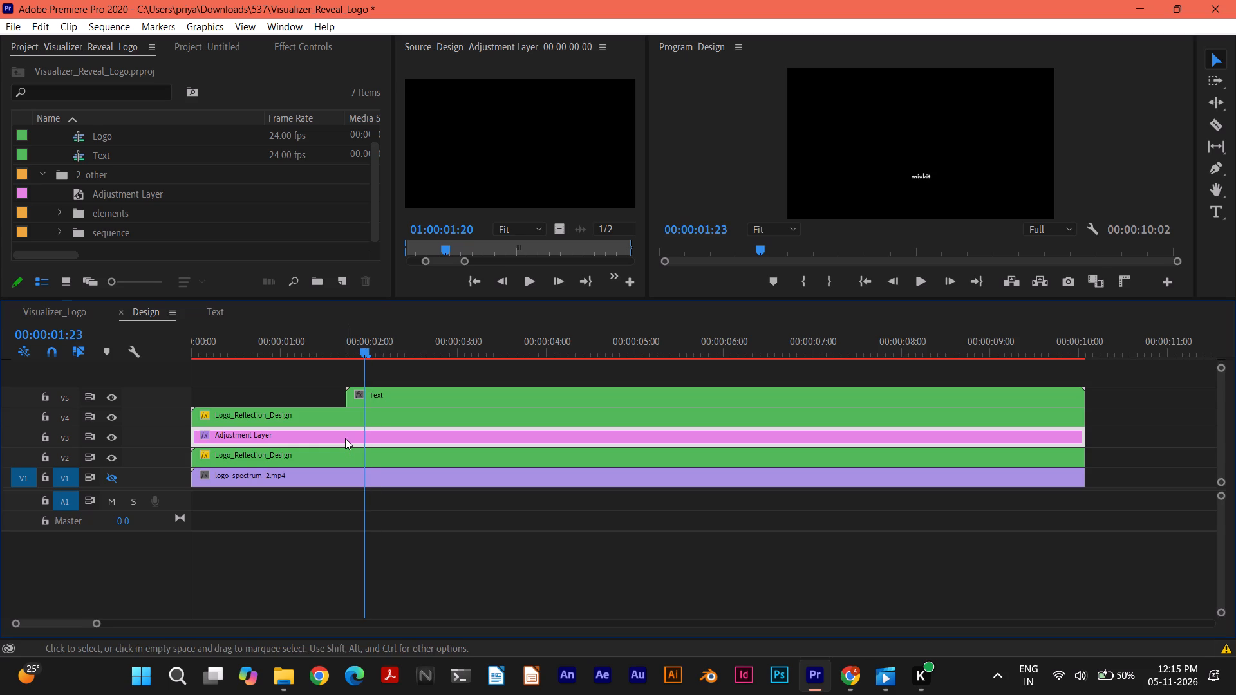
# Load the logo_spectrum_2.mp4 clip from V1 of the Design sequence into the Source monitor.
pyautogui.click(345, 438)
pyautogui.doubleClick(348, 480)
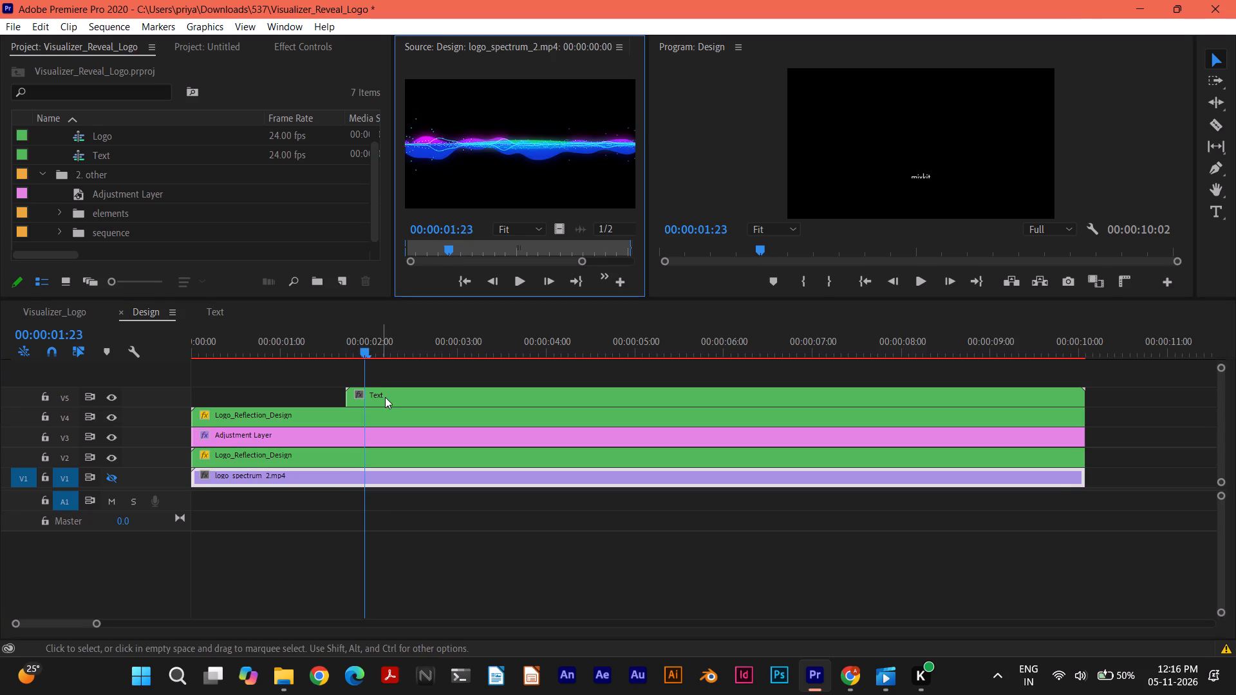
# Open the nested Text sequence from V5 of Design and try to open its mixkit title clip for editing.
pyautogui.doubleClick(385, 397)
pyautogui.doubleClick(313, 397)
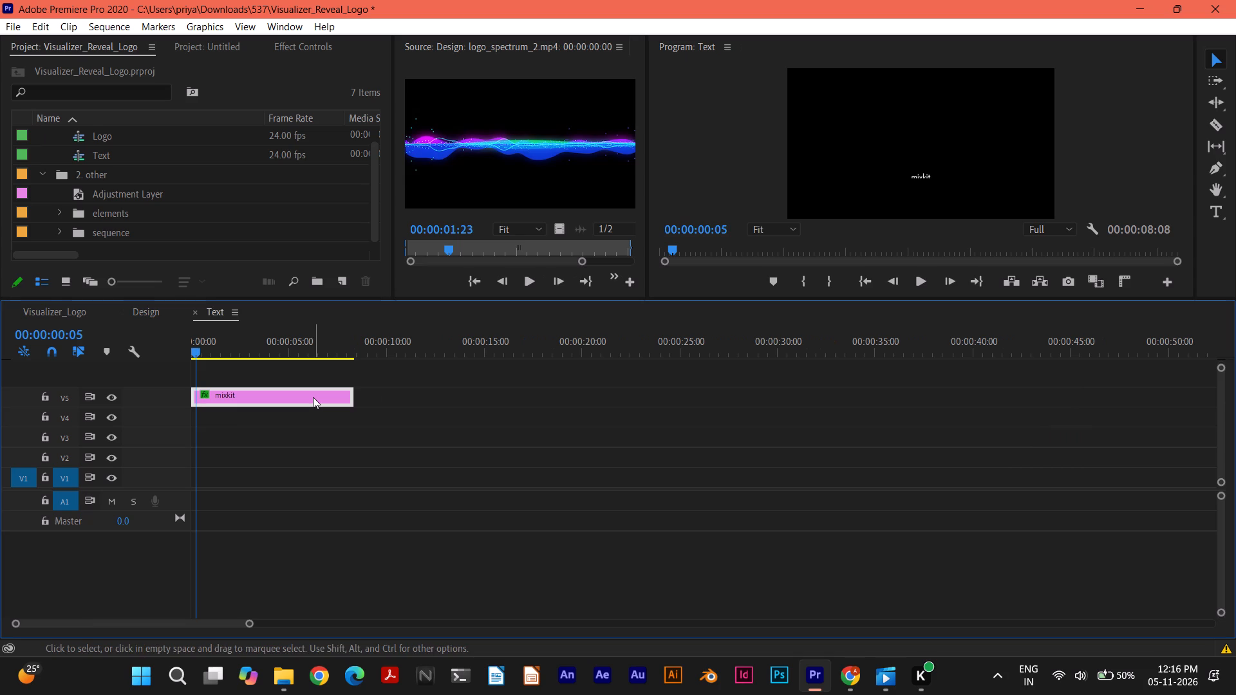
pyautogui.rightClick(313, 396)
pyautogui.doubleClick(305, 396)
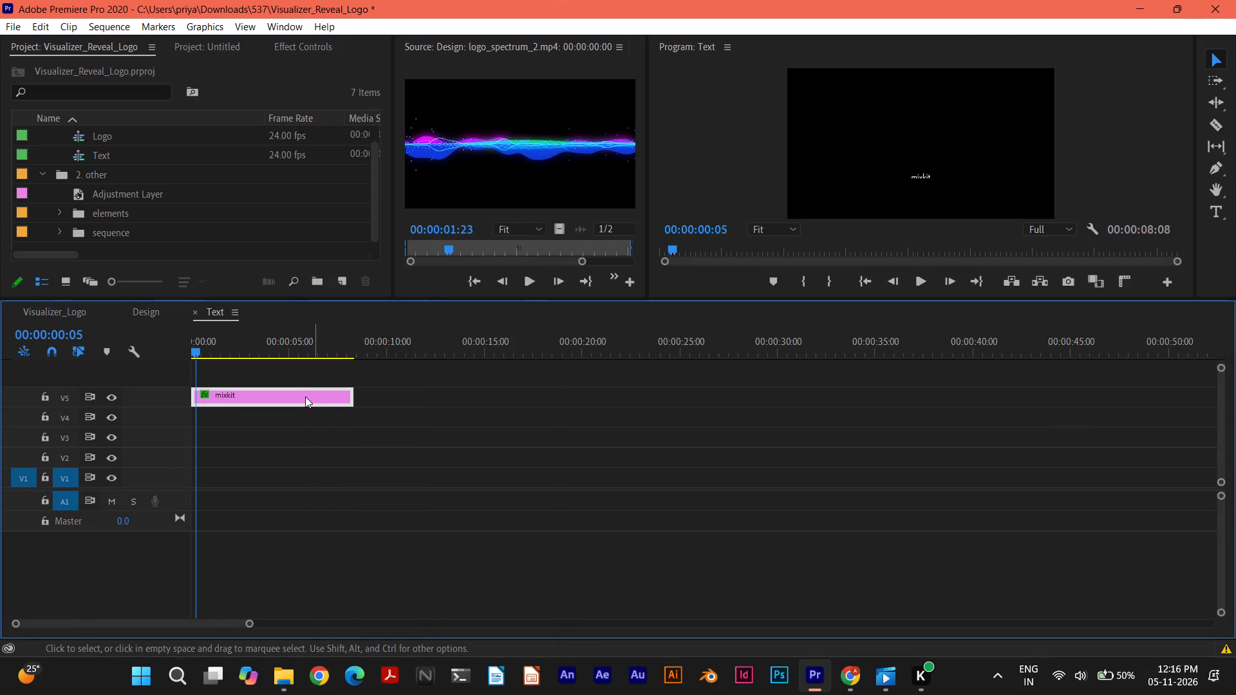
pyautogui.tripleClick(218, 396)
pyautogui.tripleClick(218, 396)
# Return to the Design sequence and open the nested Logo_Reflection_Design sequence from V4.
pyautogui.click(141, 311)
pyautogui.doubleClick(241, 416)
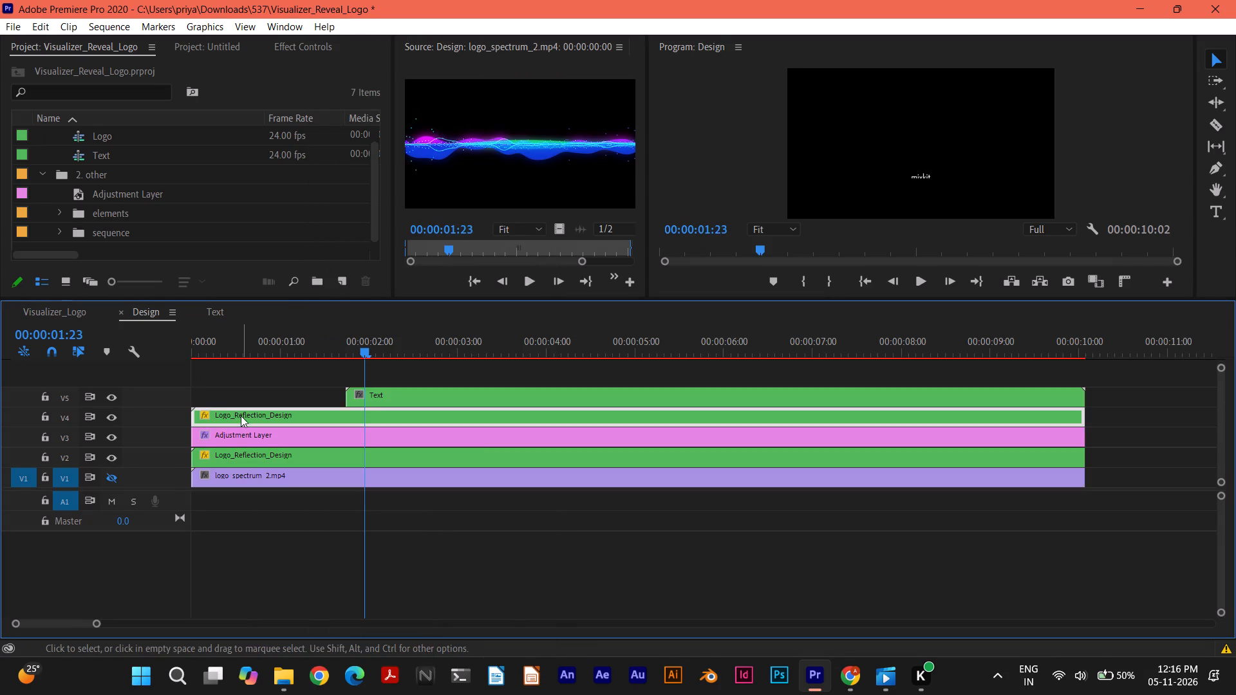
# Relink the offline reflection_2.mp4 clip on V1 to the Amity University logo image in the Downloads folder.
pyautogui.click(272, 476)
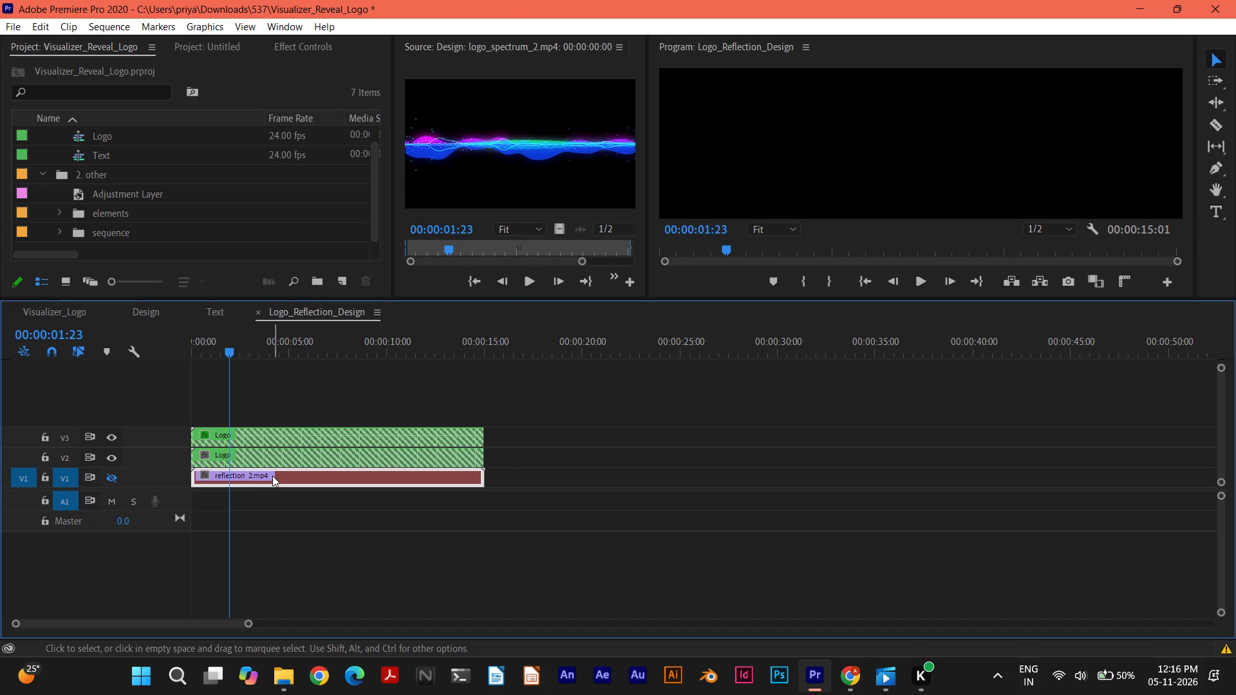
pyautogui.rightClick(272, 476)
pyautogui.click(335, 616)
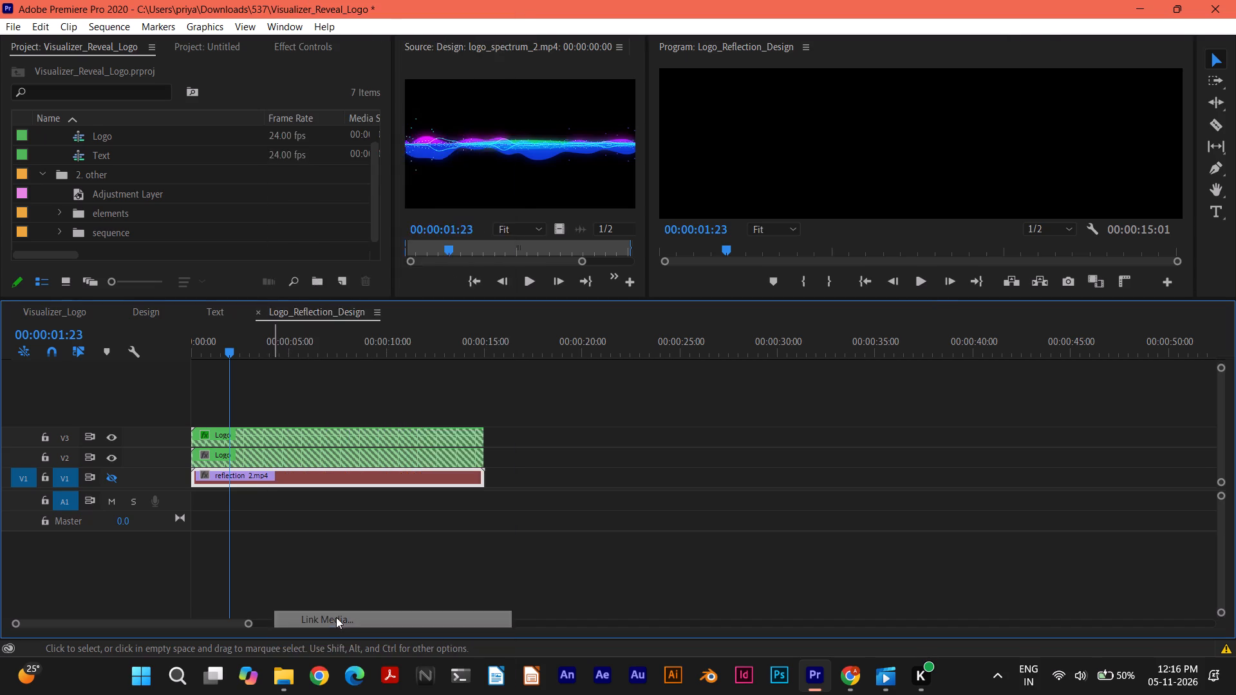
pyautogui.click(919, 494)
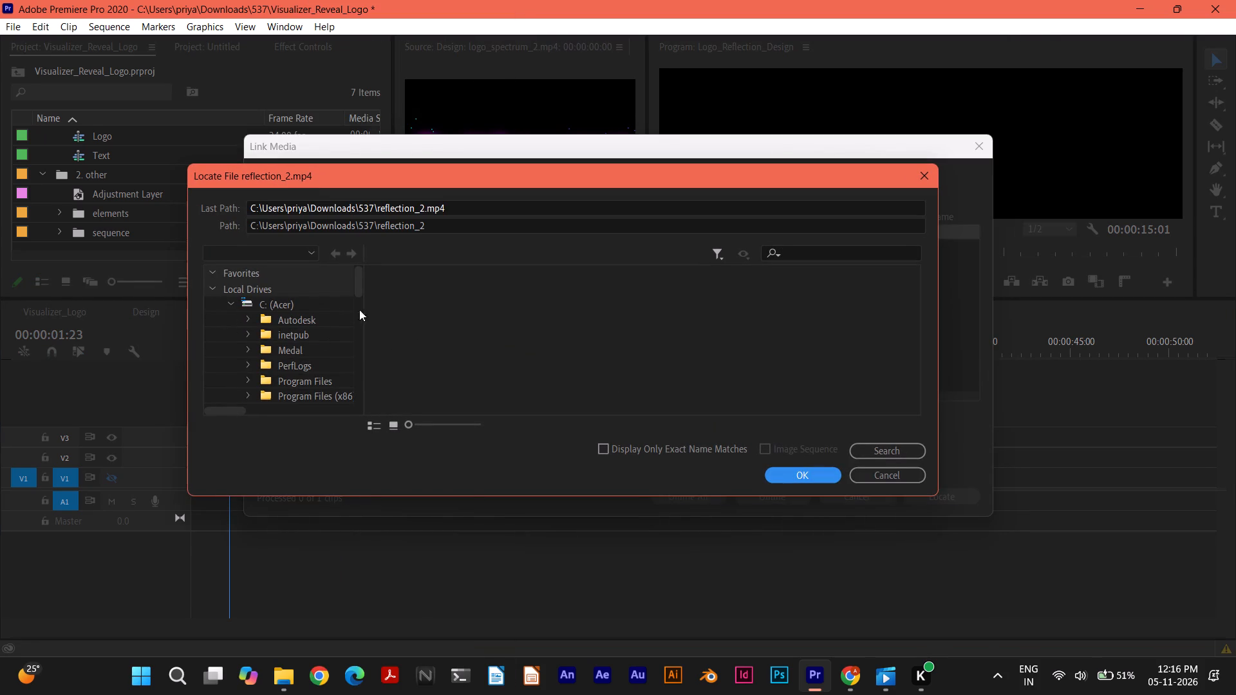
pyautogui.scroll(1, 380, 301)
pyautogui.scroll(-2, 380, 301)
pyautogui.scroll(1, 380, 301)
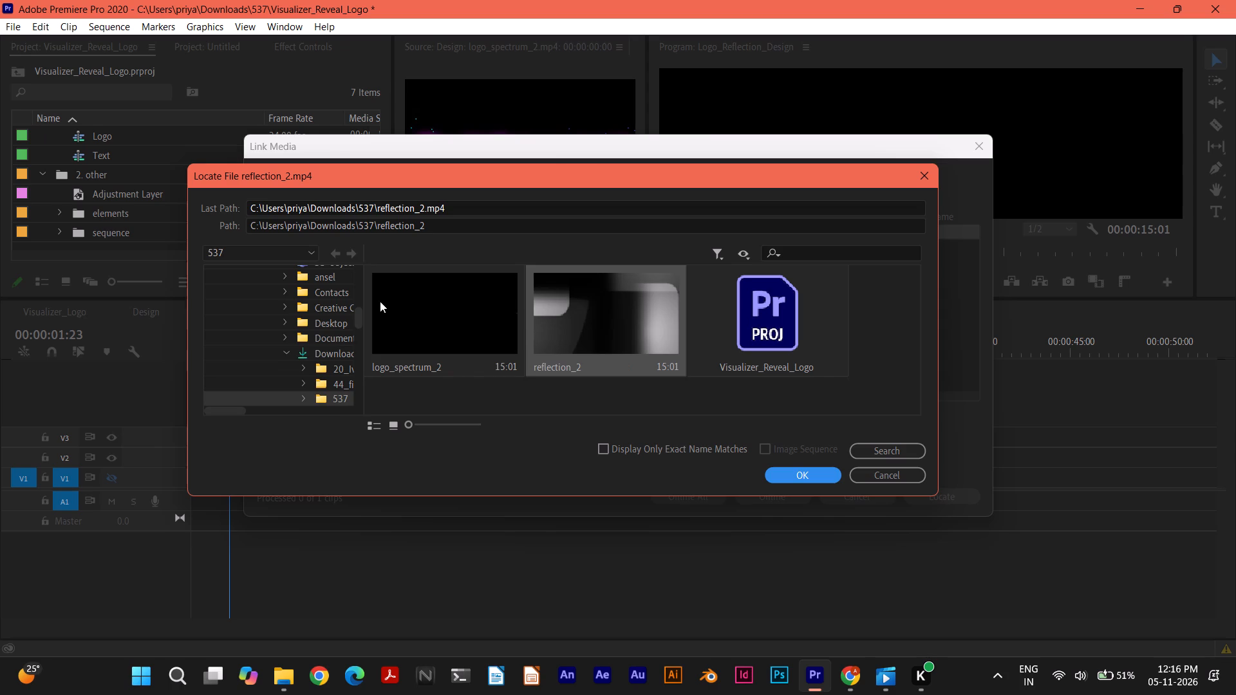
pyautogui.click(306, 347)
pyautogui.scroll(1, 485, 319)
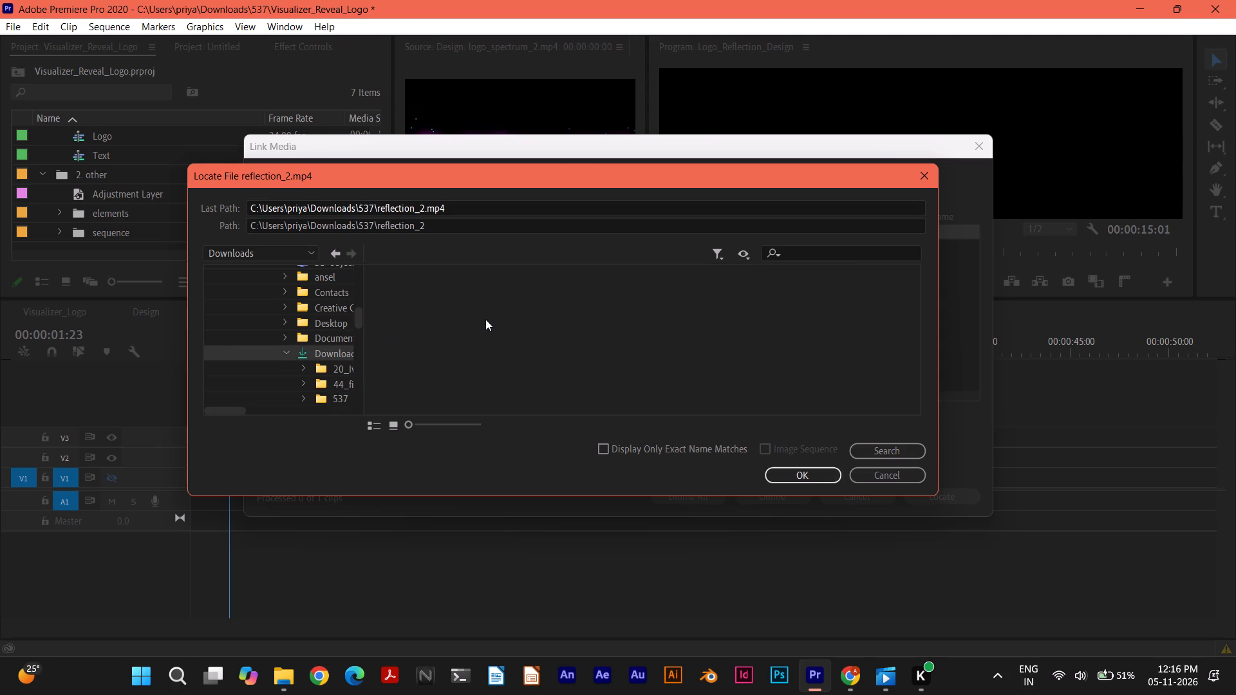
pyautogui.scroll(-3, 461, 316)
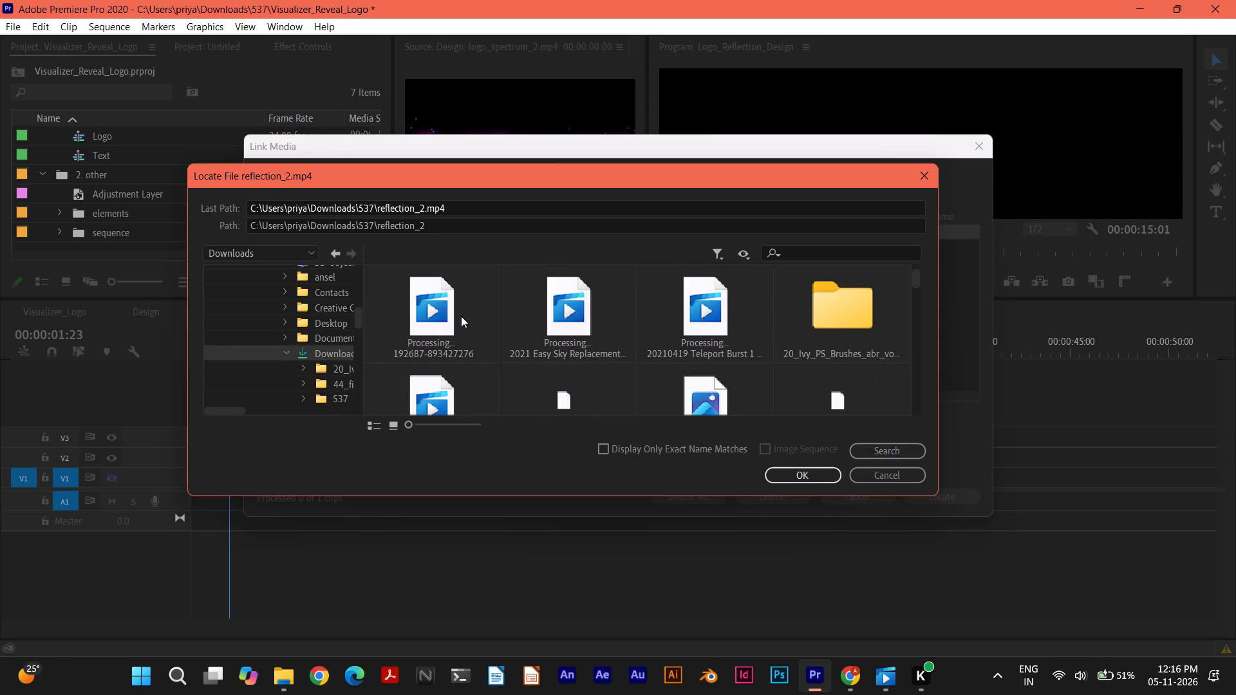
pyautogui.scroll(1, 461, 316)
pyautogui.scroll(-2, 461, 316)
pyautogui.scroll(4, 461, 316)
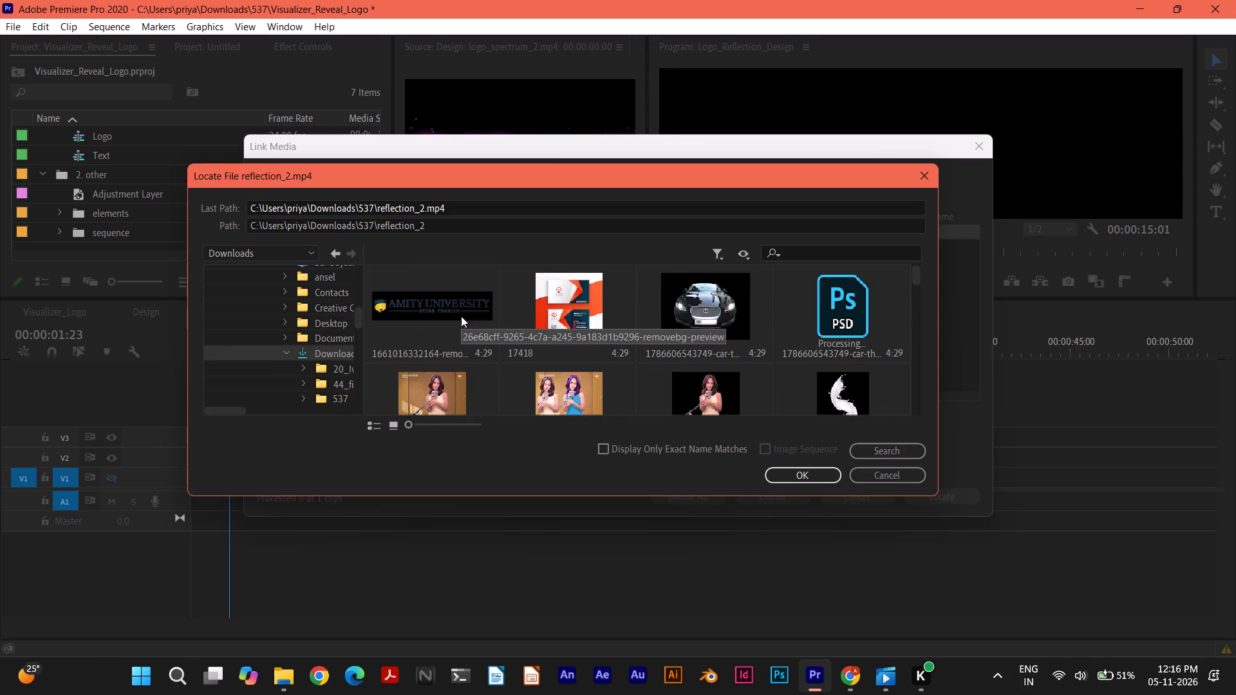
pyautogui.scroll(-4, 461, 316)
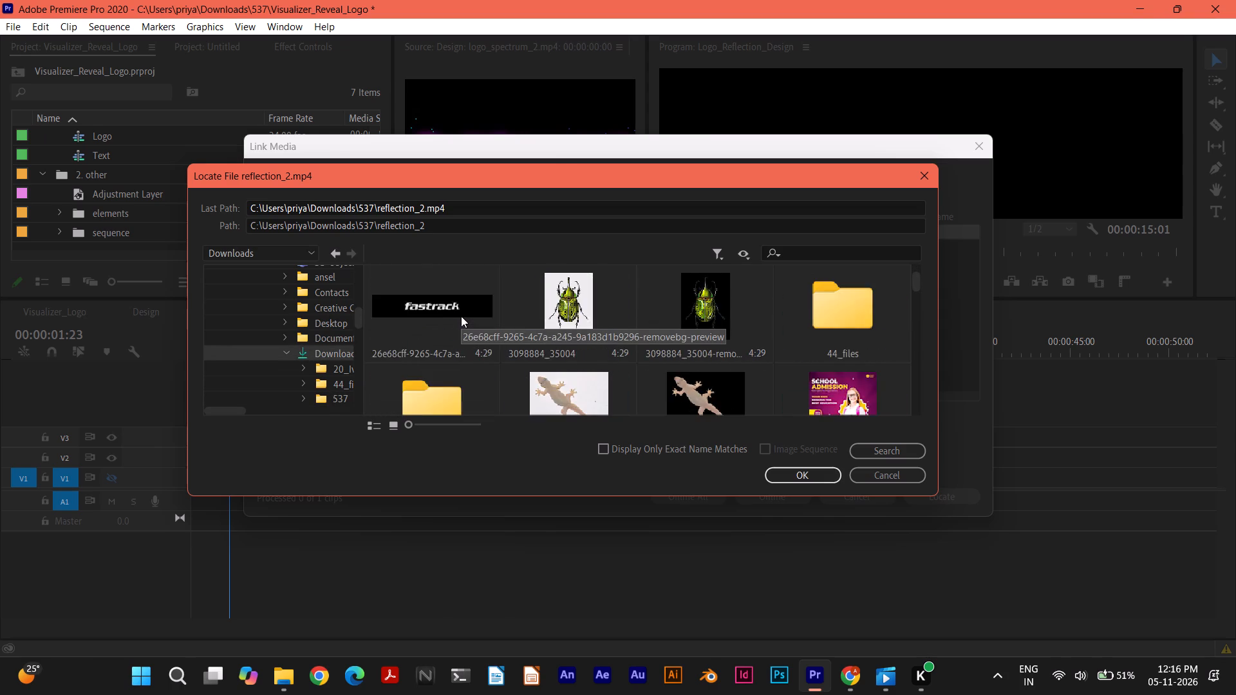
pyautogui.scroll(1, 461, 316)
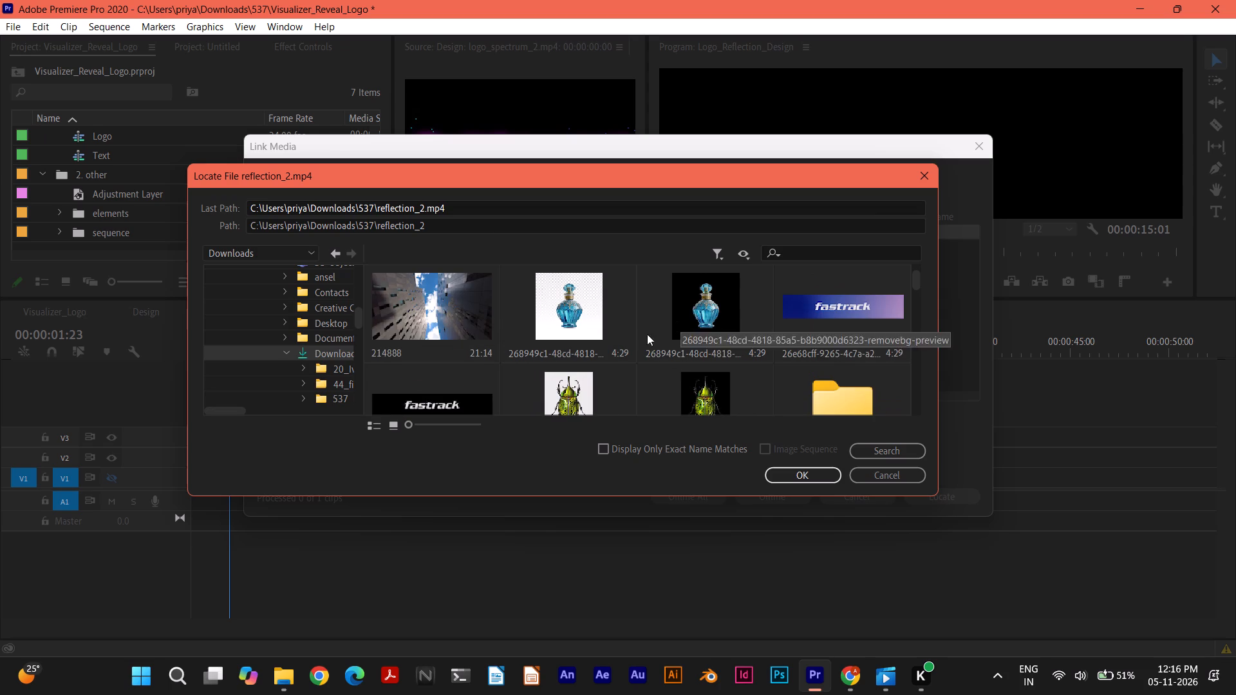
pyautogui.scroll(-1, 464, 383)
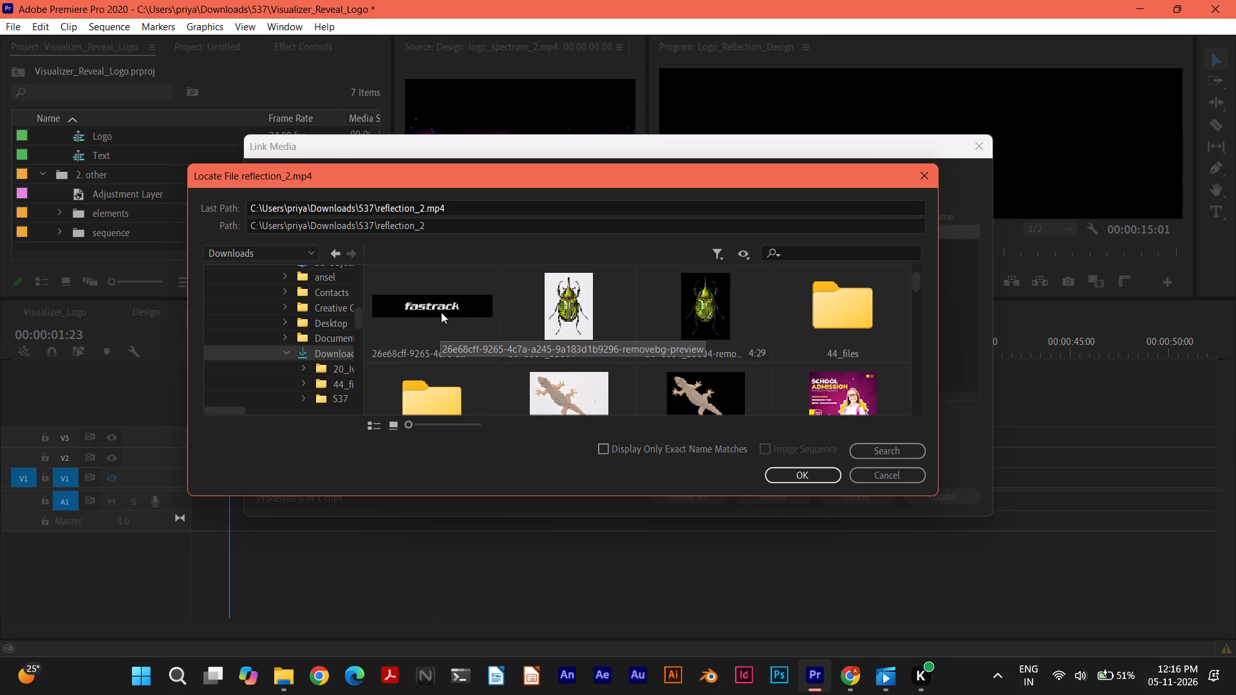
pyautogui.scroll(4, 441, 312)
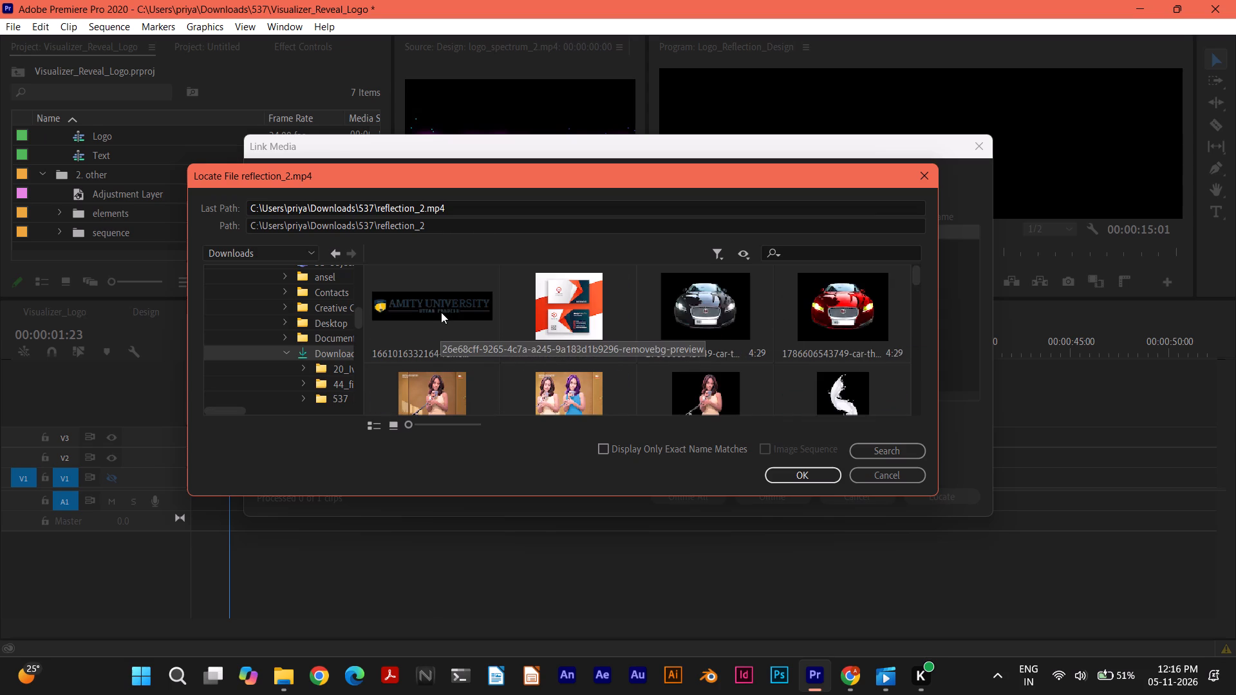
pyautogui.click(441, 306)
pyautogui.click(808, 471)
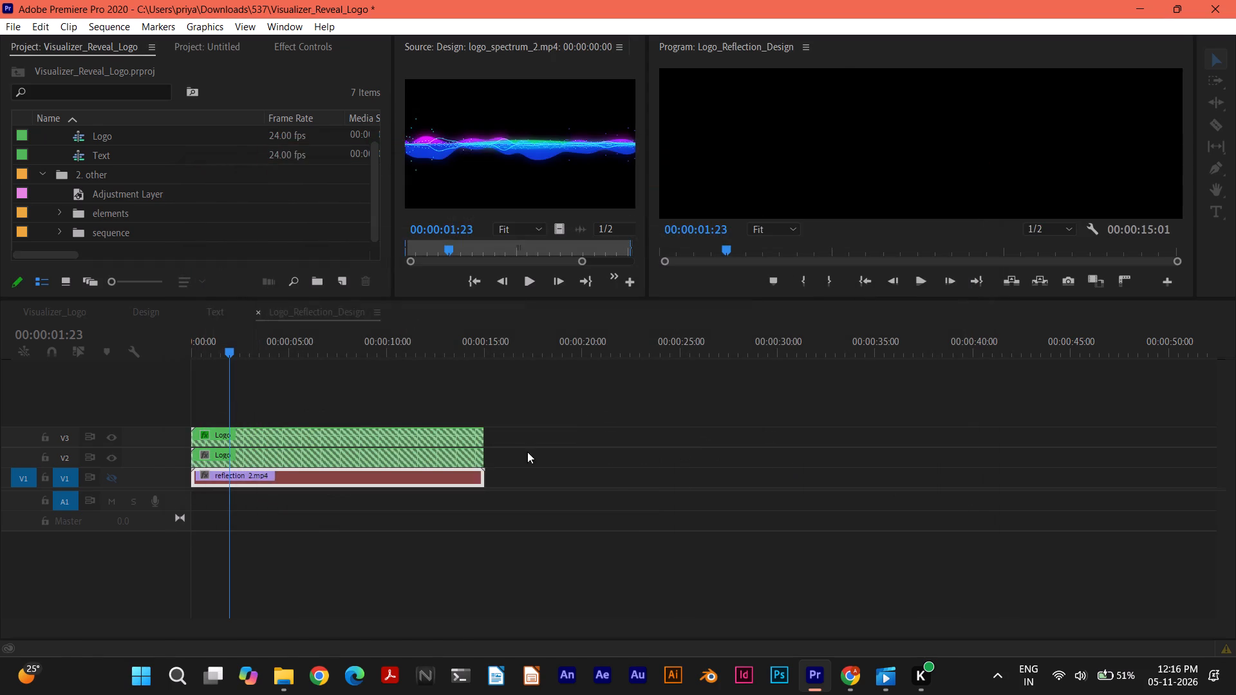
# Scrub Logo_Reflection_Design back to 00:00:00:00 and return to the Design sequence by way of Visualizer_Logo.
pyautogui.moveTo(229, 353); pyautogui.dragTo(227, 353)
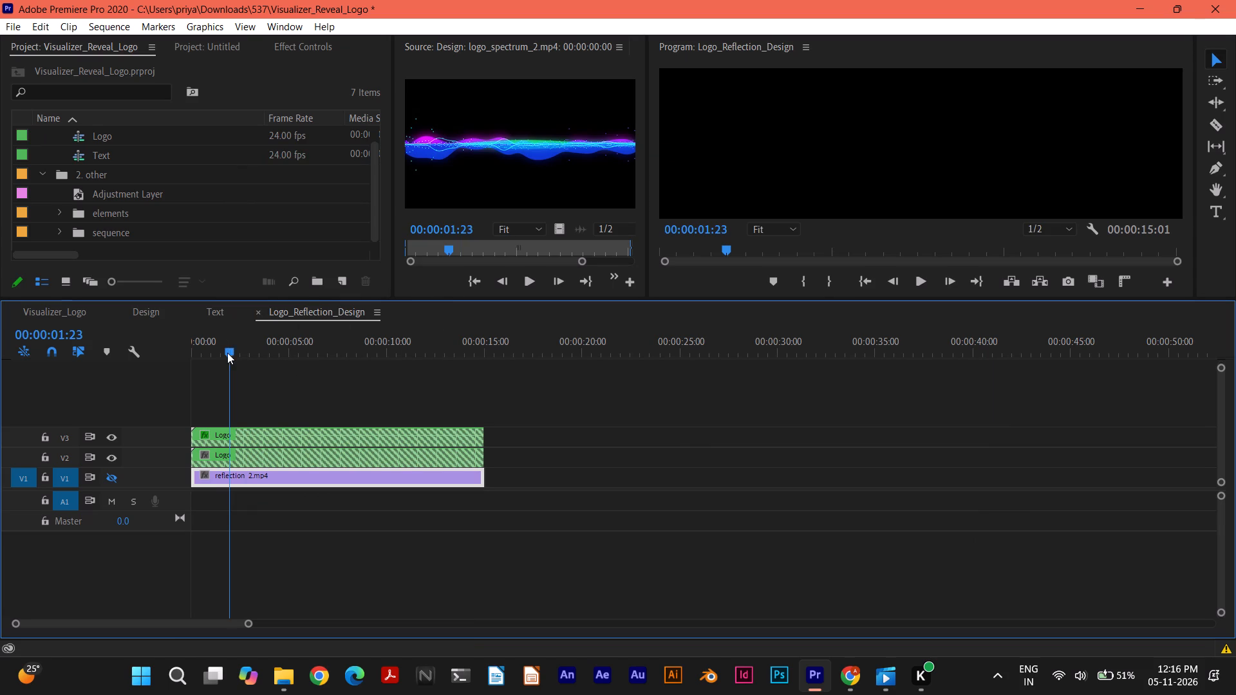
pyautogui.moveTo(227, 353); pyautogui.dragTo(168, 347)
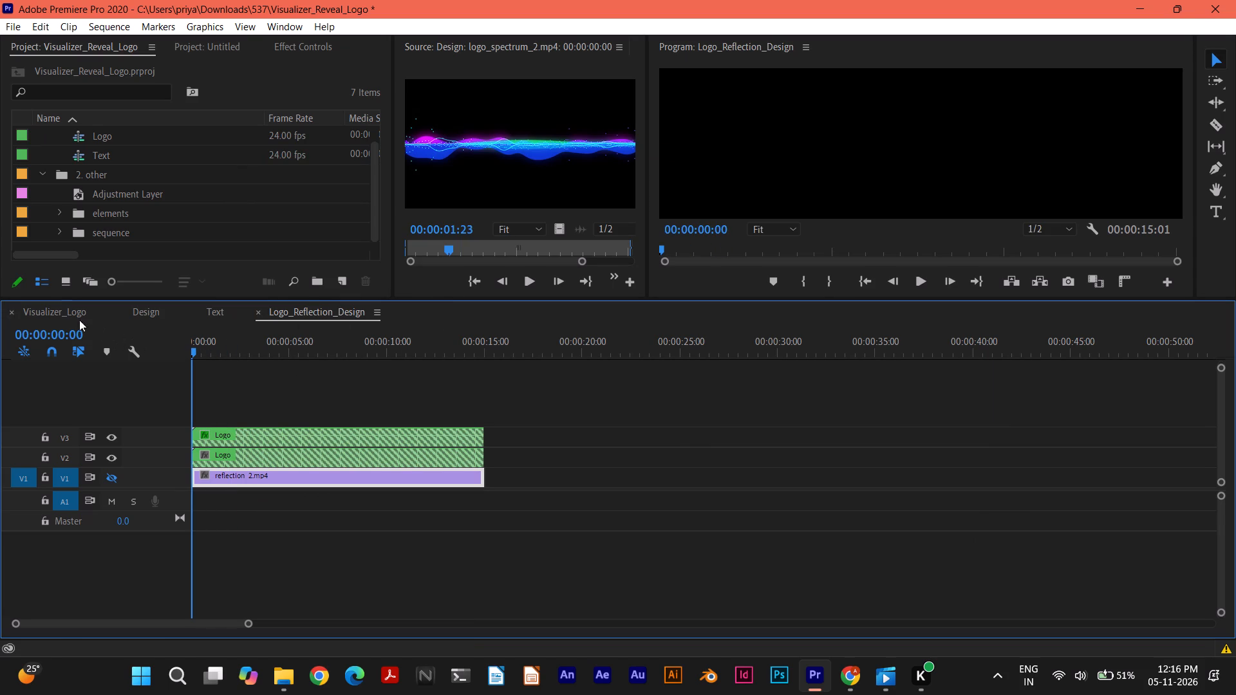
pyautogui.click(75, 312)
pyautogui.click(144, 308)
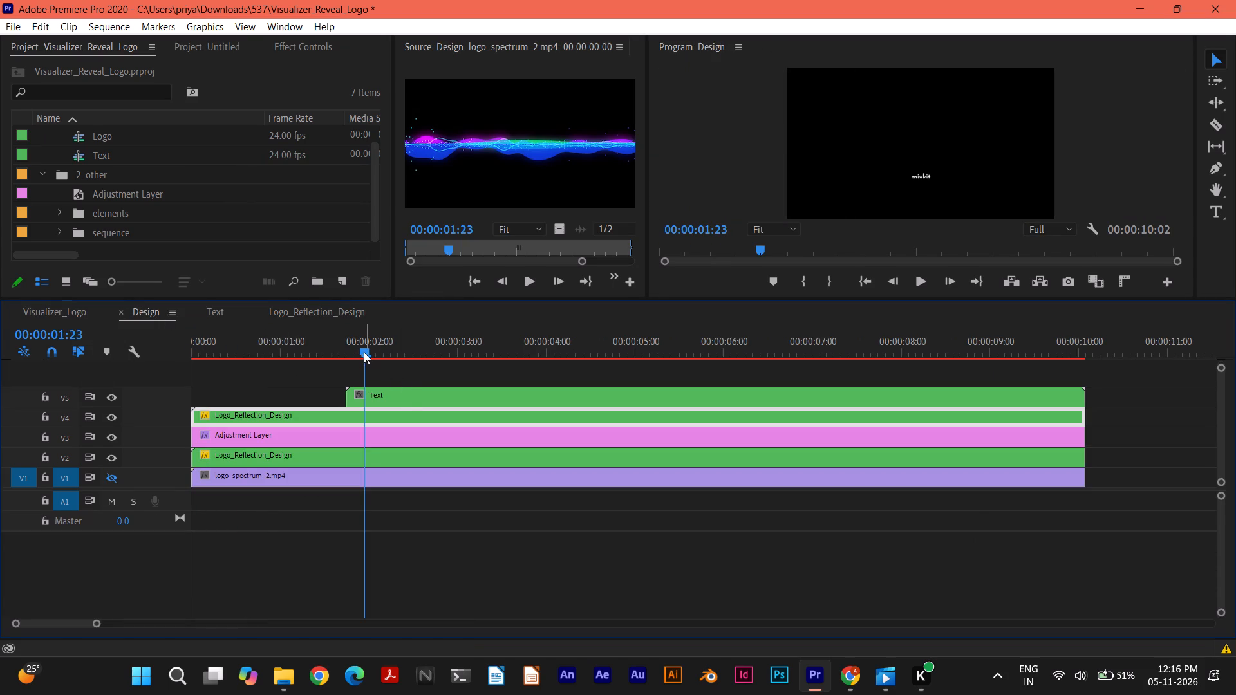
# Open the nested Text clip on V5 of Design and examine its mixkit clip and the commands available for it.
pyautogui.doubleClick(411, 393)
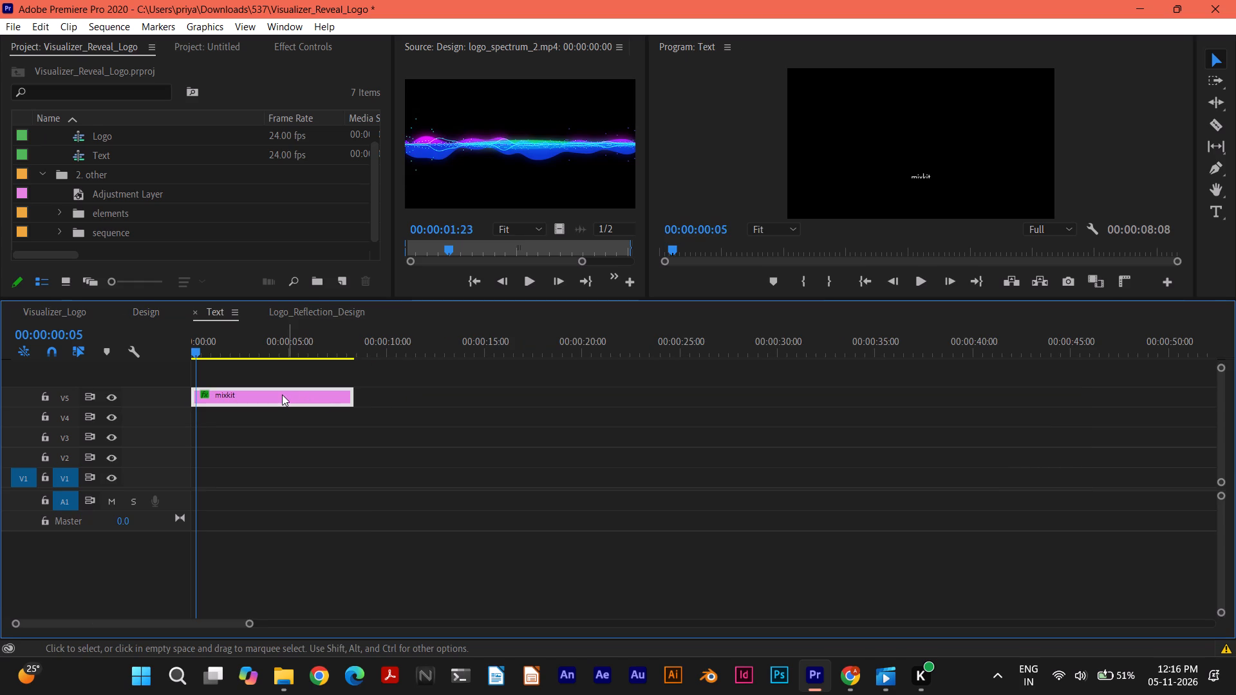
pyautogui.doubleClick(282, 395)
pyautogui.rightClick(274, 395)
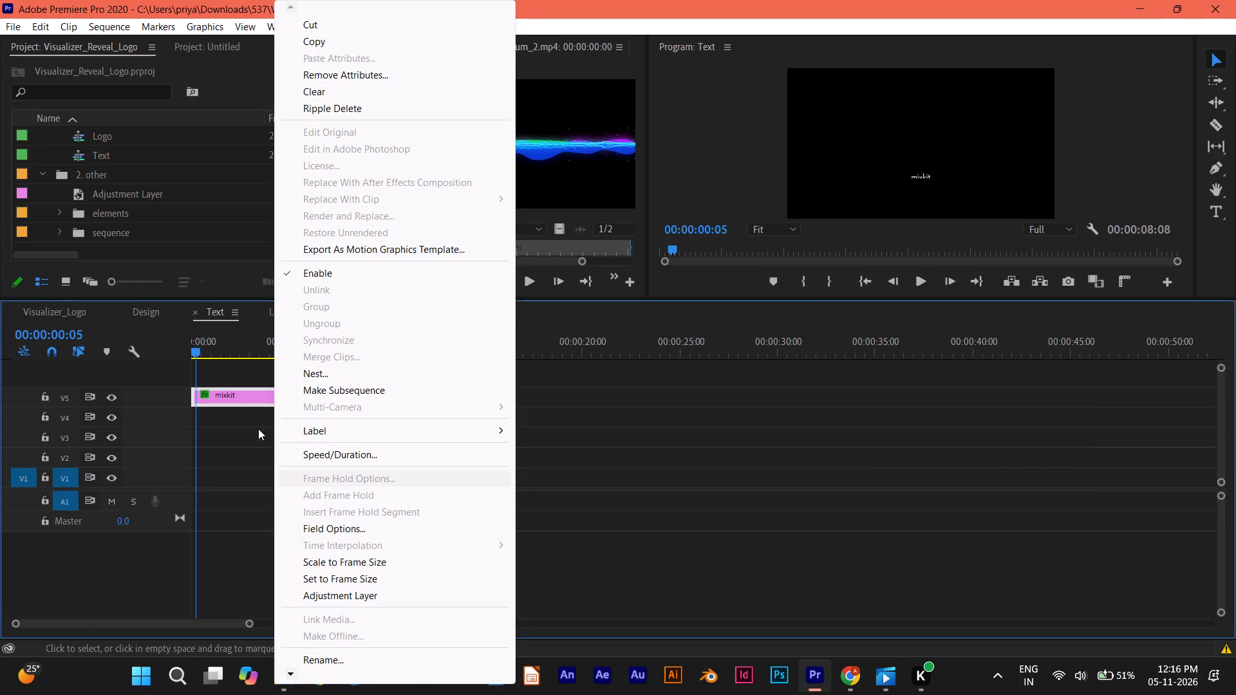
pyautogui.tripleClick(232, 395)
pyautogui.doubleClick(232, 394)
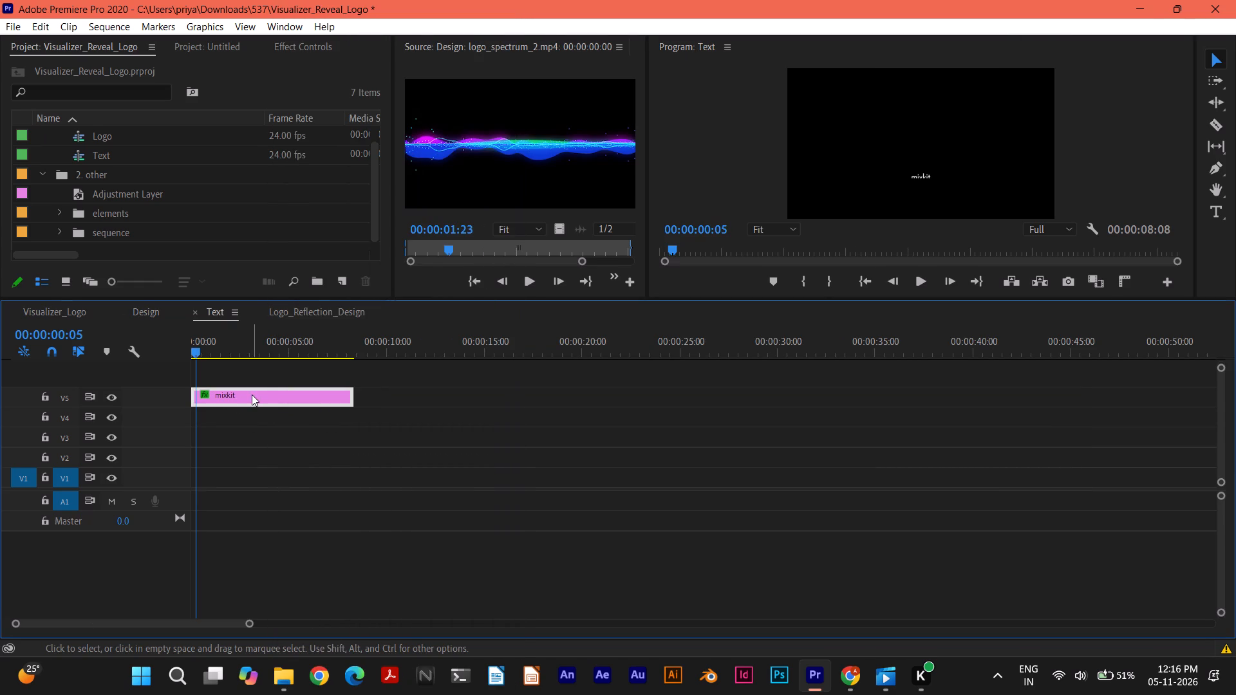
pyautogui.tripleClick(252, 394)
# Load reflection_2.mp4 from V1 of Logo_Reflection_Design in the Source monitor and scrub the opening of the sequence.
pyautogui.click(277, 308)
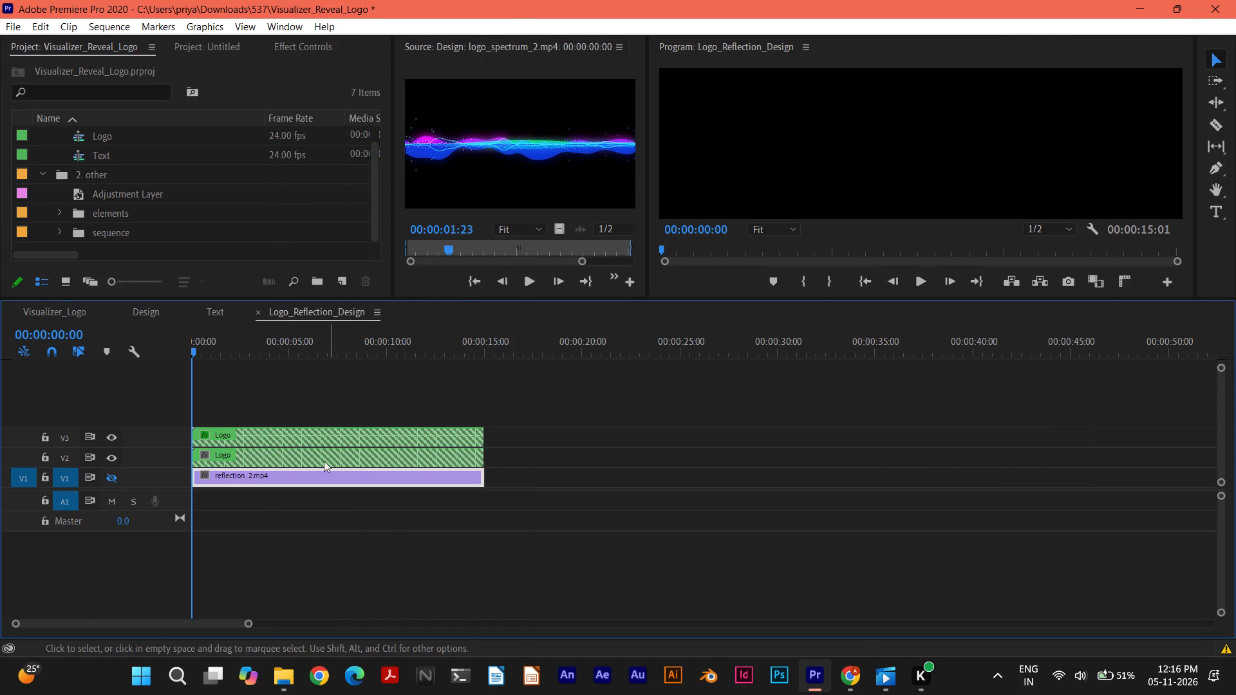
pyautogui.doubleClick(317, 472)
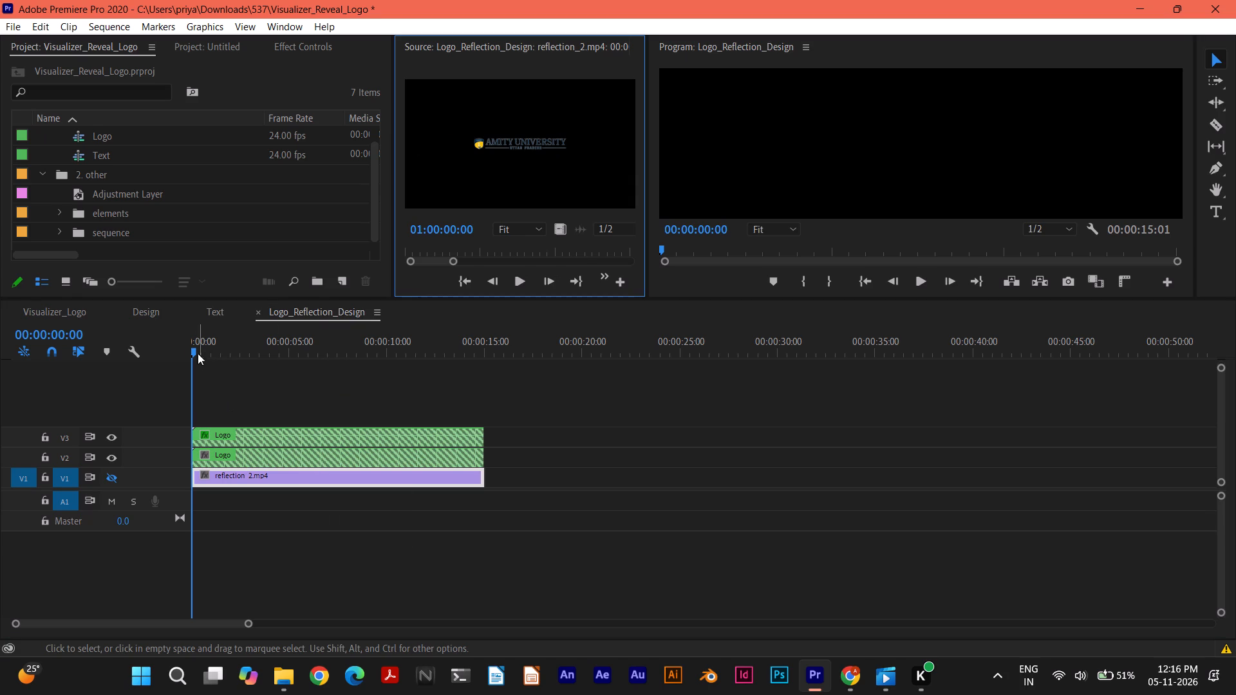
pyautogui.moveTo(189, 345); pyautogui.dragTo(232, 350)
pyautogui.moveTo(192, 349); pyautogui.dragTo(220, 350)
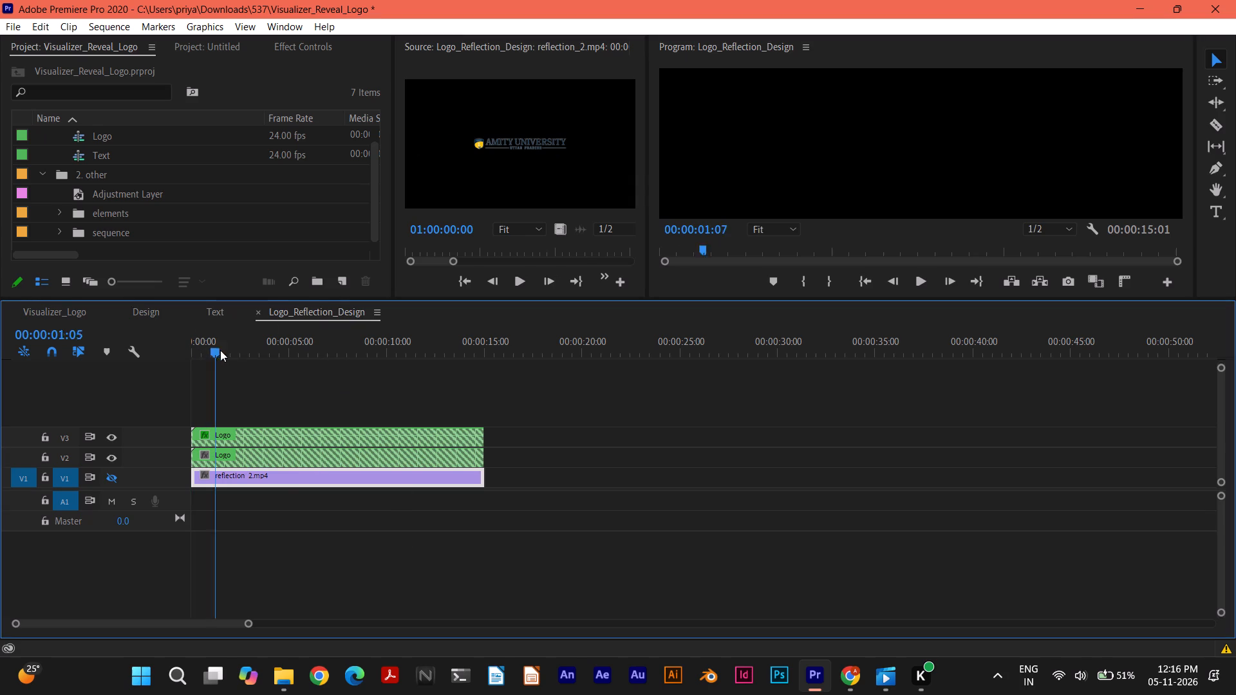
pyautogui.moveTo(220, 350); pyautogui.dragTo(98, 356)
# Look through the open sequence timelines, close Logo_Reflection_Design, and return to Design.
pyautogui.click(71, 313)
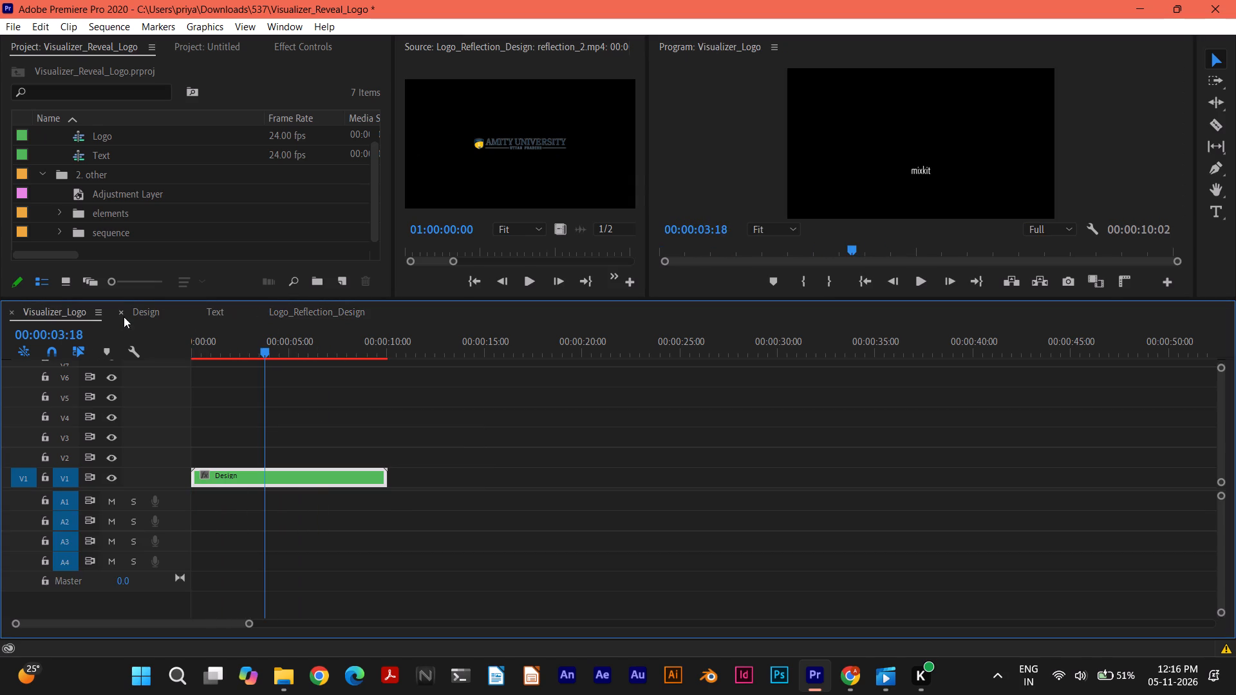
pyautogui.click(144, 311)
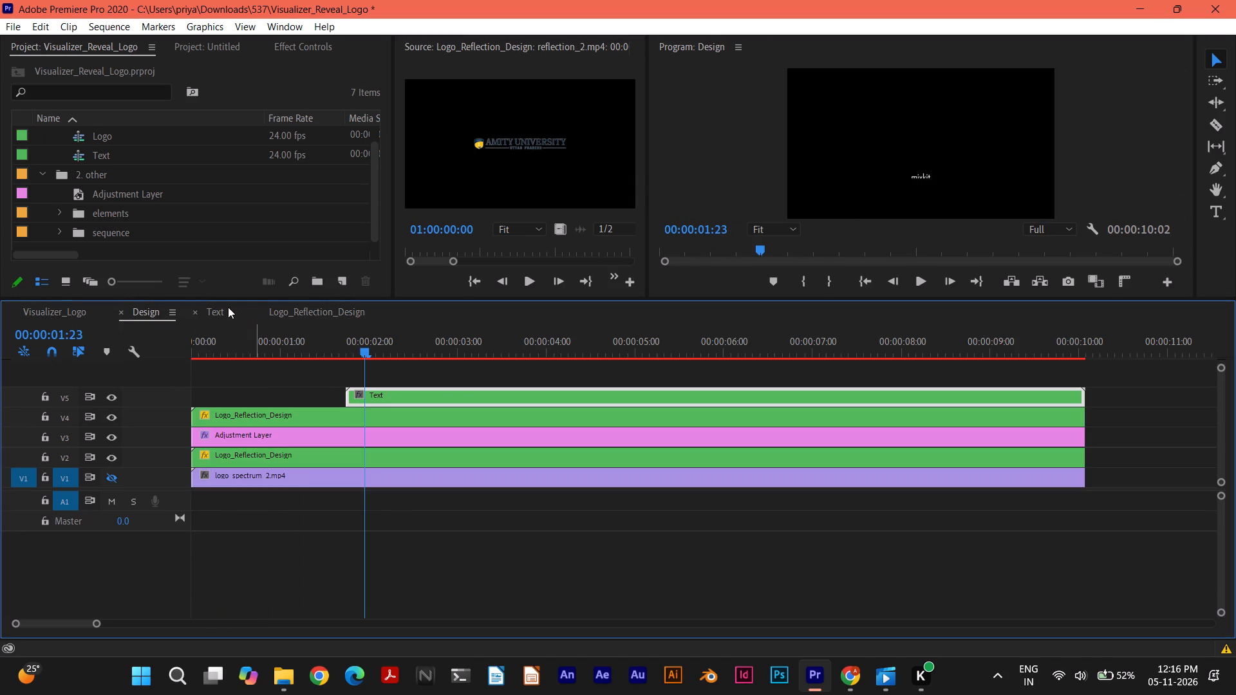
pyautogui.click(217, 307)
pyautogui.click(288, 309)
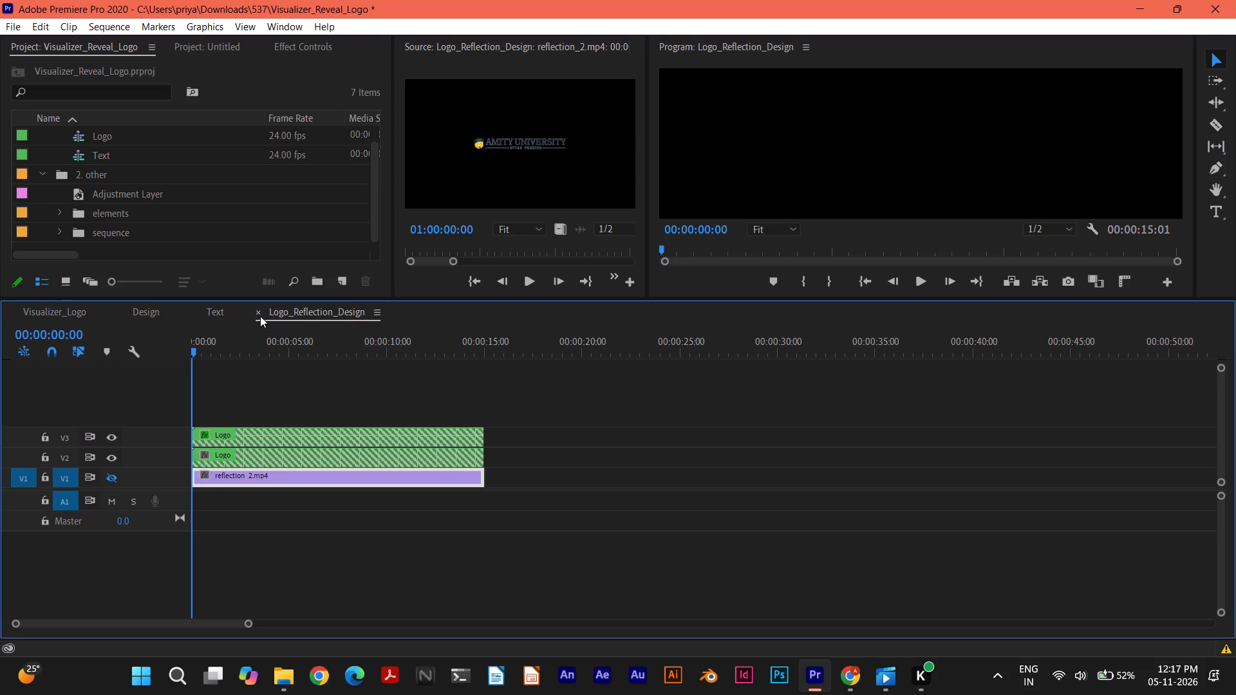
pyautogui.click(259, 311)
pyautogui.click(142, 316)
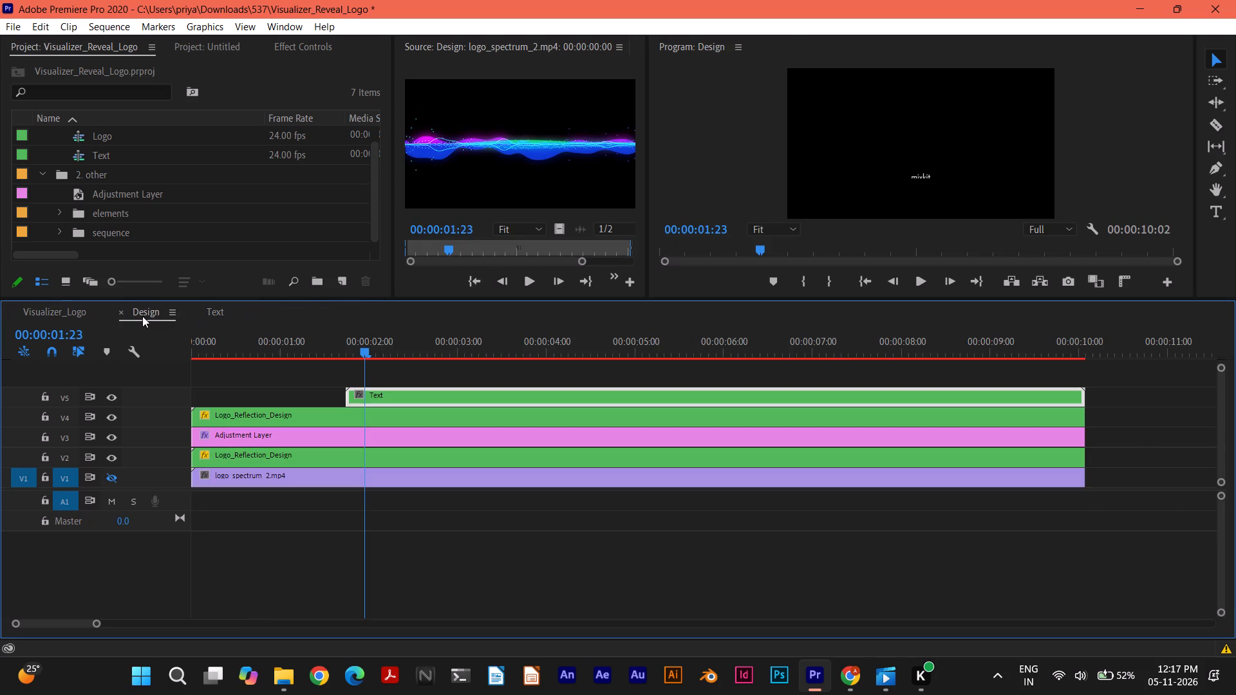
# Load the Adjustment Layer from V3 of Design in the Source monitor and scrub it back to 01:00:00:05.
pyautogui.click(306, 443)
pyautogui.doubleClick(310, 429)
pyautogui.doubleClick(310, 433)
pyautogui.doubleClick(310, 433)
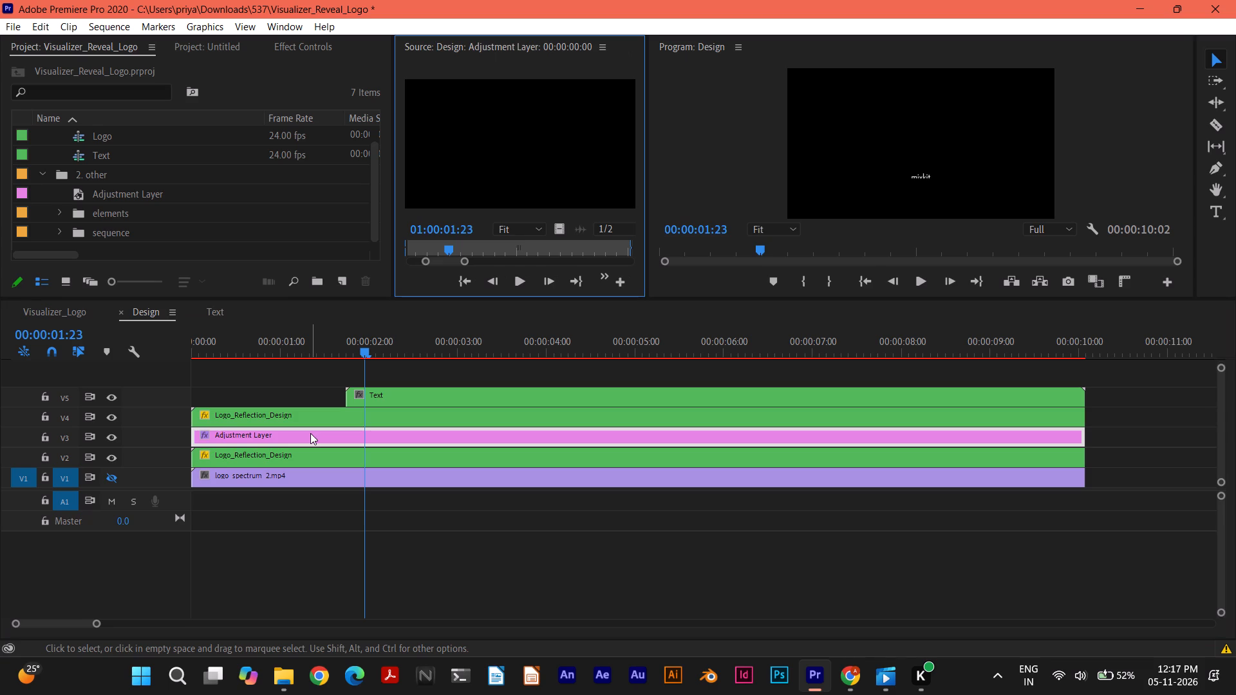
pyautogui.tripleClick(247, 432)
pyautogui.tripleClick(247, 432)
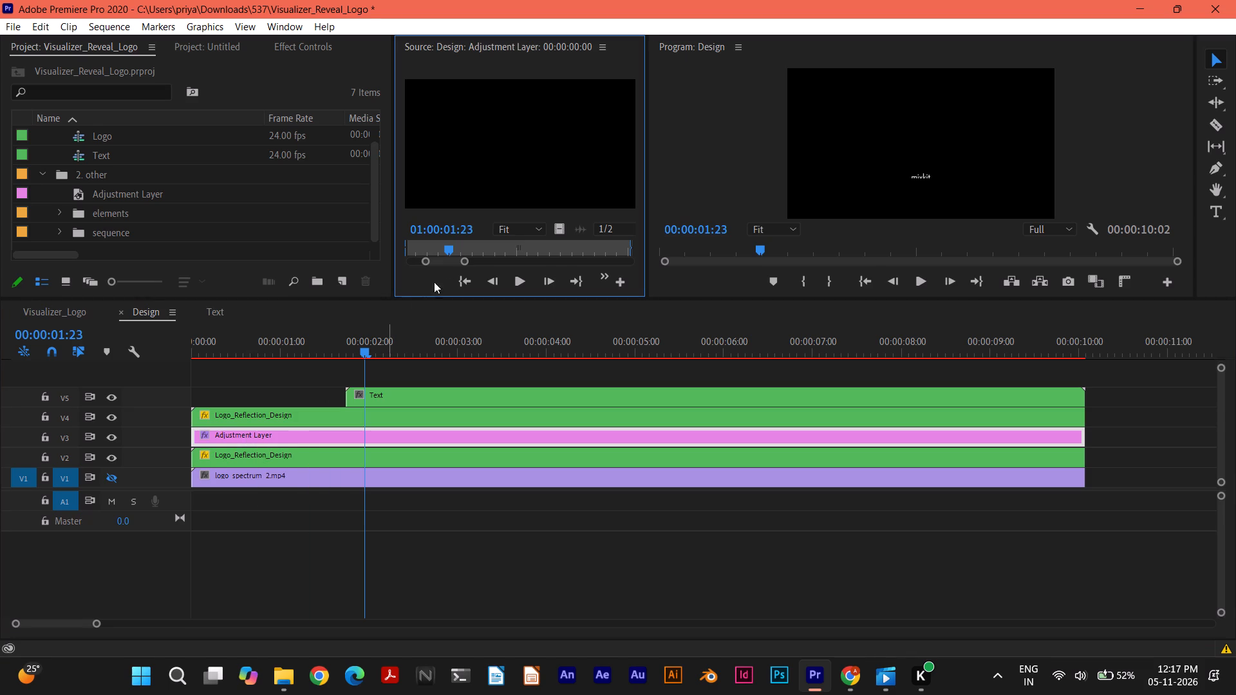
pyautogui.moveTo(452, 246); pyautogui.dragTo(413, 244)
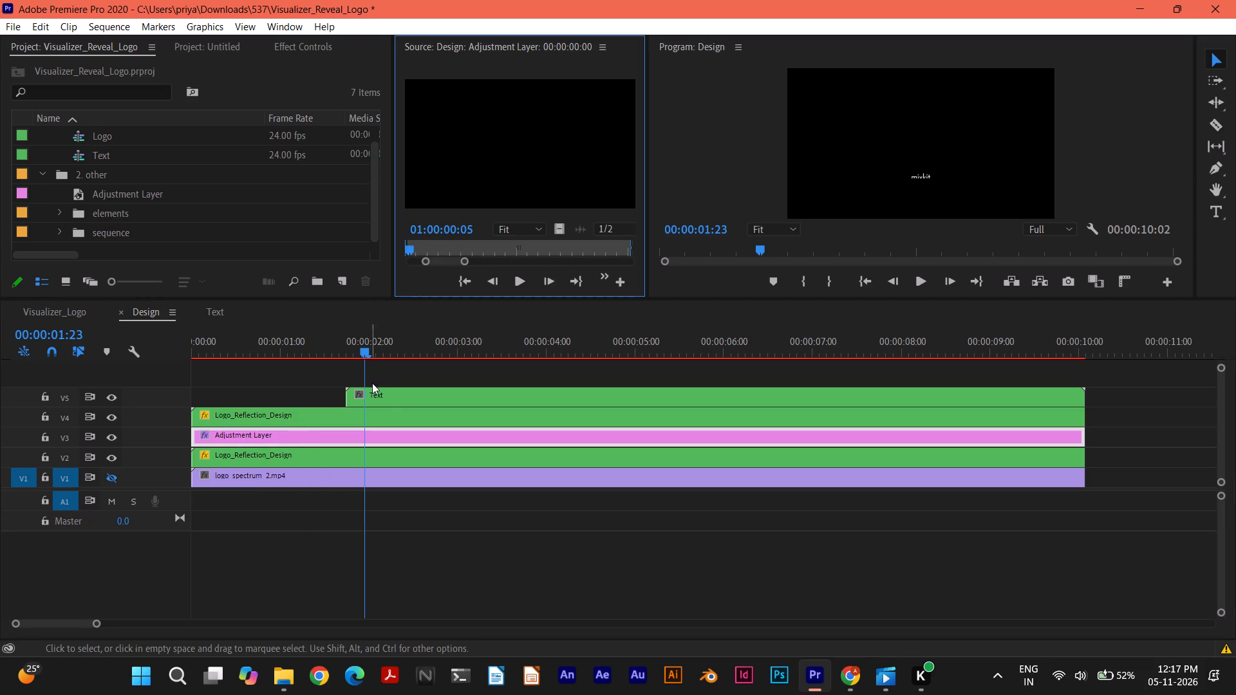
# Open the nested Text clip on V5 of Design and examine the commands available for its mixkit clip.
pyautogui.click(384, 402)
pyautogui.rightClick(386, 397)
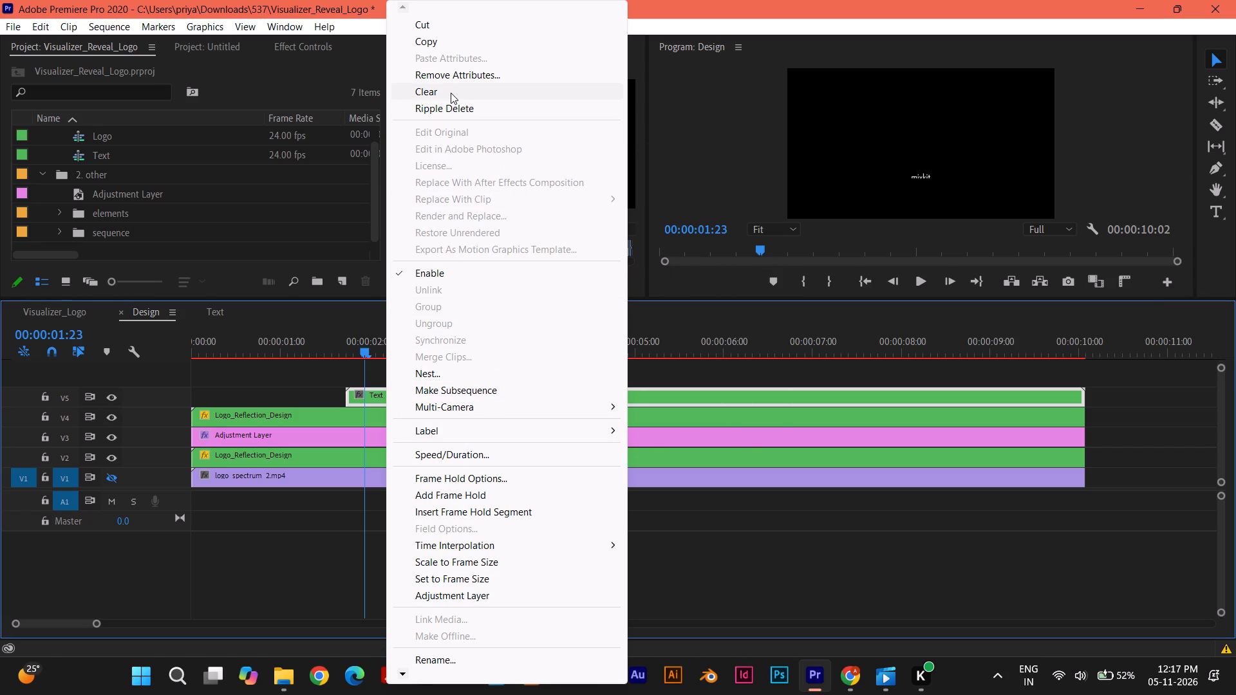
pyautogui.doubleClick(362, 400)
pyautogui.rightClick(362, 394)
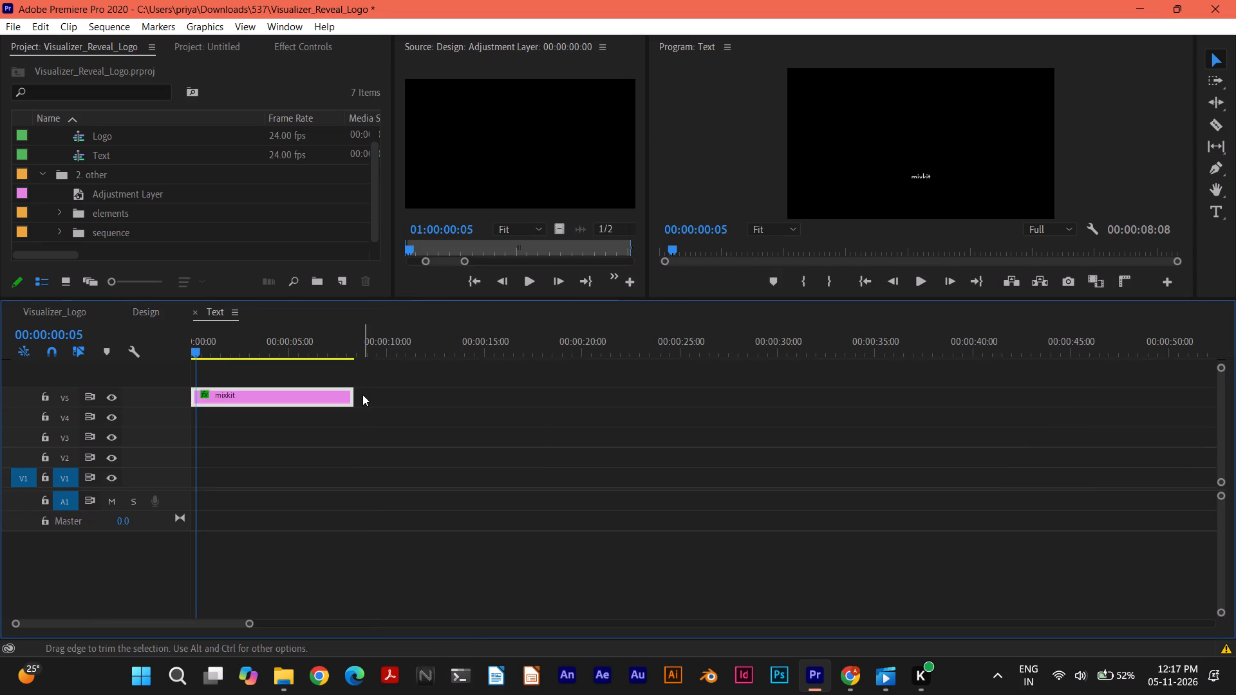
pyautogui.click(312, 394)
pyautogui.rightClick(312, 394)
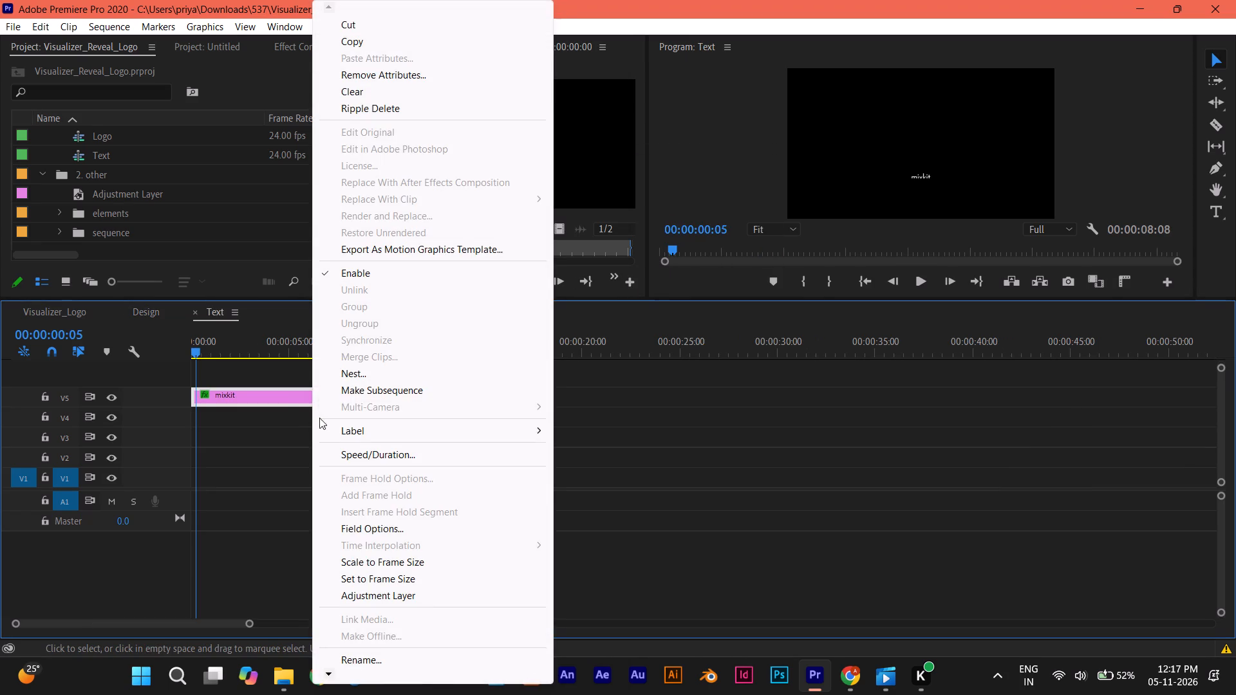
pyautogui.tripleClick(281, 394)
pyautogui.tripleClick(281, 394)
# Scrub the Text sequence to 00:00:06:06, select the word mixkit in the Program monitor for editing, and review the available commands.
pyautogui.moveTo(199, 351); pyautogui.dragTo(317, 349)
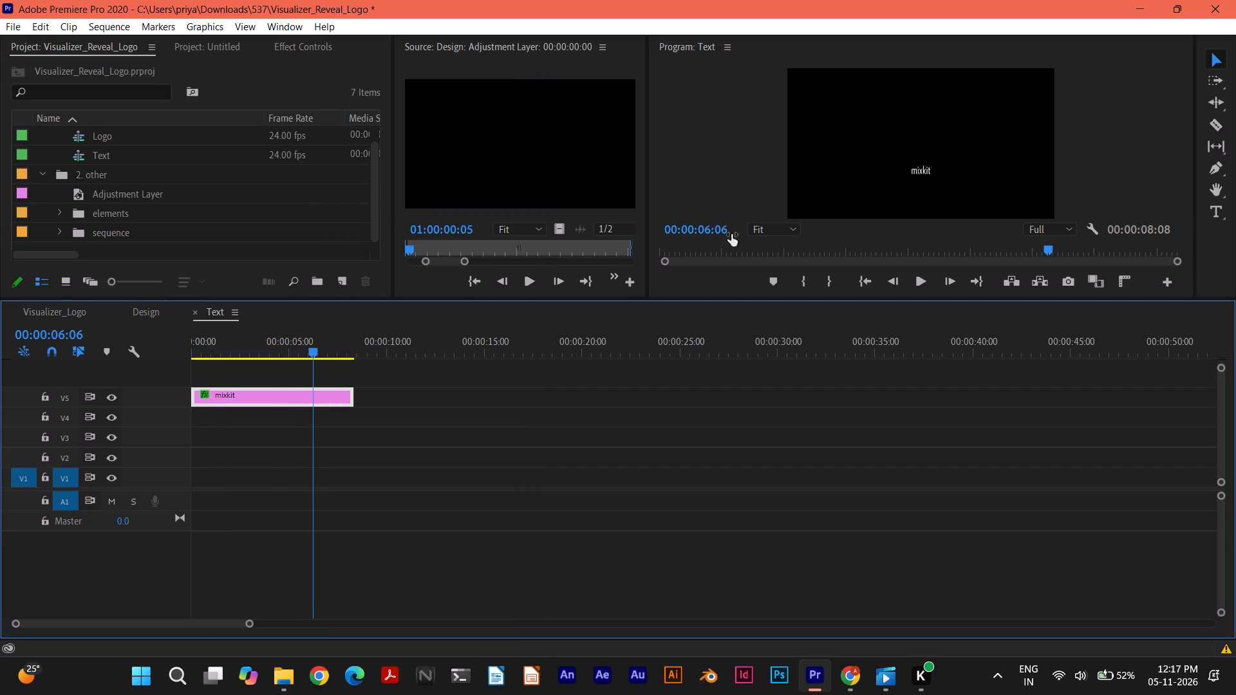
pyautogui.doubleClick(921, 171)
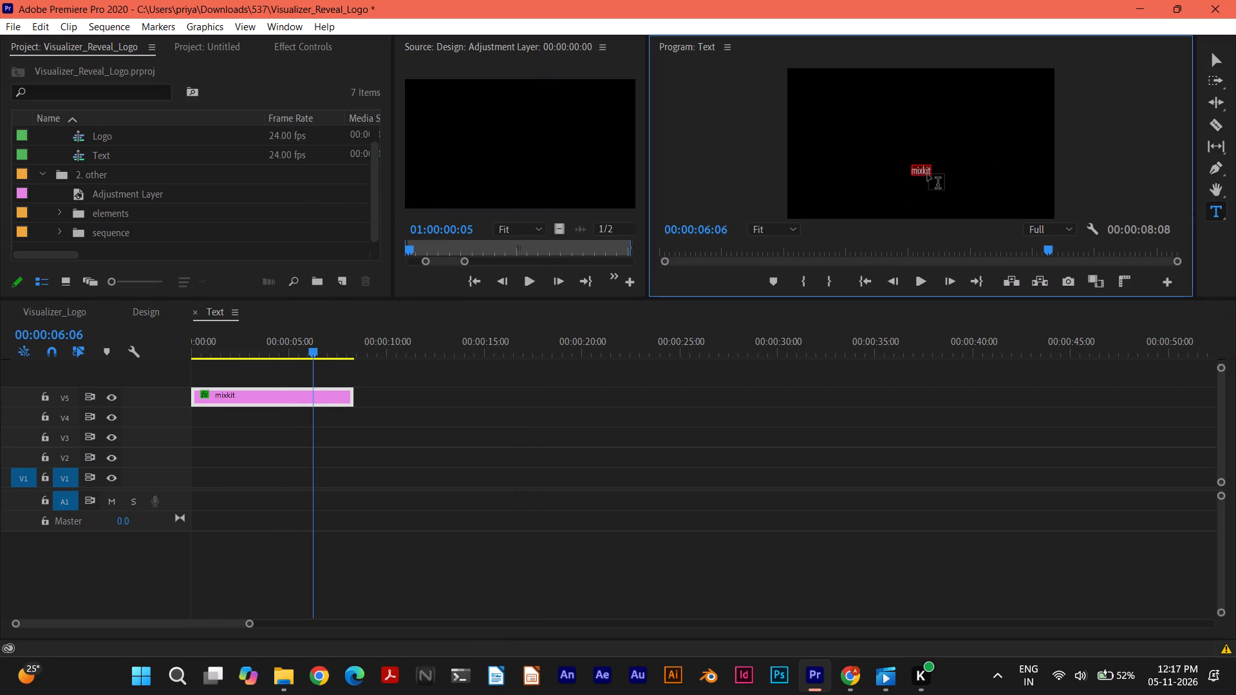
pyautogui.click(928, 174)
pyautogui.doubleClick(930, 171)
pyautogui.rightClick(930, 170)
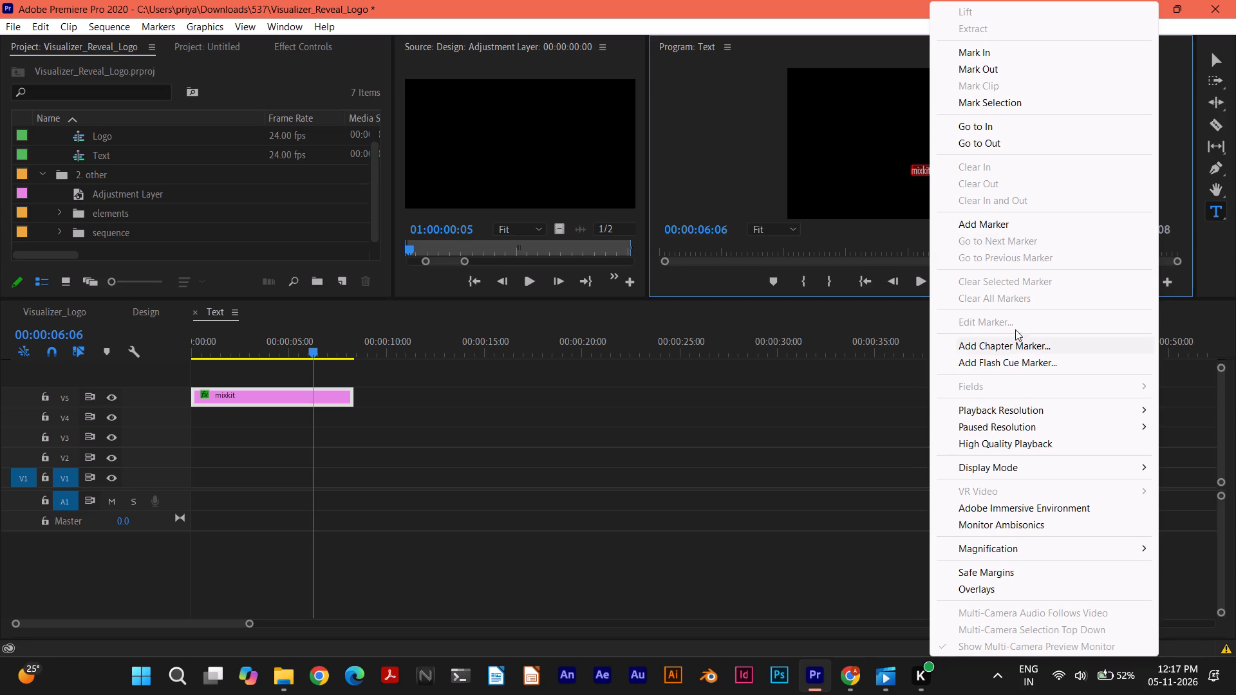
pyautogui.scroll(-4, 1044, 479)
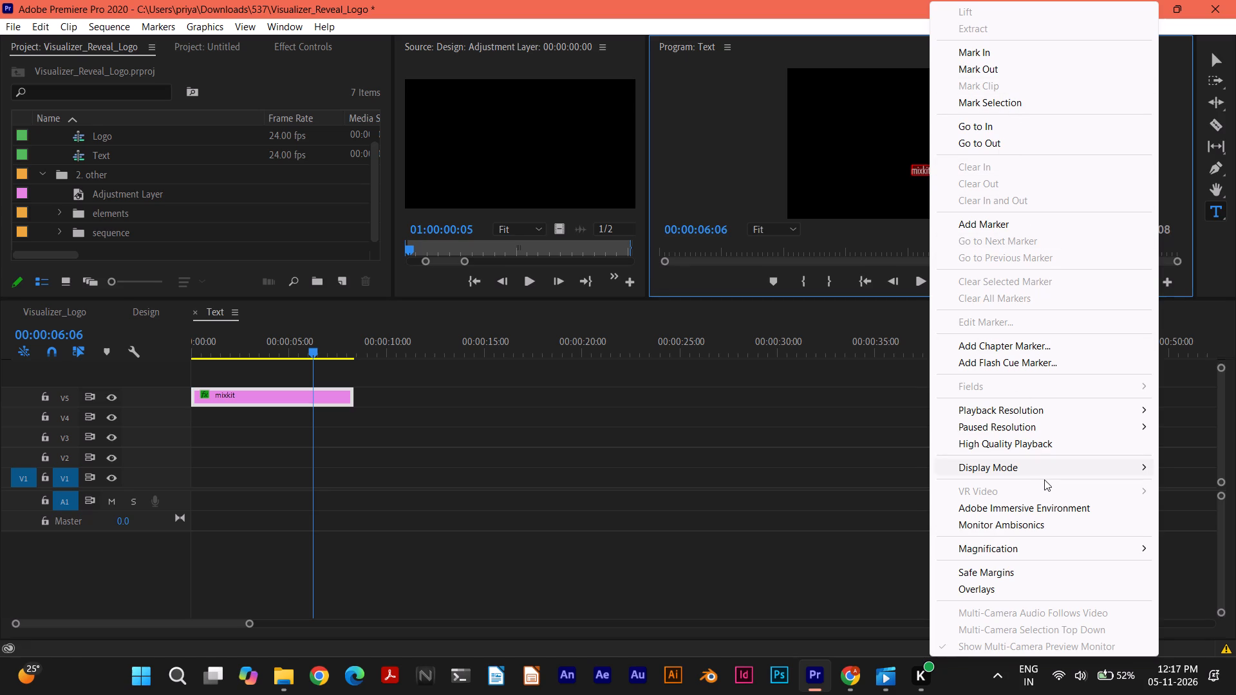
pyautogui.click(717, 388)
# Reselect the mixkit clip, scrub the Text sequence back towards its start, and return to the Design sequence.
pyautogui.tripleClick(323, 398)
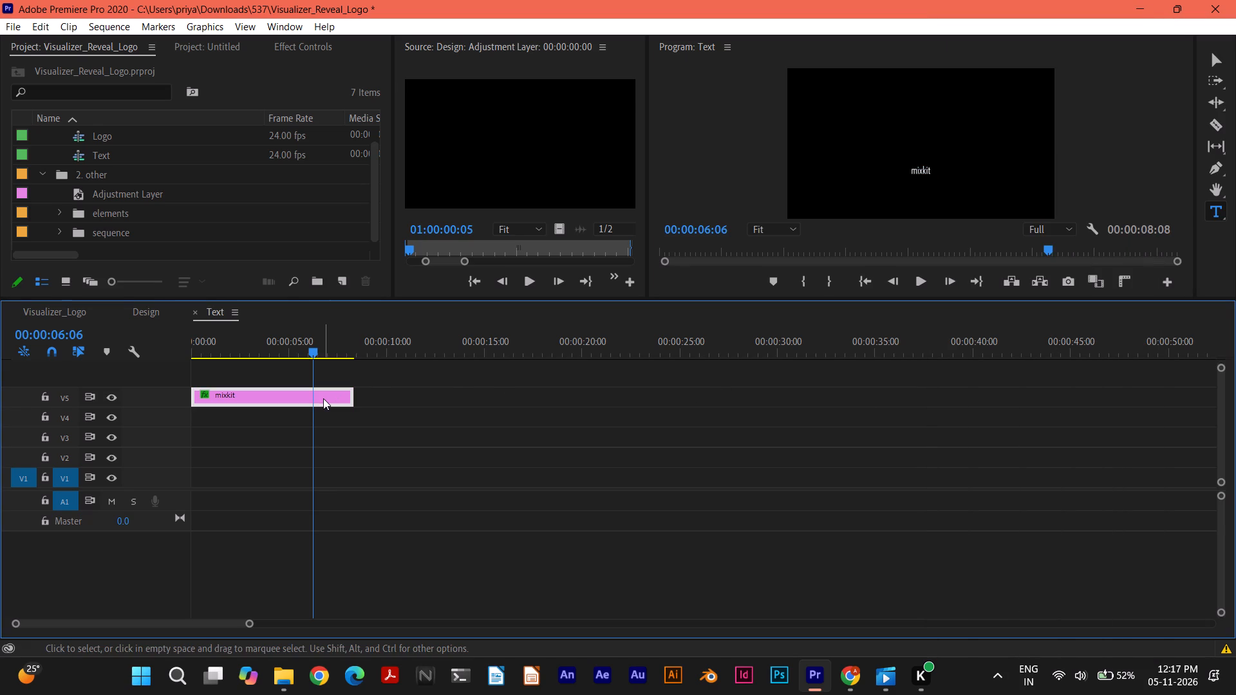
pyautogui.click(323, 398)
pyautogui.moveTo(309, 349); pyautogui.dragTo(196, 349)
pyautogui.click(138, 312)
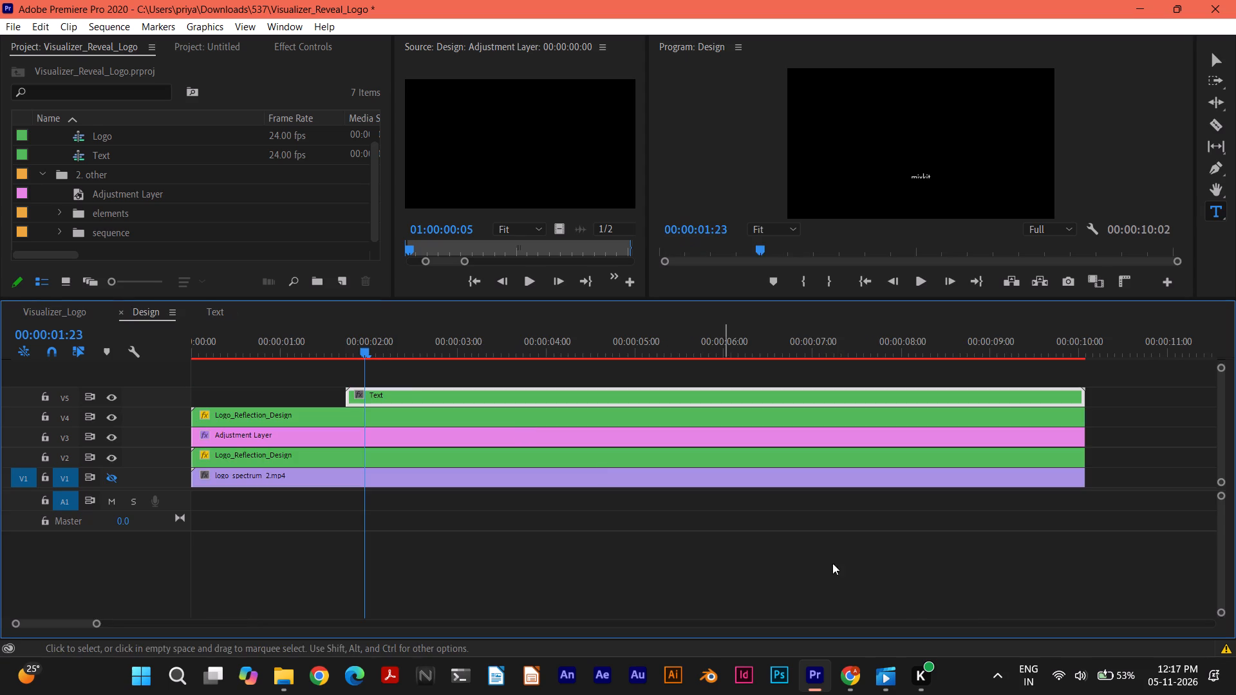
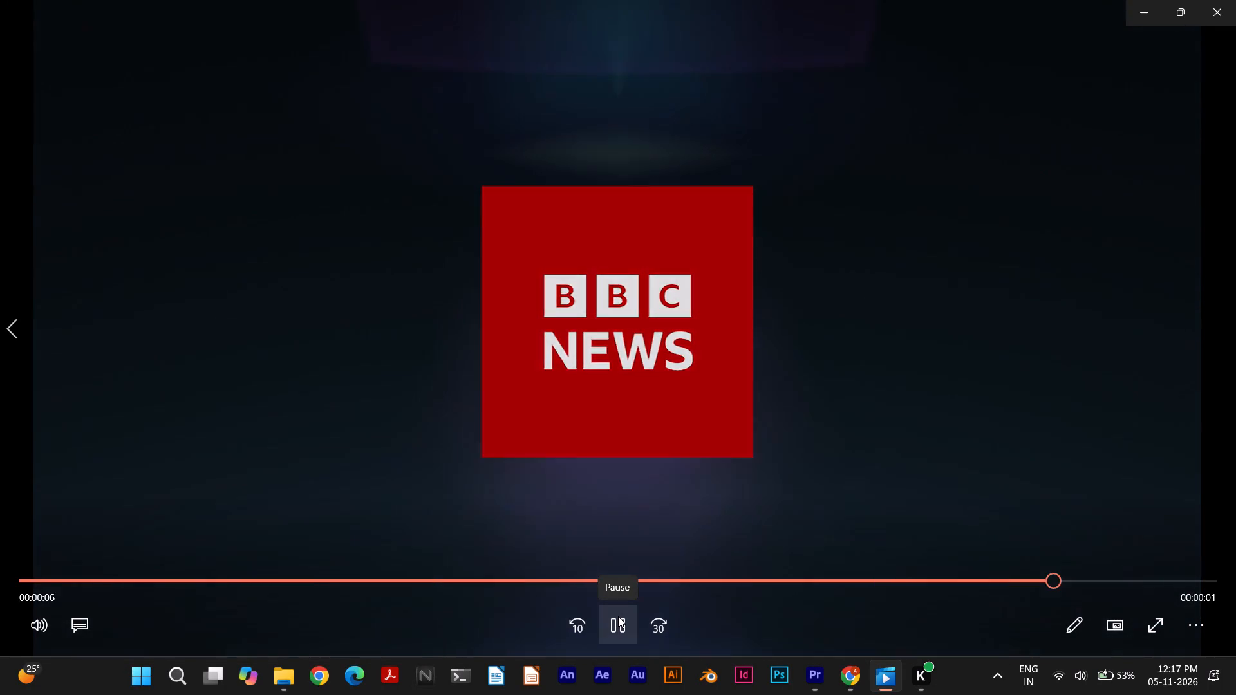
# Replay the BBC News logo video 01 FINAL Blue_1, close the player, and return to Premiere Pro.
pyautogui.click(618, 616)
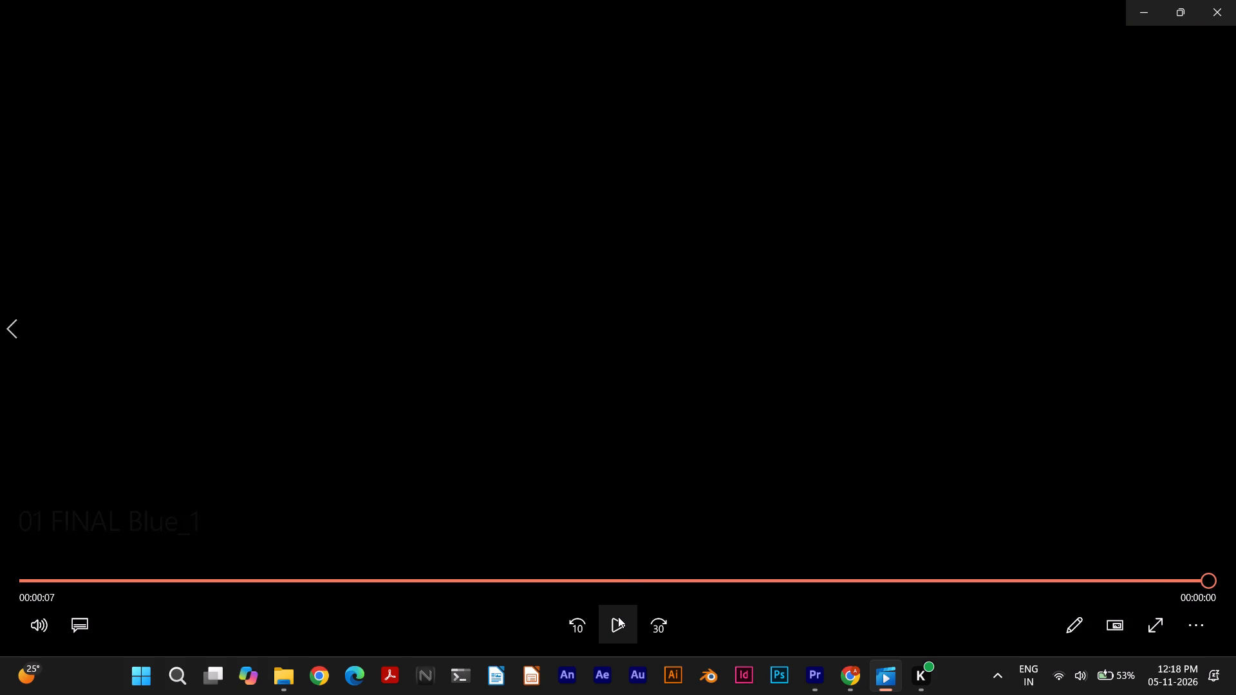
pyautogui.click(618, 616)
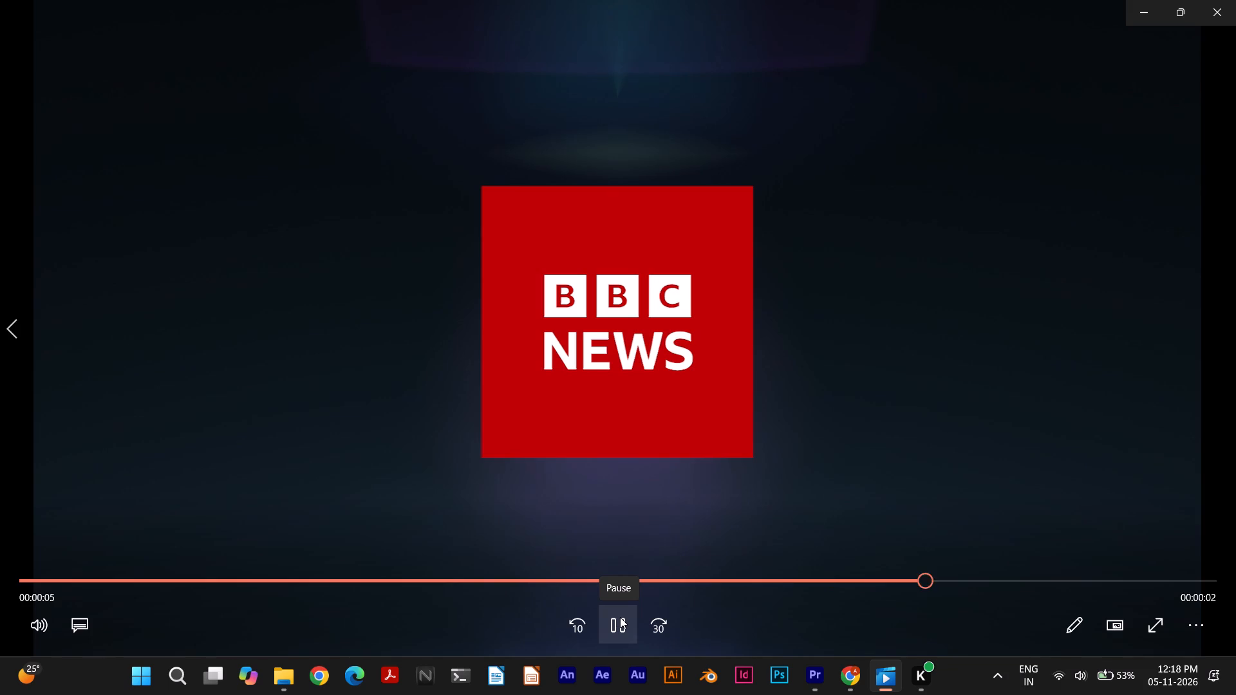
pyautogui.click(620, 617)
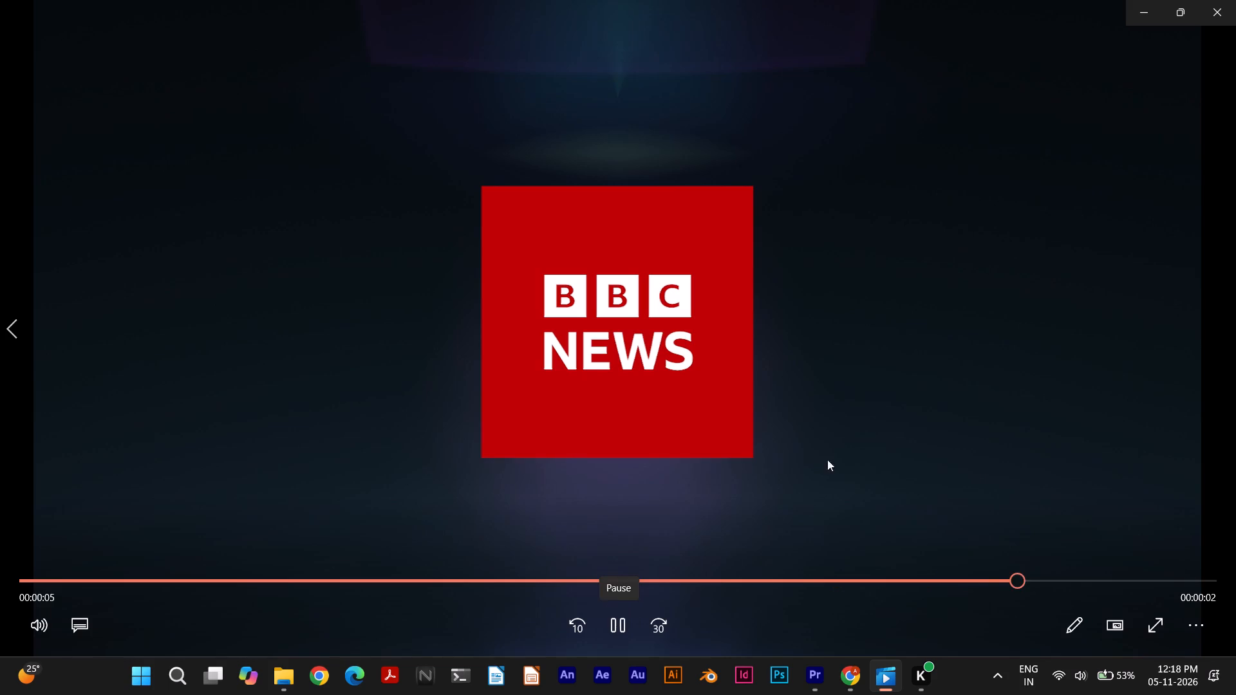
pyautogui.click(1228, 13)
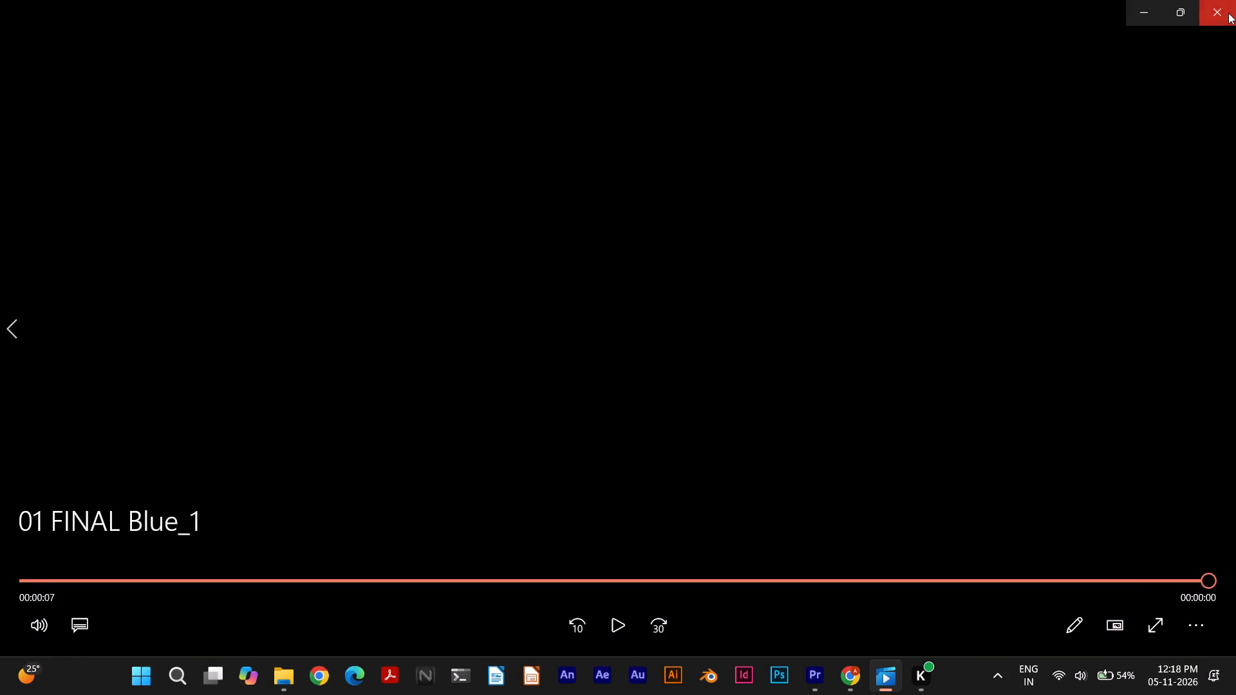
pyautogui.click(675, 588)
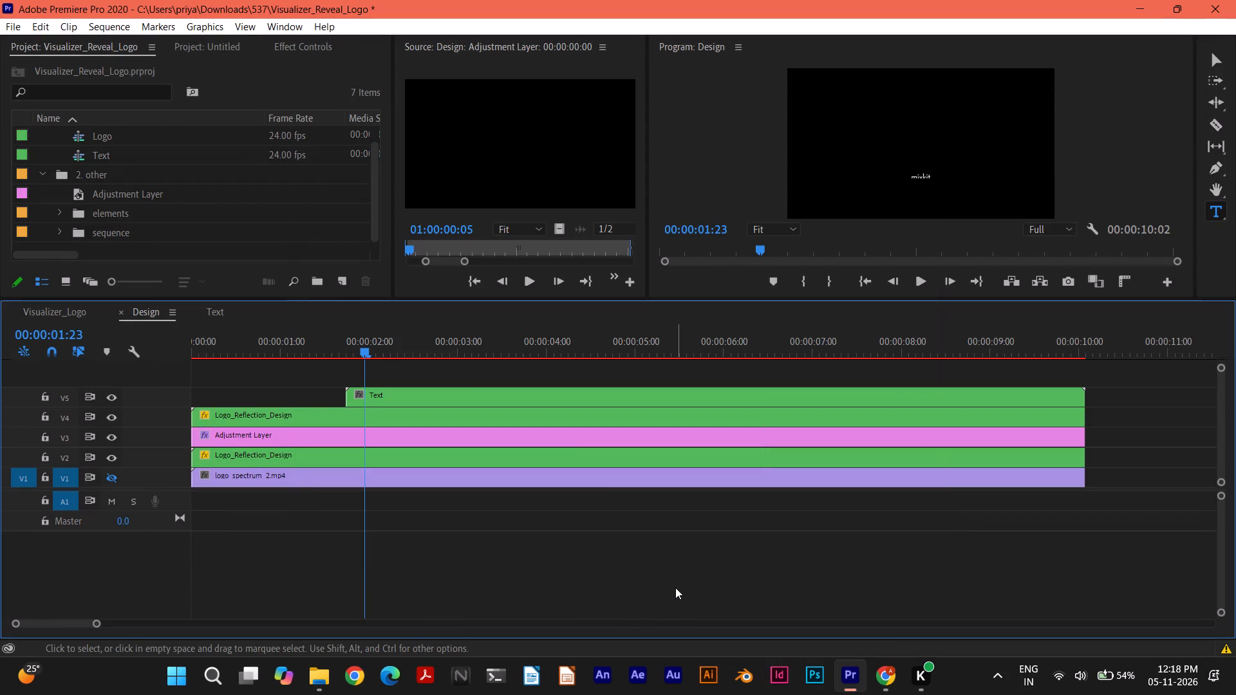
# Examine the commands available for the Text, Logo_Reflection_Design and Adjustment Layer clips on V5 to V2 of Design.
pyautogui.click(434, 393)
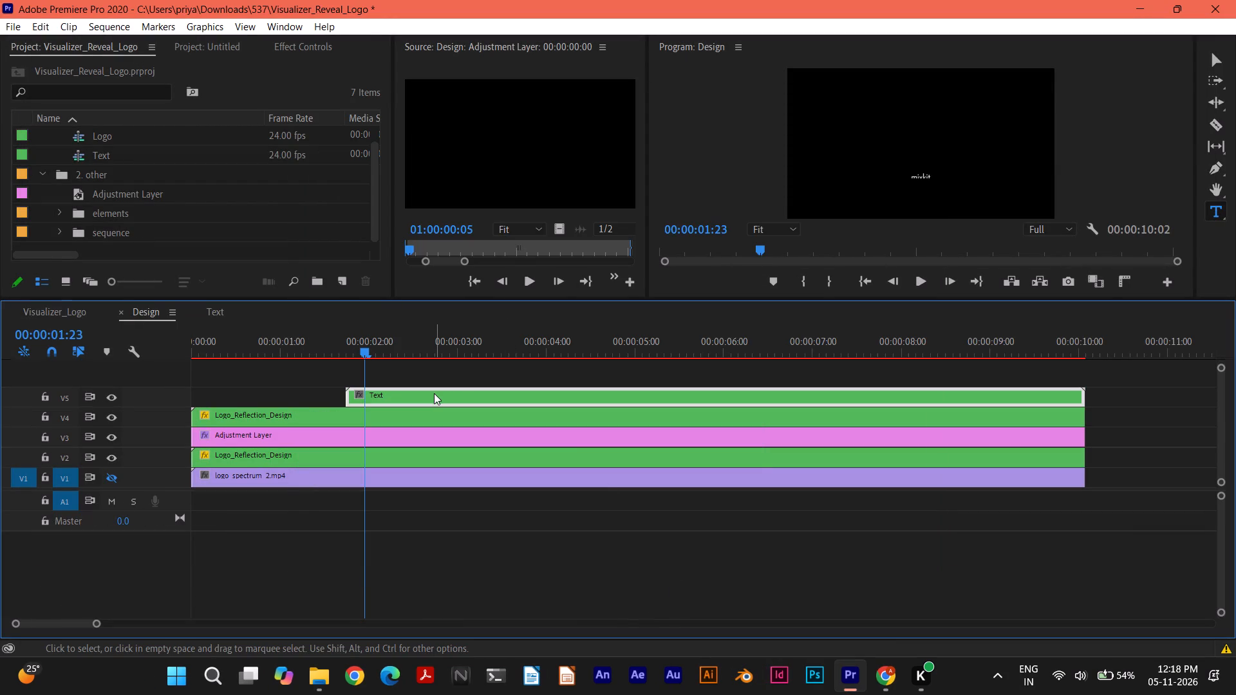
pyautogui.rightClick(434, 393)
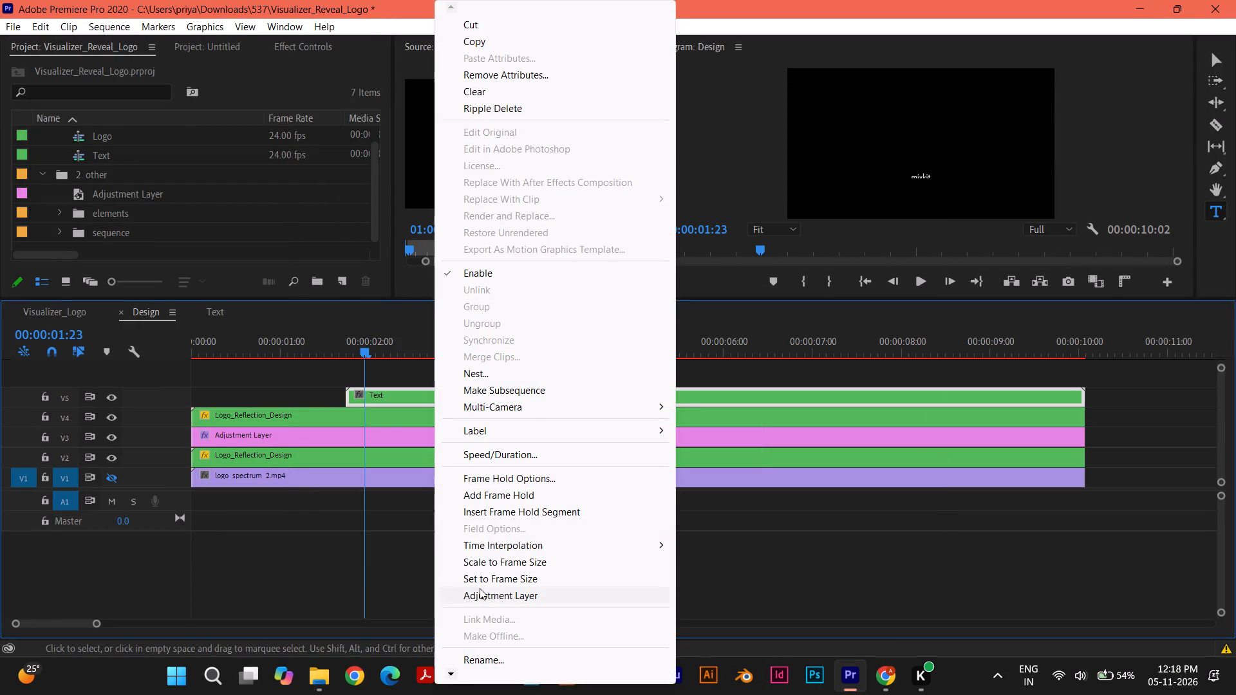
pyautogui.click(373, 416)
pyautogui.rightClick(373, 416)
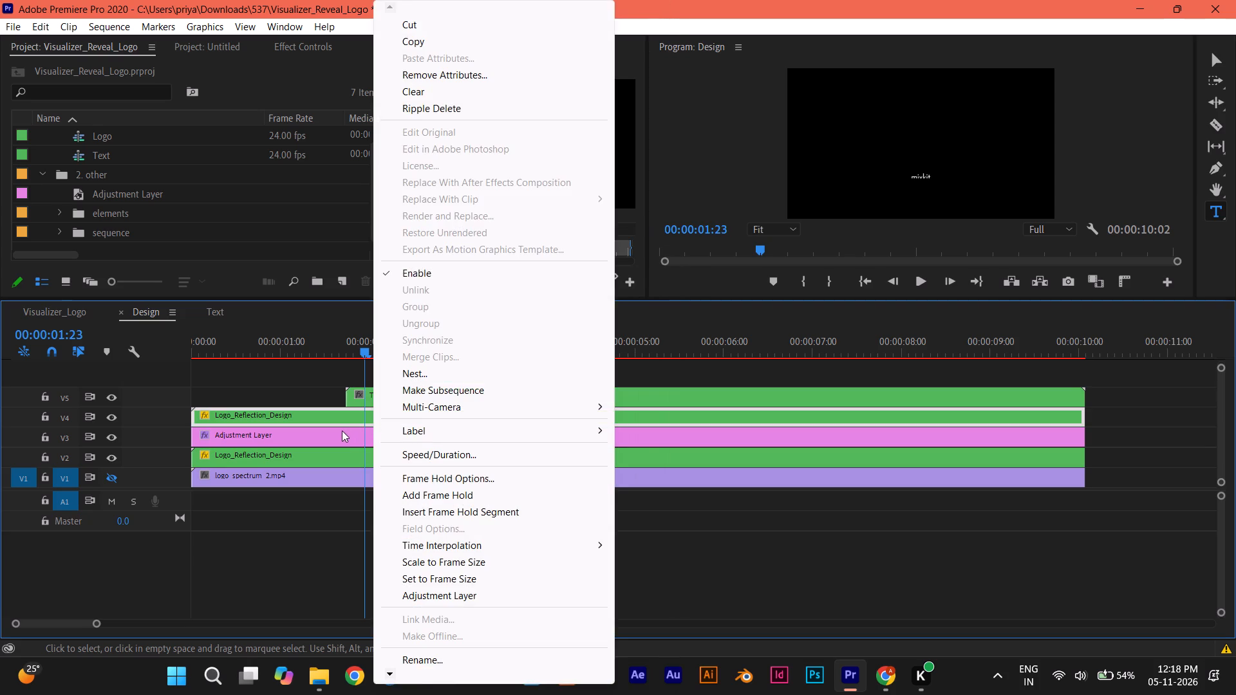
pyautogui.click(340, 432)
pyautogui.rightClick(340, 432)
pyautogui.click(319, 458)
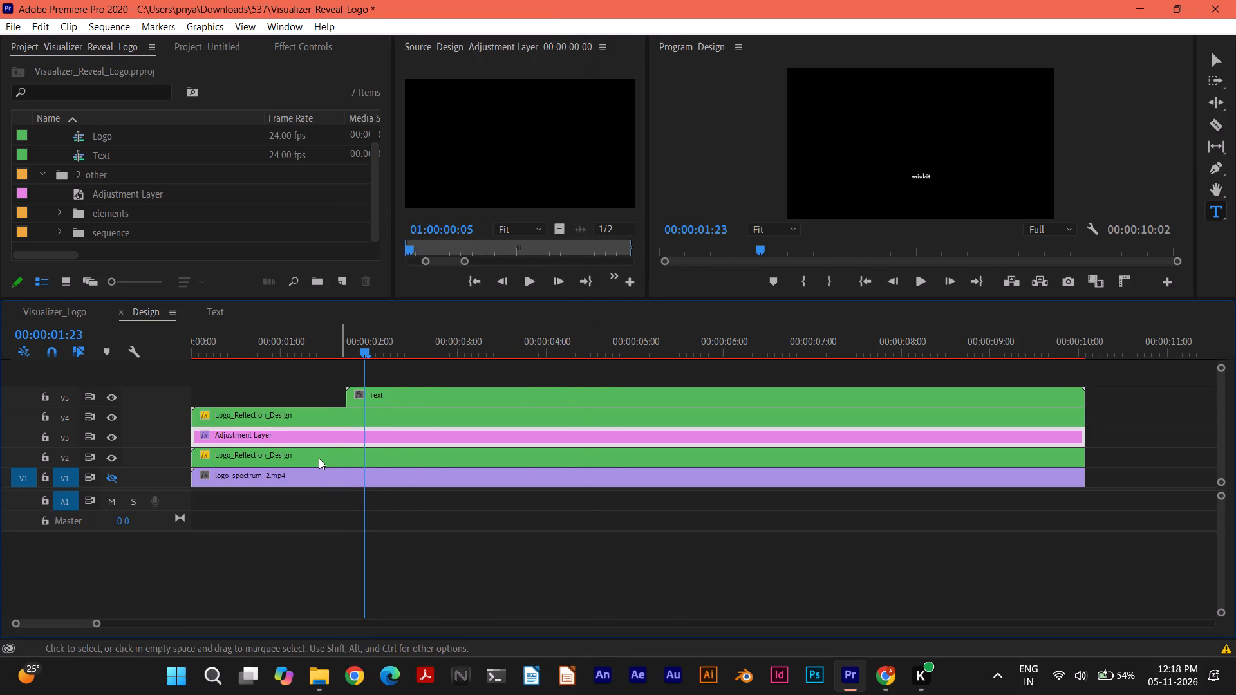
pyautogui.rightClick(319, 458)
# Make the logo_spectrum_2.mp4 clip on V1 of Design offline.
pyautogui.click(307, 479)
pyautogui.rightClick(307, 479)
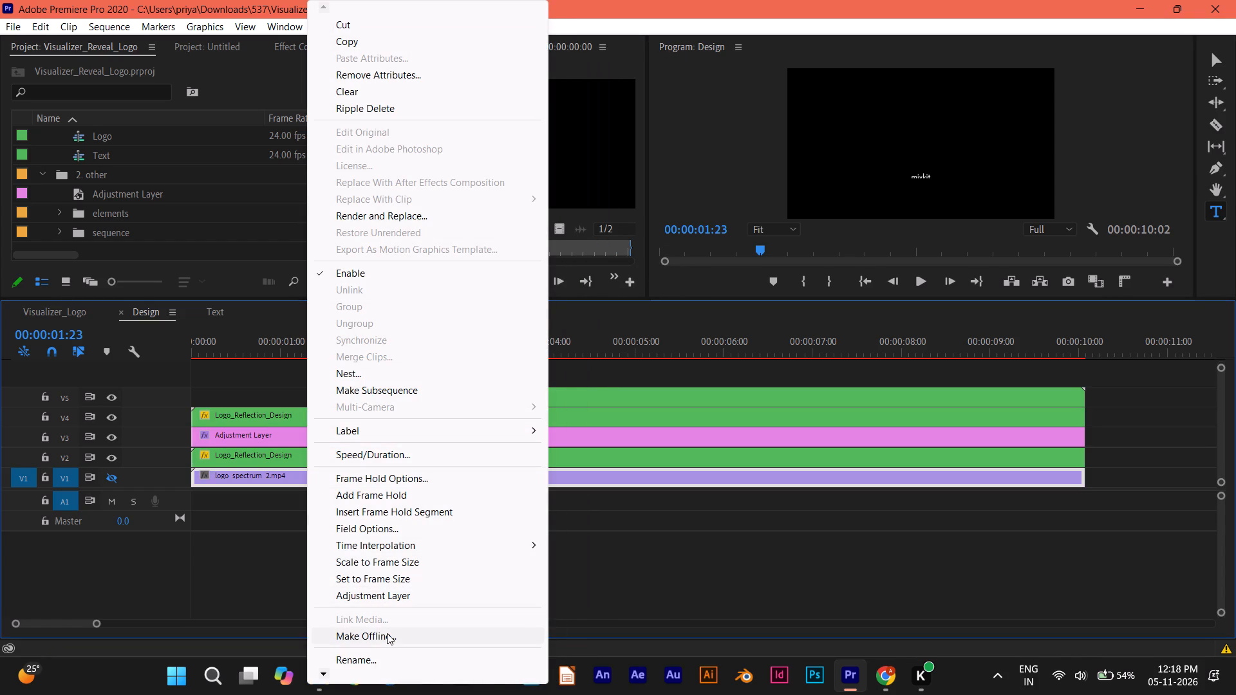
pyautogui.click(387, 633)
pyautogui.click(681, 317)
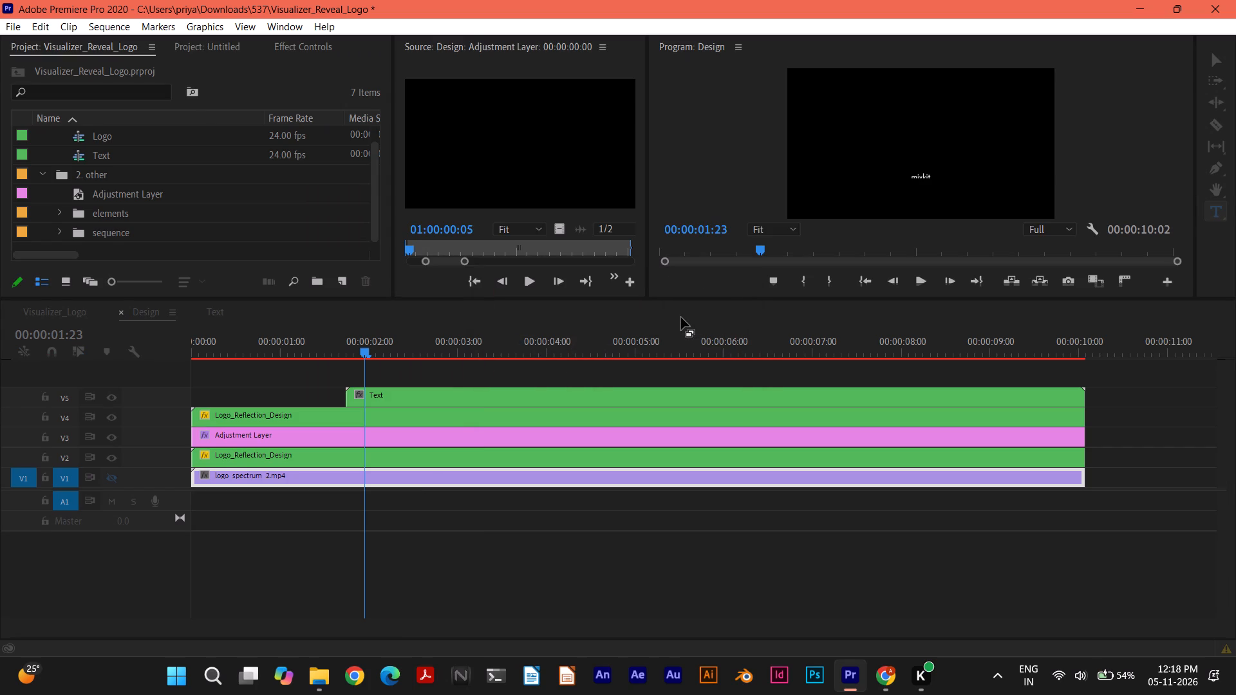
# Start relinking the offline logo_spectrum_2.mp4 clip and open the Downloads folder to locate its media.
pyautogui.rightClick(586, 479)
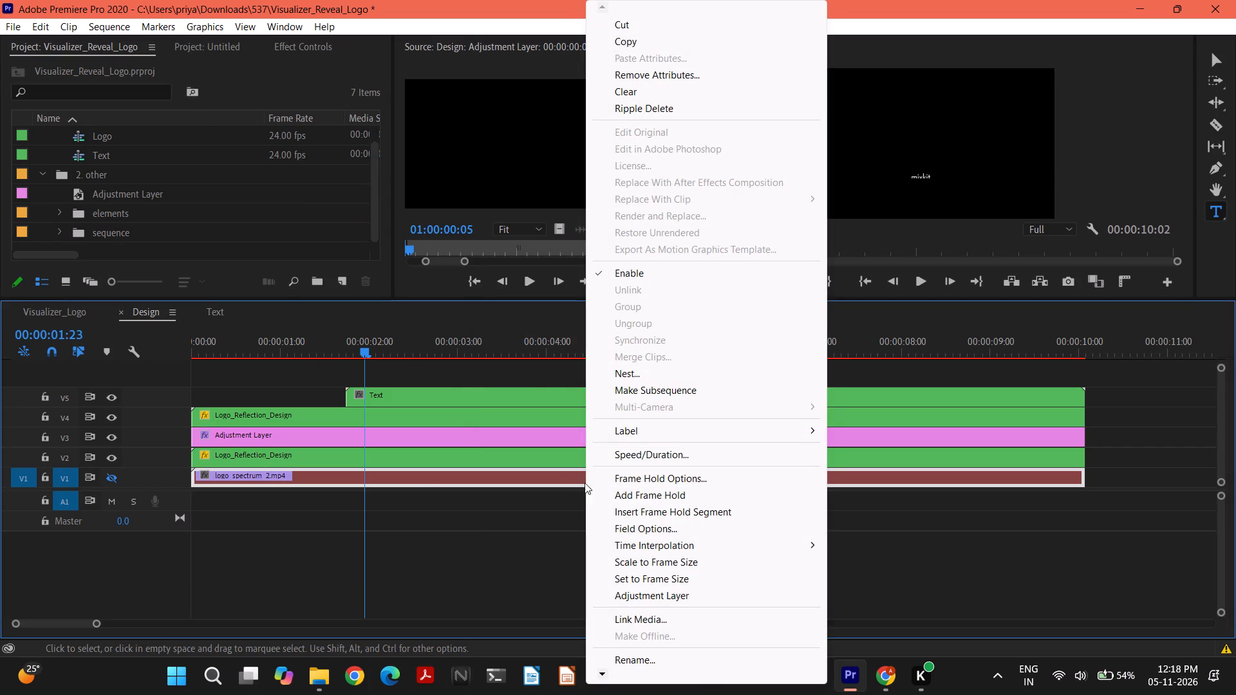
pyautogui.click(647, 620)
pyautogui.click(915, 499)
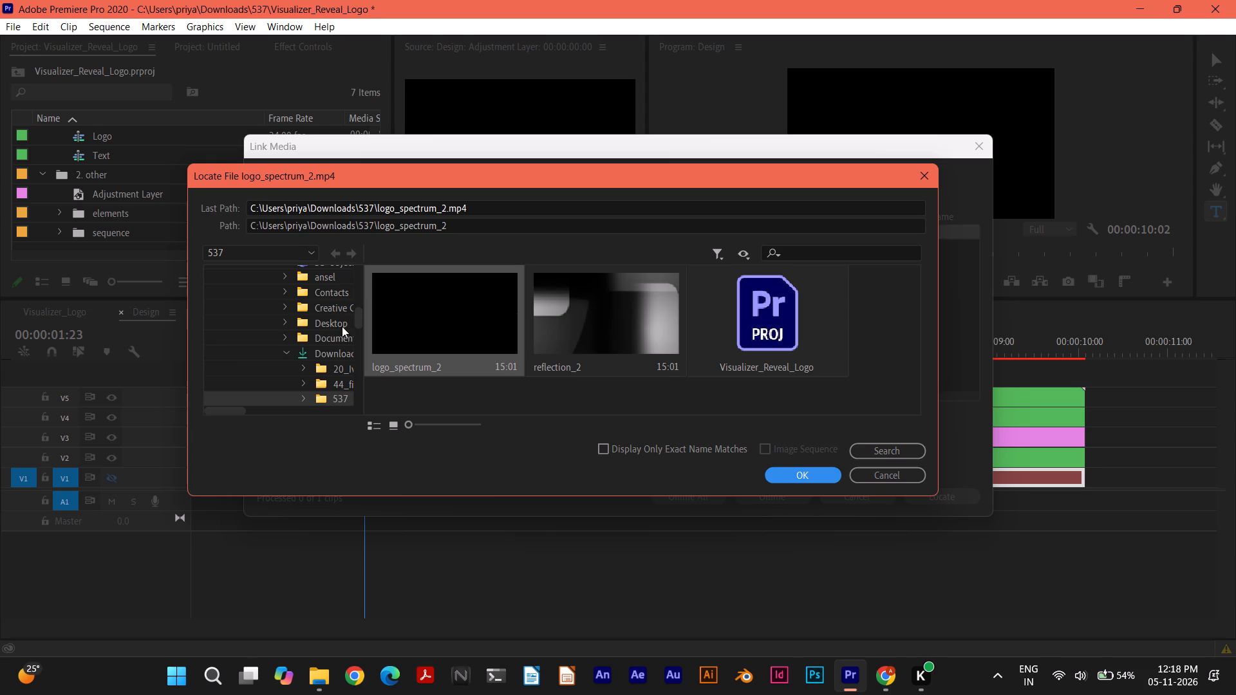
pyautogui.click(320, 357)
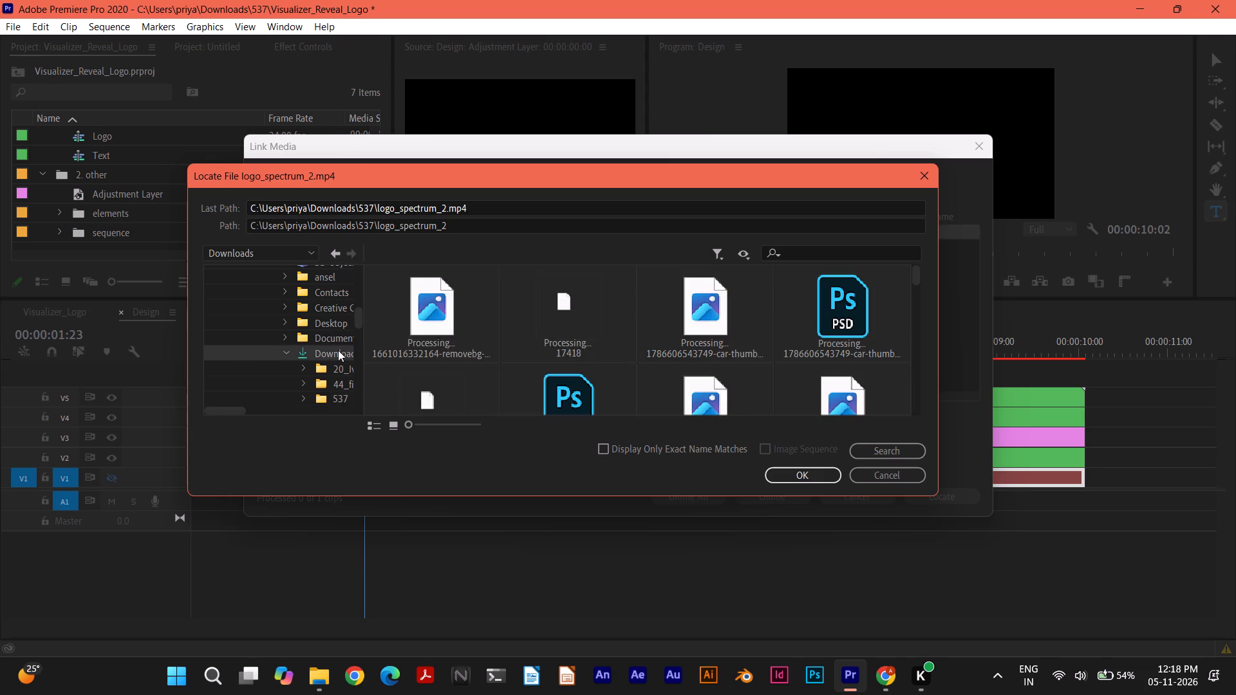
pyautogui.click(333, 353)
# Look through the files in the Downloads folder for media to link to the offline clip.
pyautogui.scroll(-4, 572, 327)
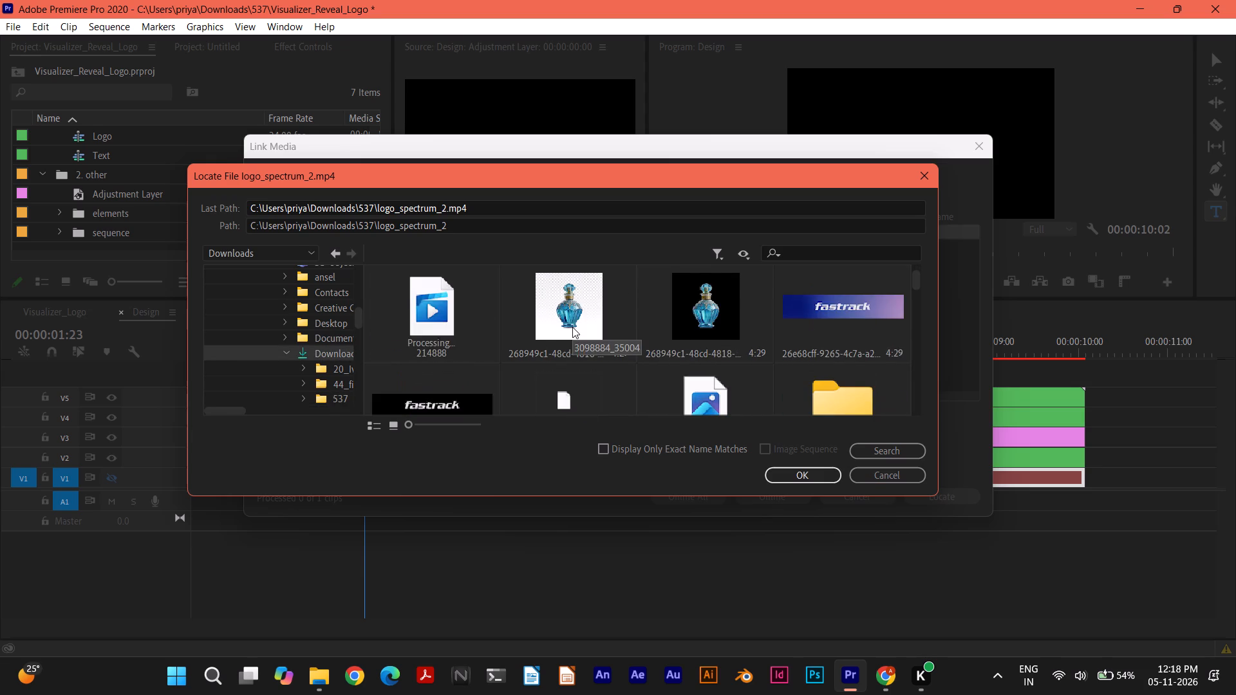
pyautogui.scroll(-2, 572, 327)
pyautogui.scroll(3, 572, 327)
pyautogui.scroll(-1, 572, 327)
pyautogui.scroll(1, 572, 327)
pyautogui.scroll(-2, 572, 327)
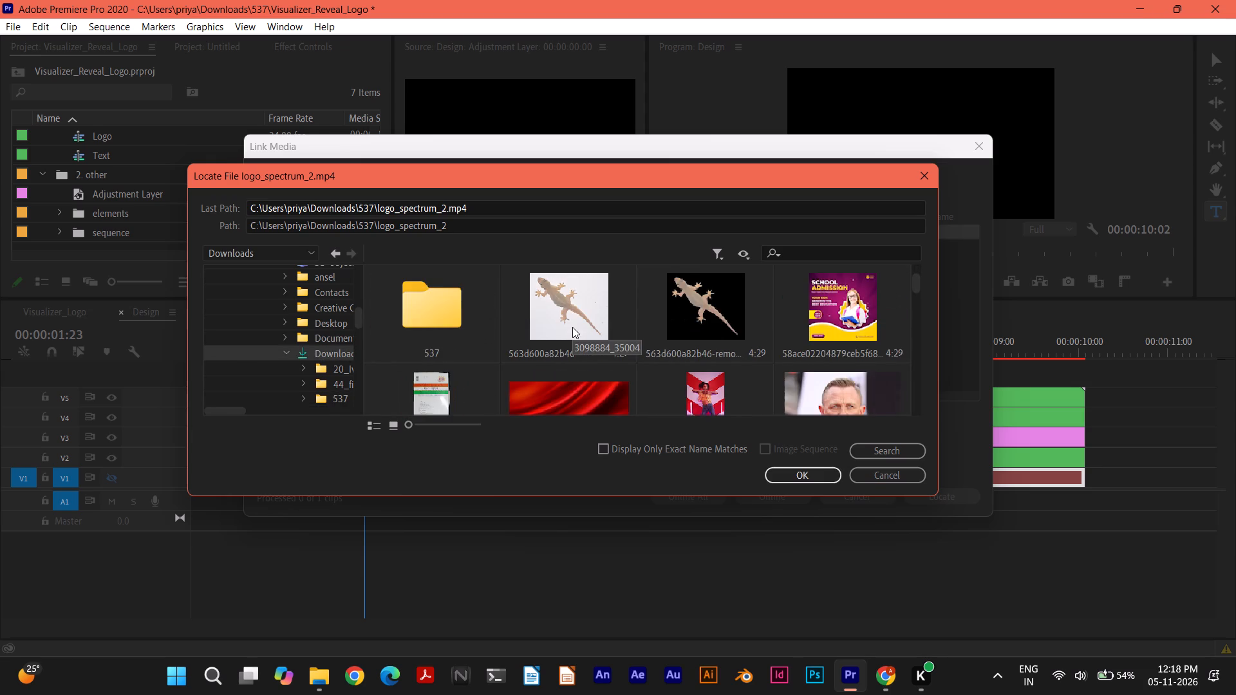
pyautogui.scroll(-3, 572, 327)
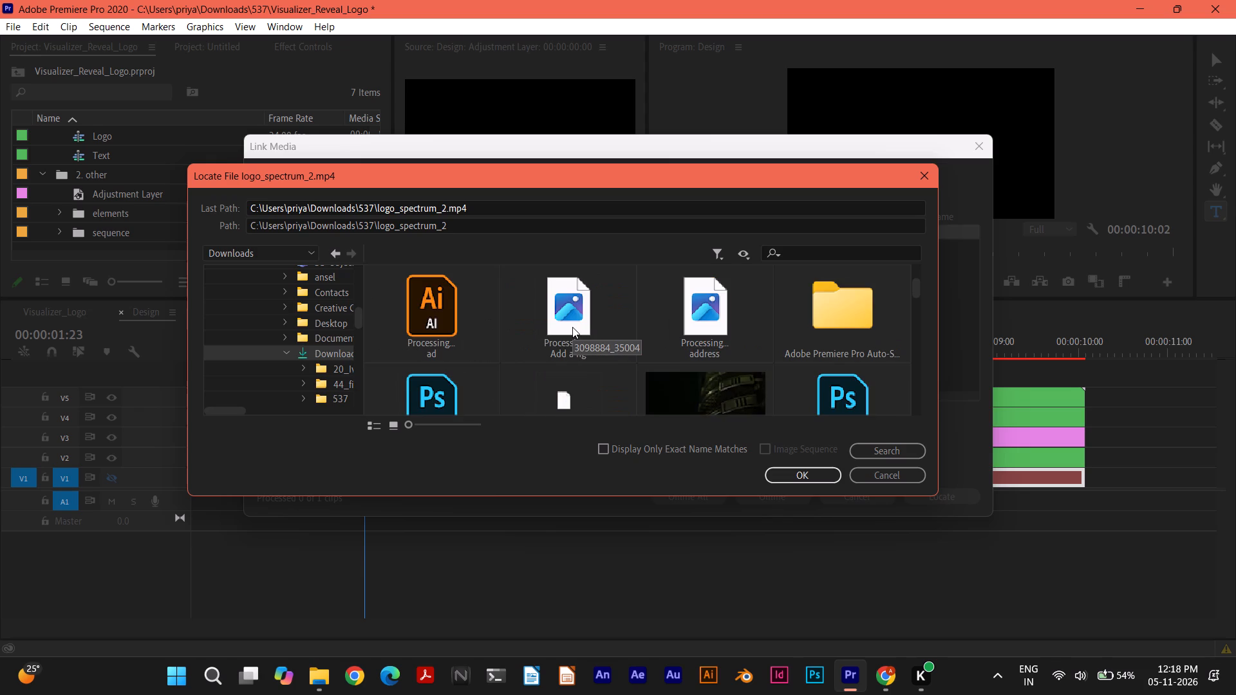
pyautogui.scroll(-6, 572, 327)
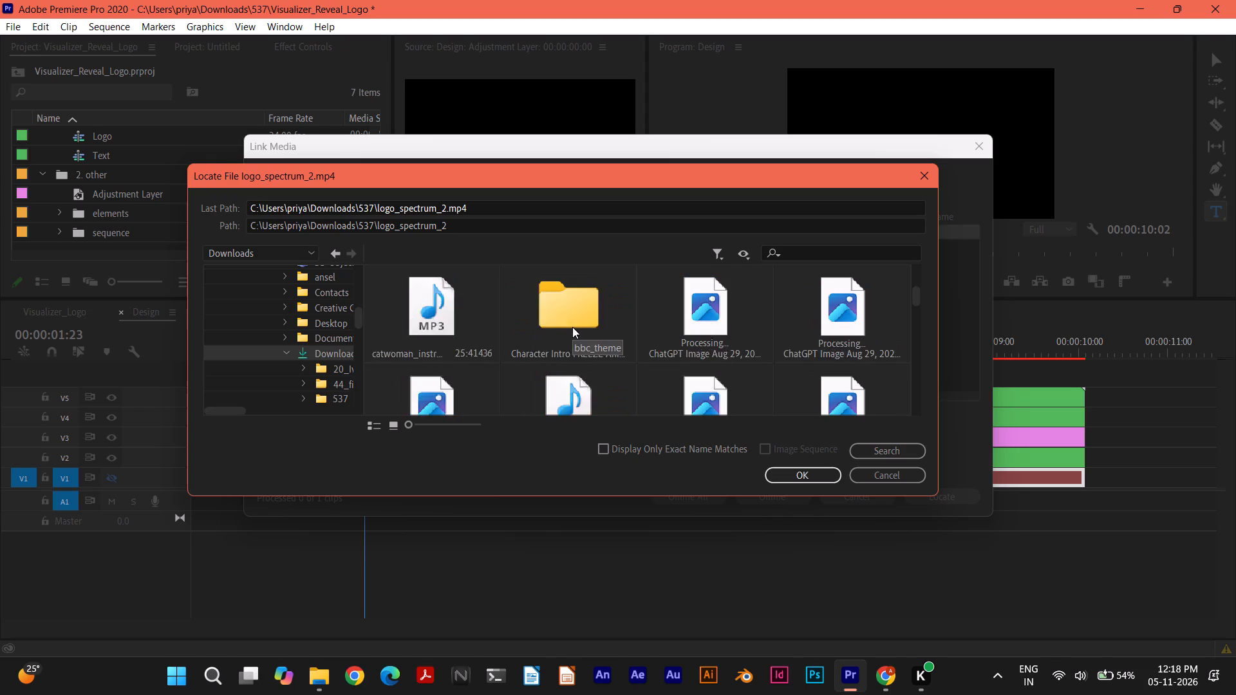
pyautogui.scroll(-5, 572, 327)
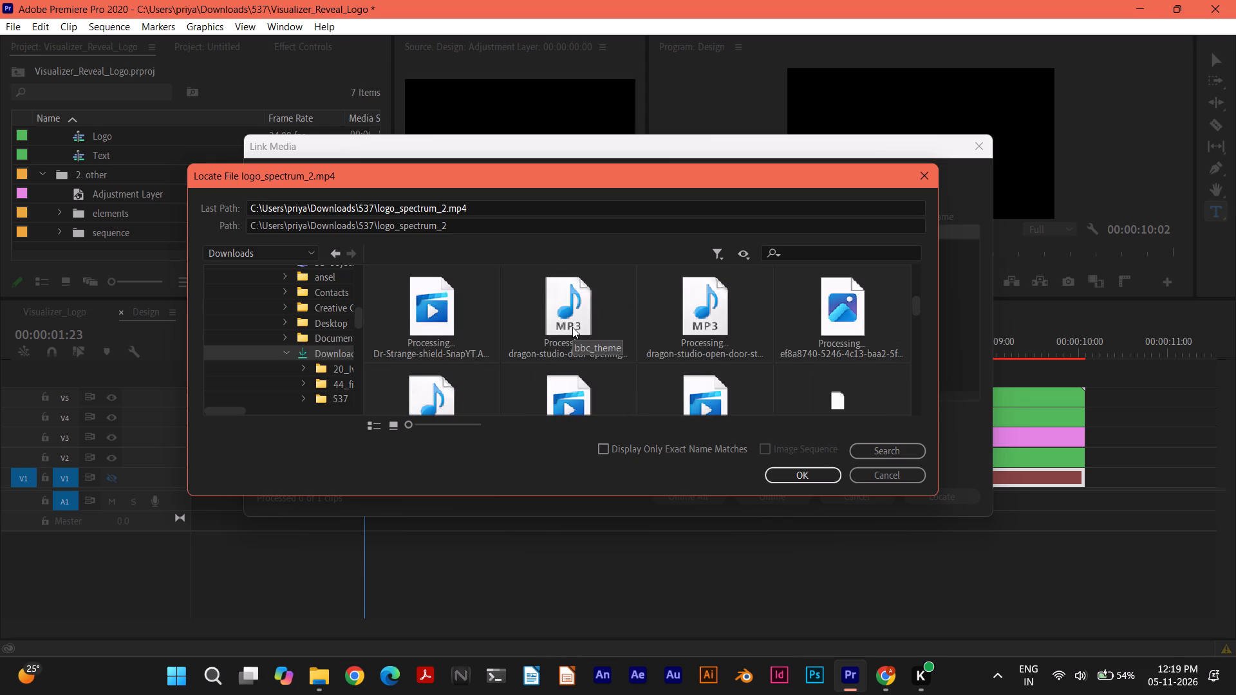
pyautogui.scroll(-4, 572, 327)
pyautogui.scroll(1, 572, 327)
pyautogui.scroll(-1, 572, 327)
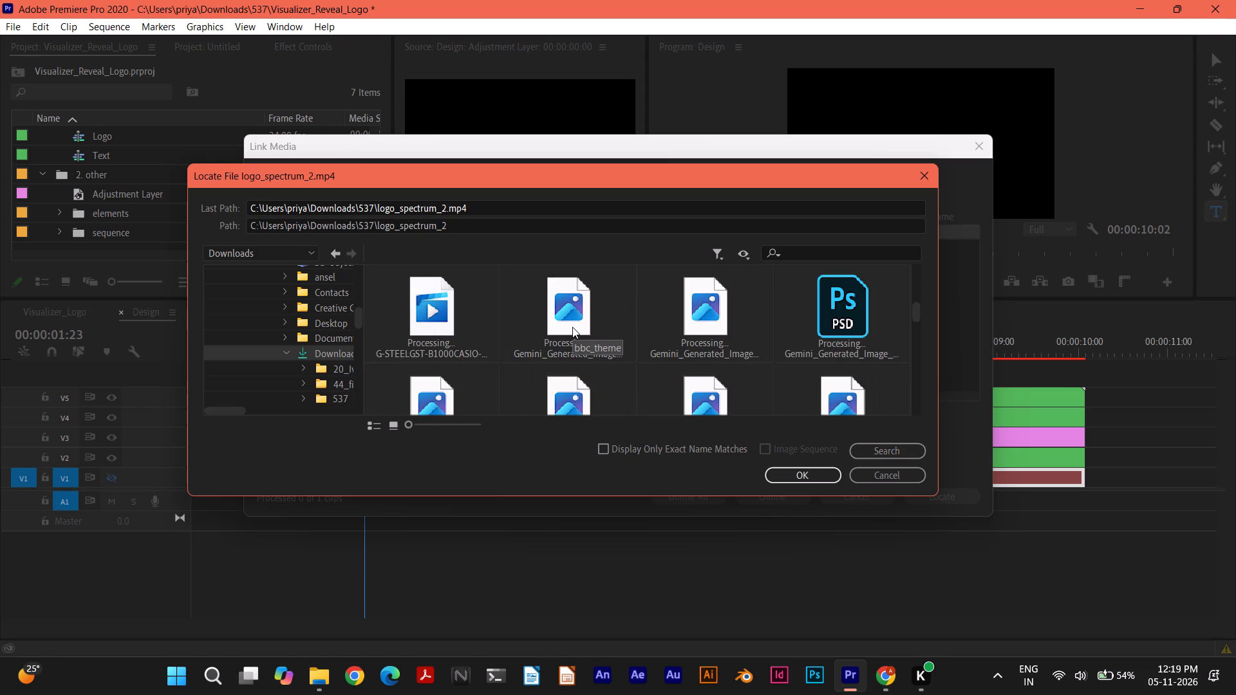
pyautogui.scroll(1, 572, 327)
pyautogui.scroll(-4, 572, 327)
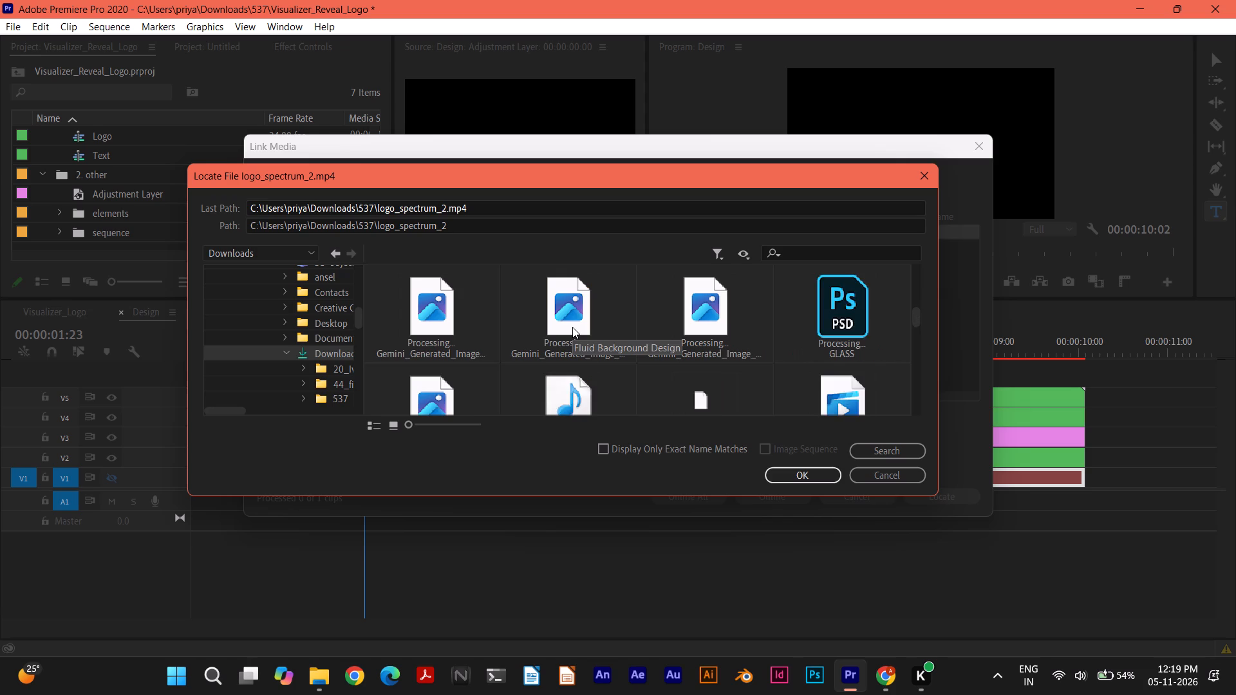
pyautogui.scroll(-7, 572, 327)
pyautogui.scroll(1, 572, 327)
pyautogui.scroll(-2, 572, 327)
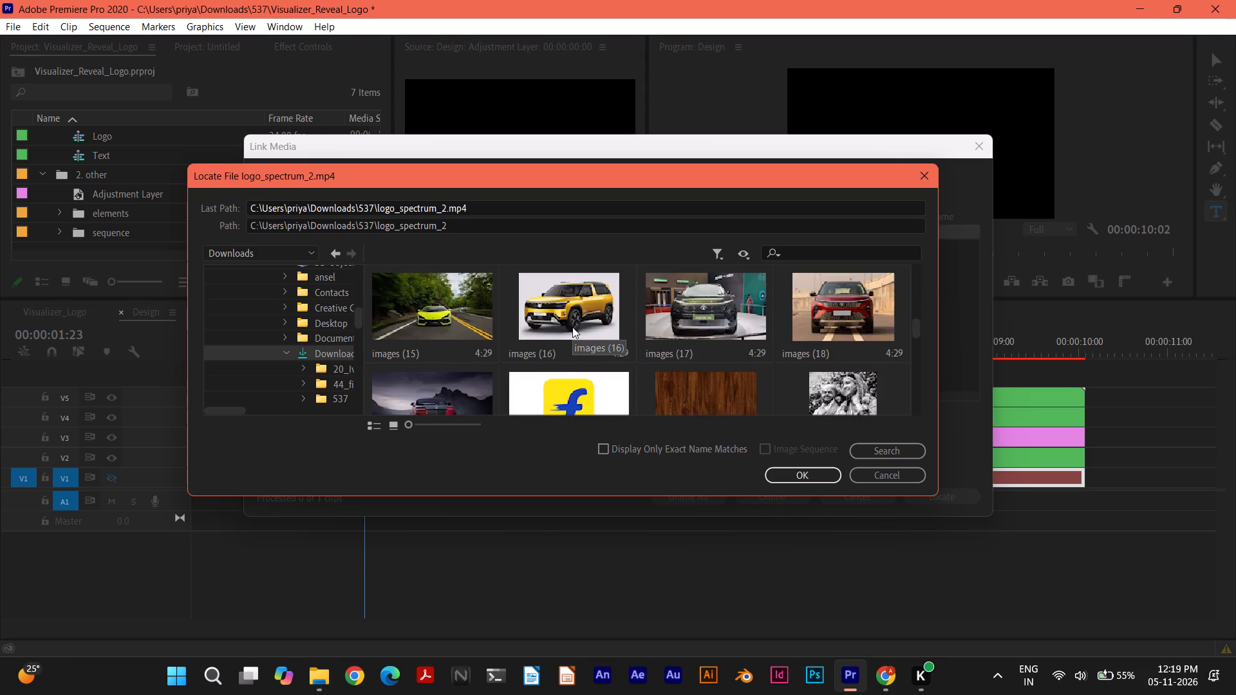
pyautogui.scroll(-4, 572, 327)
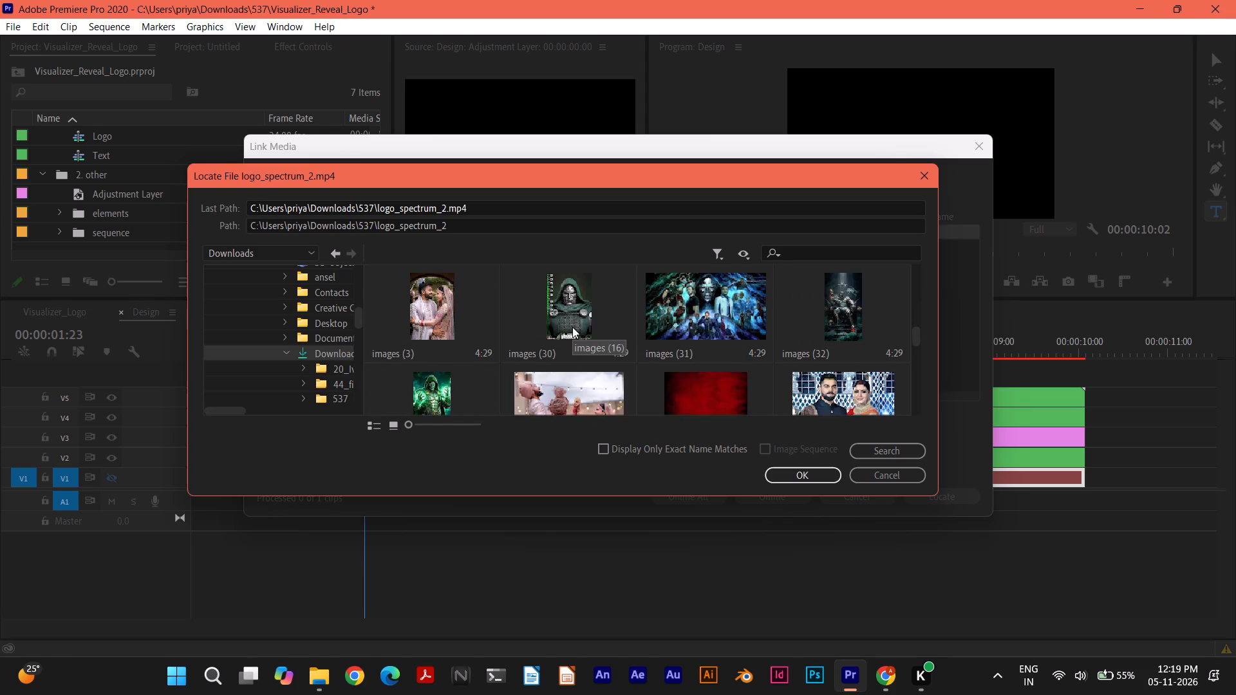
pyautogui.scroll(-3, 572, 327)
pyautogui.scroll(1, 572, 327)
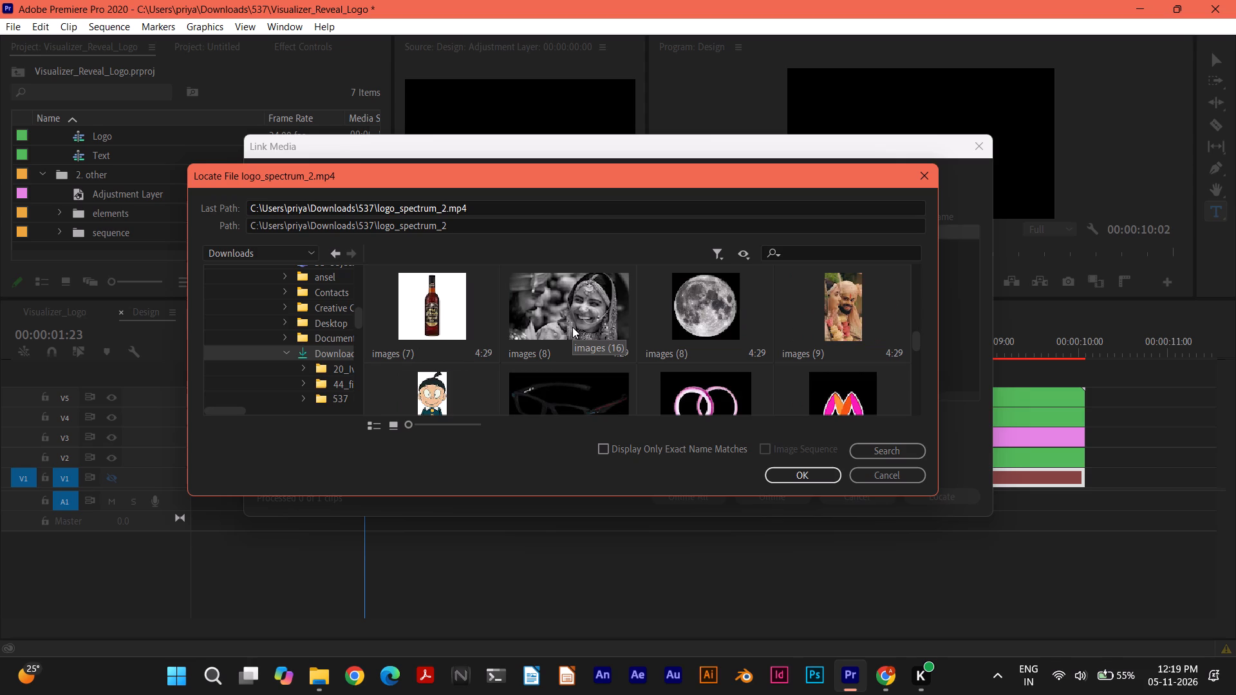
pyautogui.scroll(-1, 572, 327)
pyautogui.scroll(1, 572, 327)
pyautogui.scroll(-3, 572, 327)
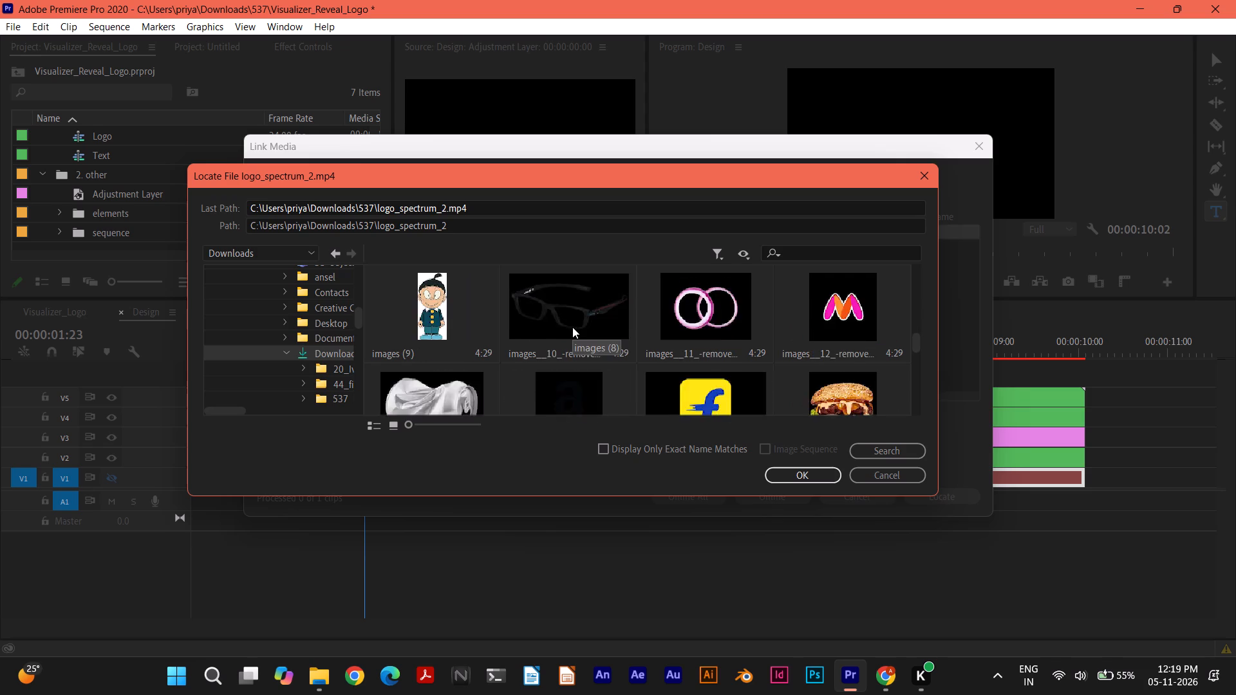
pyautogui.scroll(-3, 572, 327)
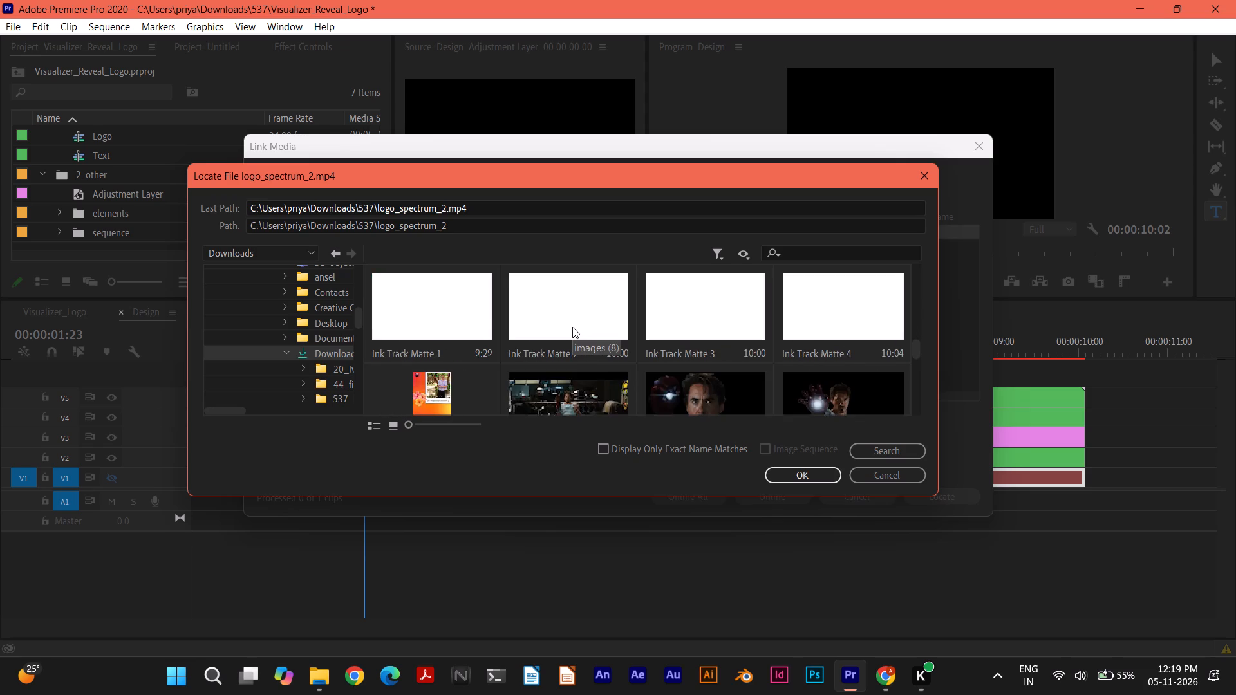
pyautogui.scroll(-1, 572, 327)
pyautogui.scroll(5, 572, 327)
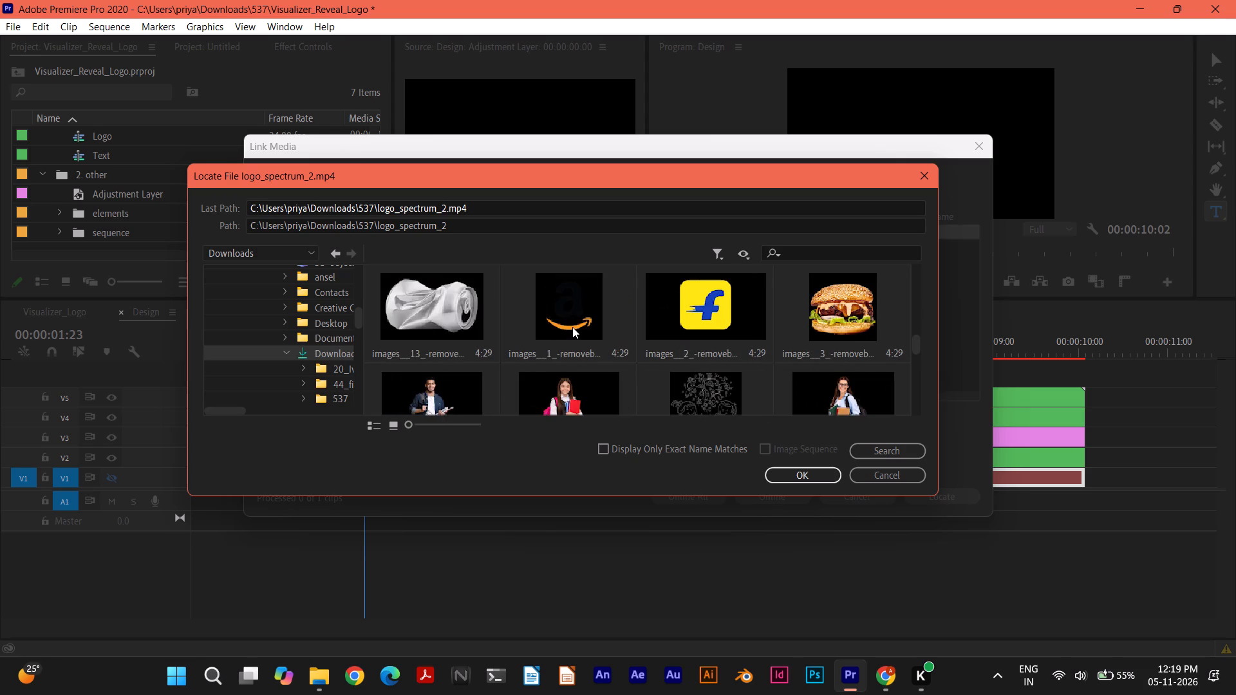
# Switch to Chrome and search Google Images for zee news in a new tab.
pyautogui.click(885, 667)
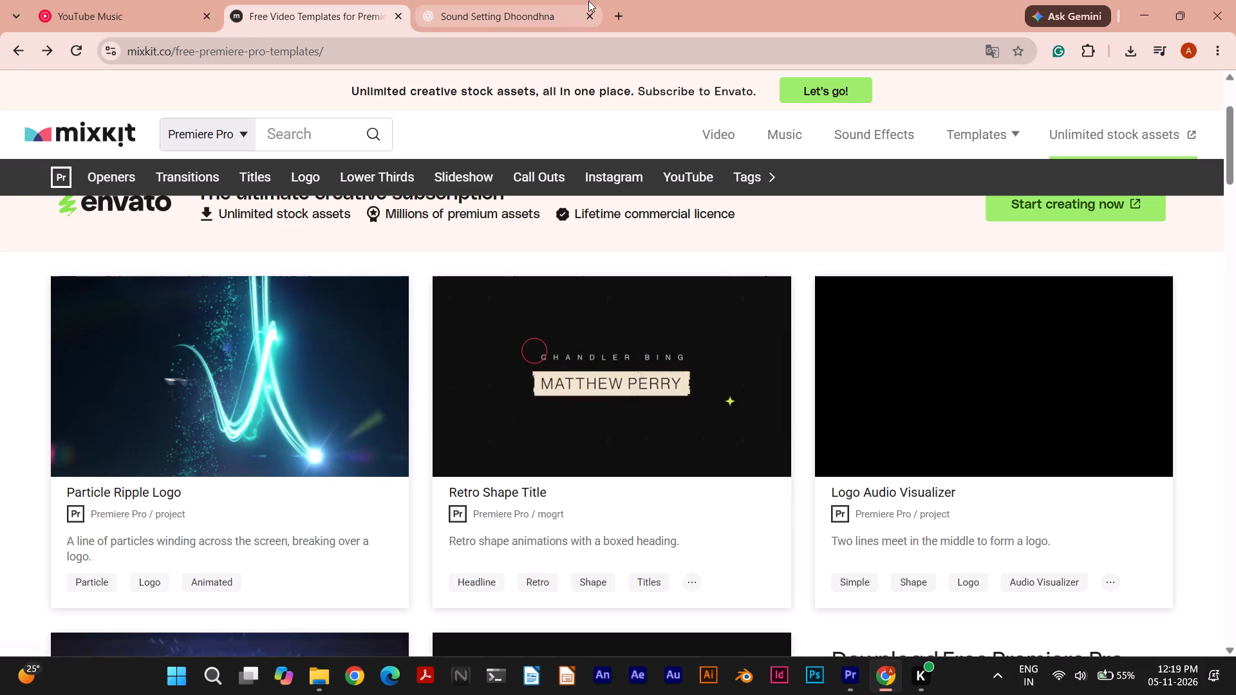
pyautogui.click(624, 3)
pyautogui.write('zee')
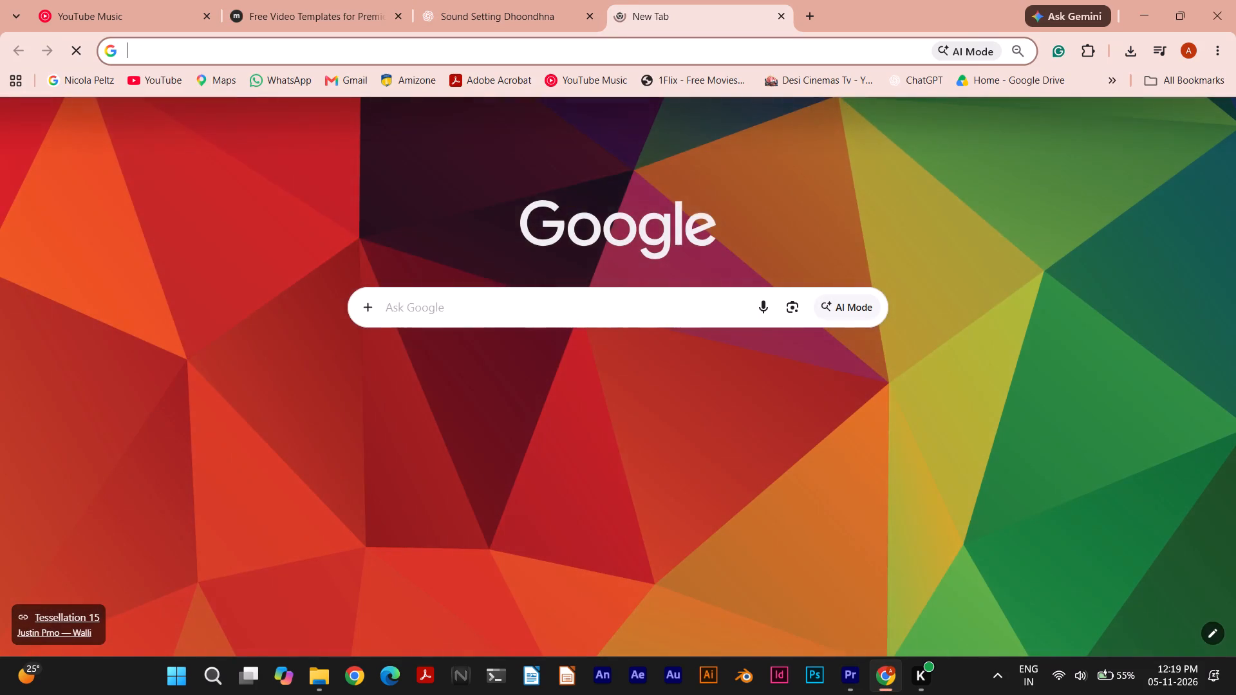
pyautogui.press('n')
pyautogui.press('BackSpace')
pyautogui.press('space')
pyautogui.write('news')
pyautogui.press('space')
pyautogui.press('Return')
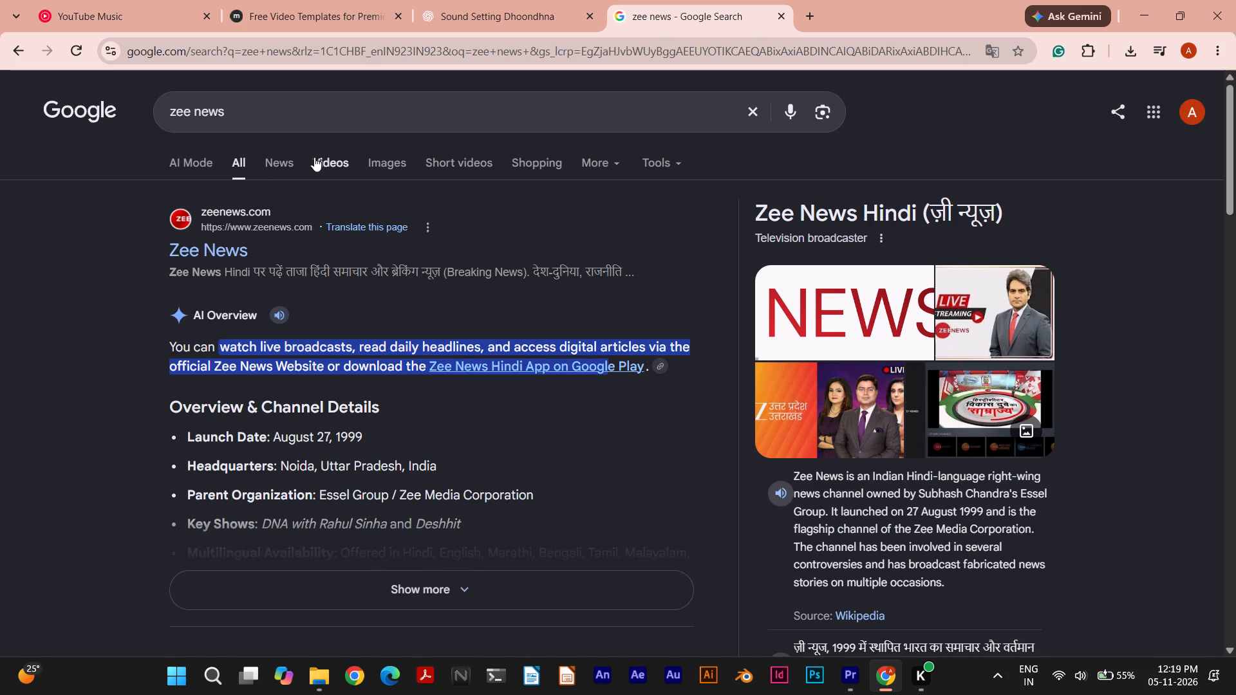
pyautogui.click(381, 158)
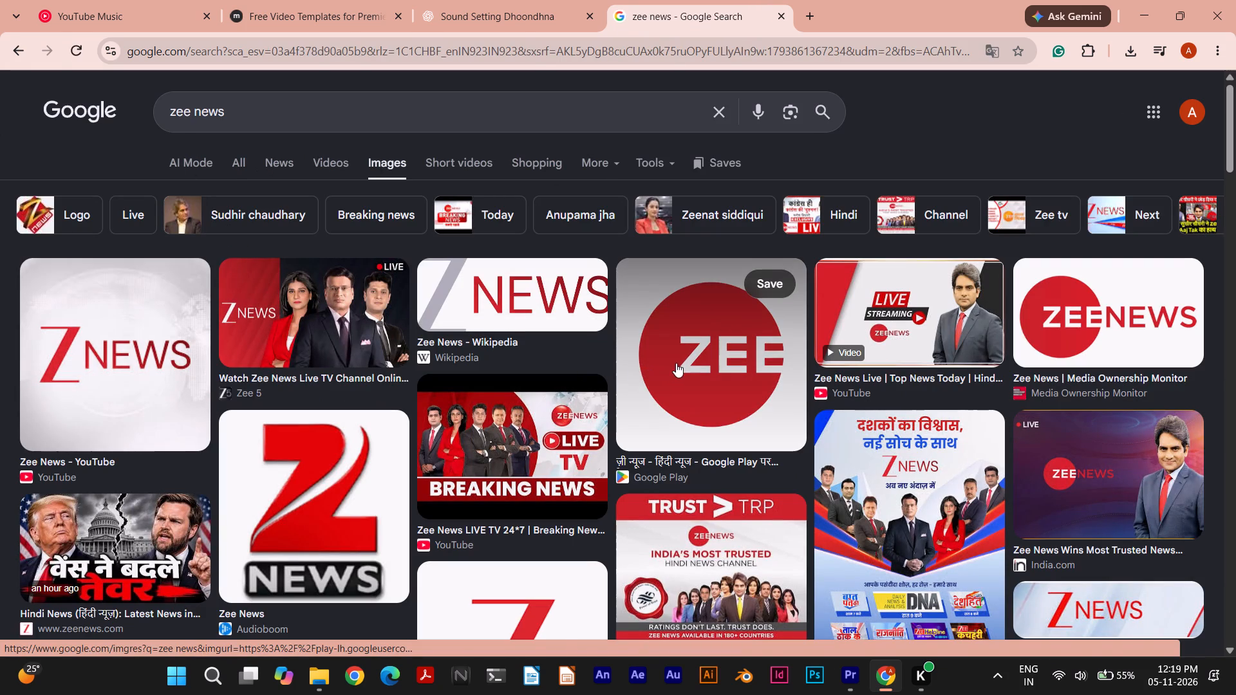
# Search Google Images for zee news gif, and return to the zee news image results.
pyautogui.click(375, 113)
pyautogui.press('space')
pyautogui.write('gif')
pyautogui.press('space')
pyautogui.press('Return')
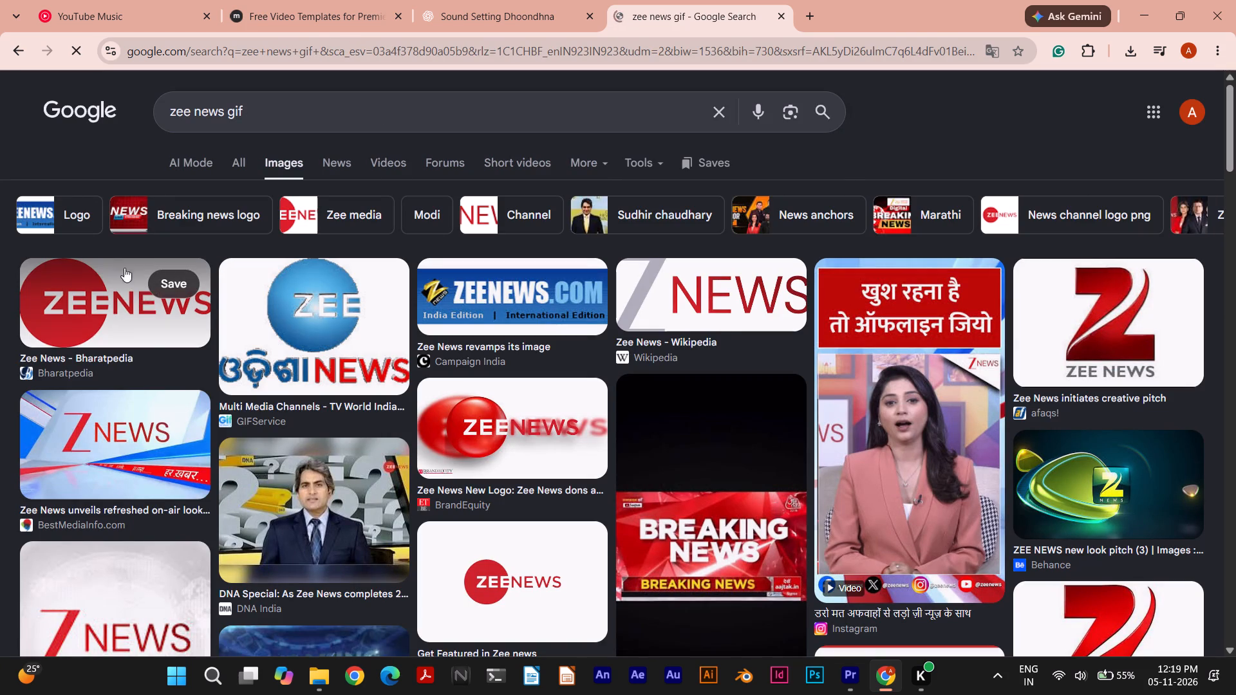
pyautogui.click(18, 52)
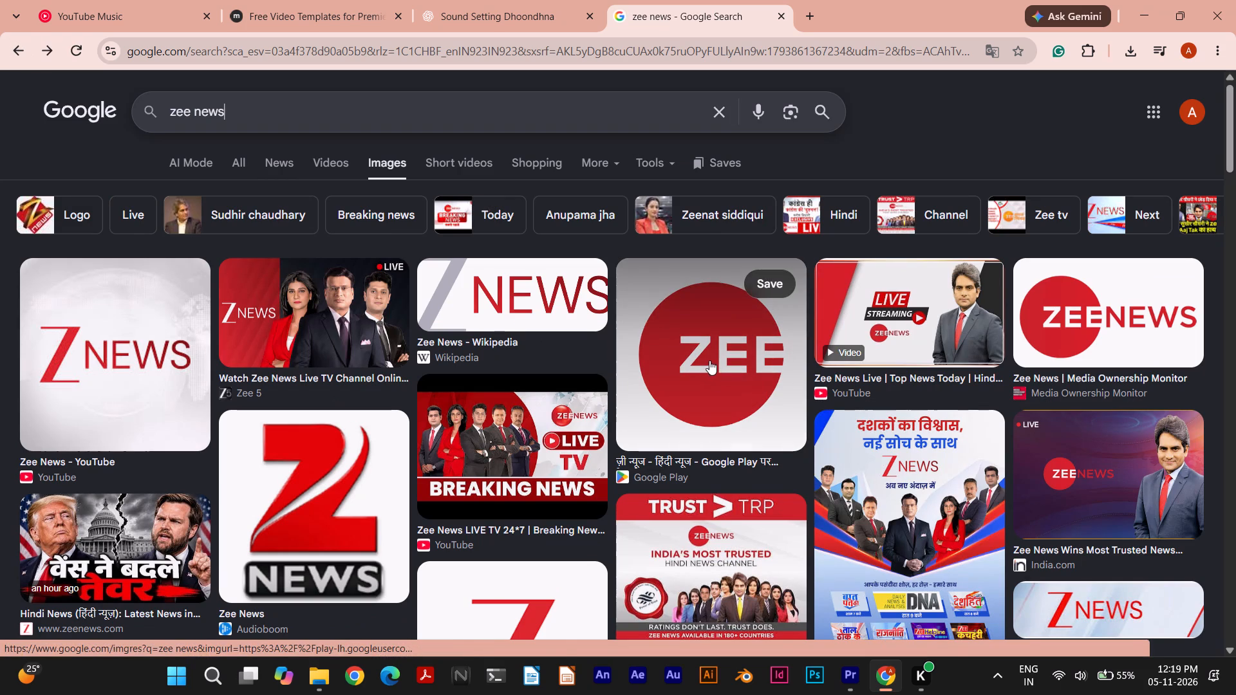
# Copy the ZEE NEWS logo image credited to Media Ownership Monitor from the image results.
pyautogui.rightClick(710, 360)
pyautogui.click(897, 143)
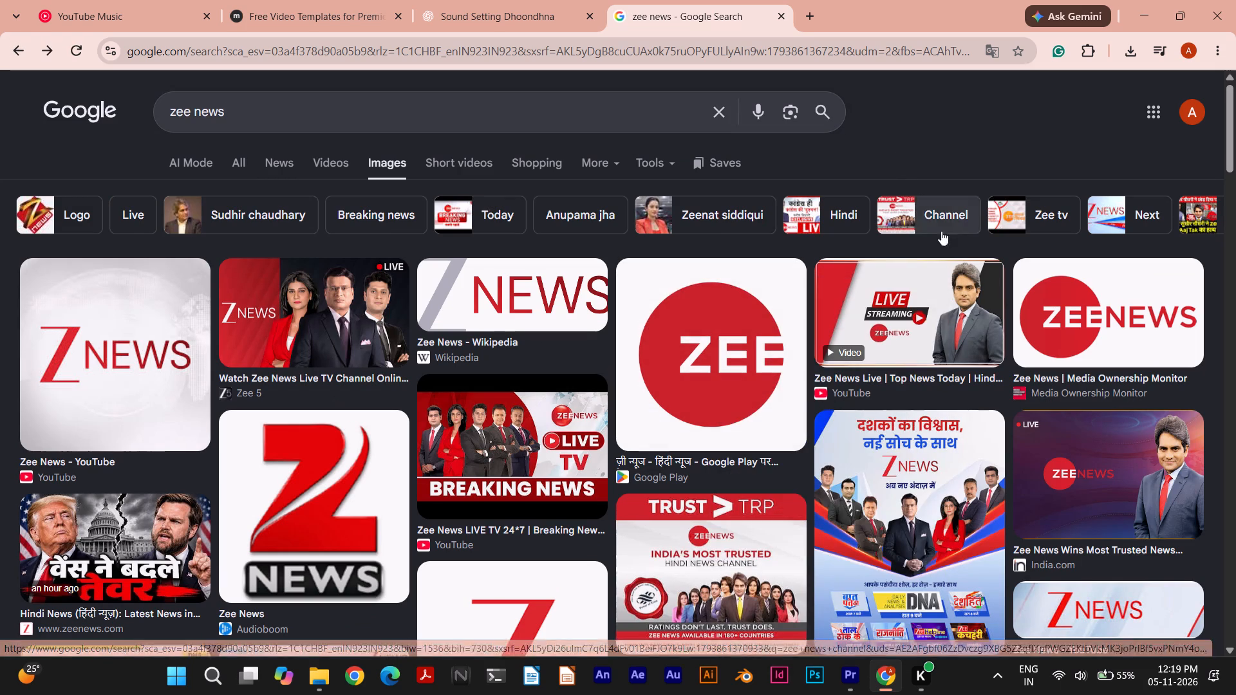
pyautogui.rightClick(1075, 311)
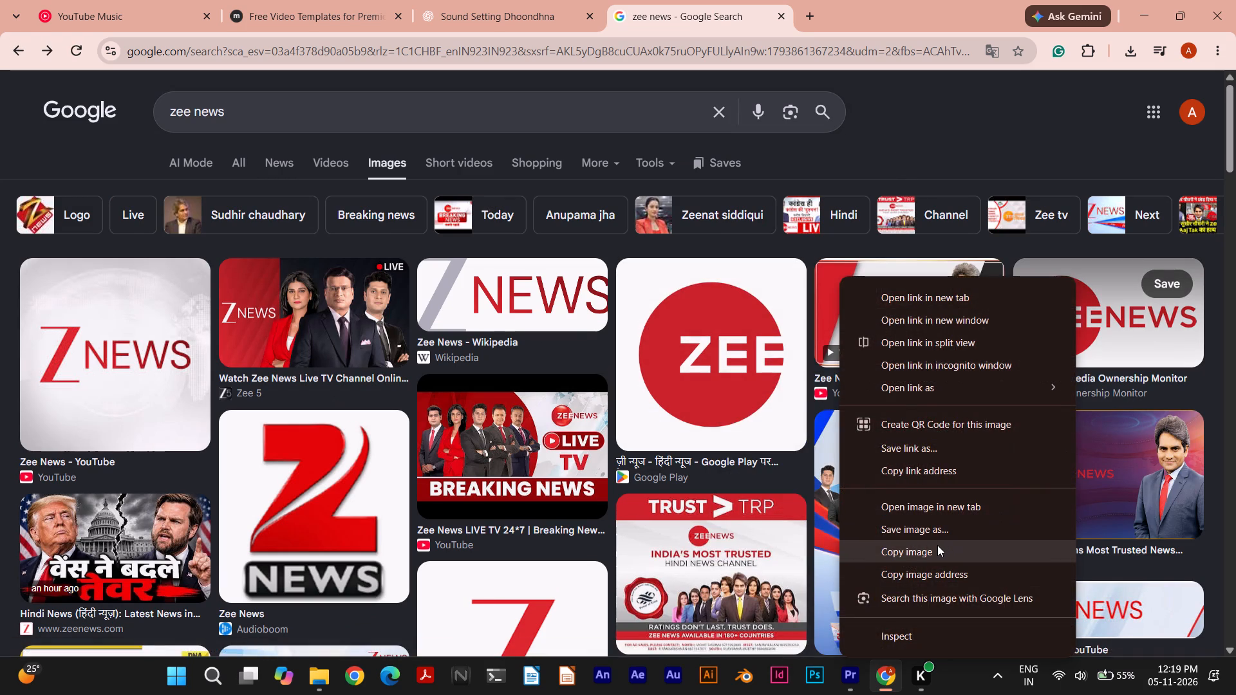
pyautogui.click(936, 547)
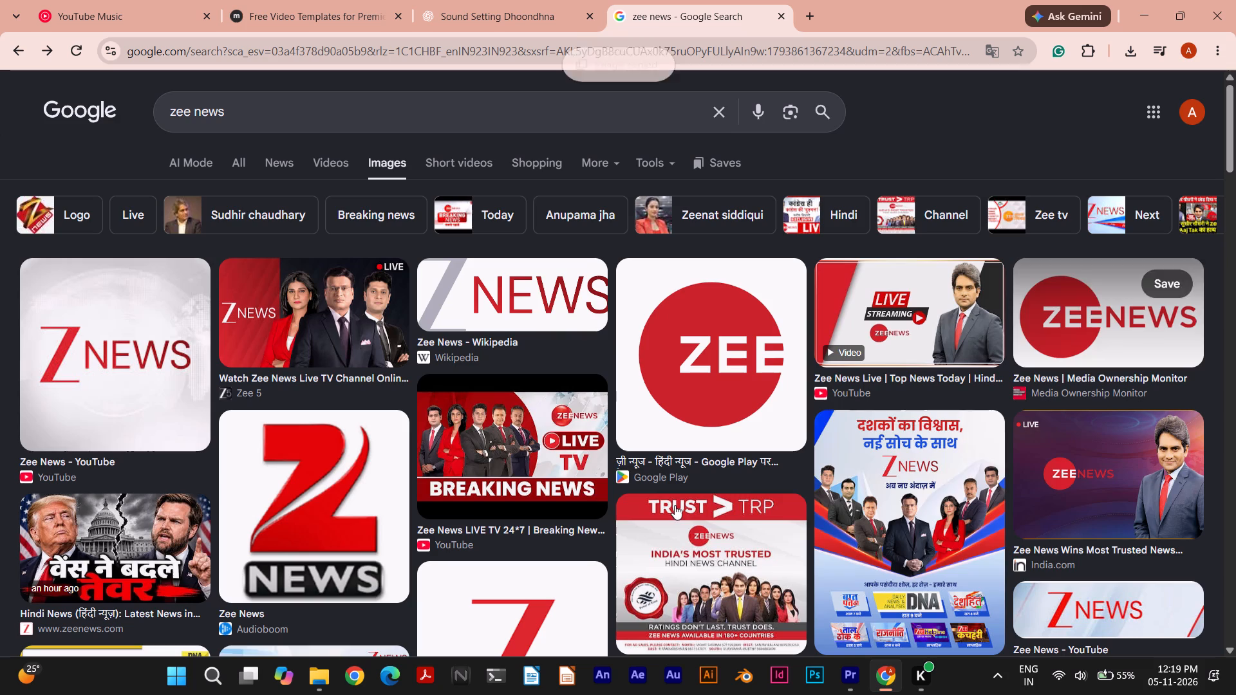
pyautogui.scroll(-4, 491, 443)
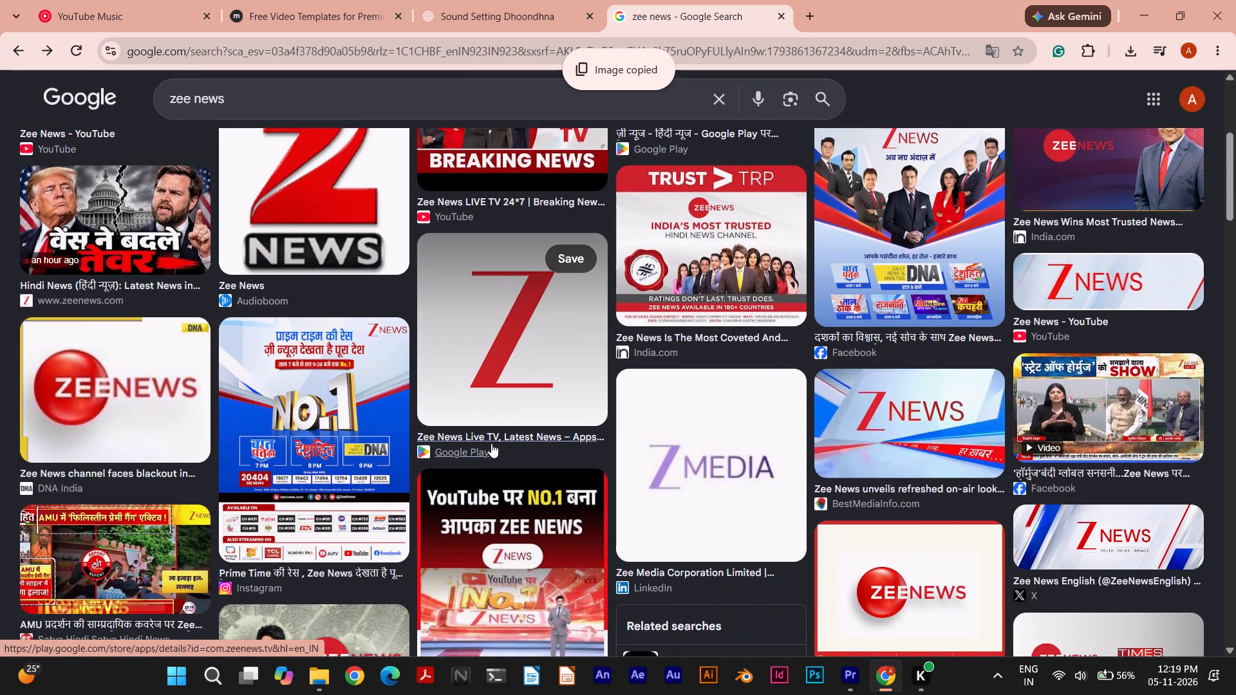
pyautogui.scroll(-4, 491, 443)
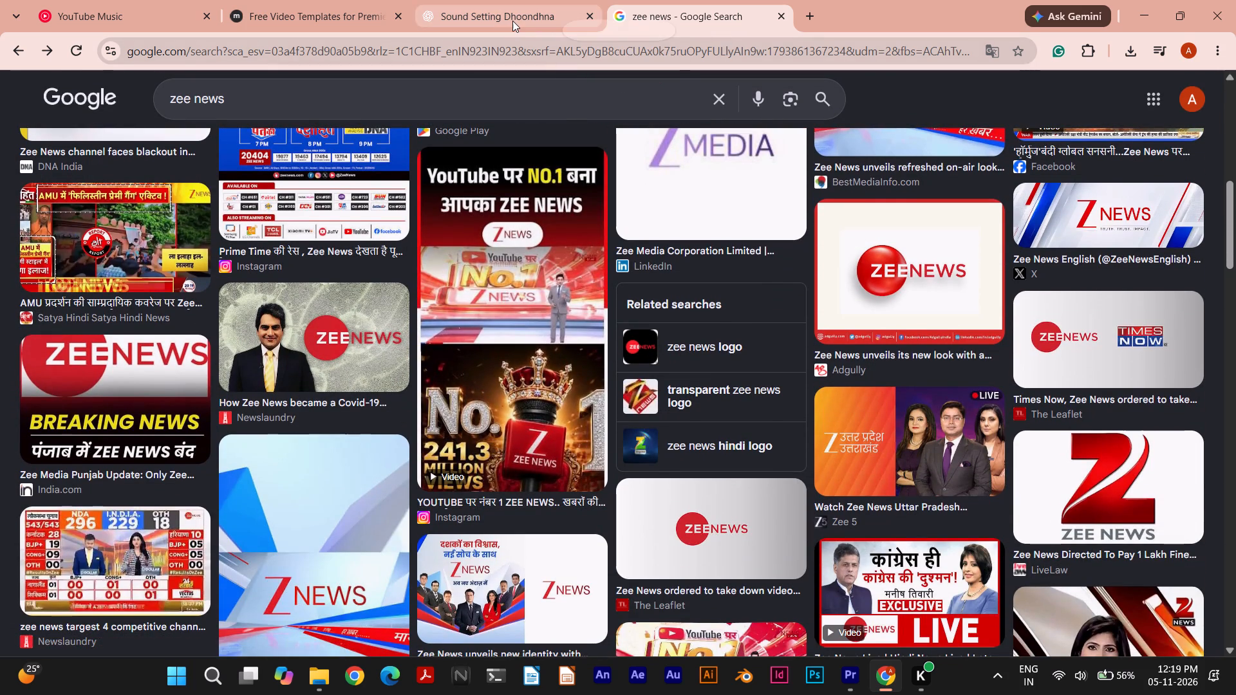
# Switch to Premiere Pro and look through the Downloads files for replacement media for logo_spectrum_2.mp4.
pyautogui.click(851, 671)
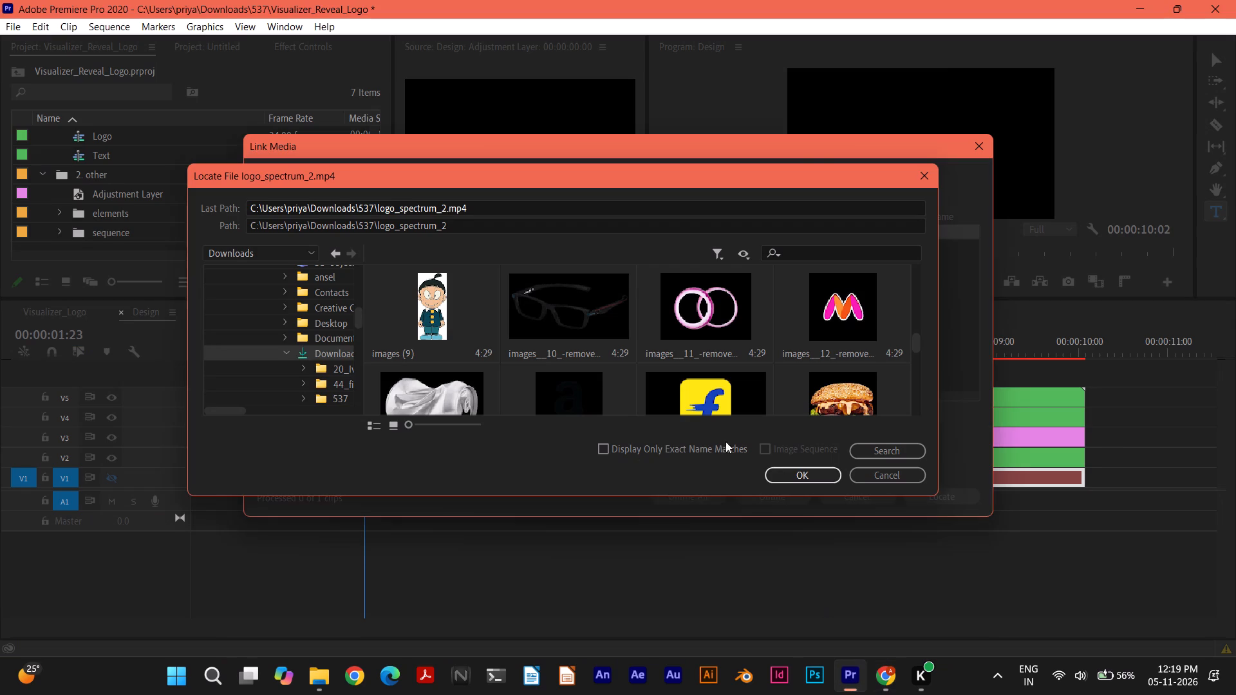
pyautogui.scroll(-1, 705, 362)
pyautogui.scroll(6, 705, 362)
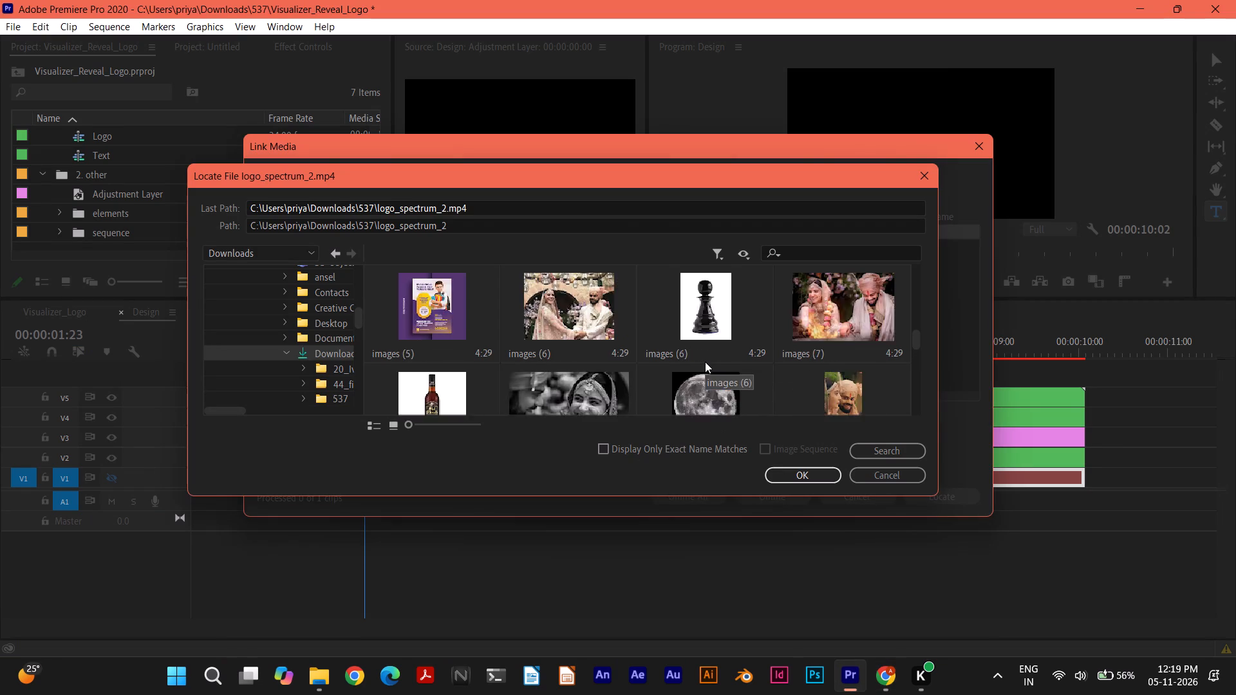
pyautogui.scroll(2, 705, 362)
pyautogui.moveTo(918, 334); pyautogui.dragTo(915, 323)
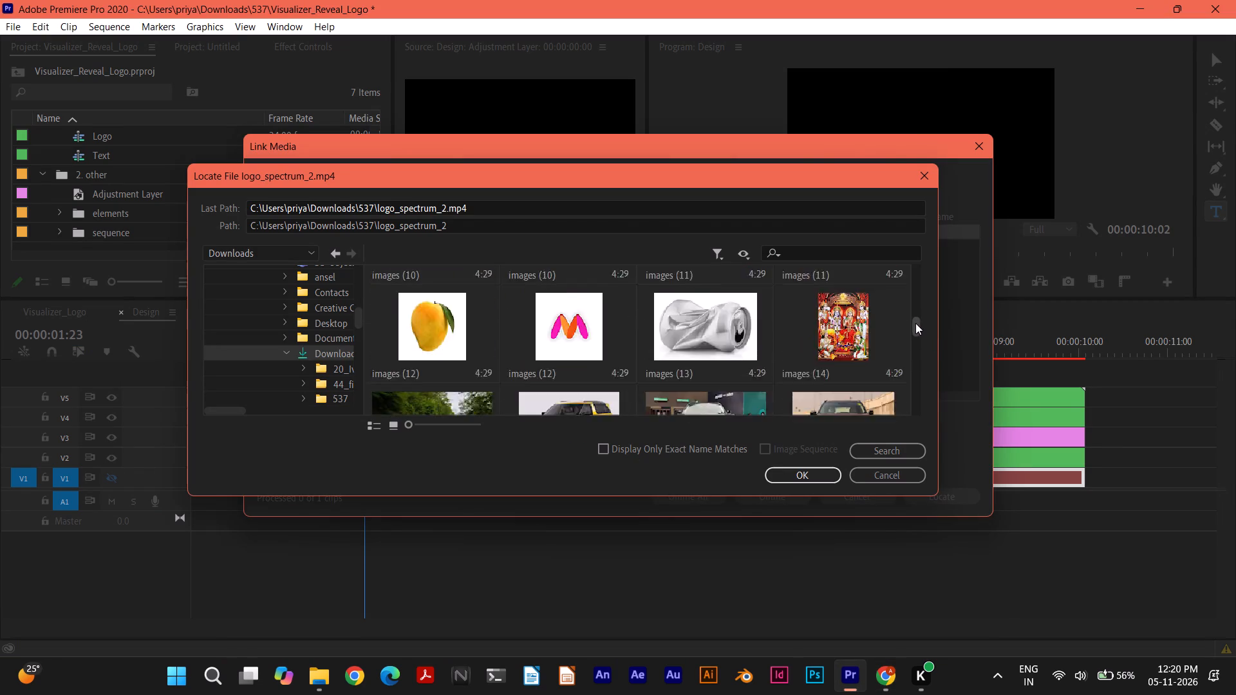
pyautogui.moveTo(915, 323); pyautogui.dragTo(915, 254)
pyautogui.scroll(1, 661, 327)
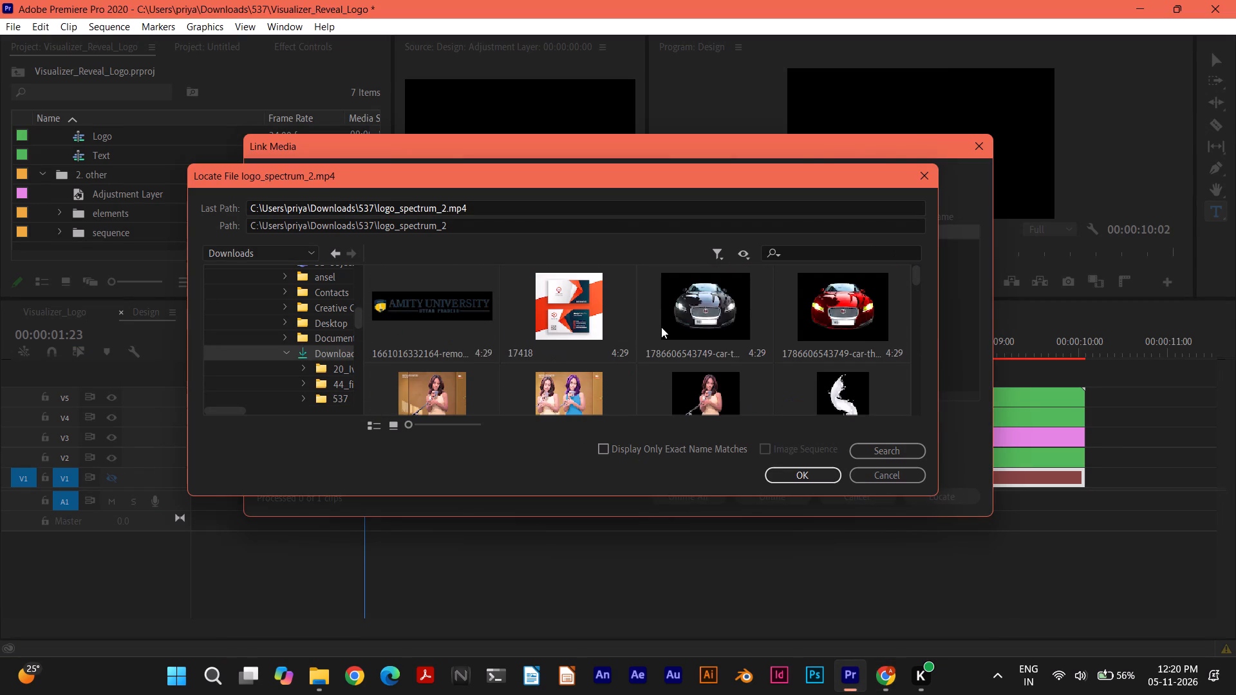
pyautogui.scroll(2, 661, 327)
pyautogui.scroll(-1, 661, 327)
pyautogui.scroll(1, 661, 327)
pyautogui.scroll(-2, 661, 327)
pyautogui.scroll(1, 661, 327)
pyautogui.scroll(-1, 661, 327)
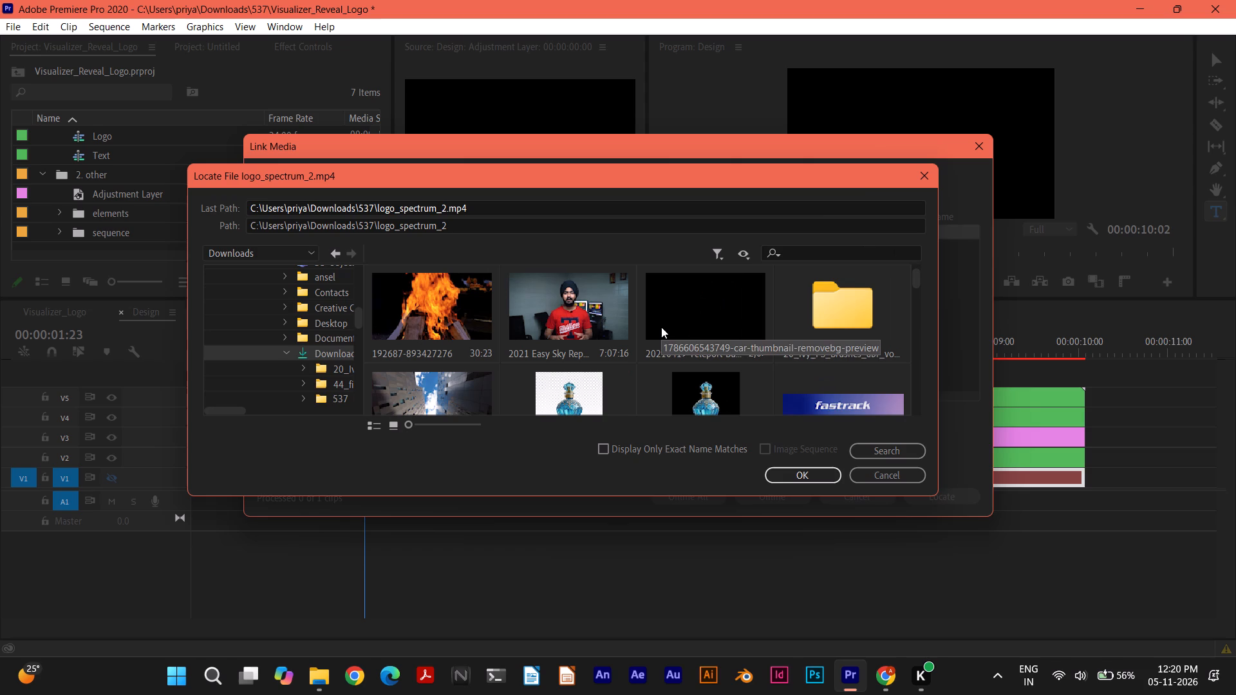
# Close and restart the file location for logo_spectrum_2.mp4, and open the Downloads folder again.
pyautogui.click(918, 173)
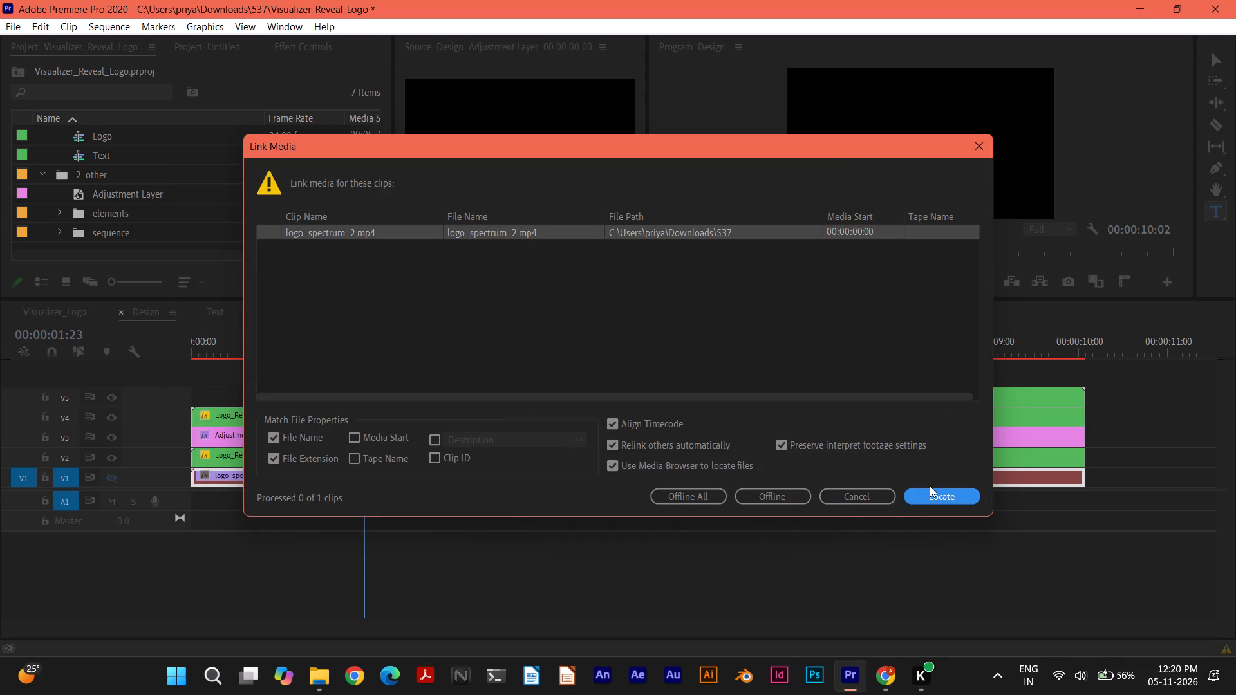
pyautogui.click(930, 497)
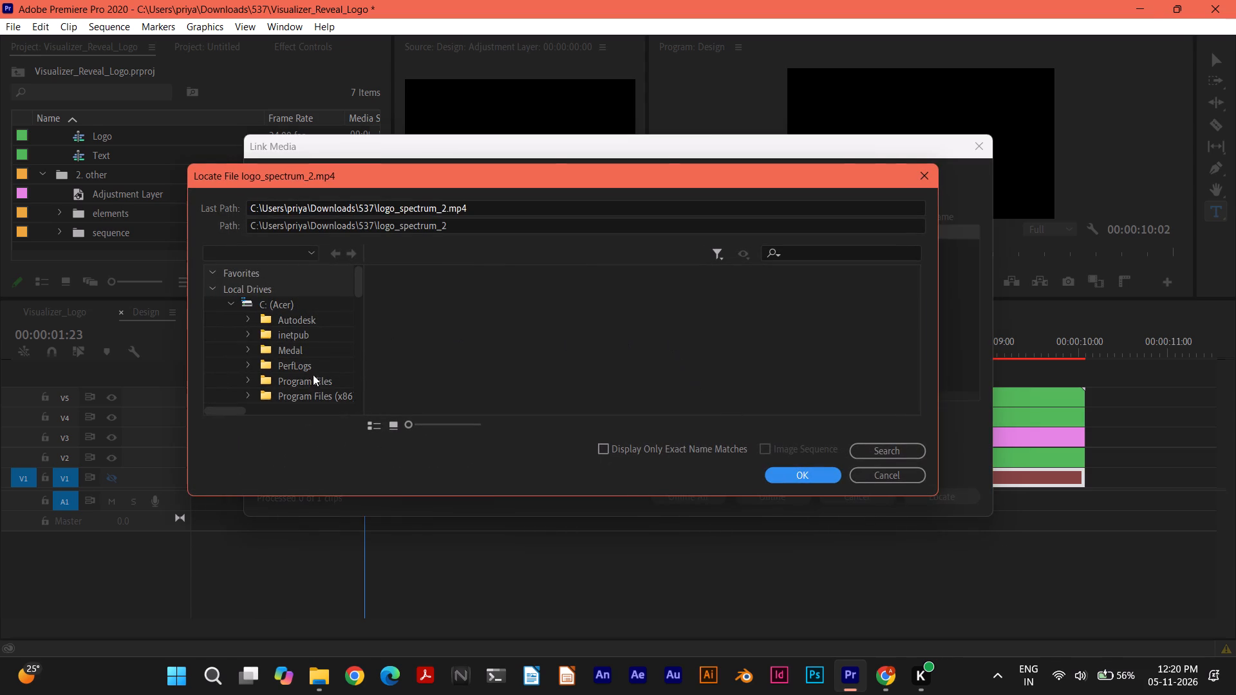
pyautogui.scroll(-7, 308, 381)
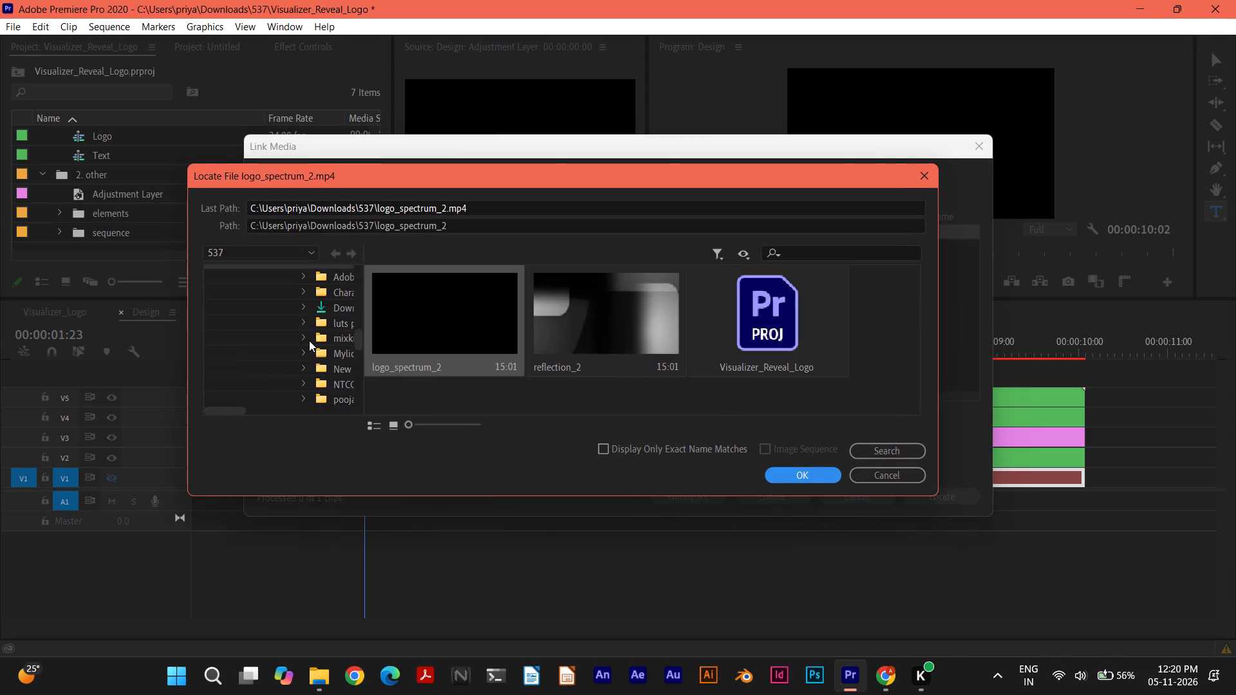
pyautogui.click(323, 308)
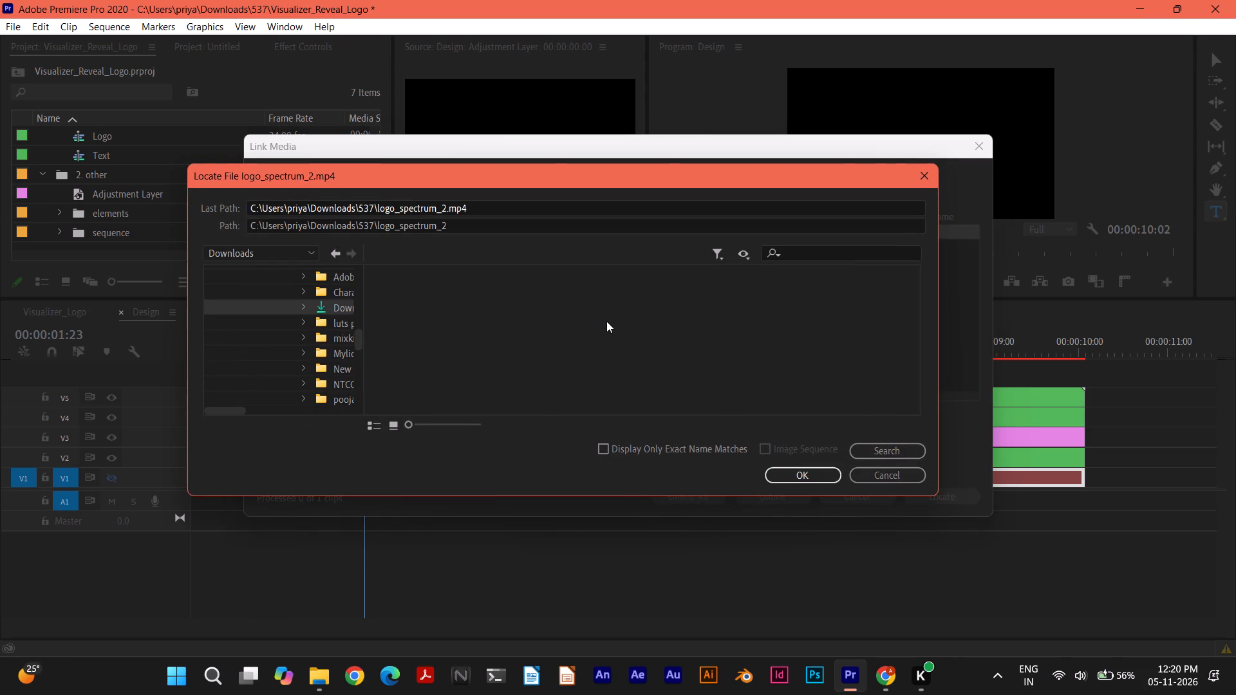
# Examine the first files in the reloaded Downloads folder for a suitable logo.
pyautogui.scroll(-1, 606, 321)
pyautogui.scroll(3, 606, 321)
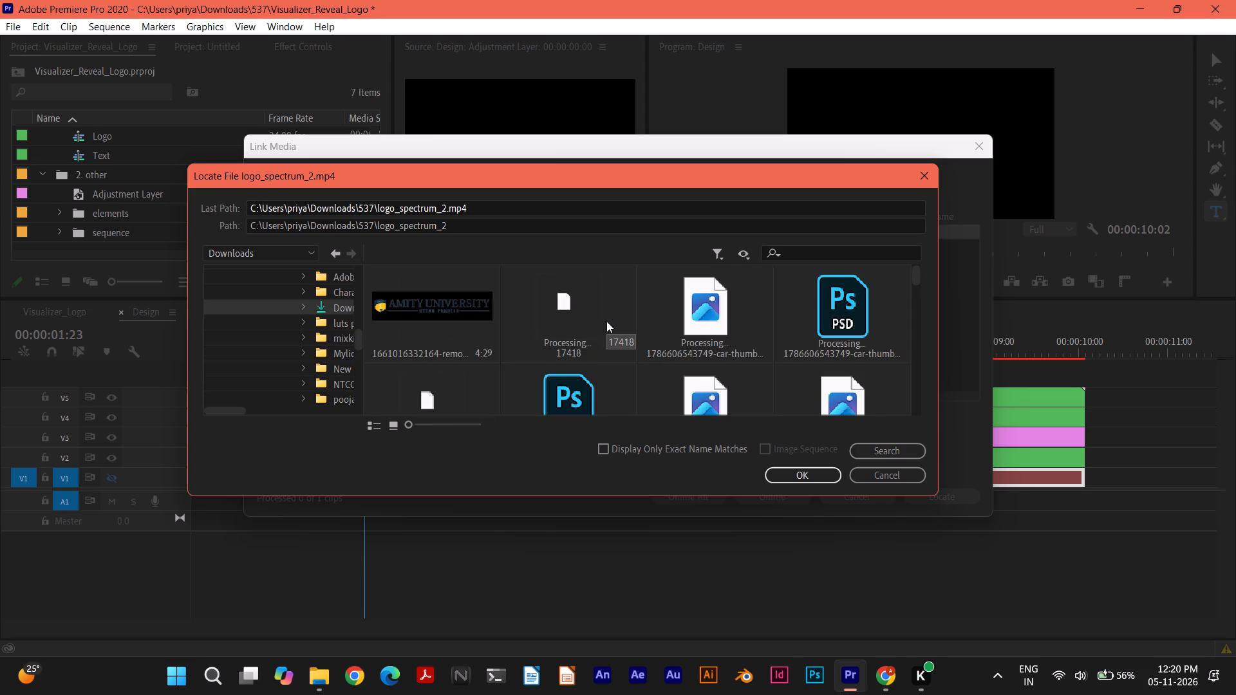
pyautogui.scroll(-2, 617, 332)
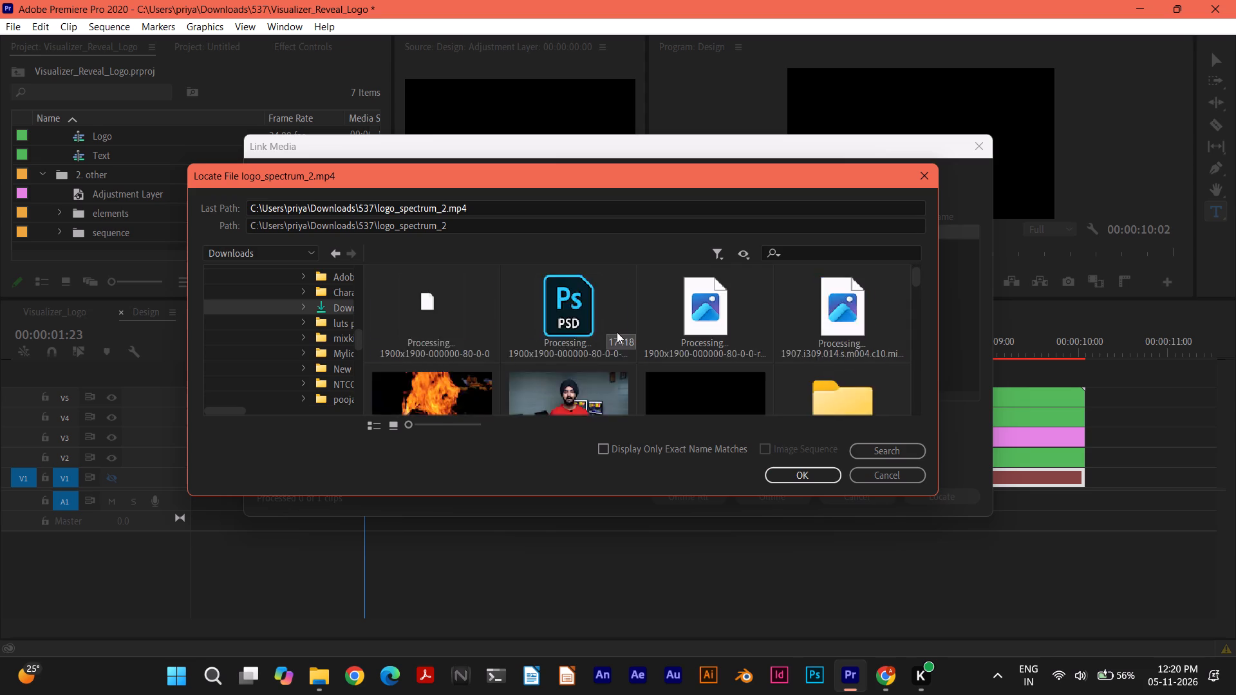
pyautogui.scroll(-4, 617, 332)
pyautogui.scroll(4, 617, 332)
pyautogui.scroll(-1, 617, 332)
pyautogui.scroll(2, 617, 332)
# Search the Downloads folder for zee and for news, and clear the search.
pyautogui.click(828, 252)
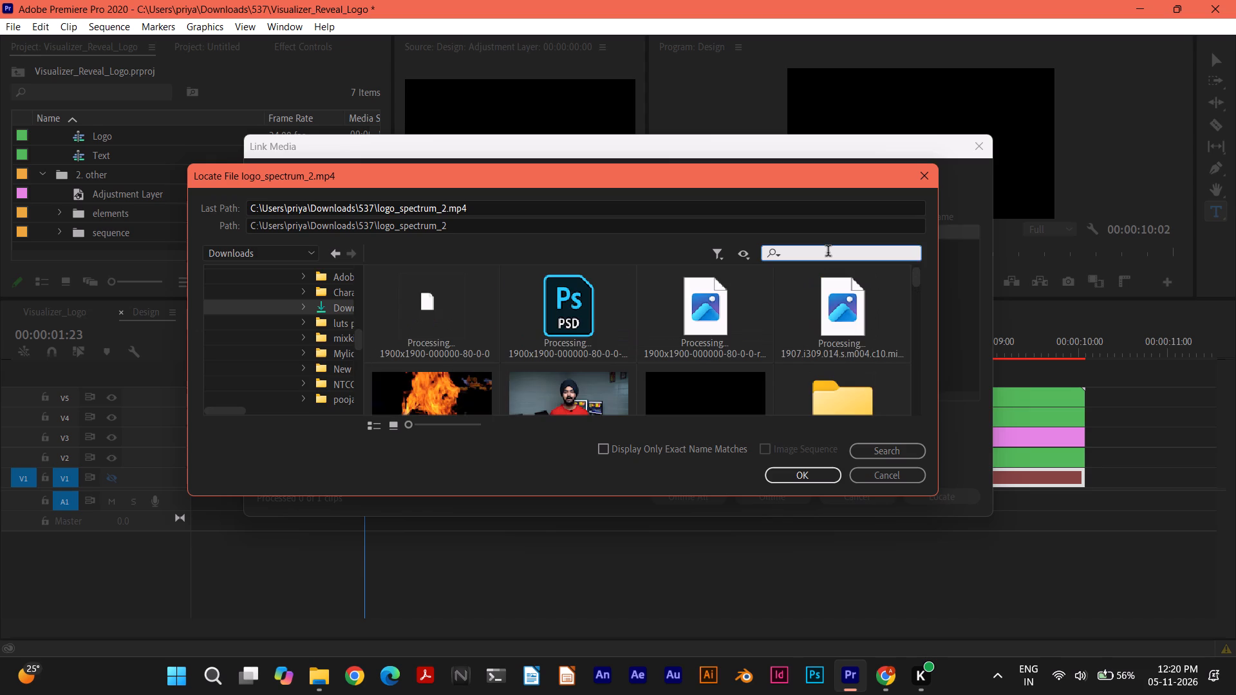
pyautogui.write('zee')
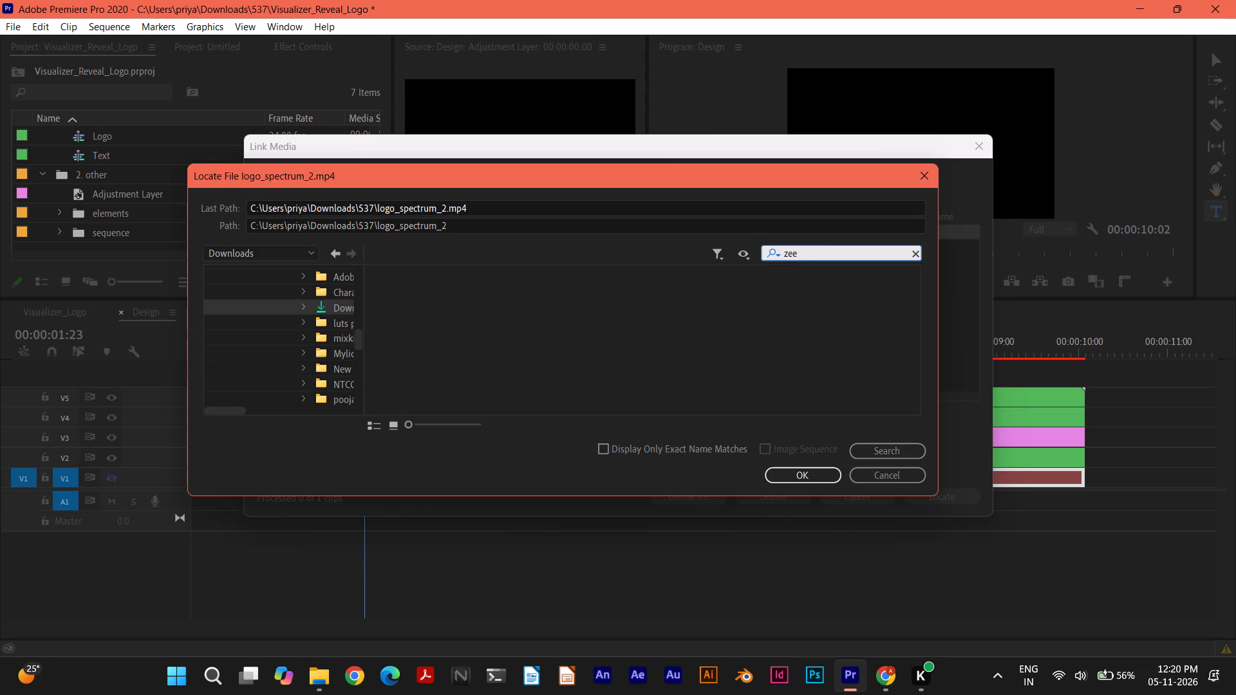
pyautogui.press('BackSpace')
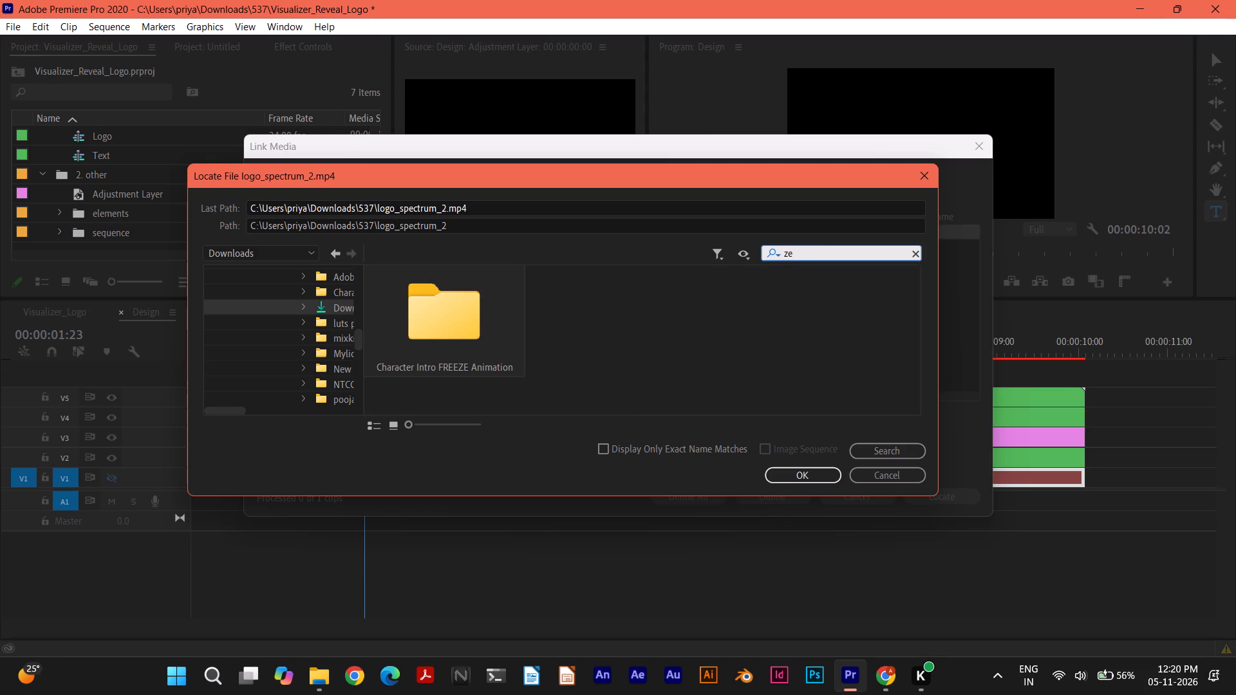
pyautogui.press('BackSpace')
pyautogui.press('BackSpace')
pyautogui.press('BackSpace')
pyautogui.write('news')
pyautogui.press('BackSpace')
pyautogui.press('BackSpace')
pyautogui.press('BackSpace')
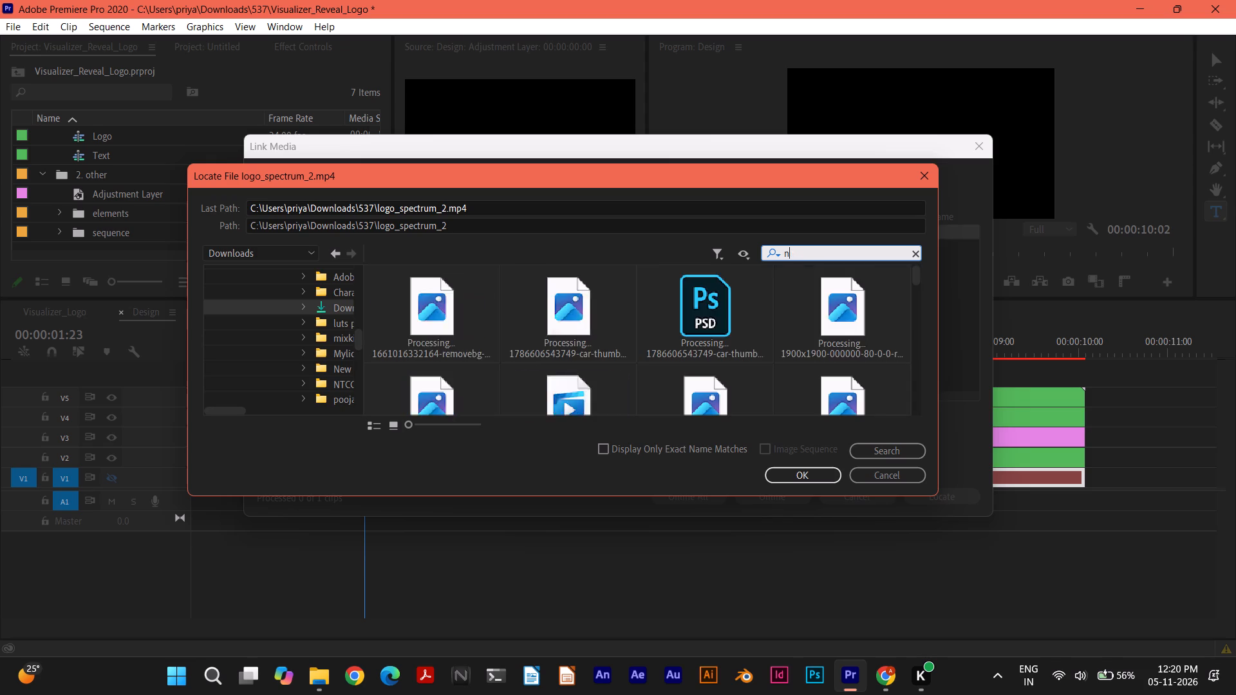
pyautogui.press('BackSpace')
pyautogui.press('BackSpace')
pyautogui.press('BackSpace')
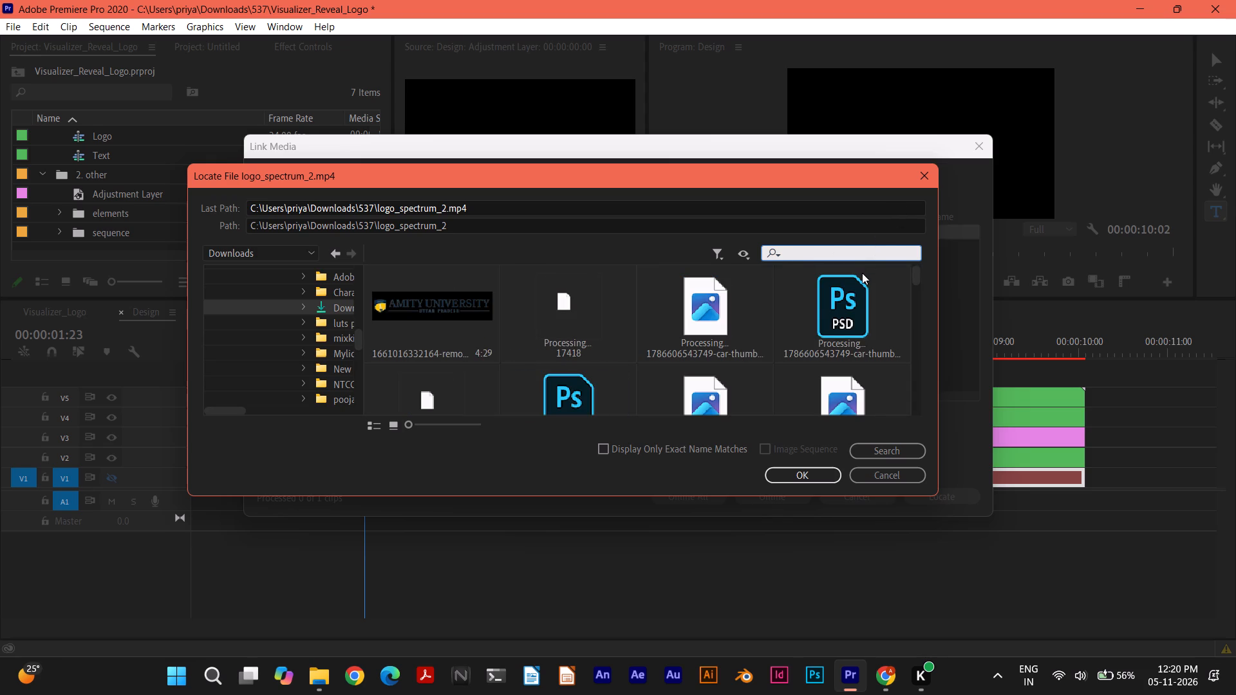
# Look through the full Downloads listing, as far as the numbered images files, for media to link.
pyautogui.scroll(-9, 806, 302)
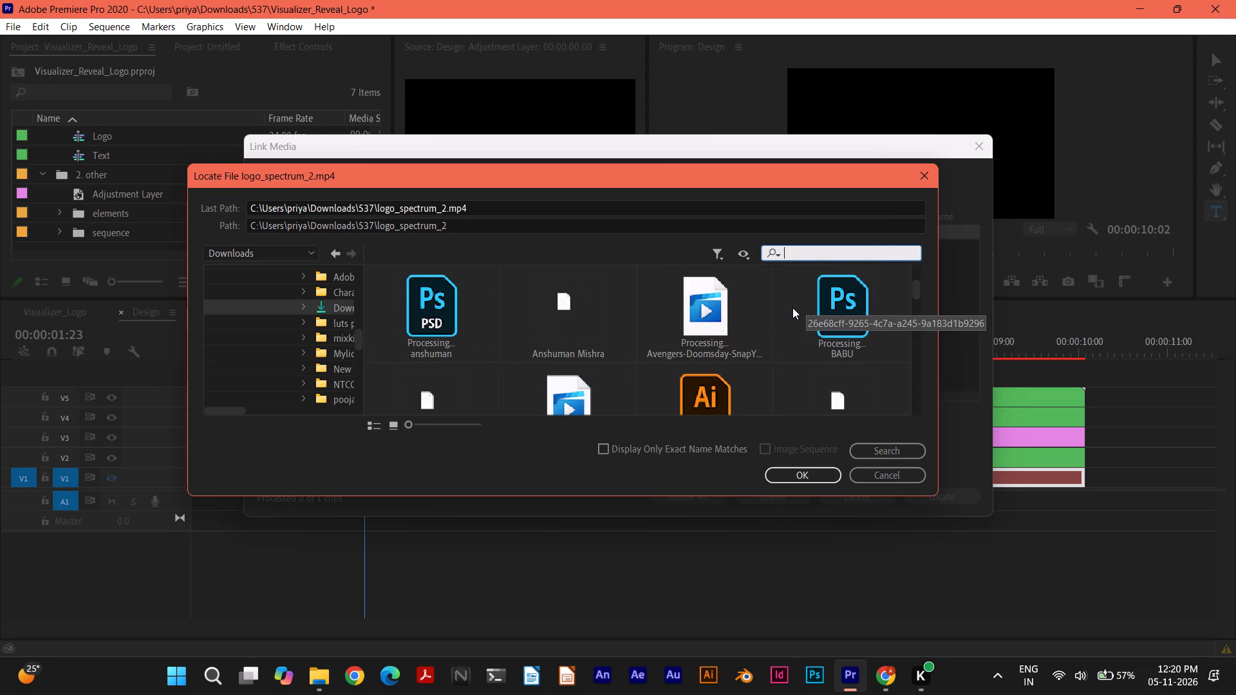
pyautogui.scroll(1, 792, 308)
pyautogui.scroll(-1, 792, 308)
pyautogui.scroll(1, 792, 308)
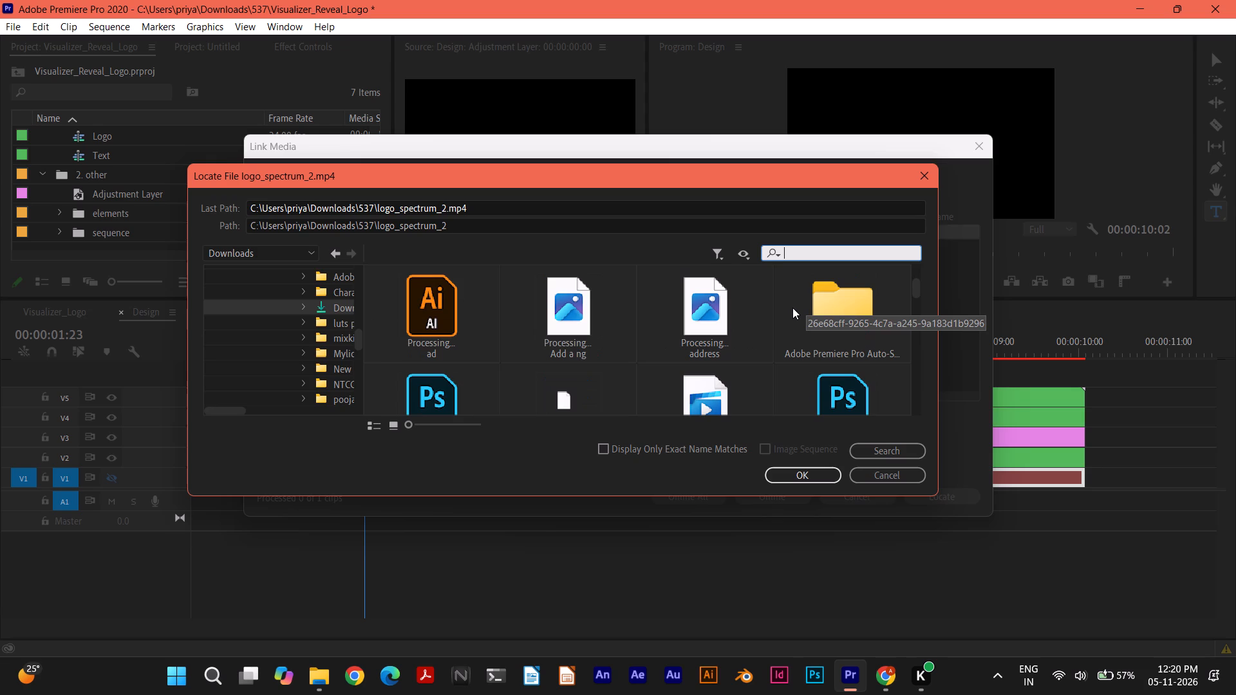
pyautogui.scroll(-1, 792, 308)
pyautogui.scroll(1, 792, 308)
pyautogui.scroll(-1, 792, 306)
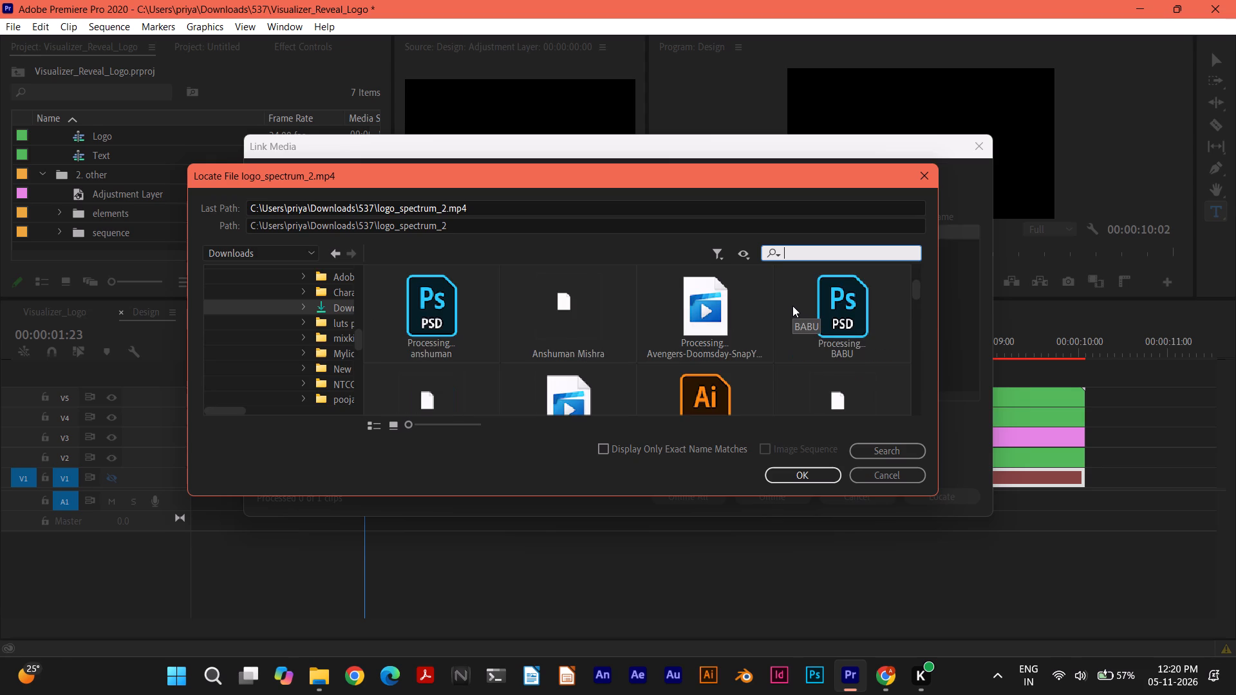
pyautogui.scroll(-2, 792, 306)
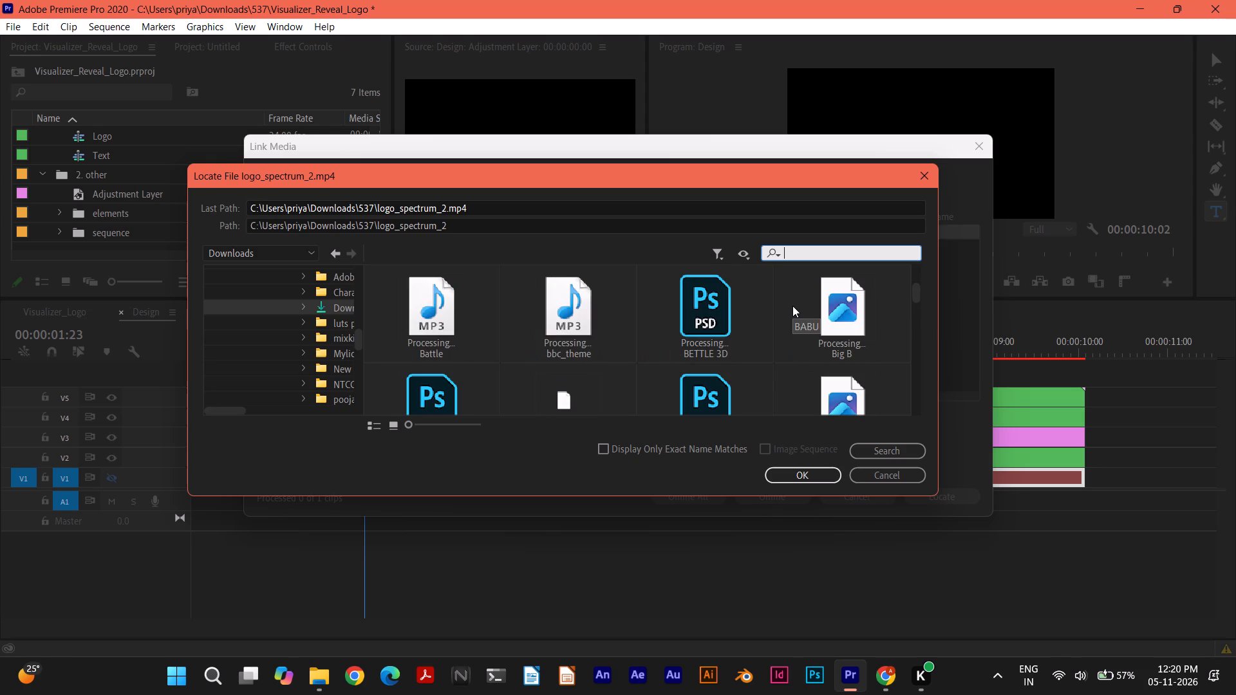
pyautogui.scroll(-6, 792, 306)
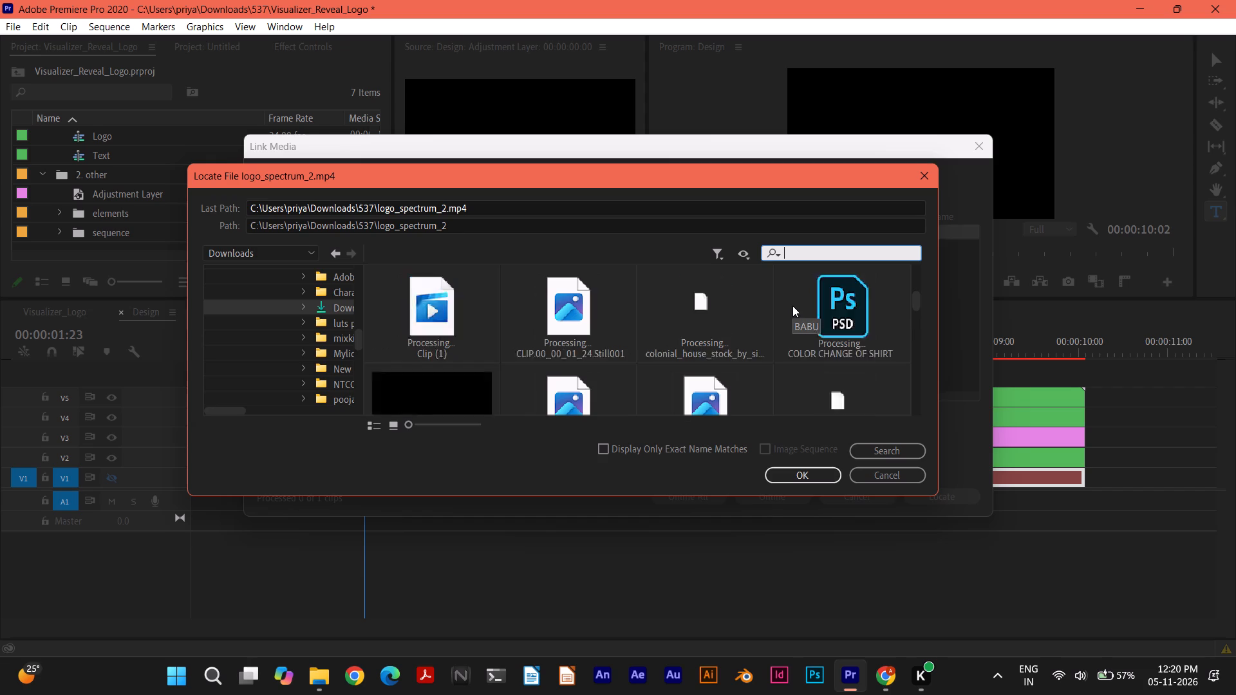
pyautogui.scroll(-3, 792, 306)
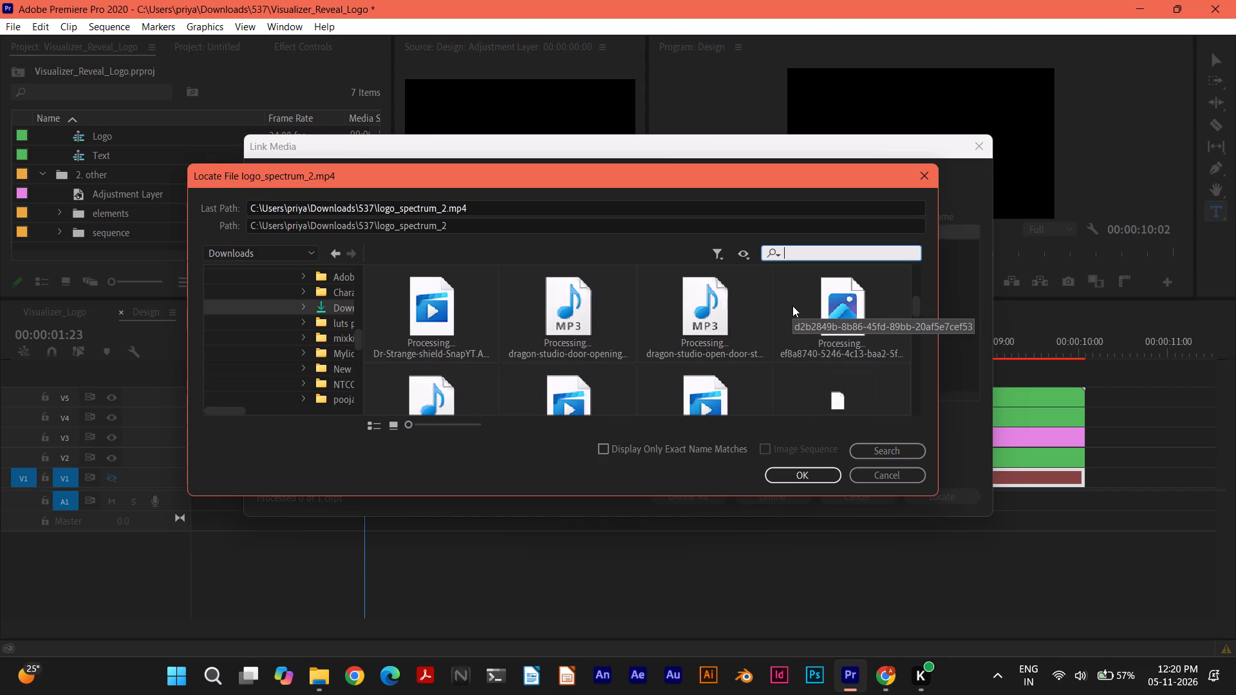
pyautogui.scroll(-1, 792, 306)
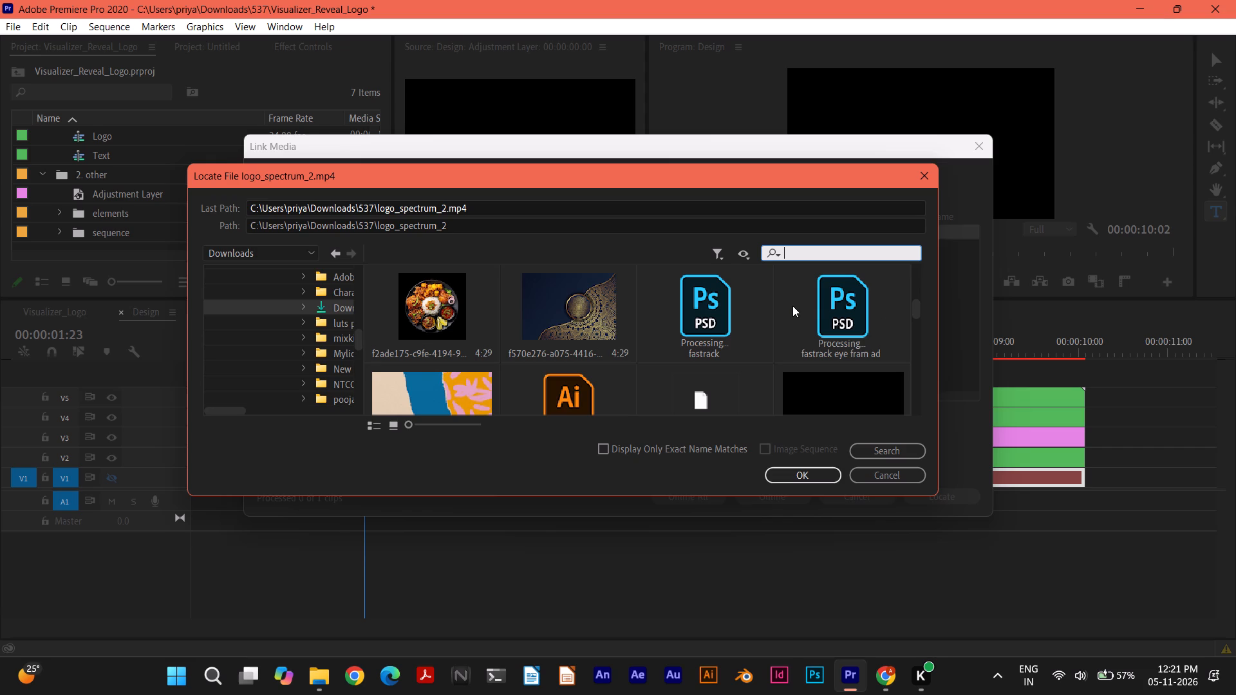
pyautogui.scroll(-2, 830, 277)
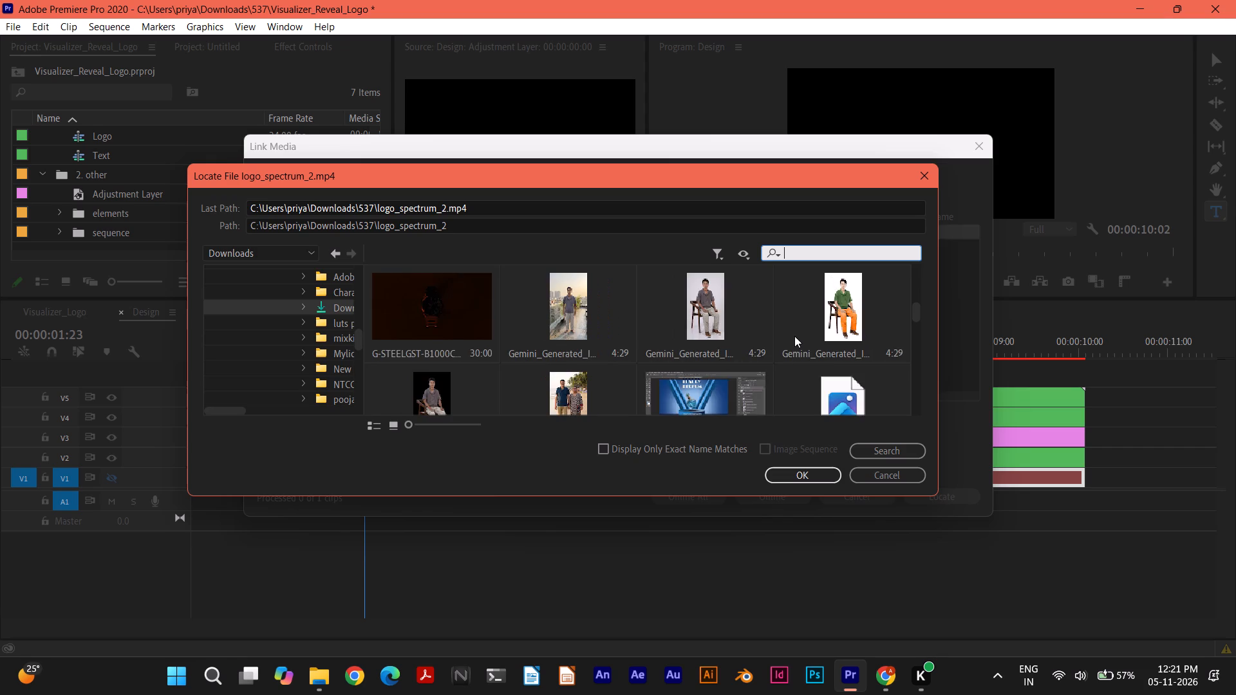
pyautogui.scroll(-6, 794, 336)
pyautogui.scroll(1, 794, 337)
pyautogui.scroll(-1, 794, 337)
pyautogui.scroll(1, 794, 337)
pyautogui.scroll(-5, 794, 337)
pyautogui.scroll(2, 794, 337)
pyautogui.scroll(-1, 794, 337)
pyautogui.scroll(2, 794, 337)
pyautogui.scroll(-4, 794, 337)
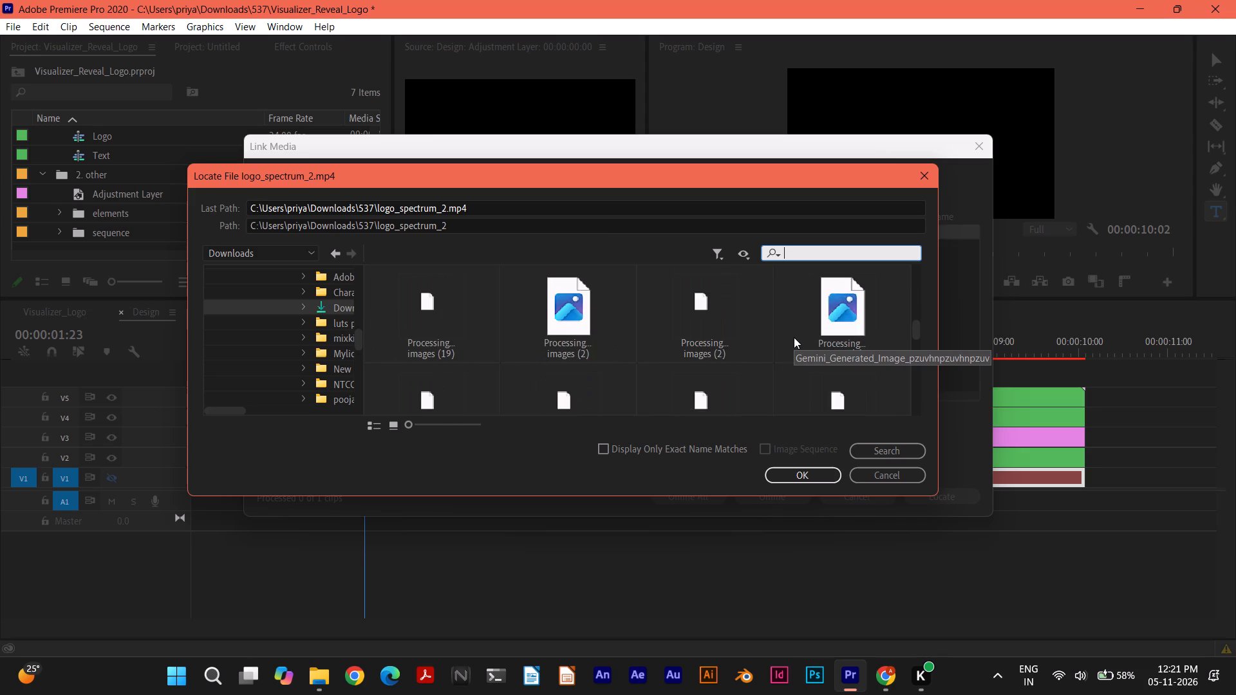
pyautogui.scroll(1, 794, 337)
pyautogui.scroll(-1, 794, 337)
pyautogui.scroll(1, 794, 337)
pyautogui.scroll(-1, 794, 337)
pyautogui.scroll(1, 794, 337)
# Return to the start of the Downloads listing and examine the files up to Big B for usable logo media.
pyautogui.moveTo(913, 324); pyautogui.dragTo(913, 308)
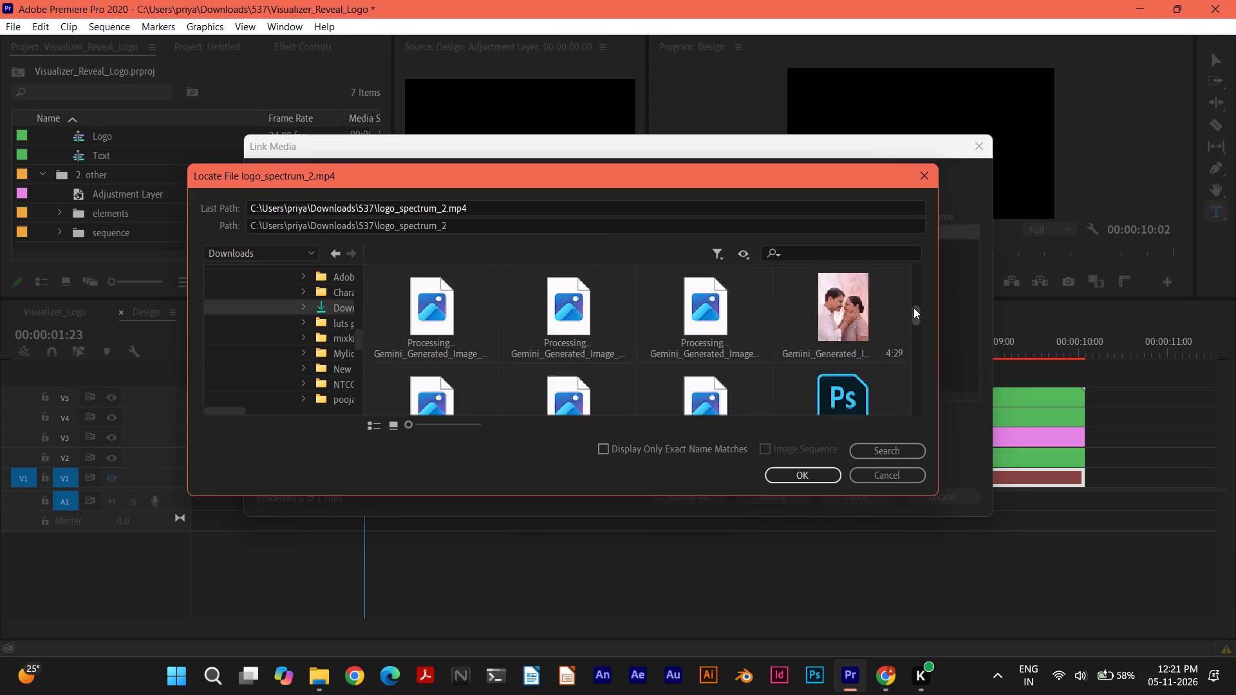
pyautogui.moveTo(913, 308); pyautogui.dragTo(919, 251)
pyautogui.scroll(-2, 852, 306)
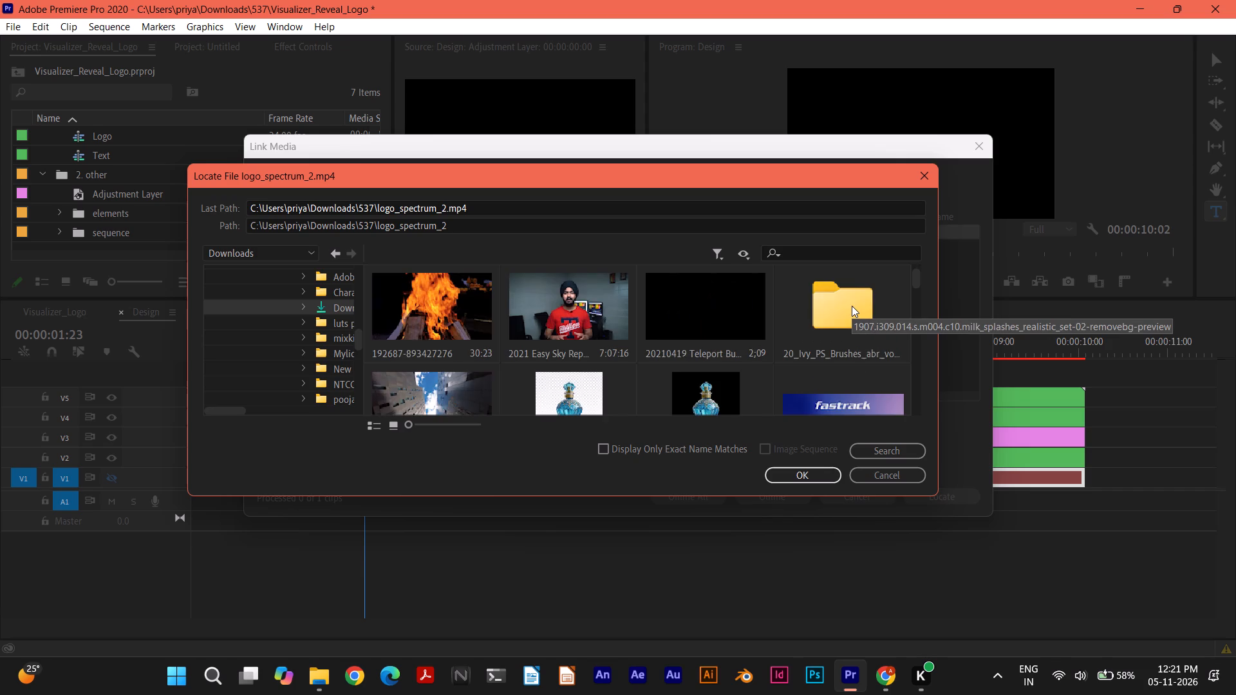
pyautogui.scroll(-2, 852, 306)
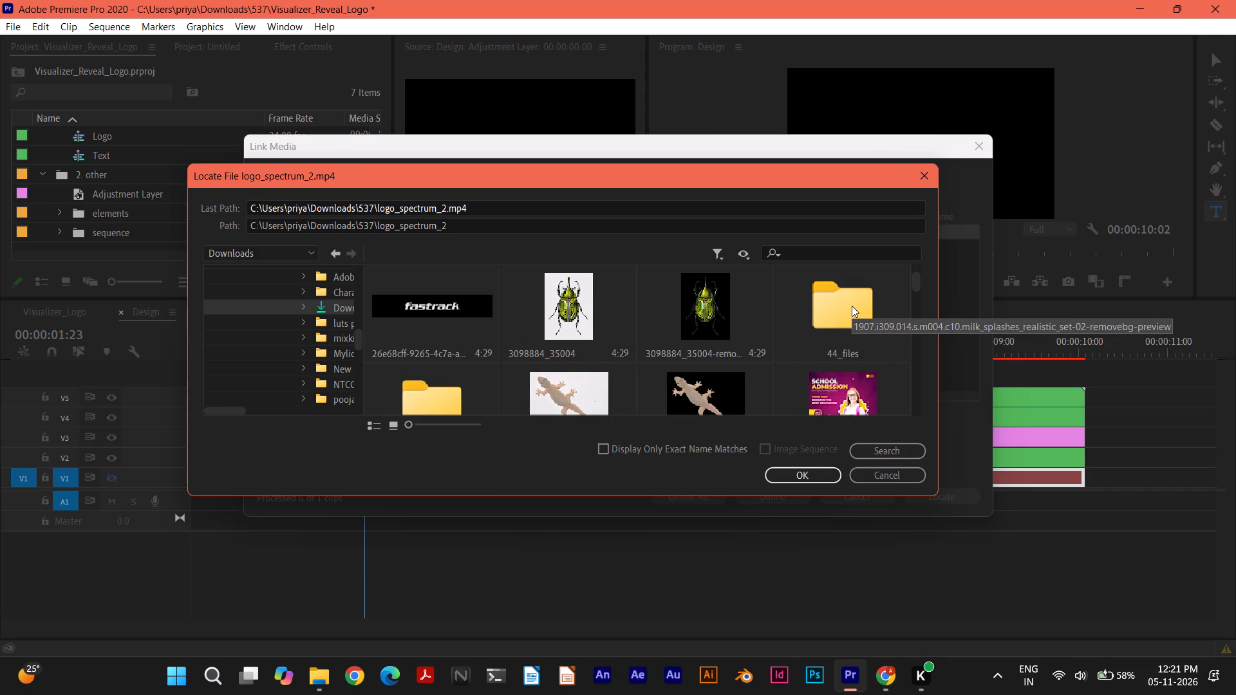
pyautogui.scroll(-3, 852, 306)
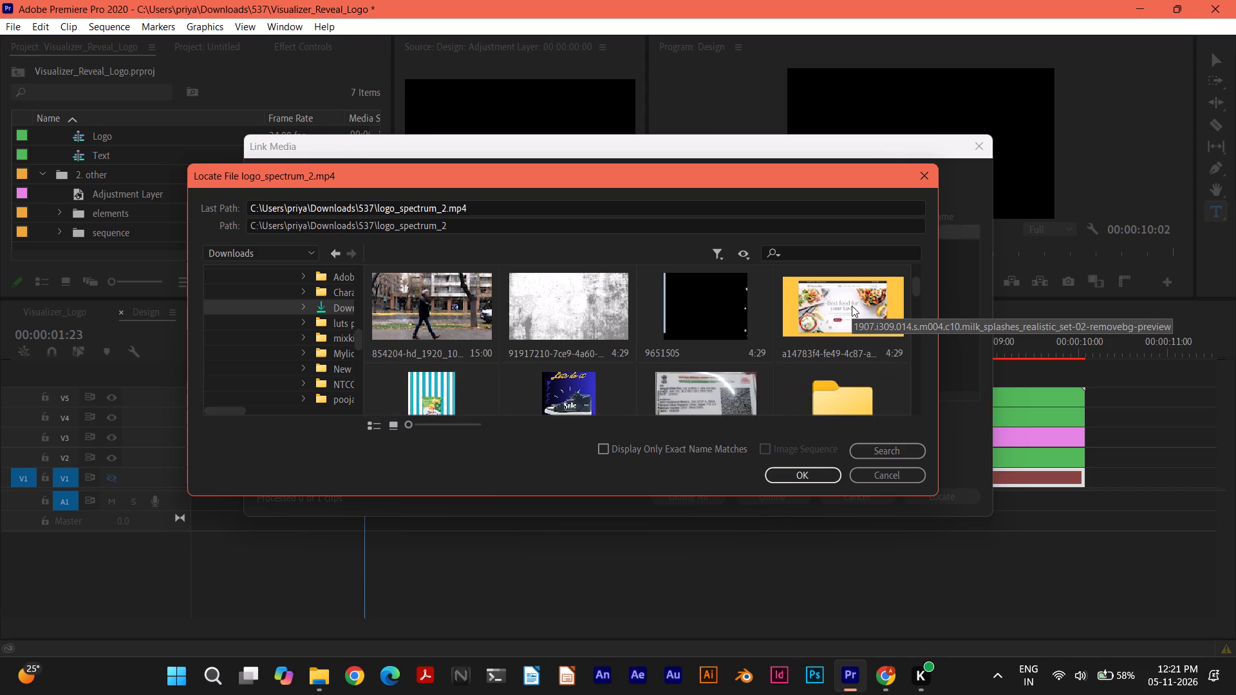
pyautogui.scroll(1, 852, 306)
pyautogui.scroll(-1, 852, 306)
pyautogui.scroll(1, 852, 306)
pyautogui.scroll(-5, 852, 306)
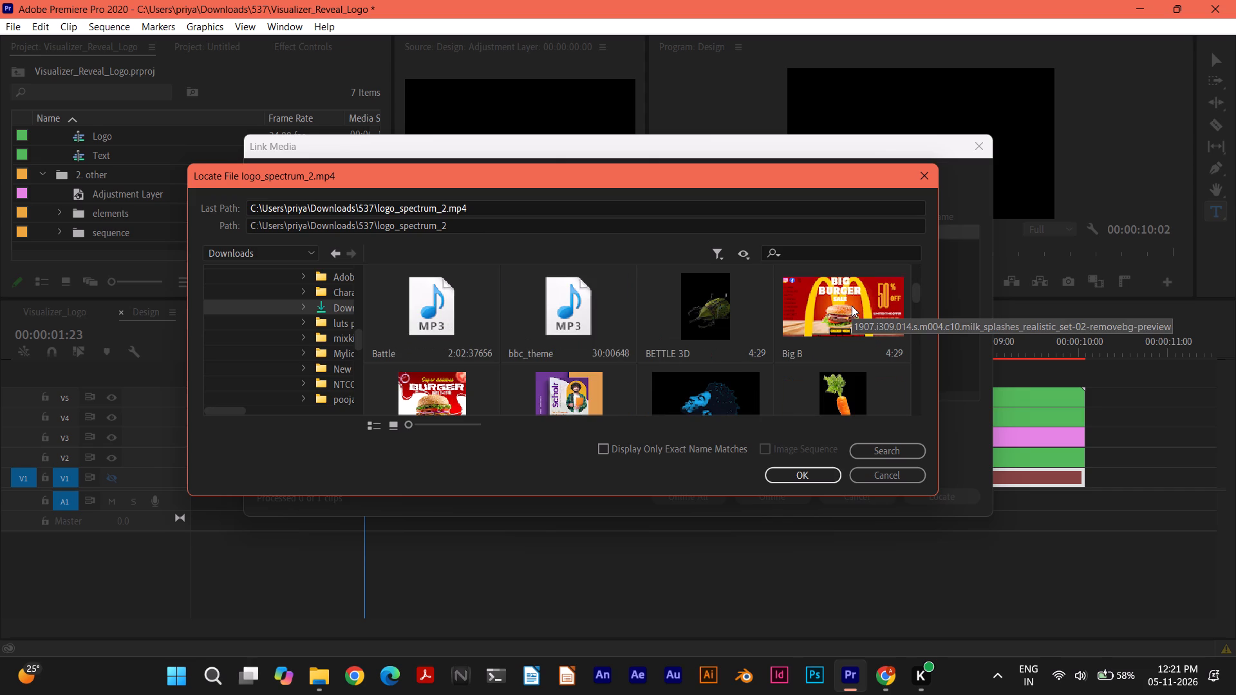
# Examine the Downloads files from the background designs through the fastrack and first Gemini-generated images for a logo.
pyautogui.scroll(1, 852, 306)
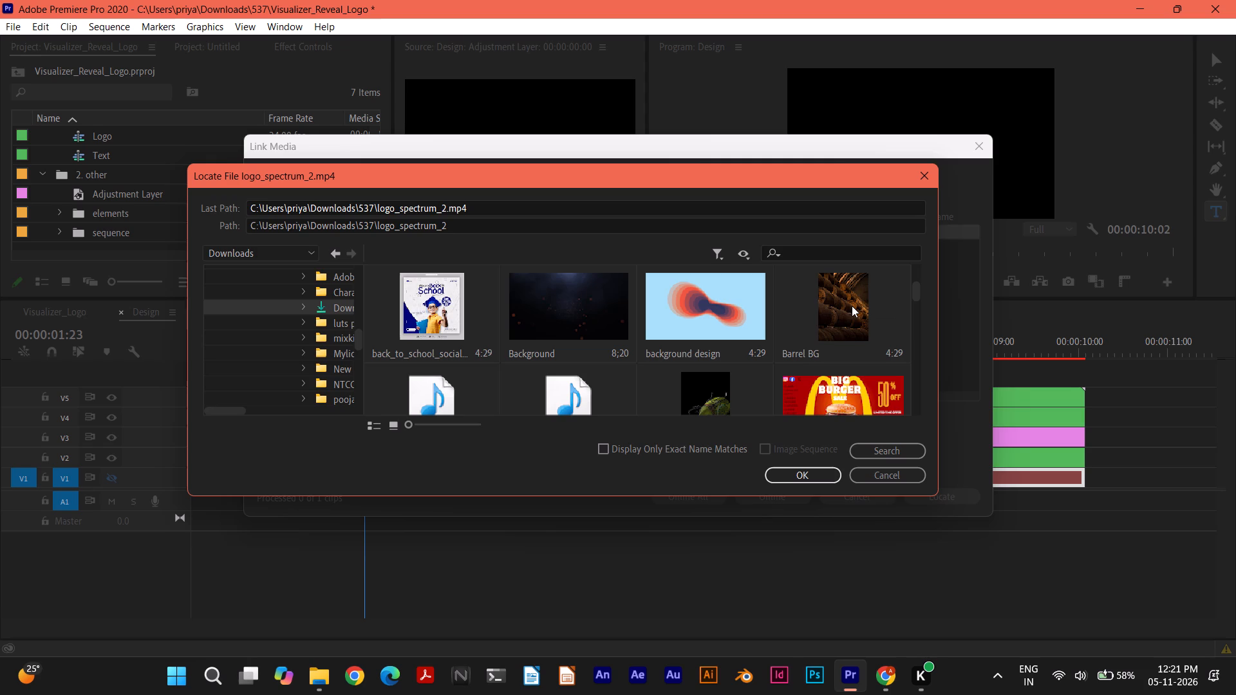
pyautogui.scroll(-4, 852, 306)
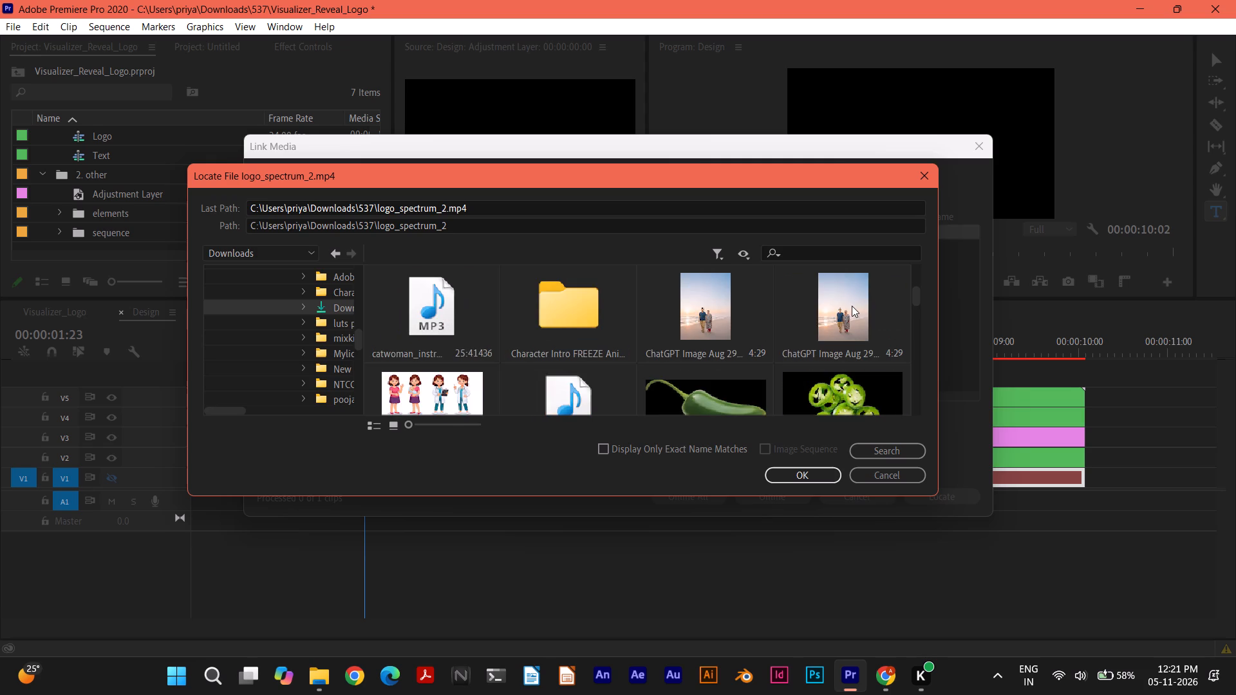
pyautogui.scroll(-4, 852, 306)
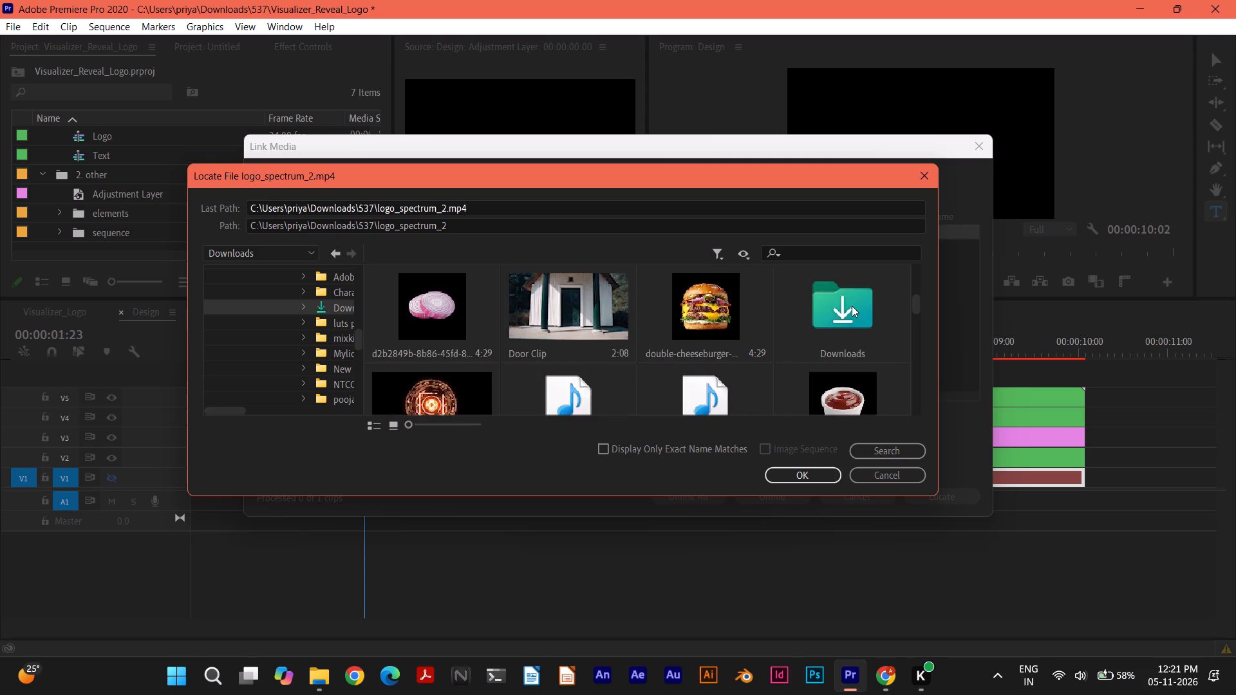
pyautogui.scroll(-4, 852, 306)
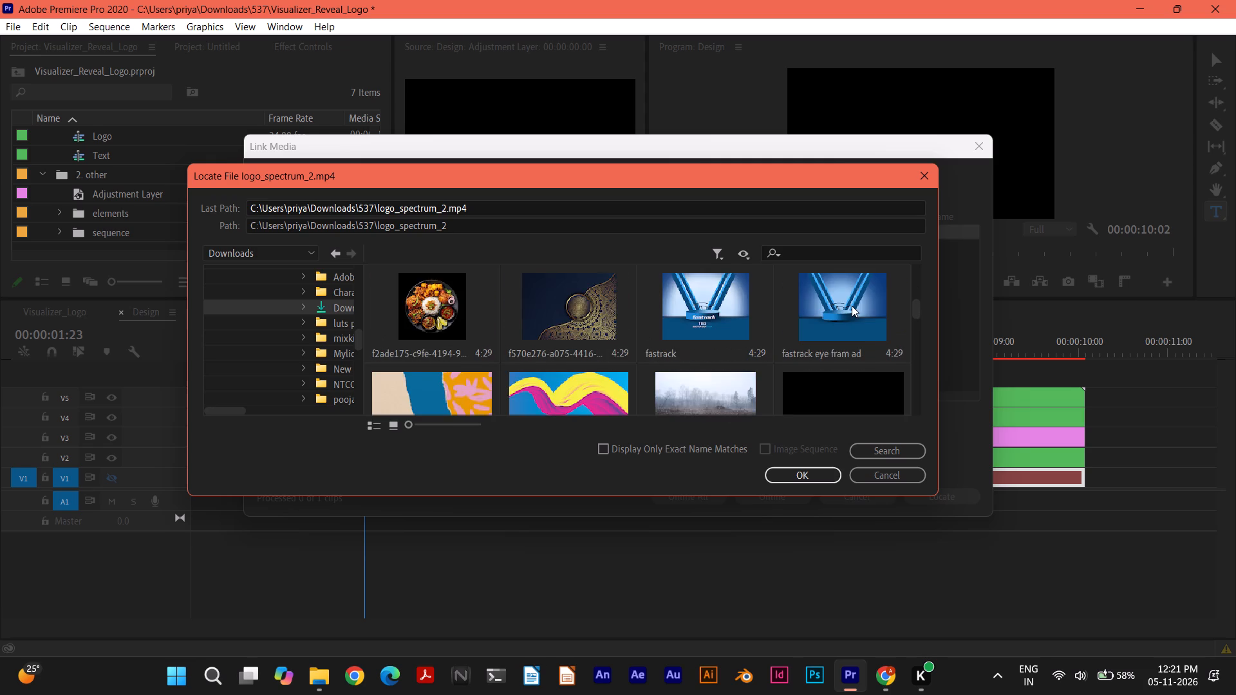
pyautogui.scroll(-2, 852, 306)
pyautogui.scroll(1, 852, 306)
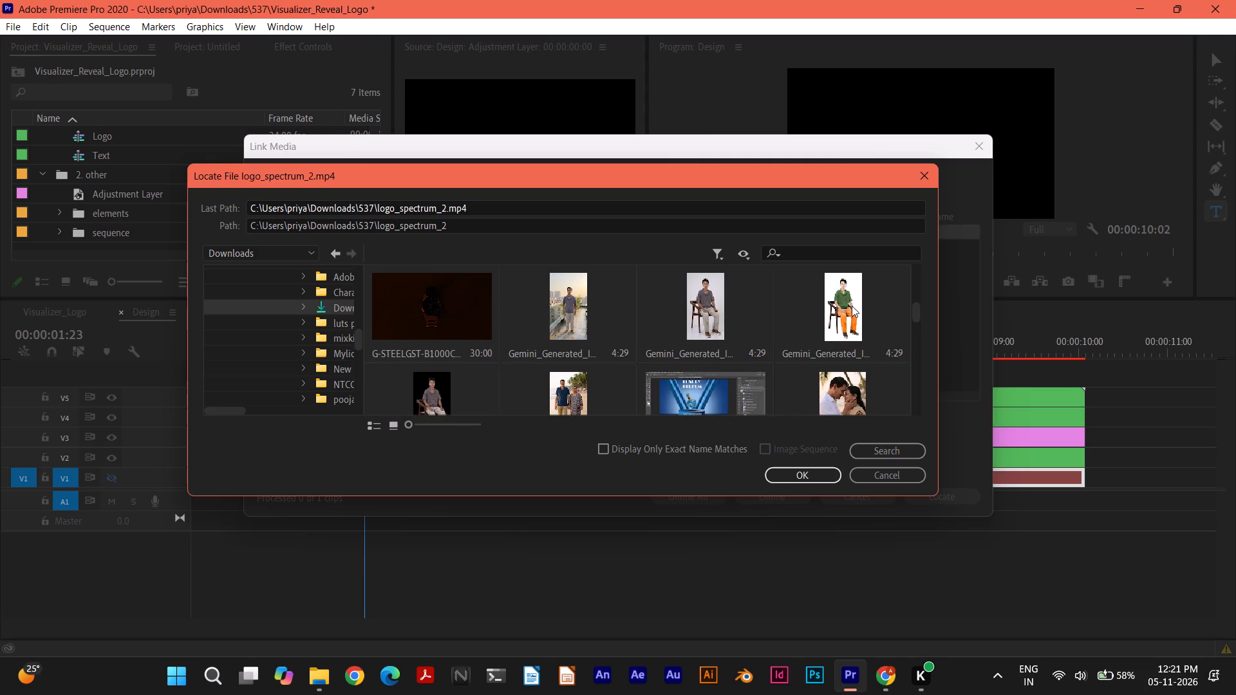
pyautogui.scroll(2, 852, 306)
pyautogui.scroll(-1, 852, 306)
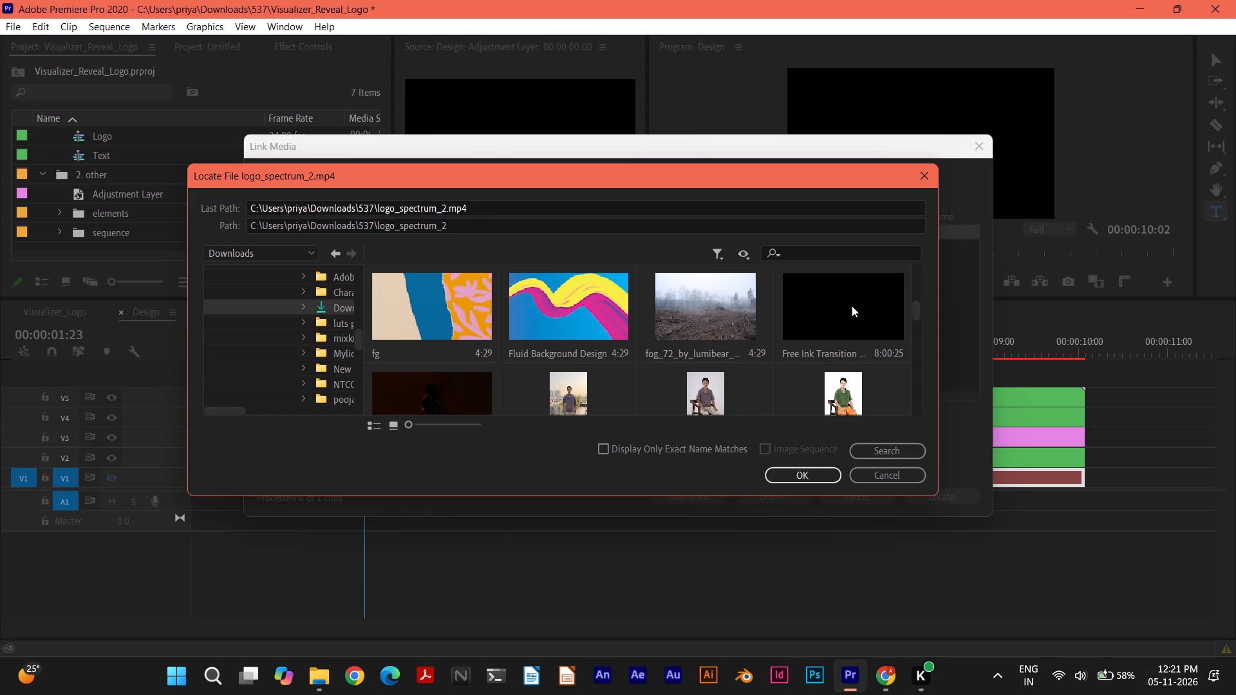
pyautogui.scroll(1, 852, 306)
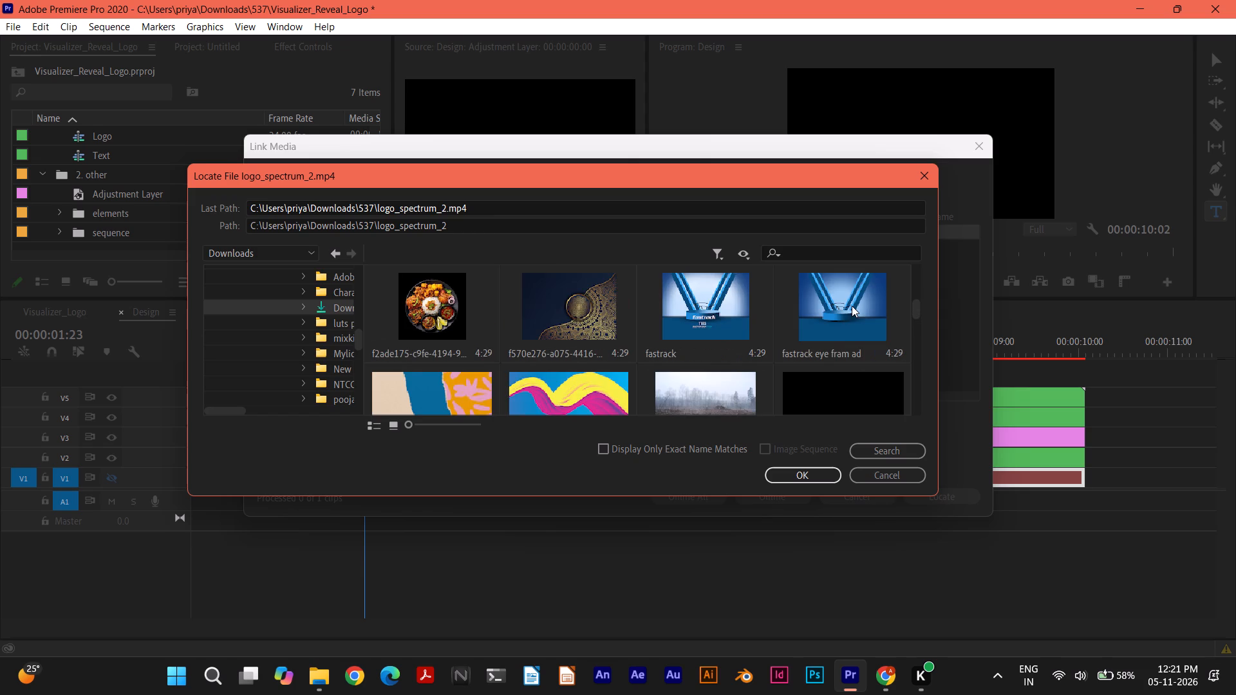
pyautogui.scroll(-2, 852, 306)
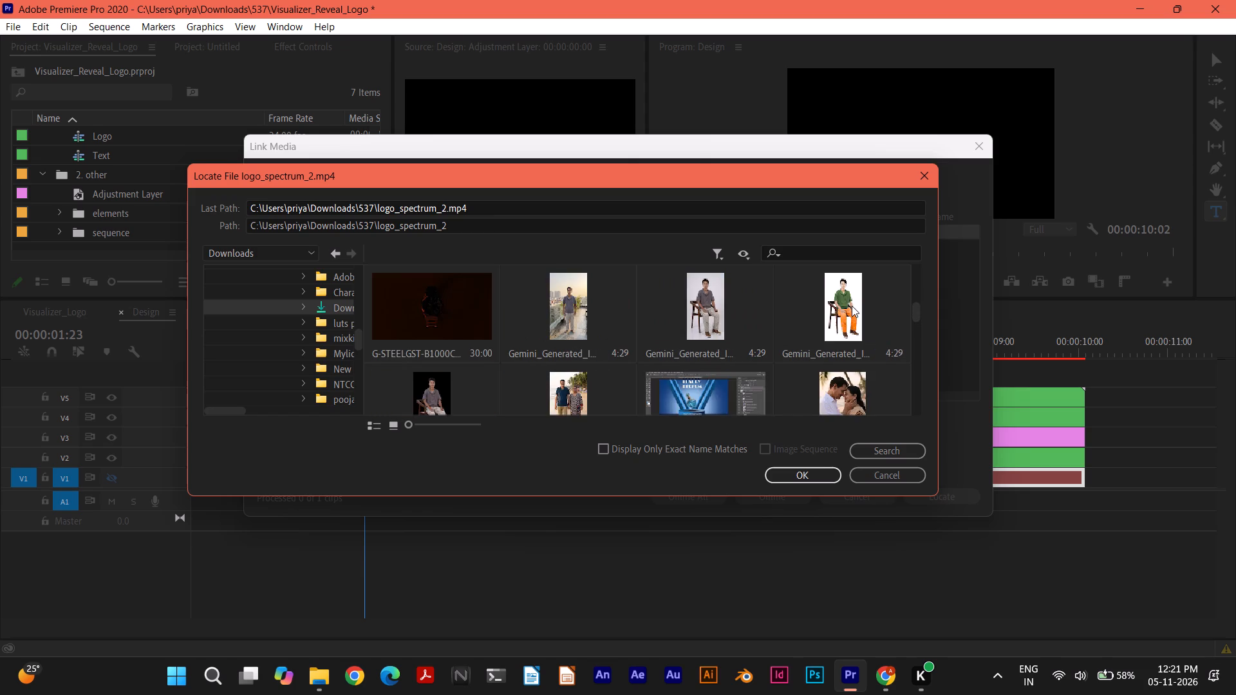
# Examine the Downloads files from Glass through the numbered images files up to images (18) for a logo.
pyautogui.scroll(-4, 852, 306)
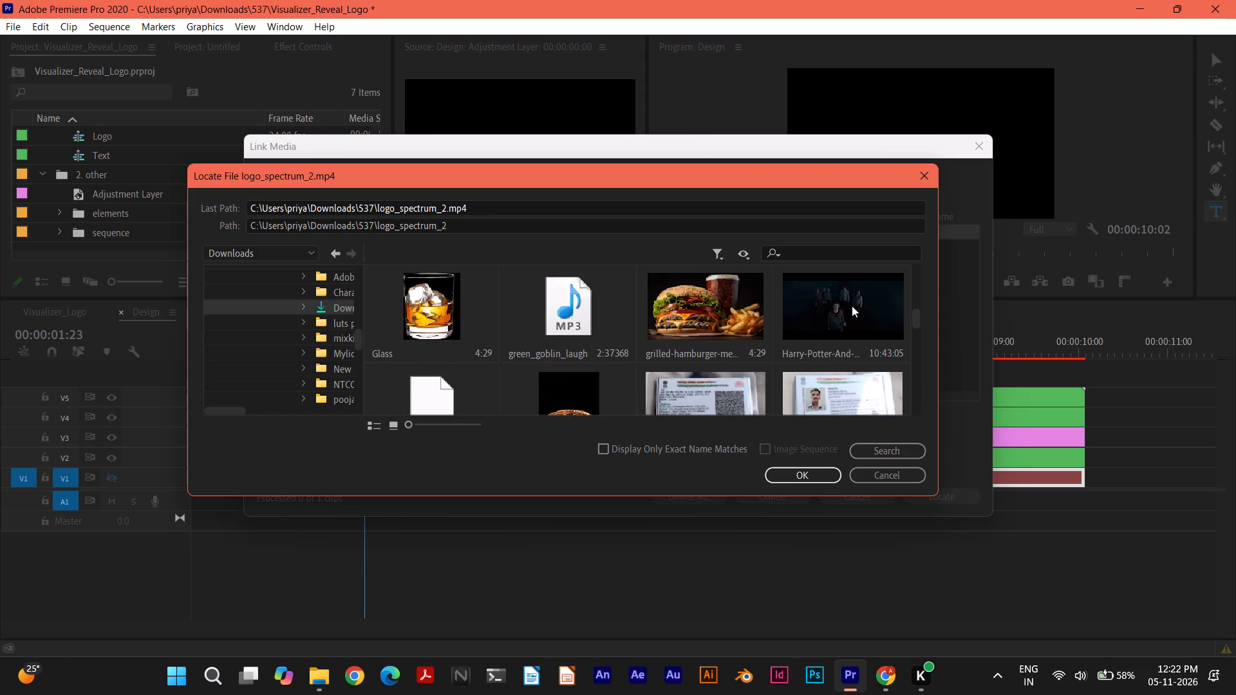
pyautogui.scroll(1, 852, 306)
pyautogui.scroll(-3, 852, 306)
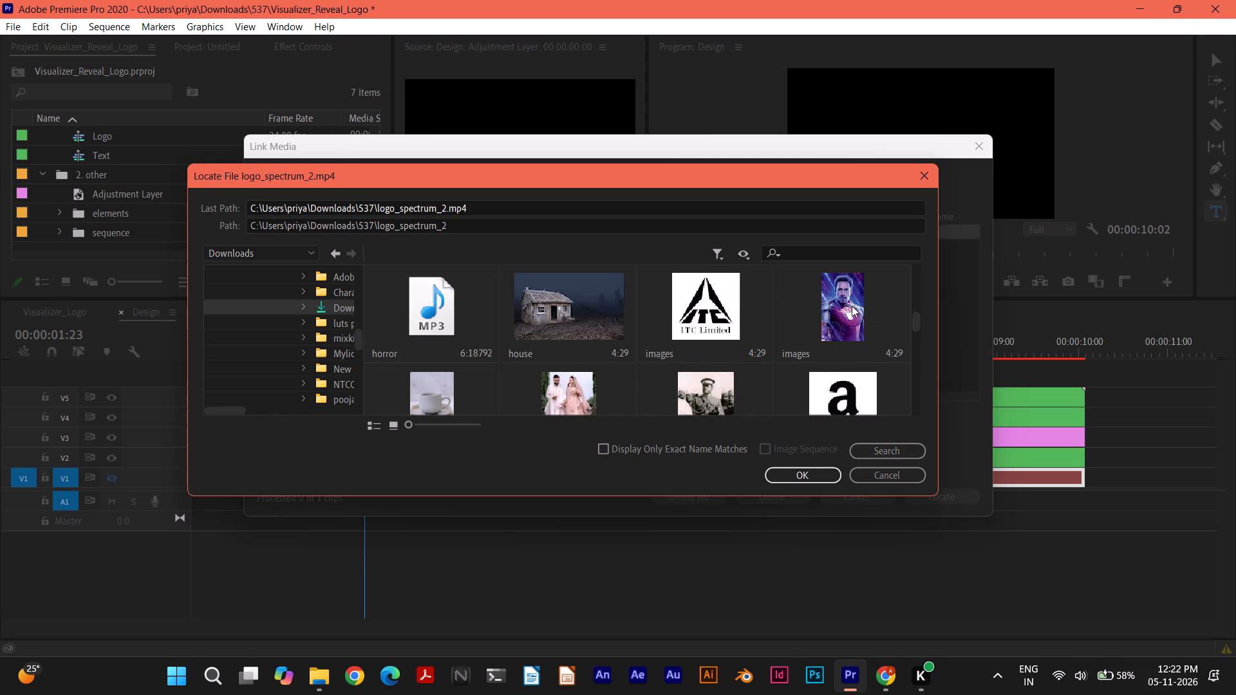
pyautogui.scroll(-4, 852, 306)
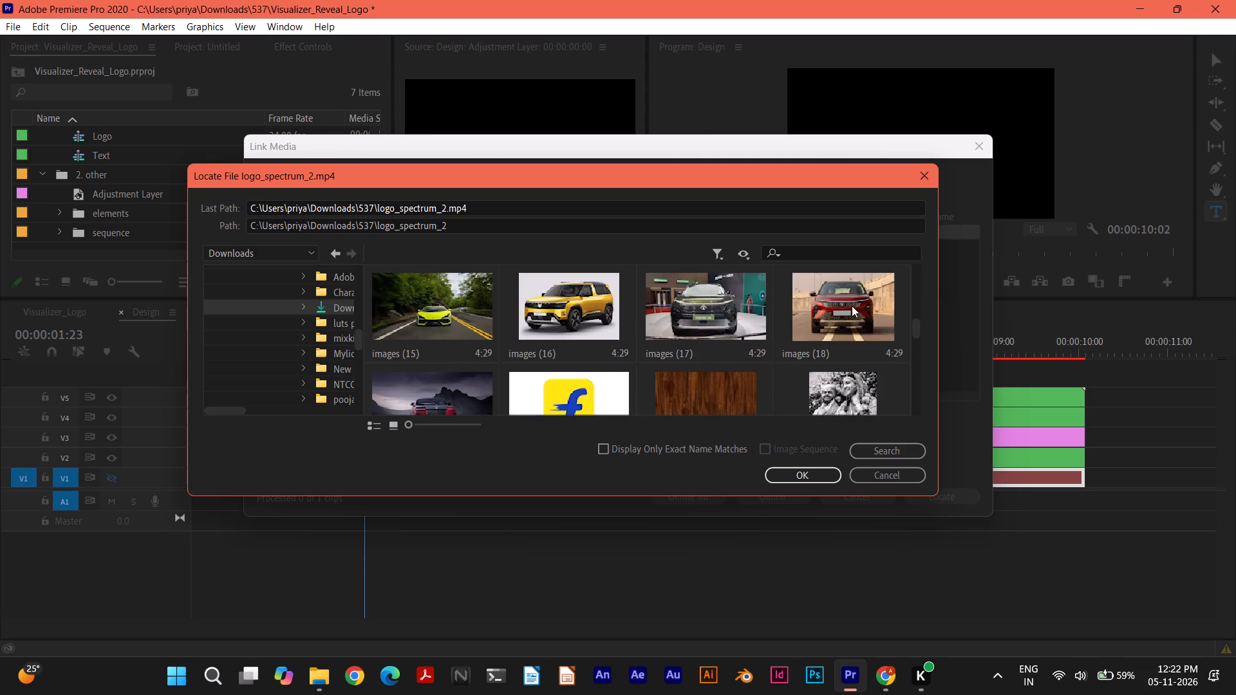
# Examine the remaining numbered images files and their background-removed versions in Downloads for a suitable logo.
pyautogui.scroll(-5, 852, 306)
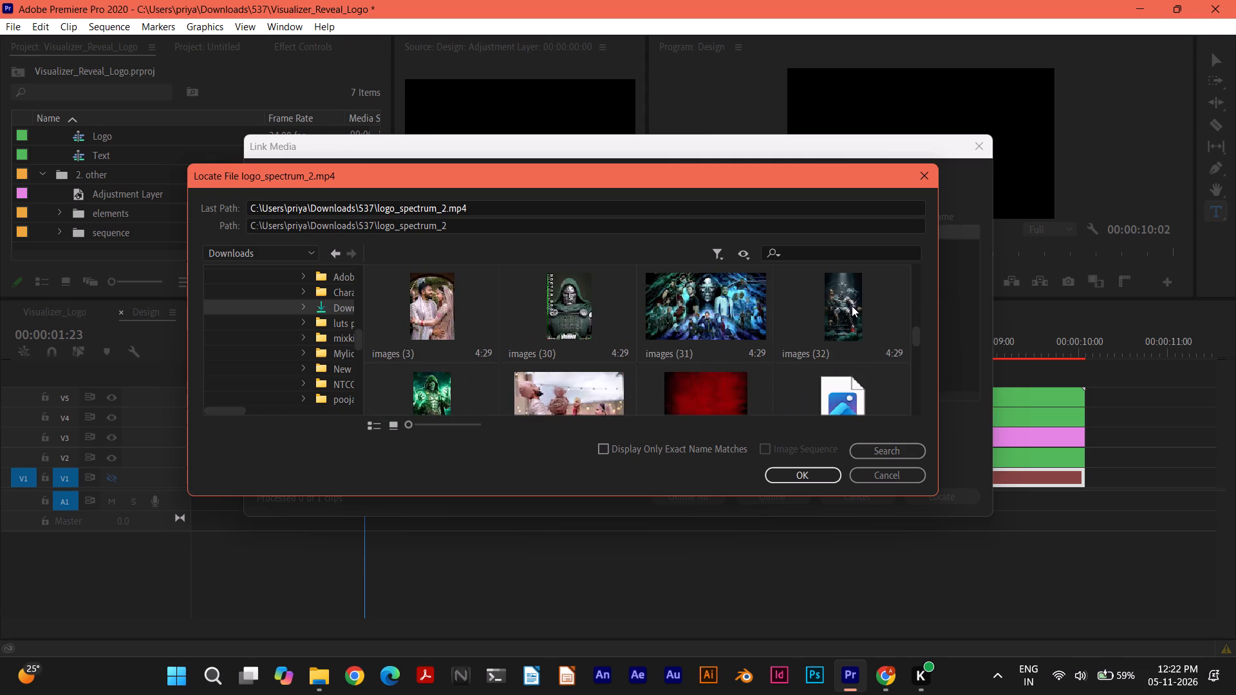
pyautogui.scroll(-5, 852, 306)
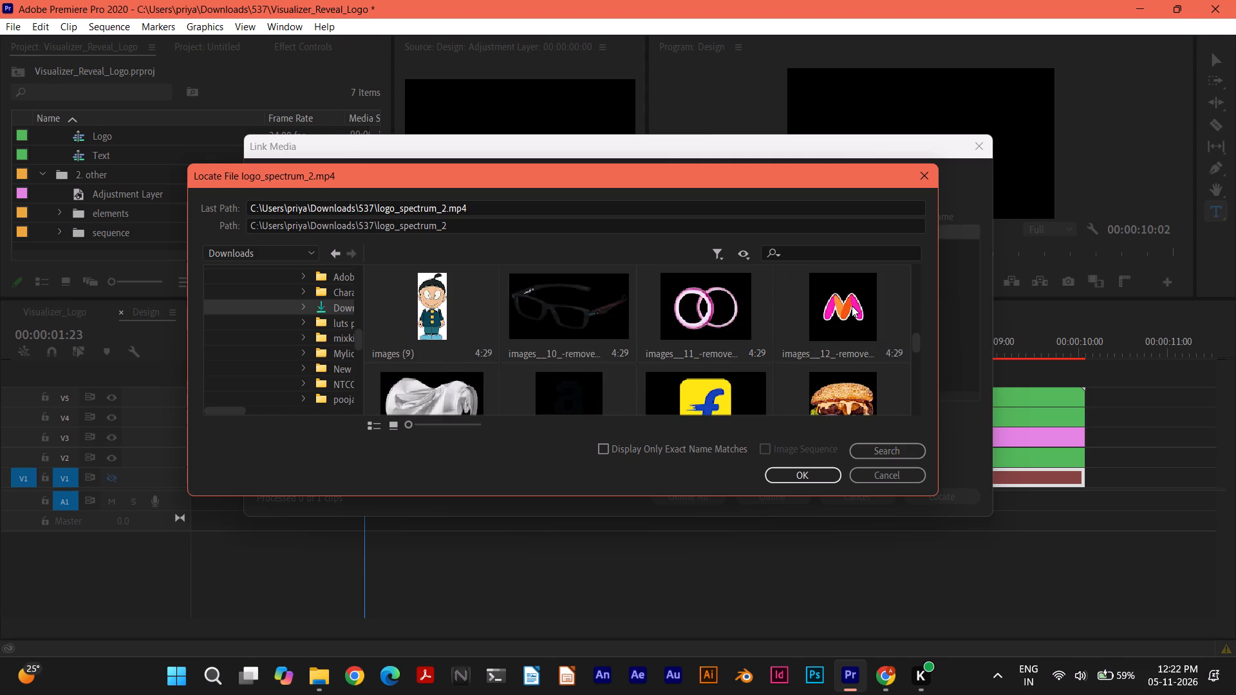
pyautogui.scroll(-1, 852, 306)
pyautogui.scroll(2, 852, 306)
pyautogui.scroll(-3, 852, 306)
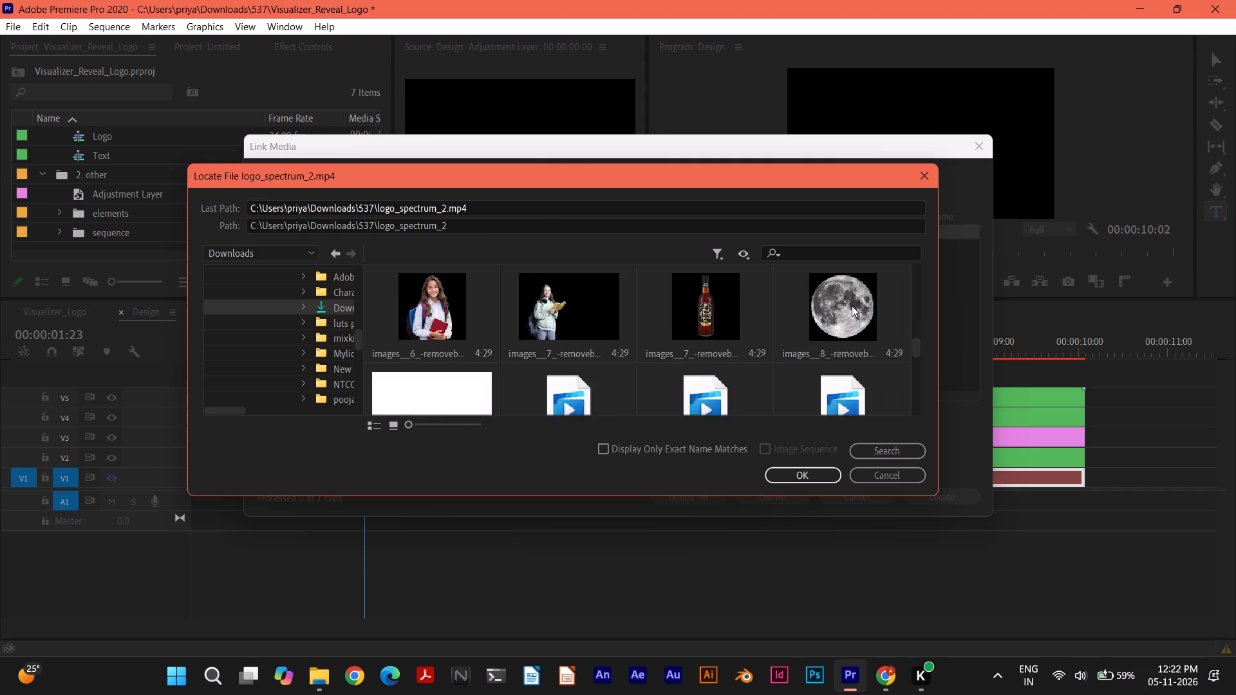
# Examine the Downloads files from the InShot and Iron-Man clips through NTCC REDO and Nut bolt for logo media.
pyautogui.scroll(-2, 852, 306)
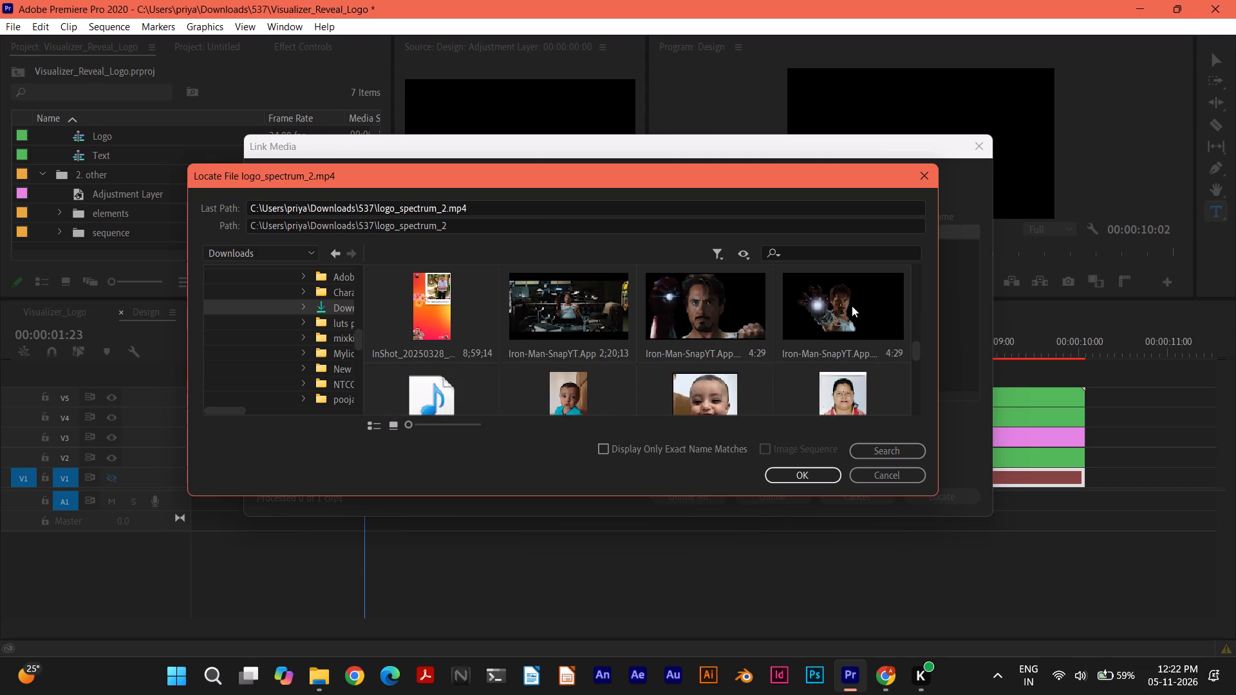
pyautogui.scroll(-2, 852, 306)
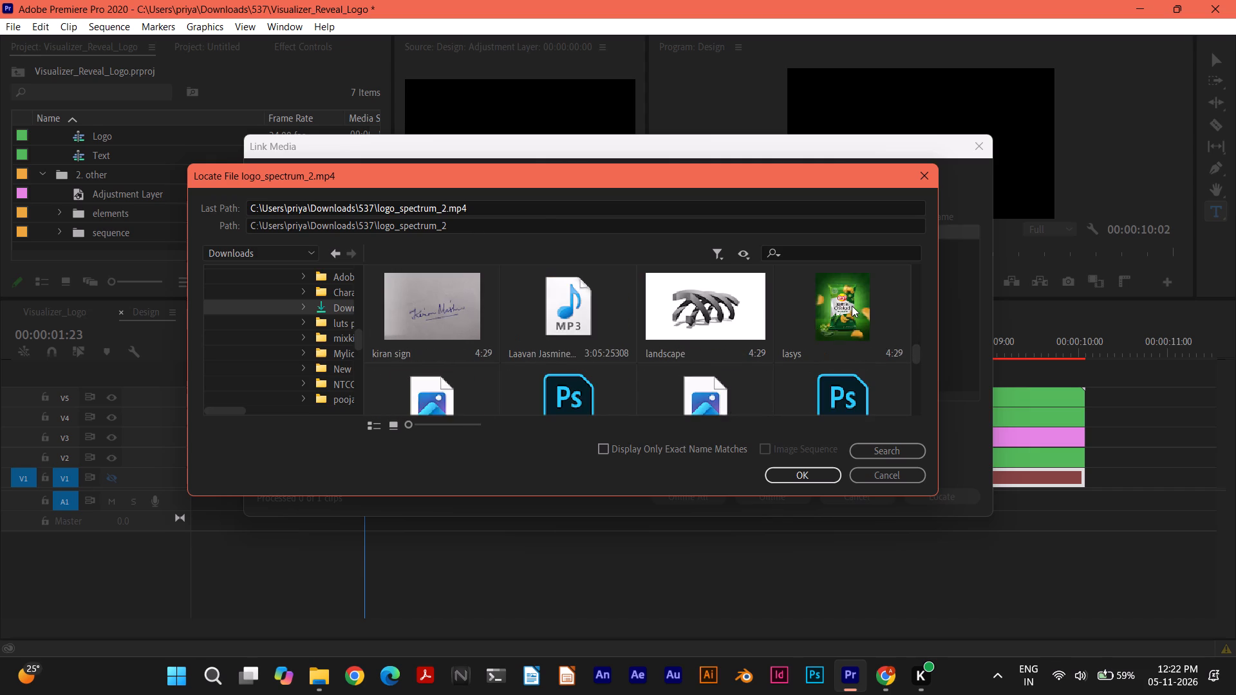
pyautogui.scroll(1, 852, 306)
pyautogui.scroll(-1, 852, 306)
pyautogui.scroll(1, 852, 306)
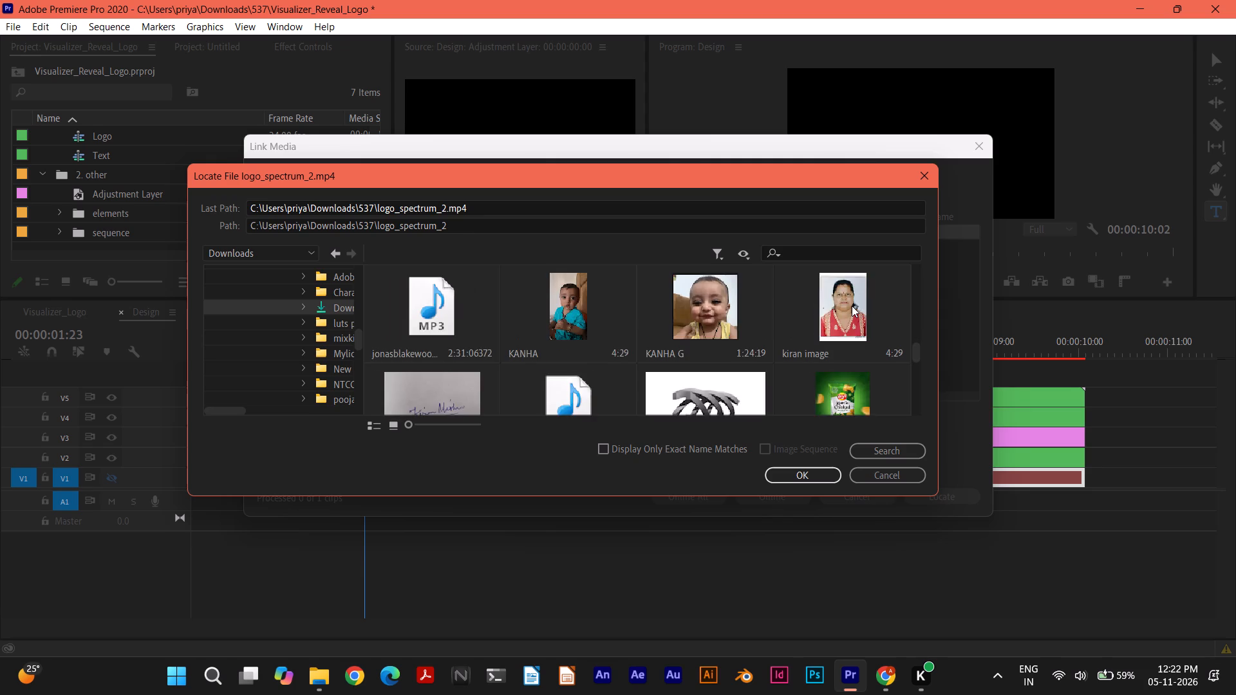
pyautogui.scroll(-3, 852, 306)
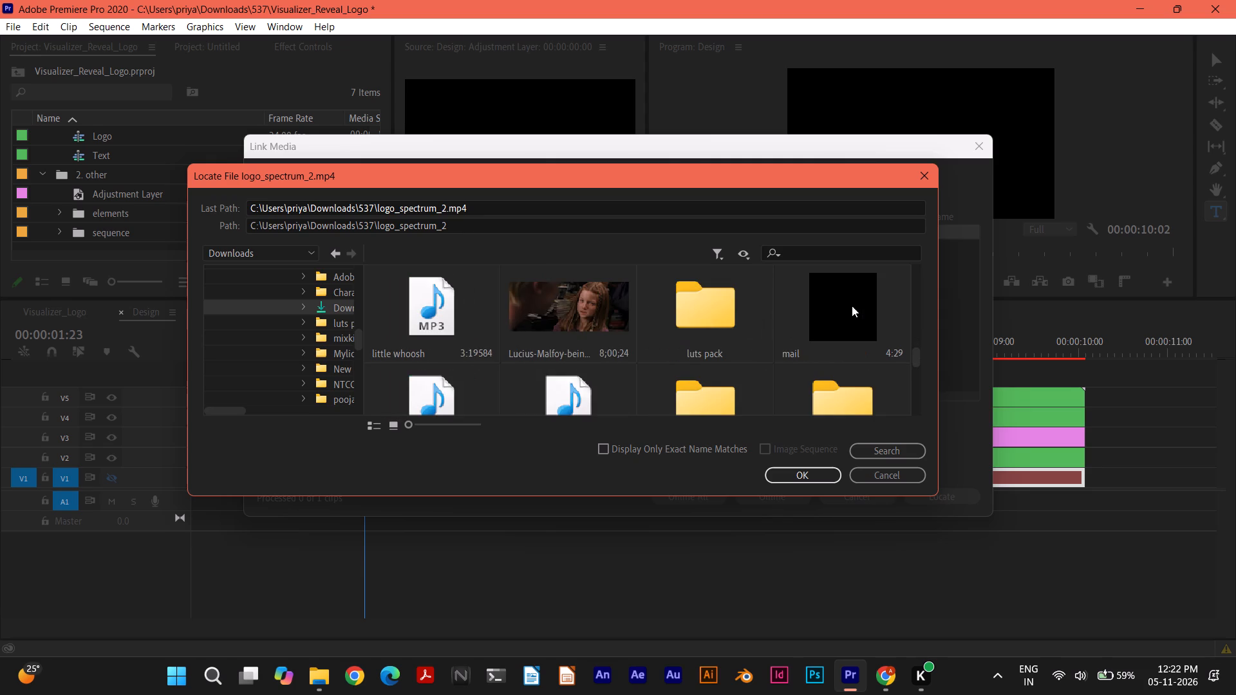
pyautogui.scroll(3, 852, 306)
pyautogui.scroll(-2, 852, 306)
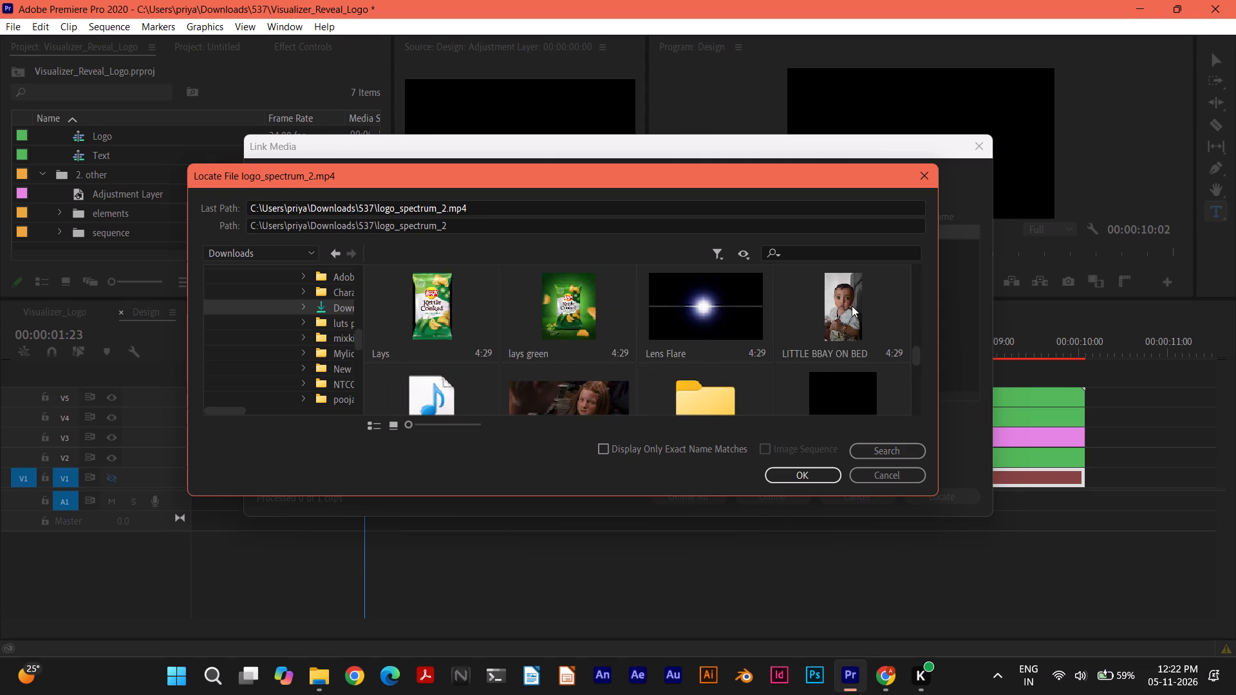
pyautogui.scroll(-4, 852, 306)
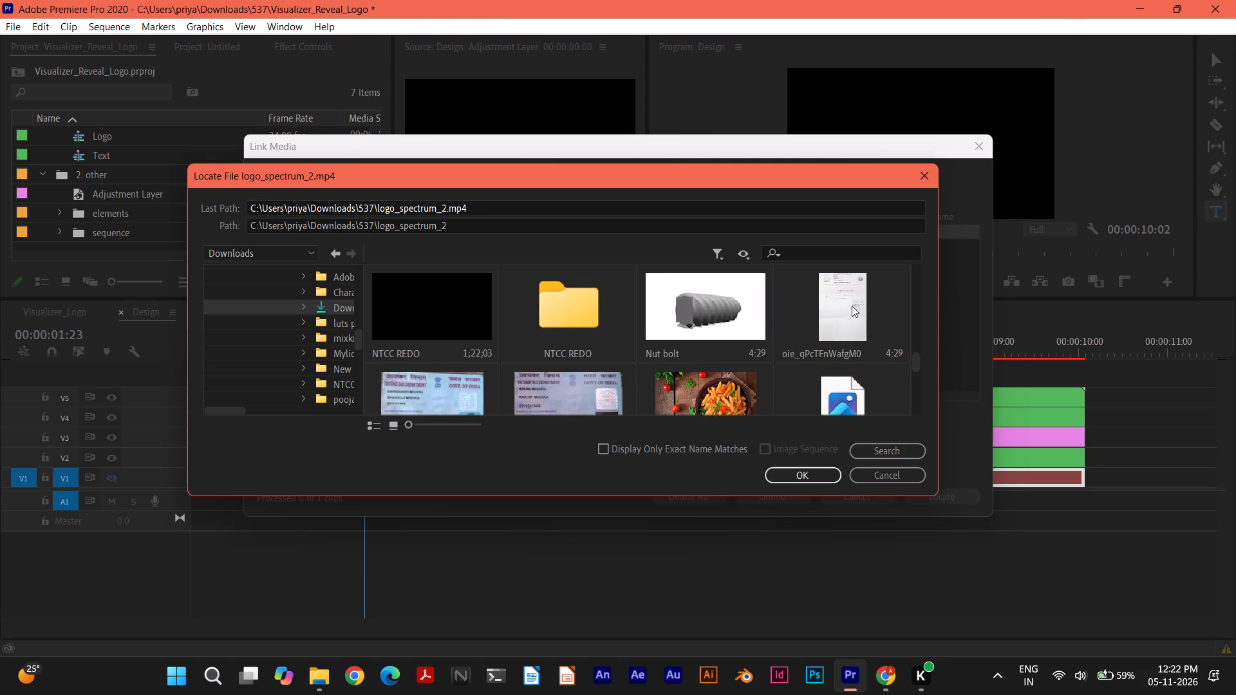
# Examine the later Downloads files, through the WhatsApp images, for a suitable logo.
pyautogui.scroll(-4, 852, 306)
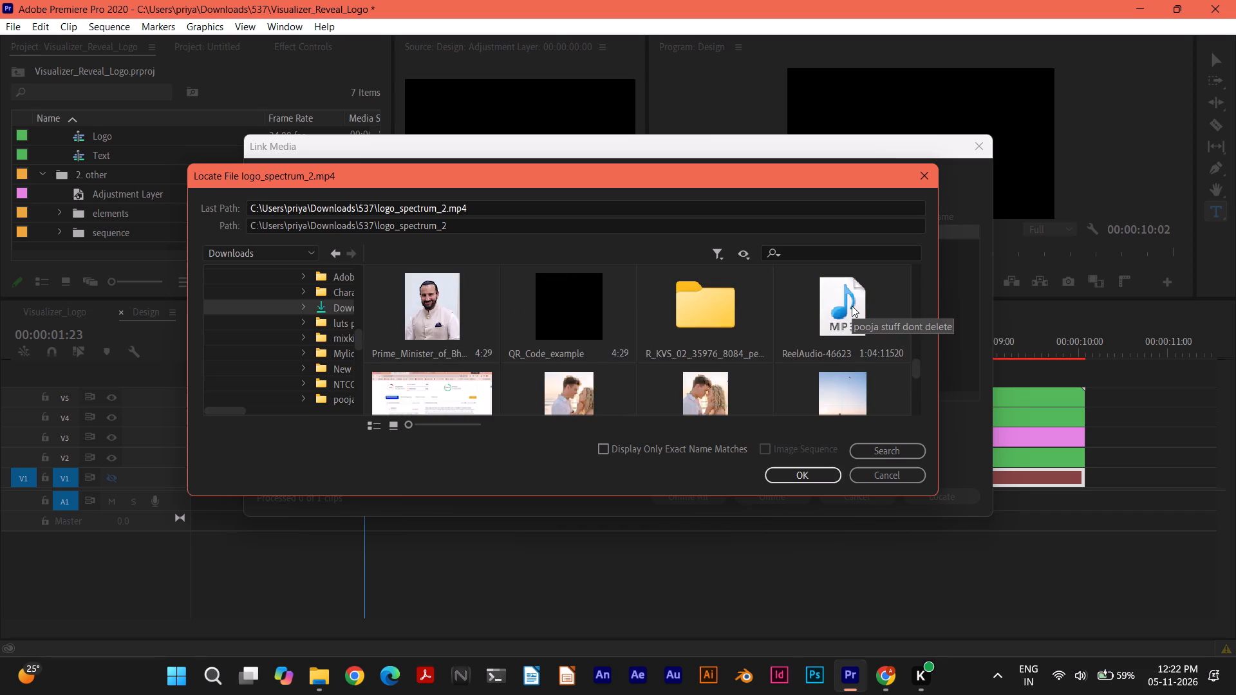
pyautogui.scroll(-4, 852, 306)
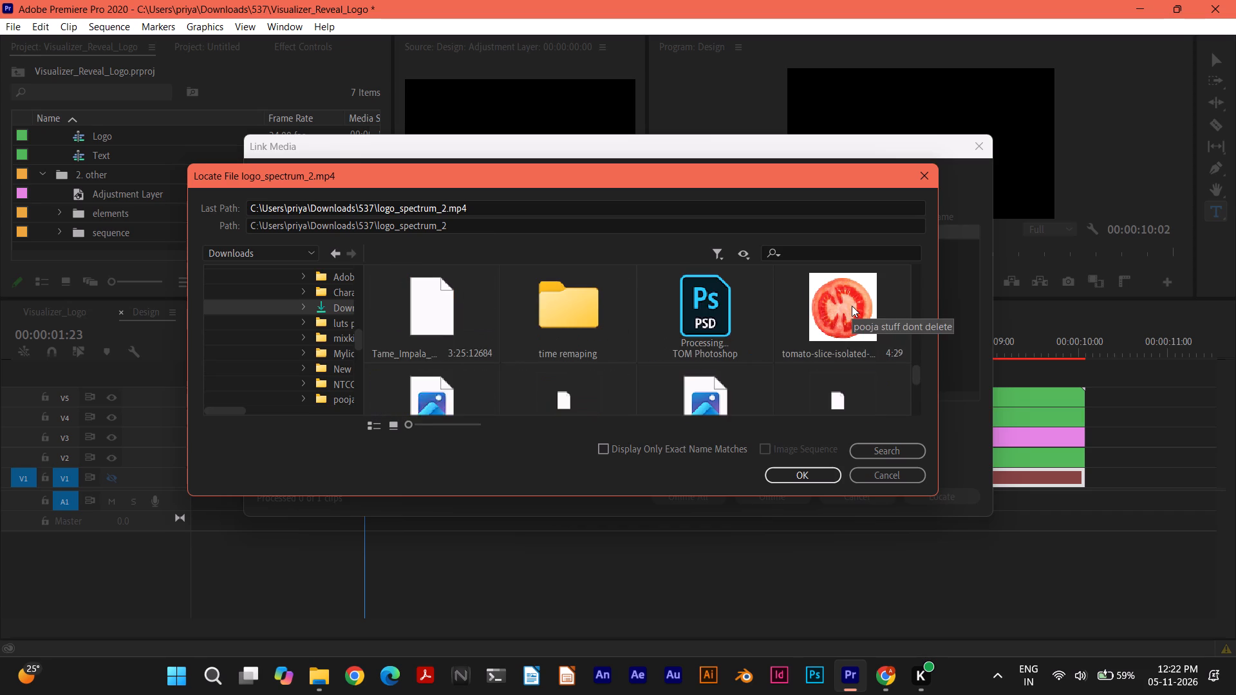
pyautogui.scroll(-4, 852, 306)
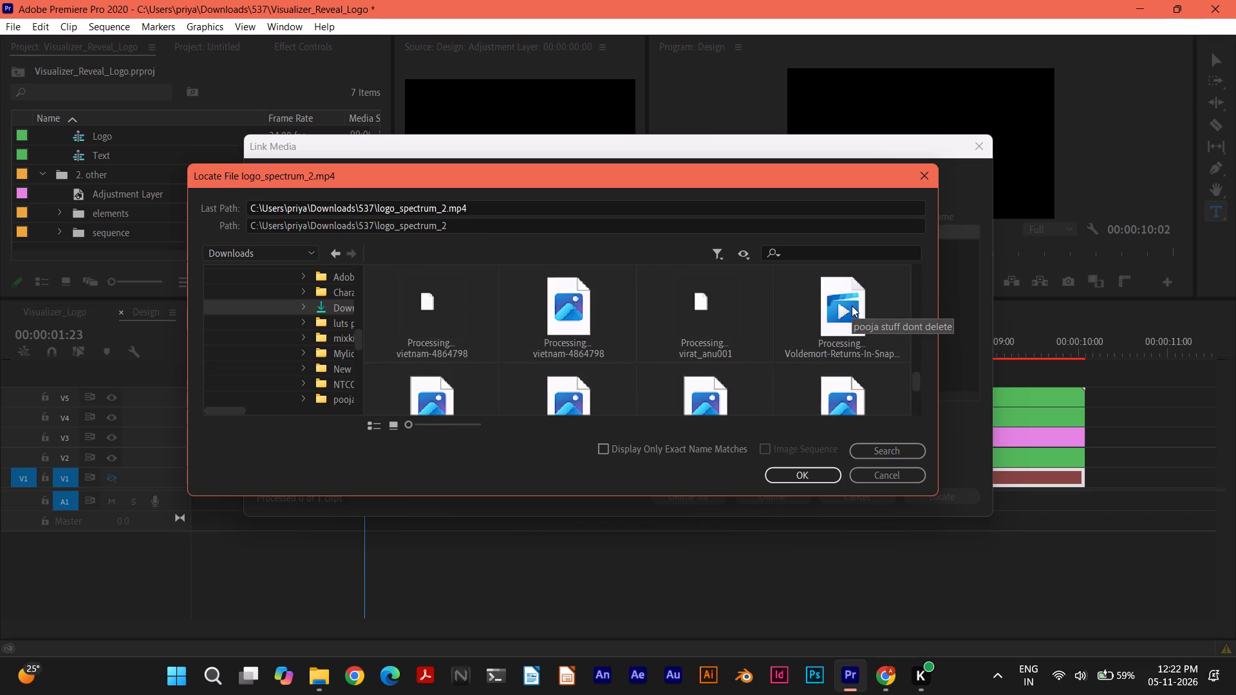
pyautogui.scroll(-2, 852, 306)
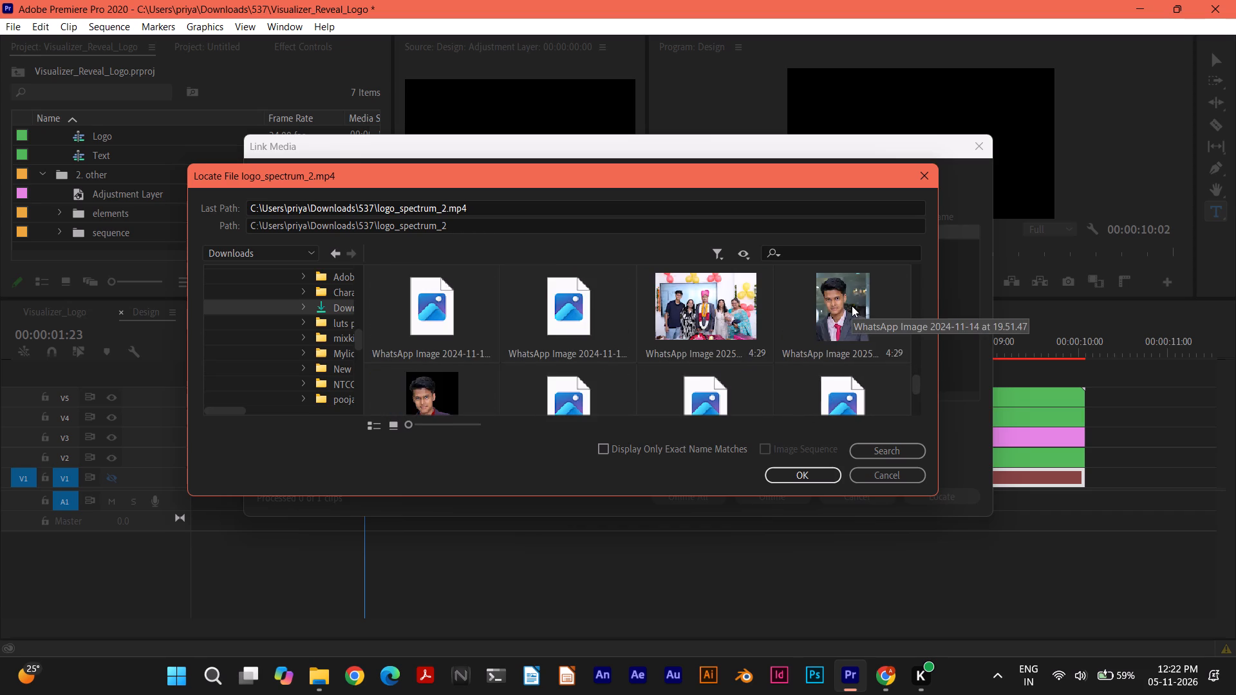
pyautogui.scroll(-1, 852, 306)
pyautogui.scroll(1, 852, 306)
pyautogui.scroll(-1, 852, 306)
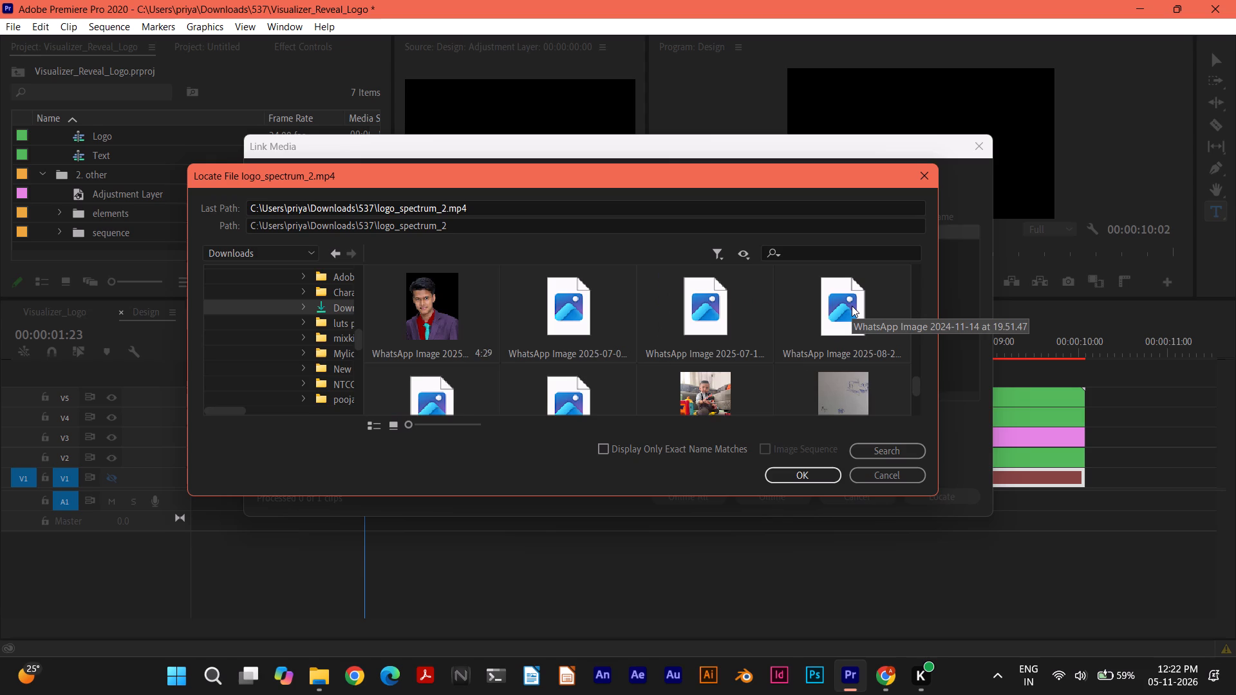
pyautogui.scroll(1, 852, 306)
pyautogui.scroll(-1, 852, 306)
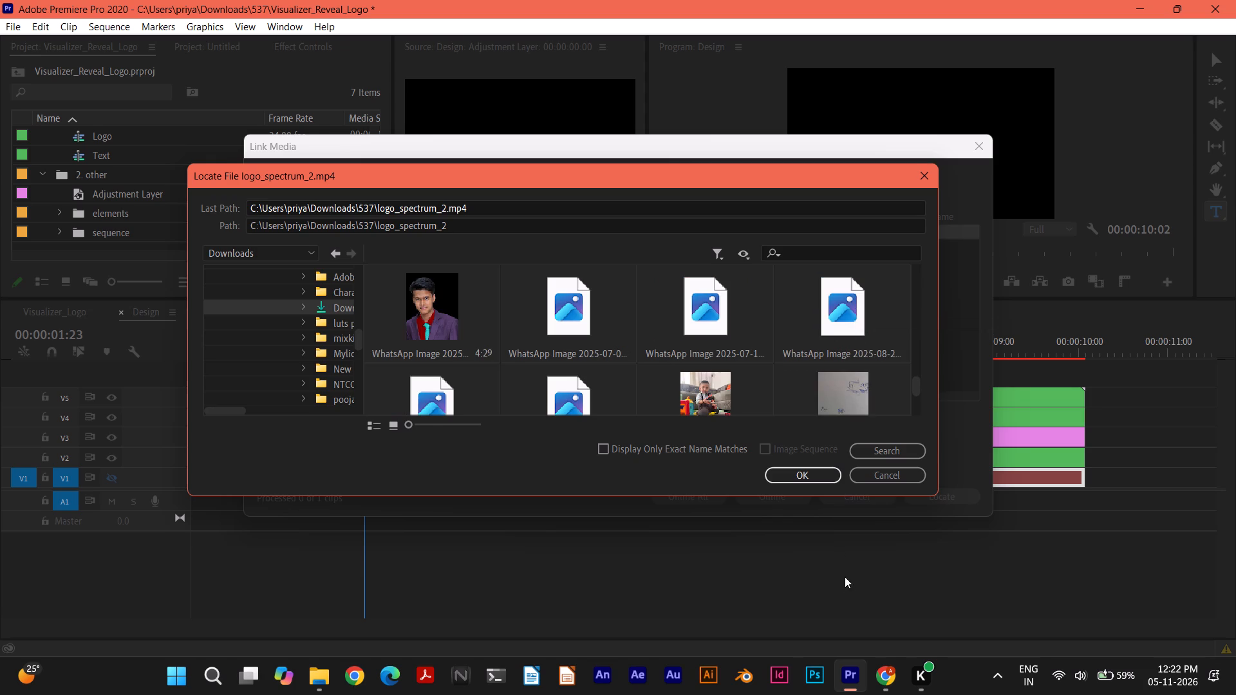
# Switch to File Explorer and look through the Downloads and Desktop folders for logo media.
pyautogui.click(312, 674)
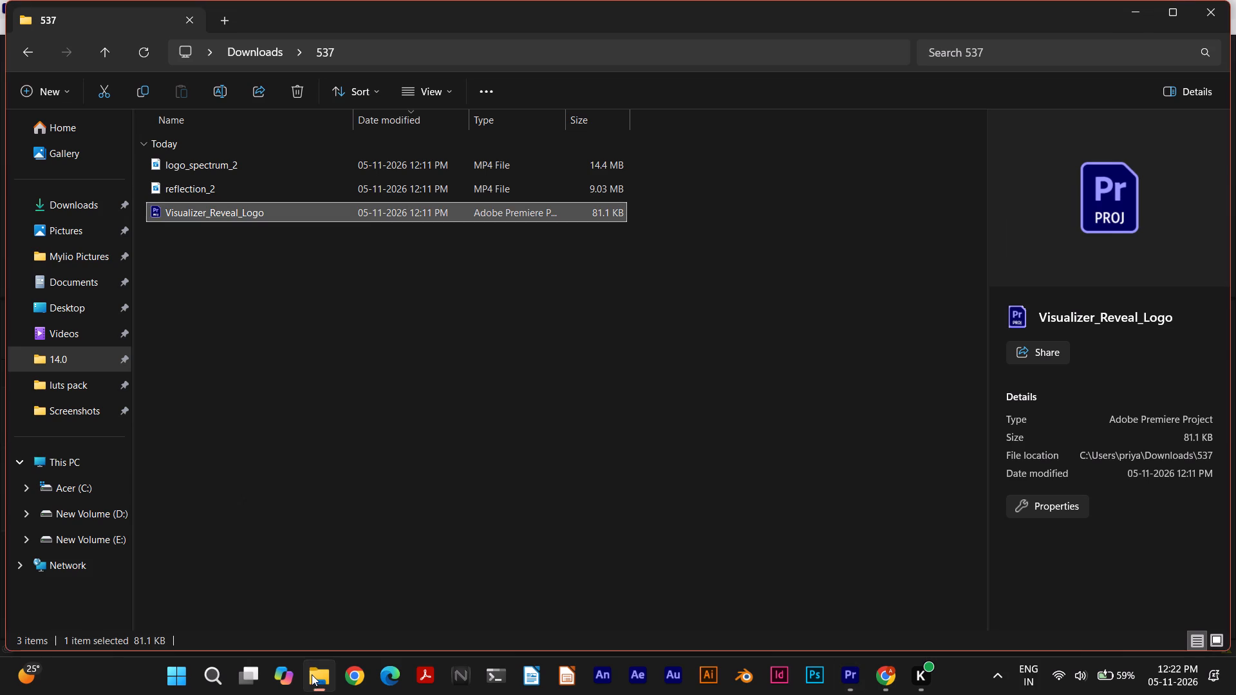
pyautogui.doubleClick(75, 208)
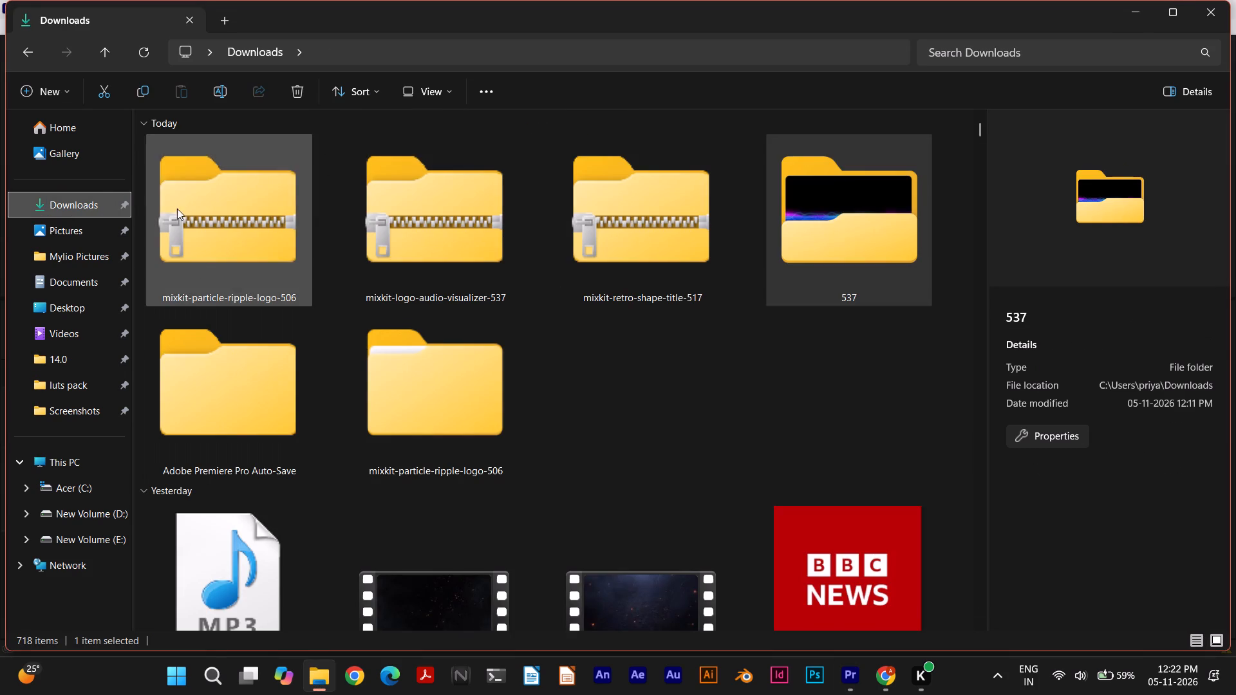
pyautogui.doubleClick(92, 197)
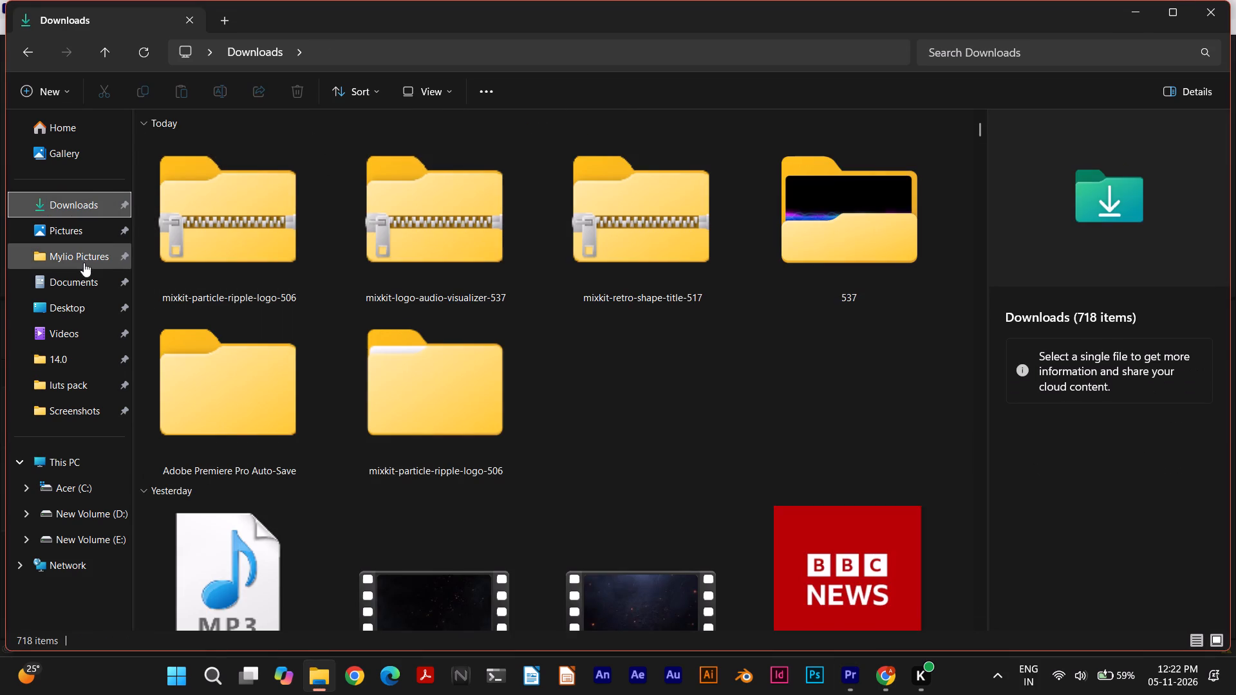
pyautogui.click(79, 305)
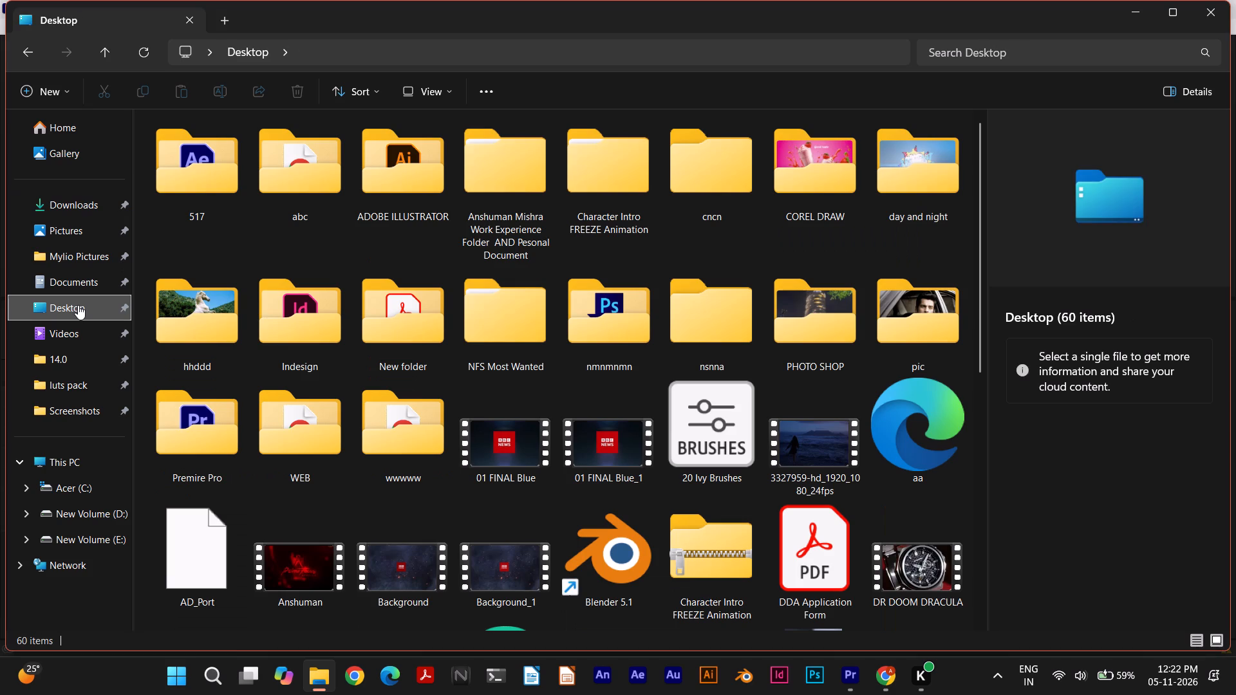
pyautogui.scroll(1, 621, 266)
pyautogui.scroll(-3, 621, 266)
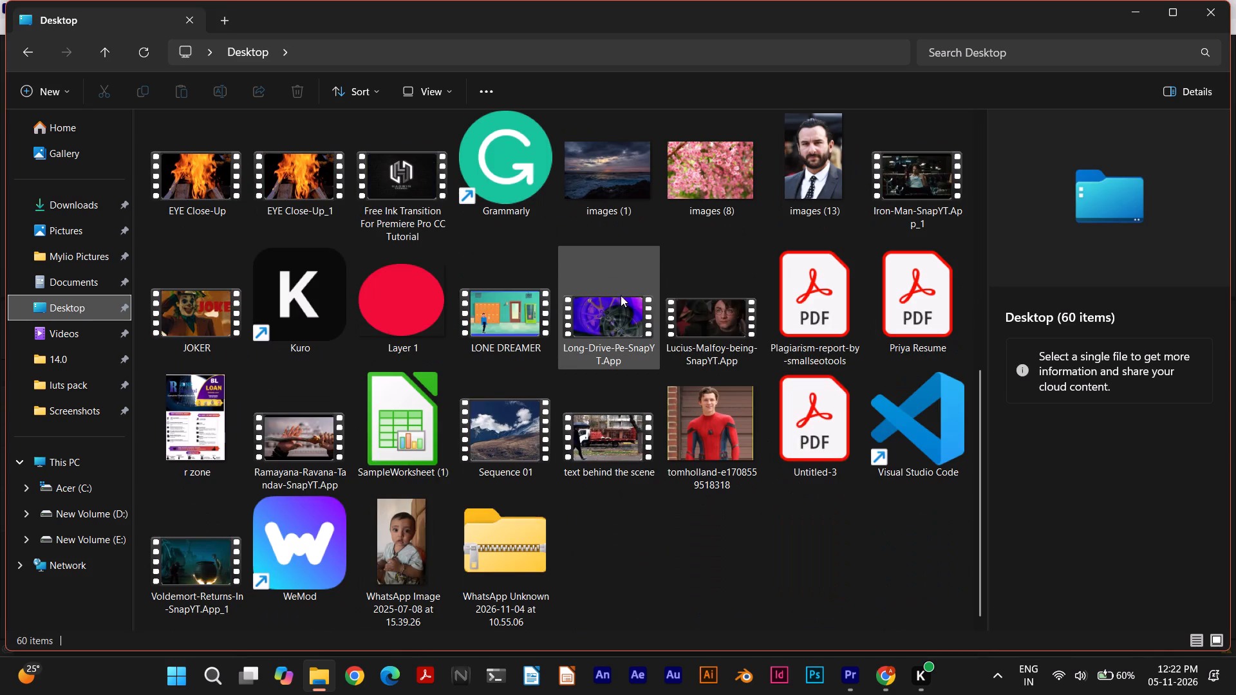
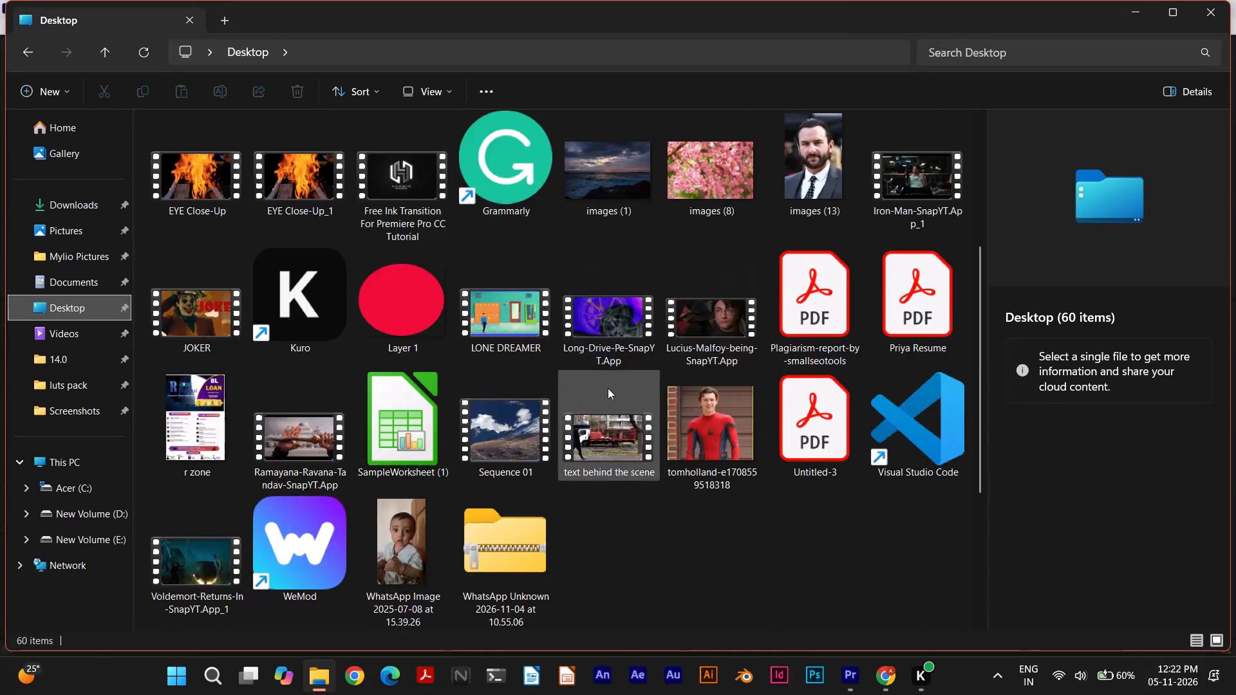
# Switch to Chrome and save the Media Ownership Monitor Zee News logo image to Downloads as images (4).
pyautogui.scroll(2, 608, 385)
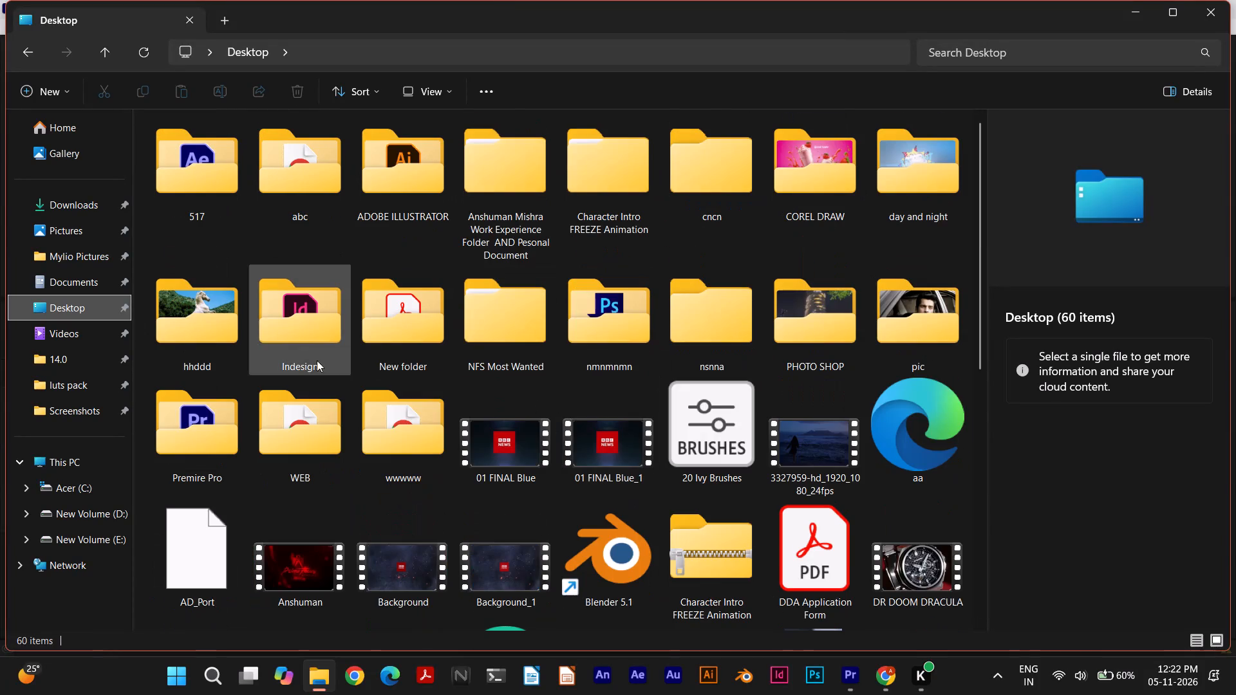
pyautogui.click(881, 674)
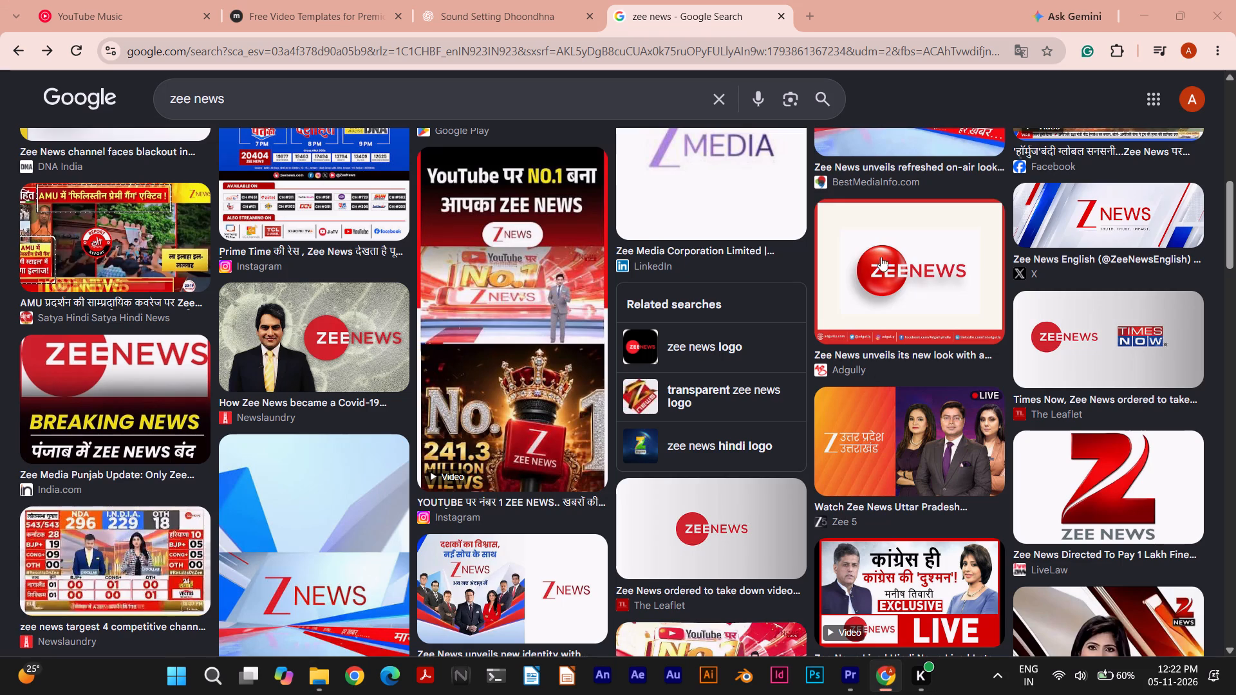
pyautogui.scroll(-1, 162, 254)
pyautogui.scroll(3, 162, 254)
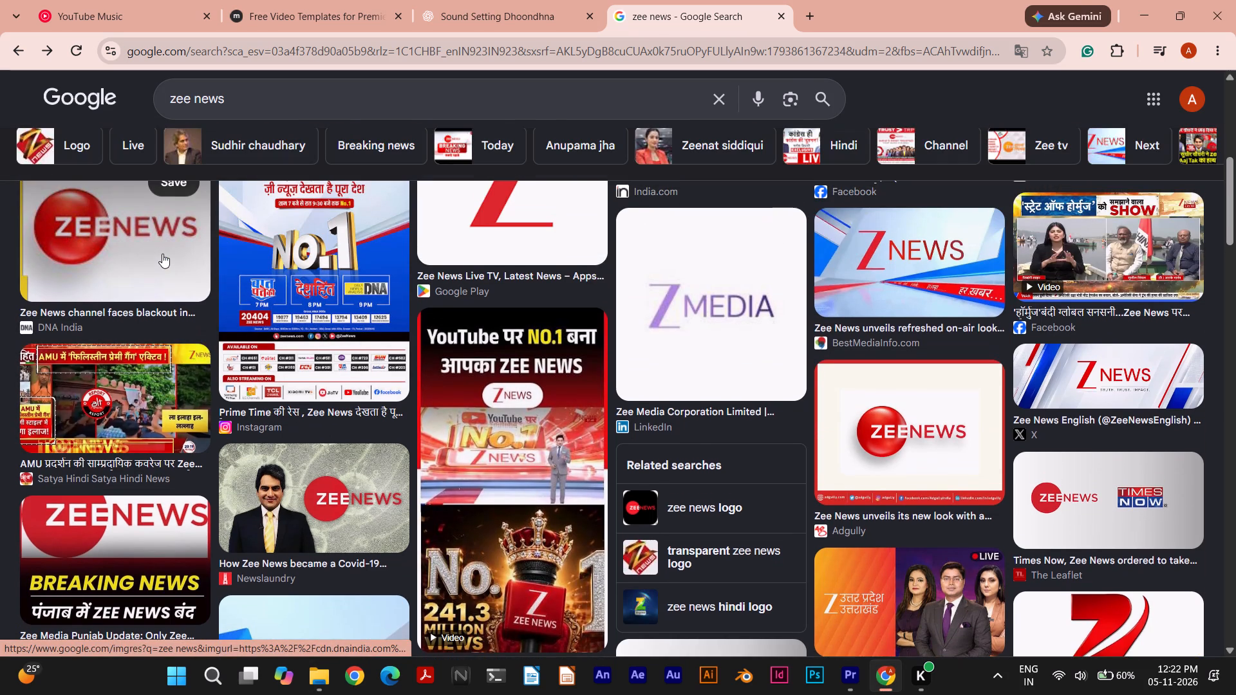
pyautogui.scroll(3, 162, 251)
pyautogui.scroll(4, 596, 283)
pyautogui.rightClick(721, 329)
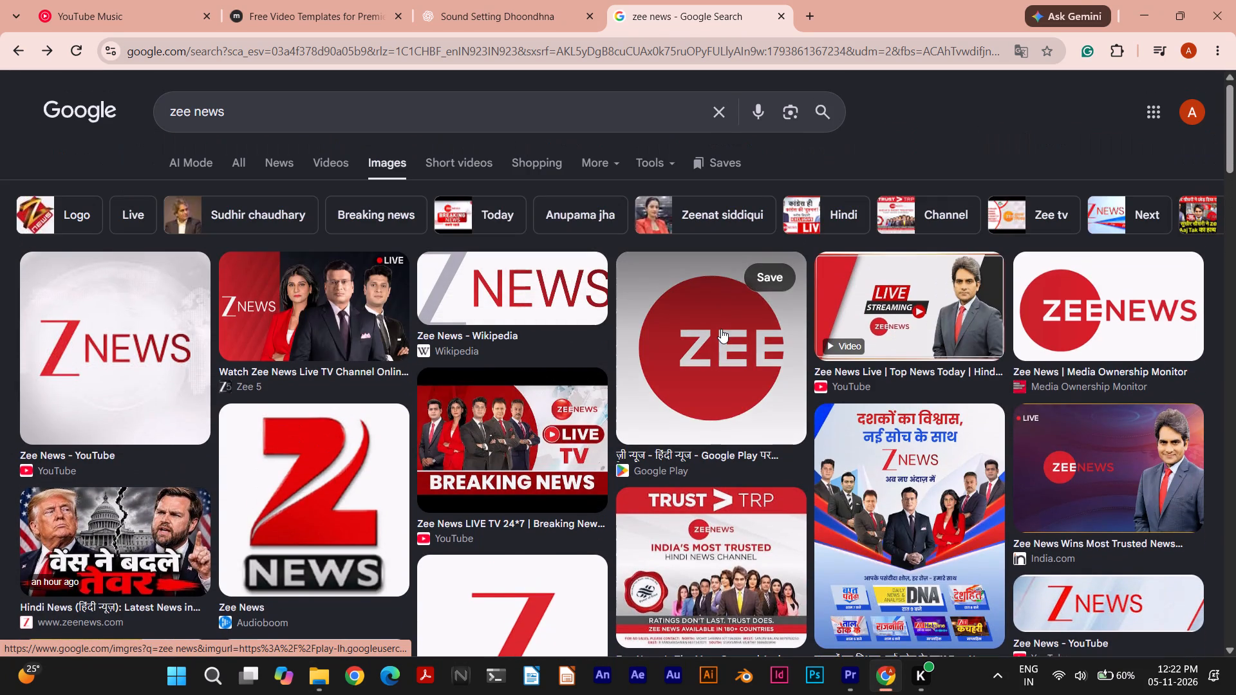
pyautogui.rightClick(1042, 298)
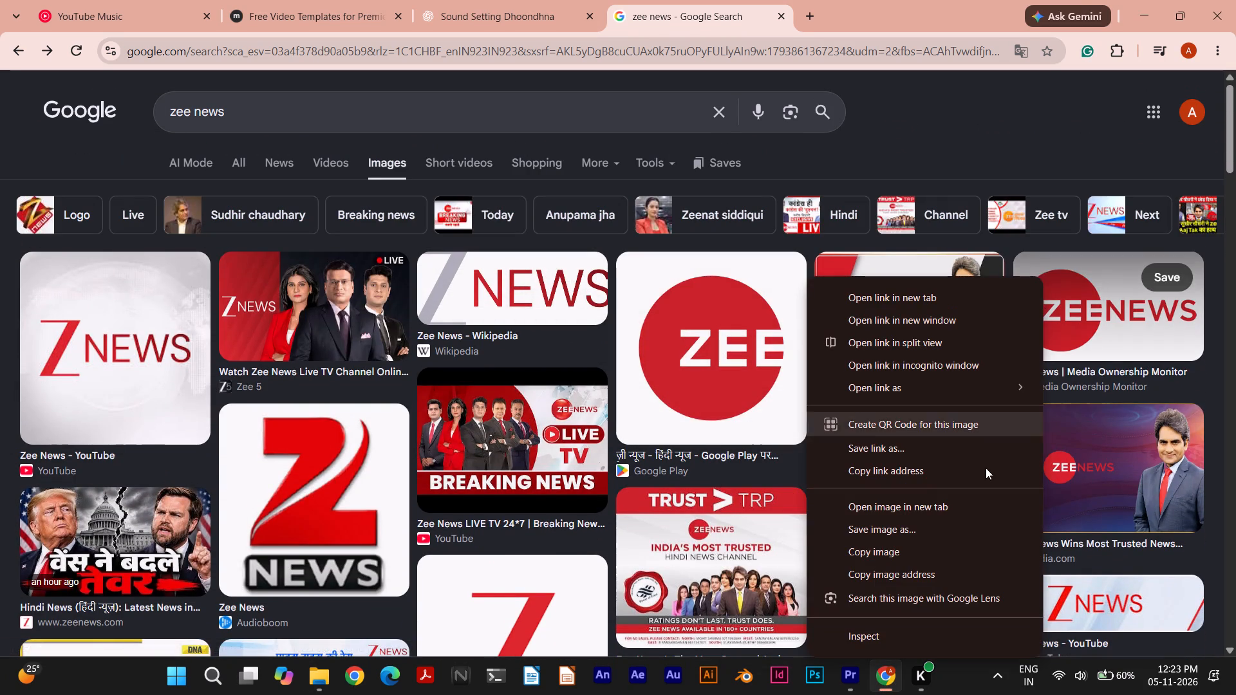
pyautogui.click(892, 532)
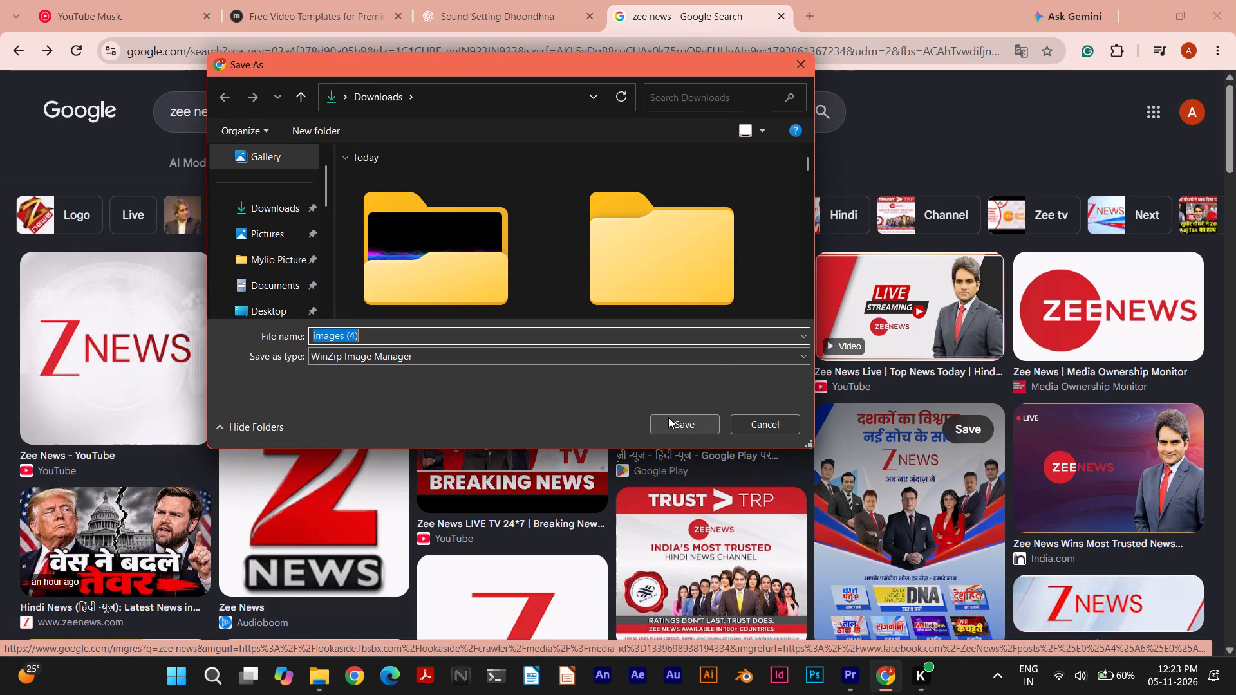
pyautogui.scroll(-2, 674, 293)
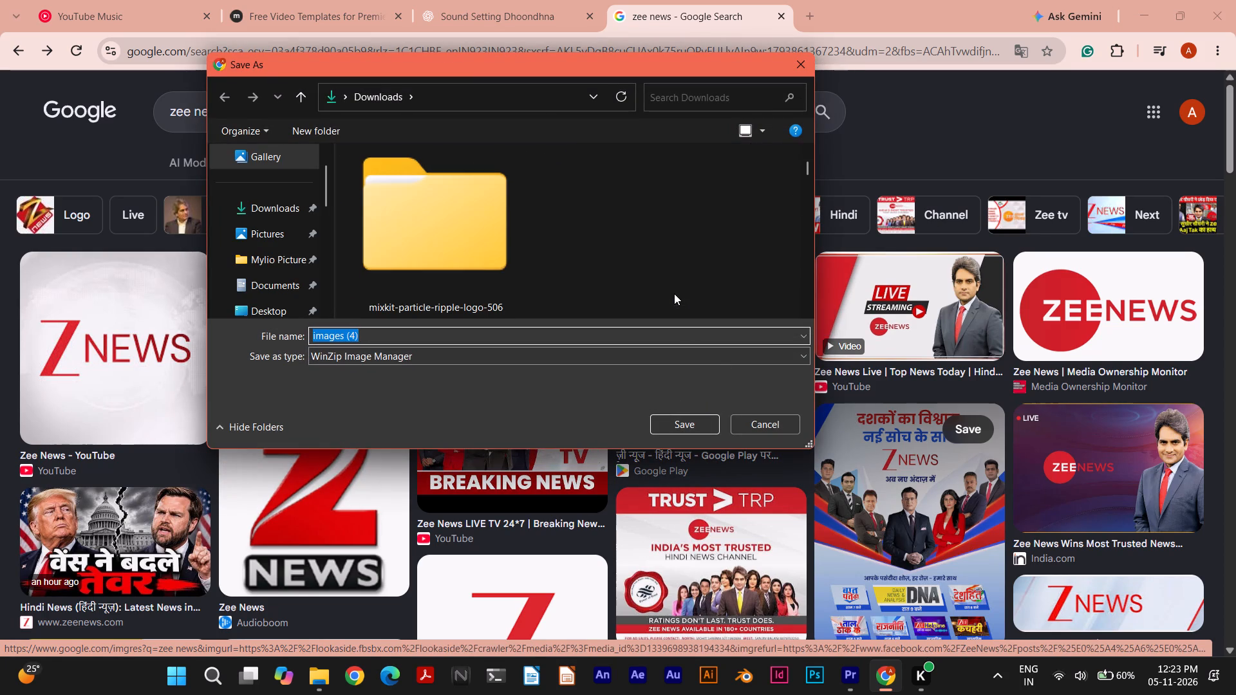
pyautogui.scroll(-2, 674, 293)
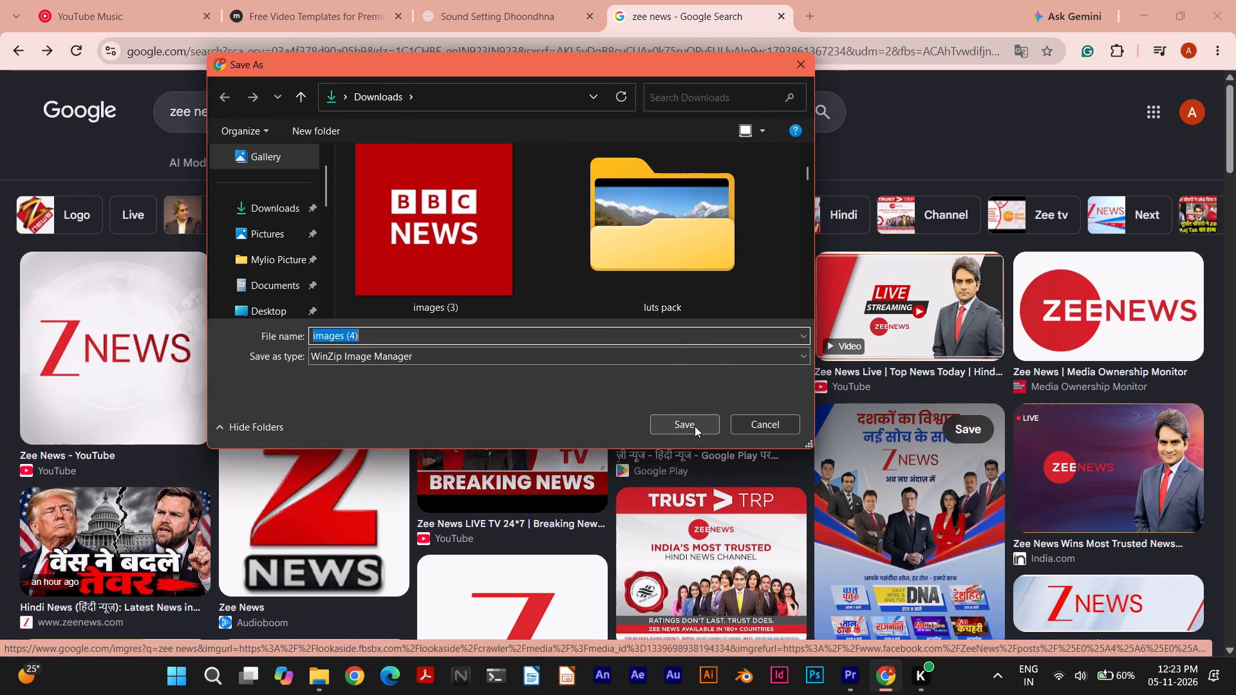
pyautogui.click(695, 426)
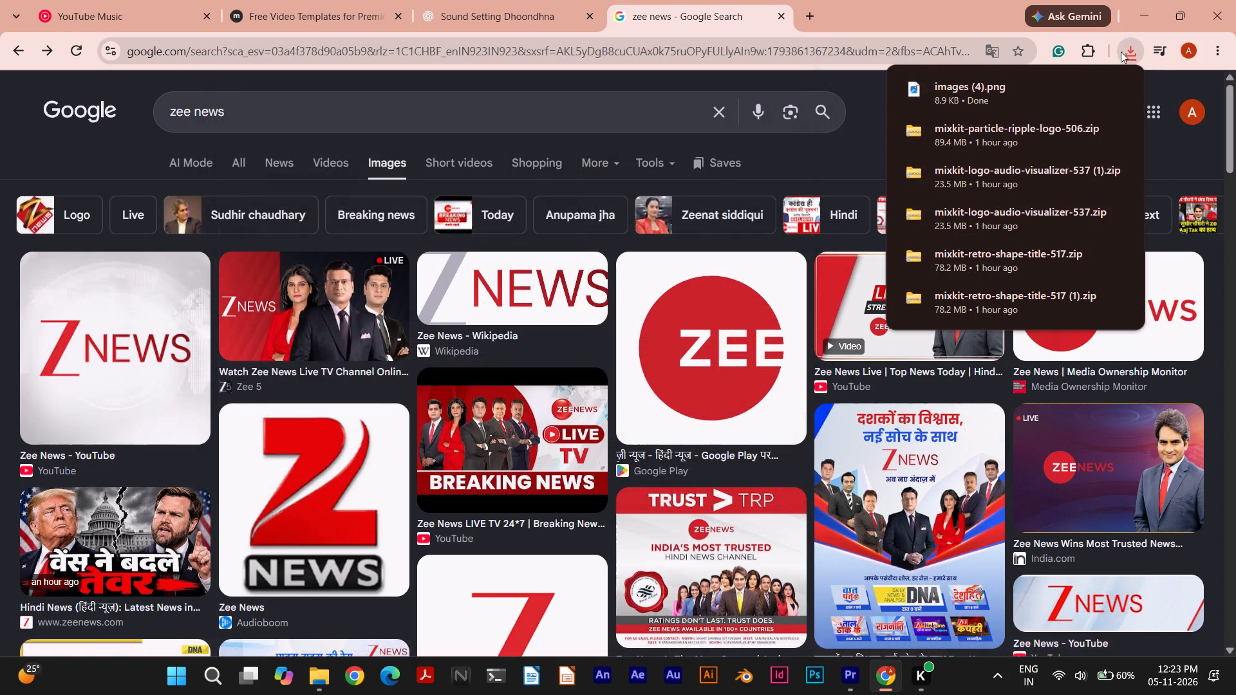
# Switch to File Explorer and check the Downloads folder for the saved Zee News logo.
pyautogui.click(1143, 8)
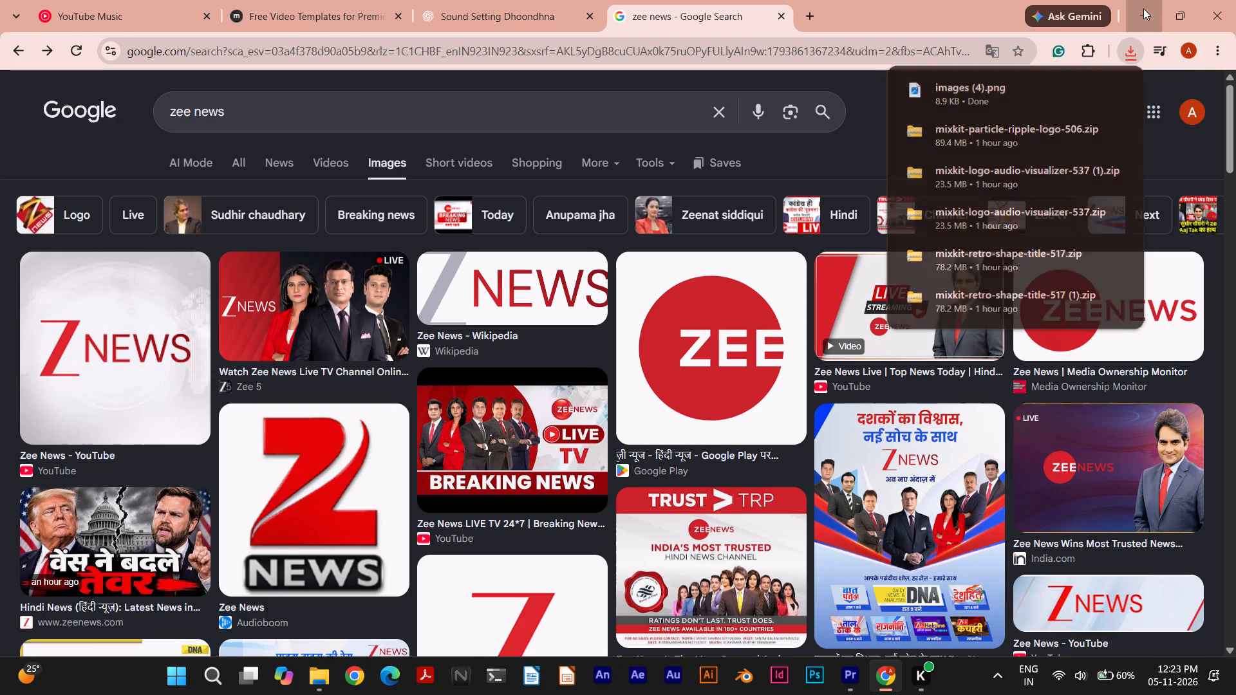
pyautogui.click(86, 198)
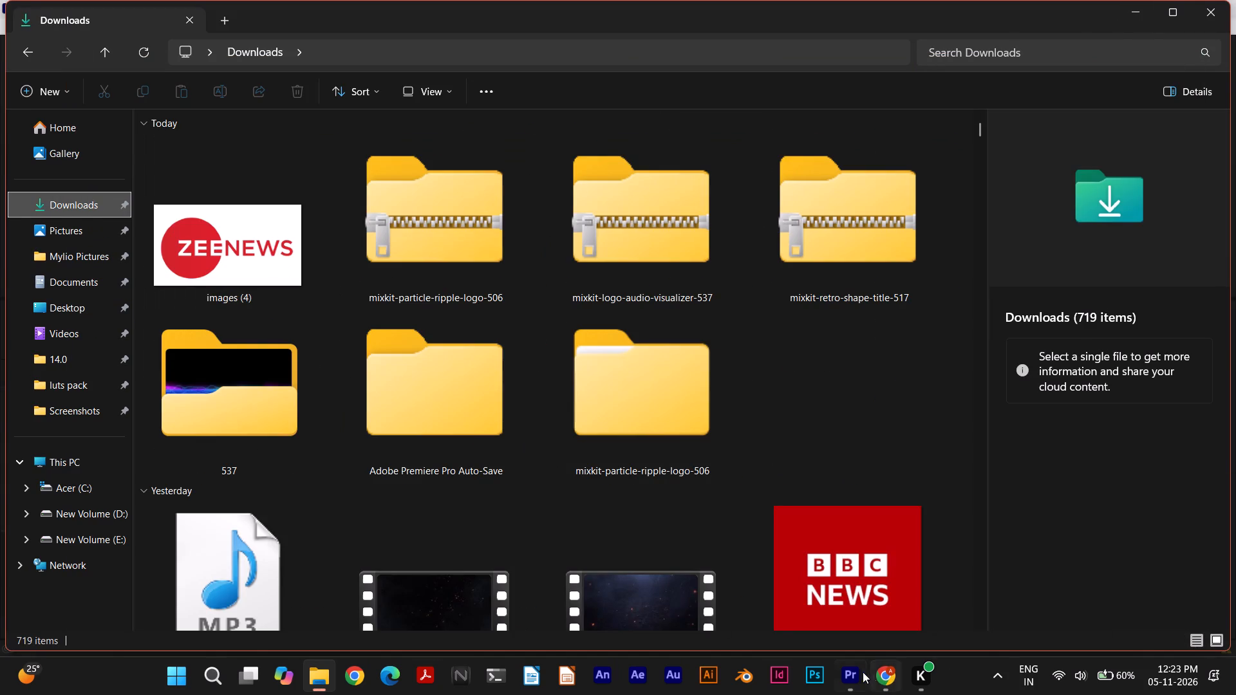
# Switch to Premiere Pro and look through the Downloads files, up to the ChatGPT images, for the saved logo; close the file locator.
pyautogui.click(853, 671)
pyautogui.scroll(-1, 574, 376)
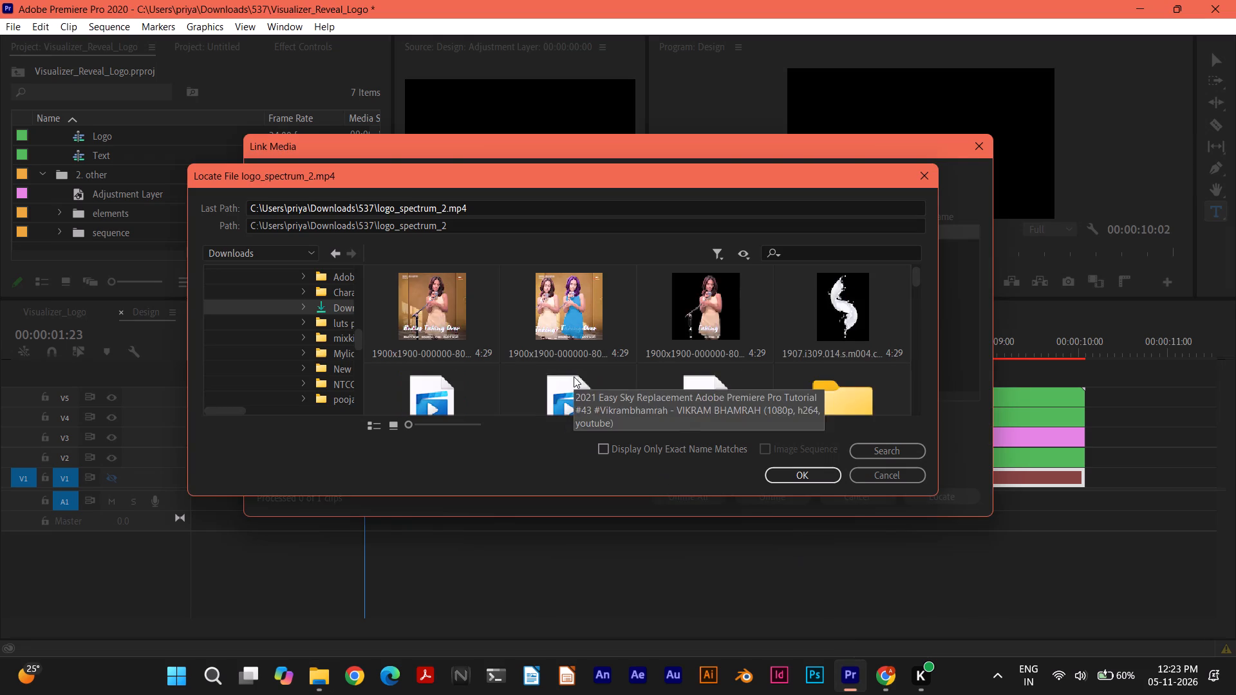
pyautogui.scroll(-3, 574, 376)
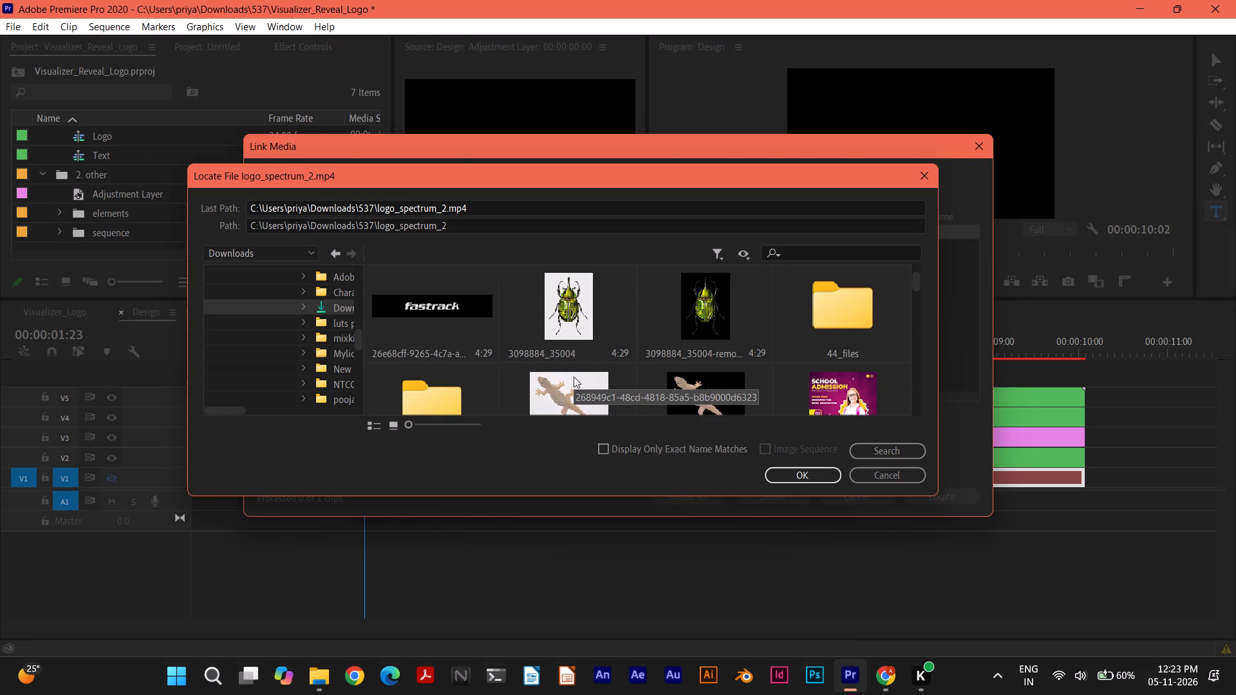
pyautogui.scroll(-4, 574, 376)
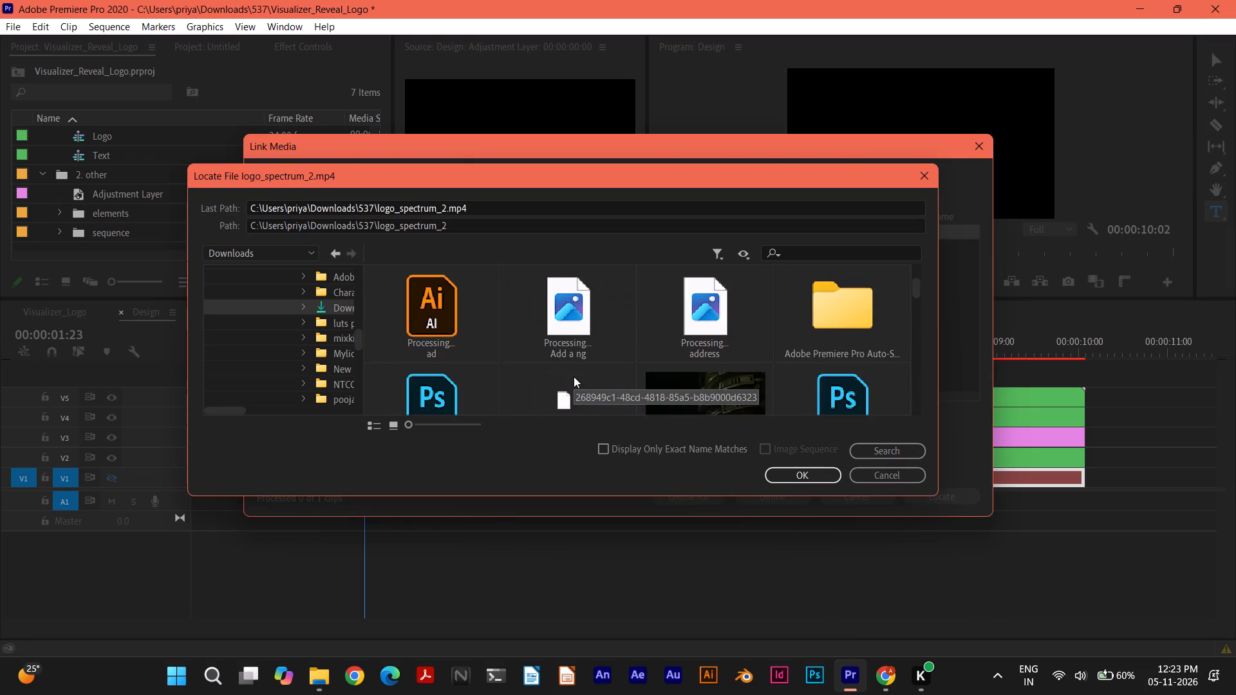
pyautogui.scroll(-3, 574, 376)
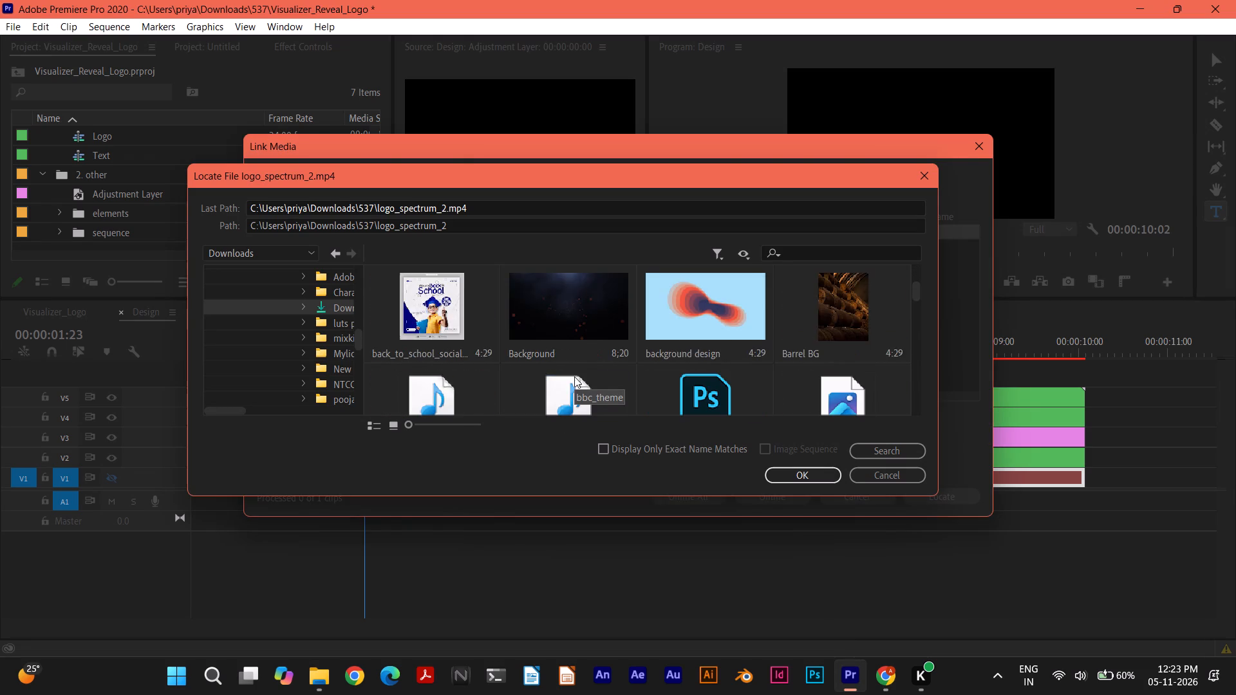
pyautogui.scroll(-2, 574, 376)
pyautogui.scroll(1, 574, 376)
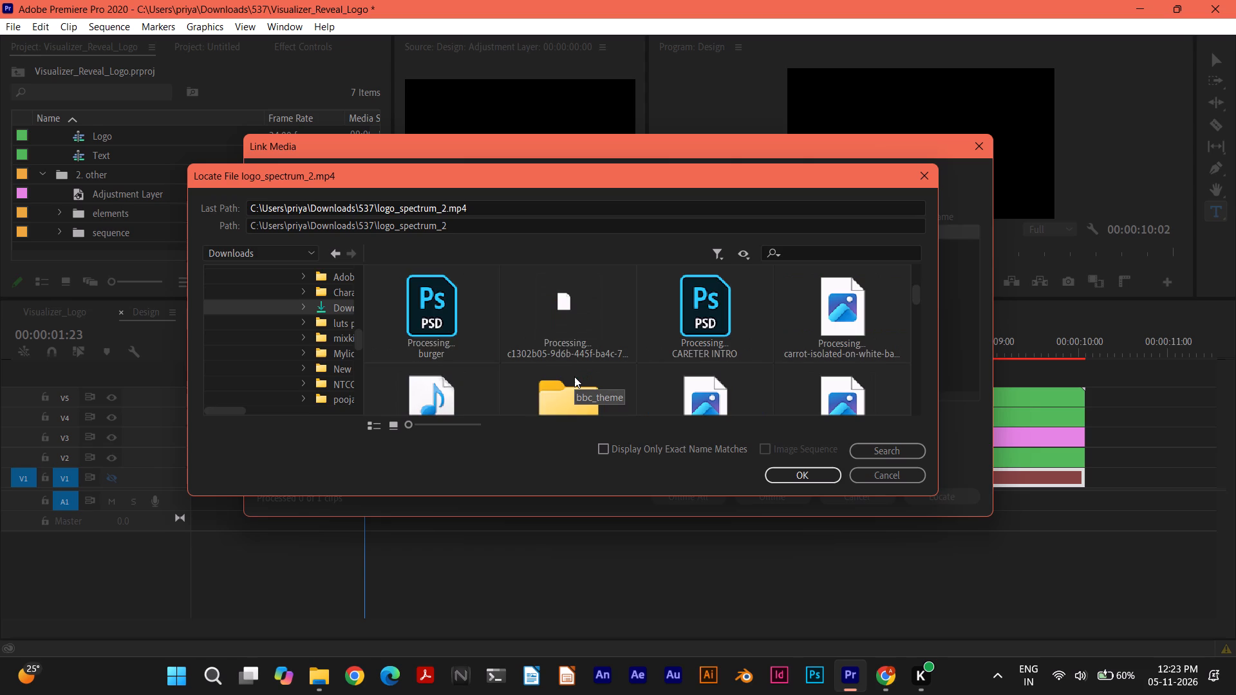
pyautogui.scroll(-1, 574, 376)
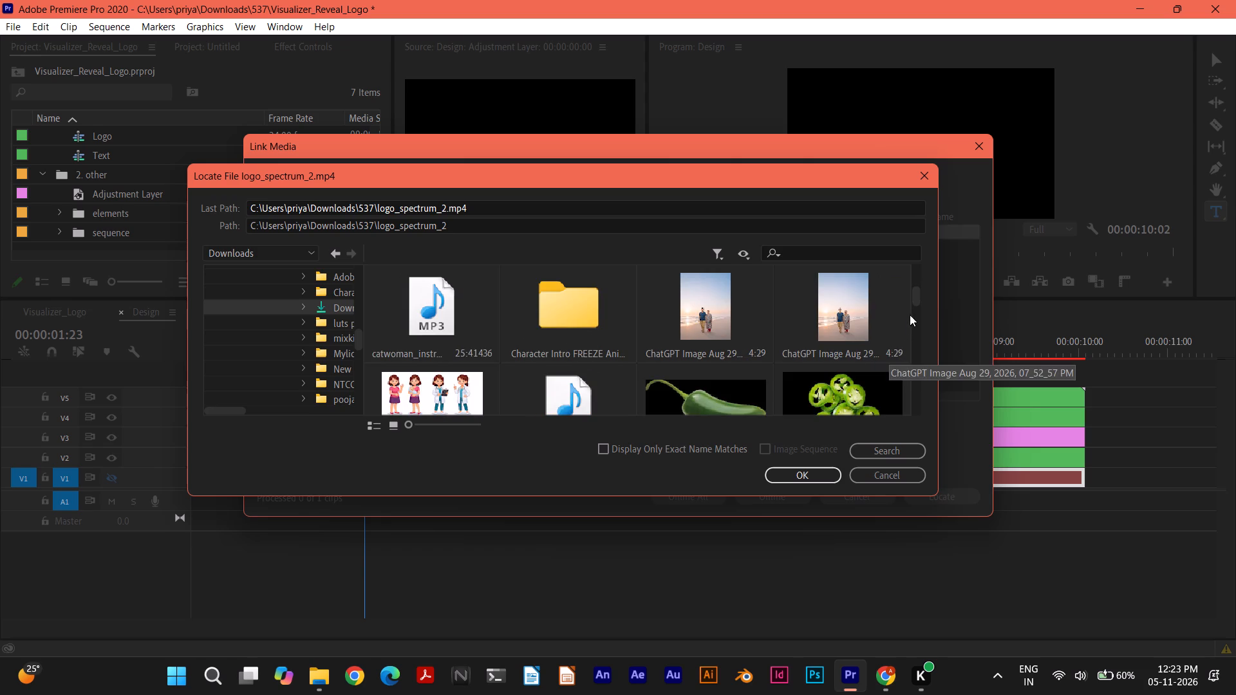
pyautogui.moveTo(915, 296); pyautogui.dragTo(920, 261)
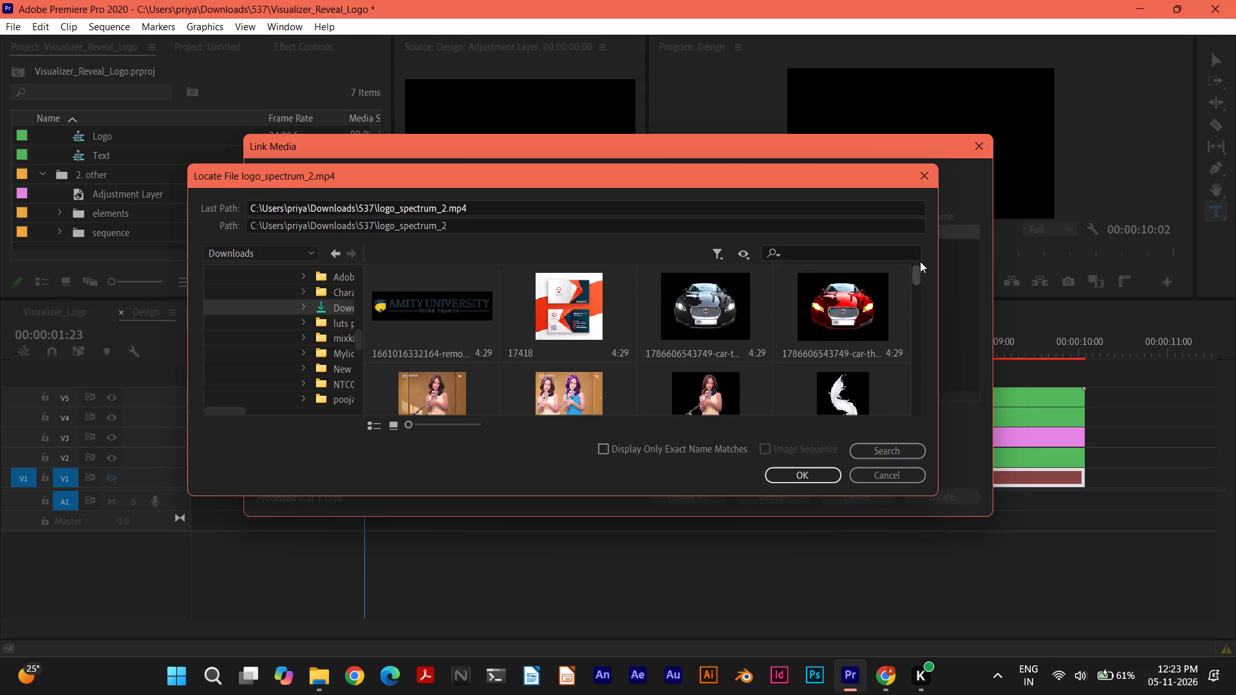
pyautogui.moveTo(920, 261); pyautogui.dragTo(920, 259)
pyautogui.click(926, 181)
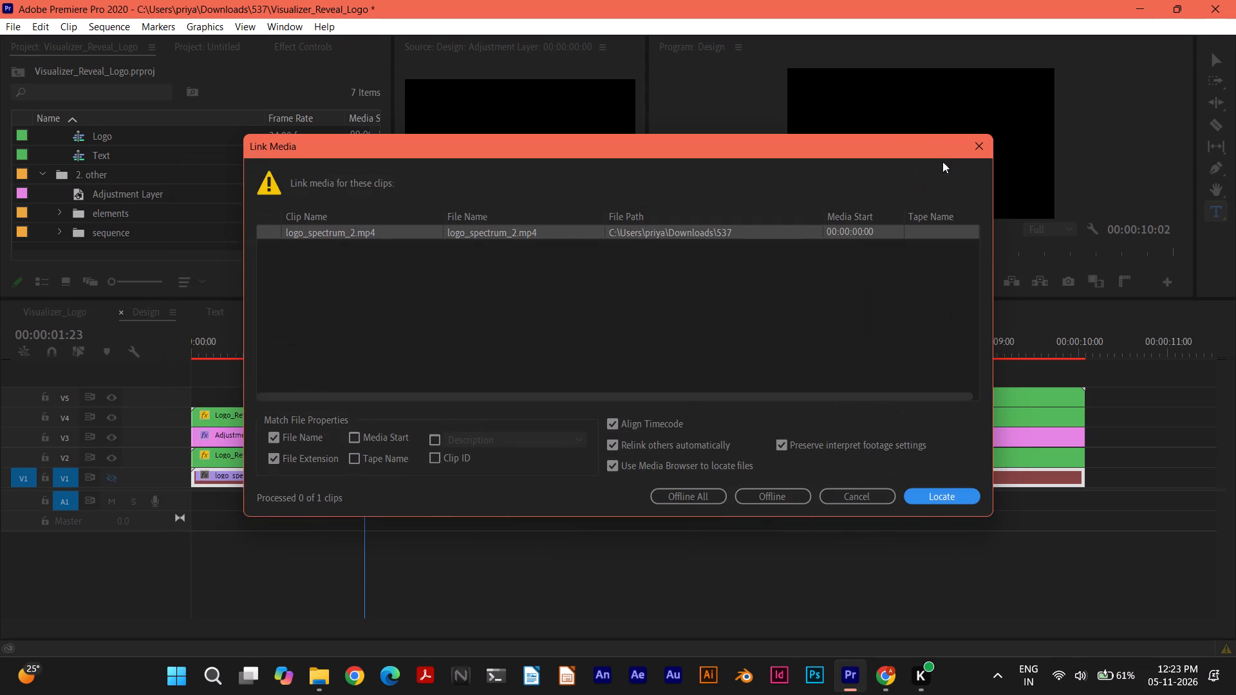
# Reopen the file locator for logo_spectrum_2.mp4 and browse to the Downloads folder.
pyautogui.click(910, 494)
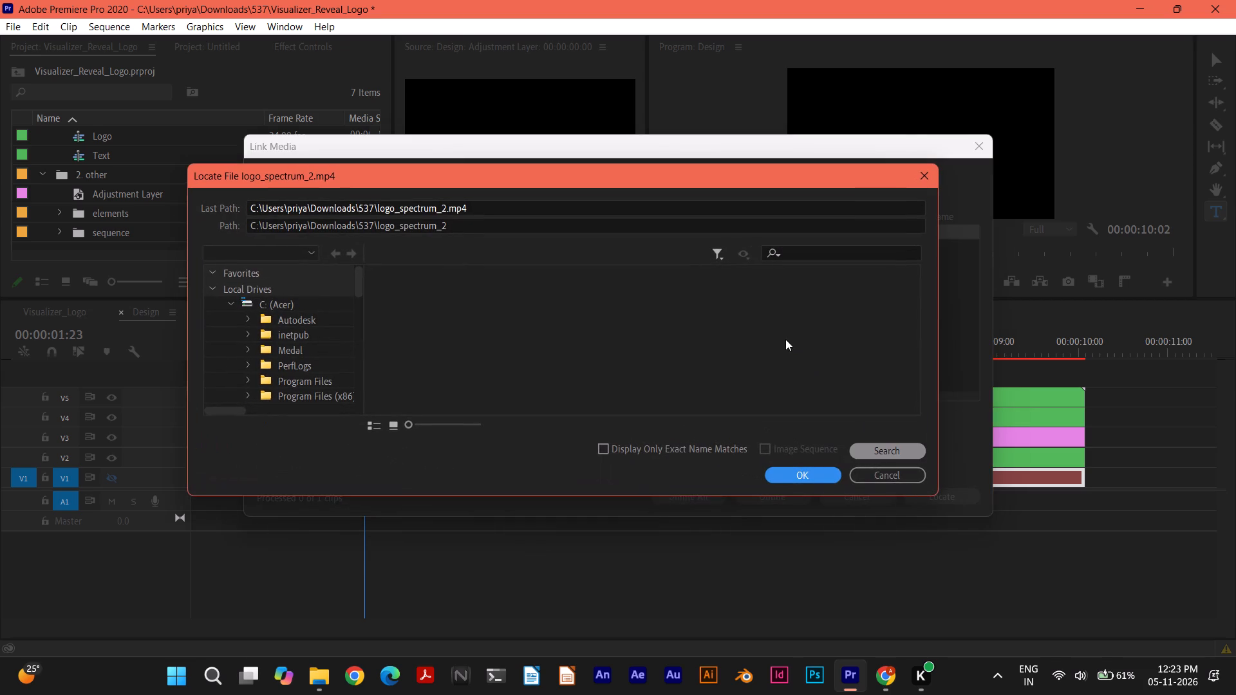
pyautogui.scroll(-2, 518, 331)
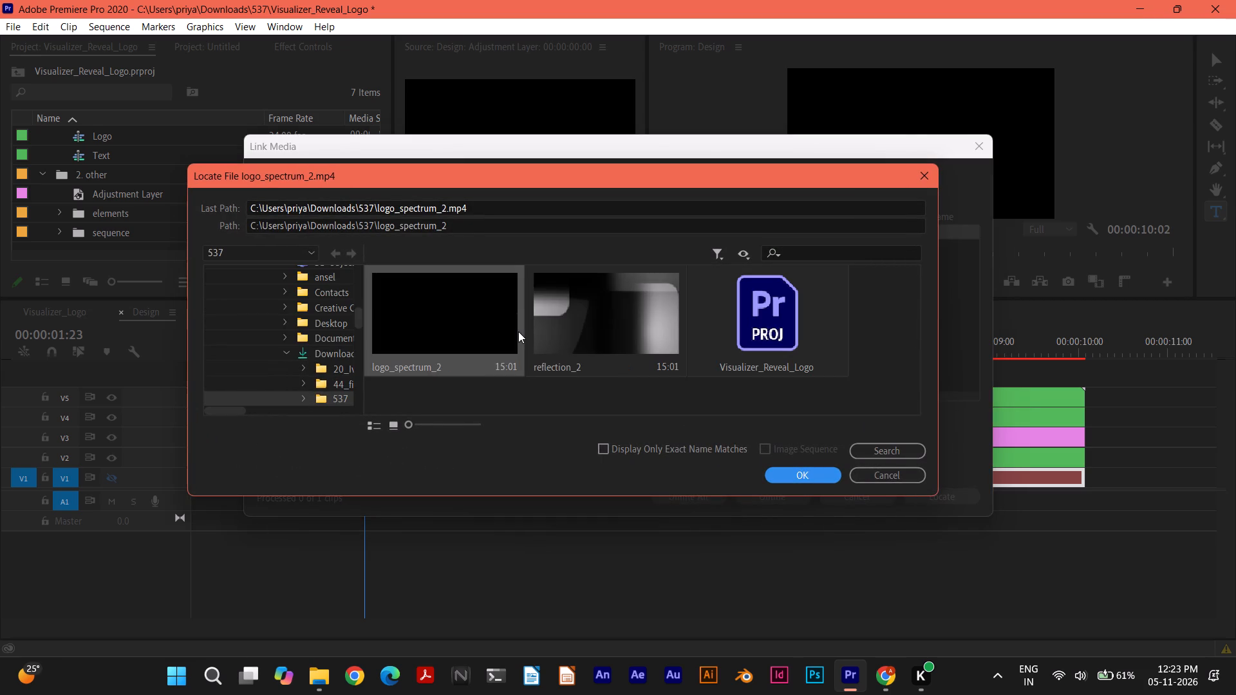
pyautogui.scroll(-1, 518, 331)
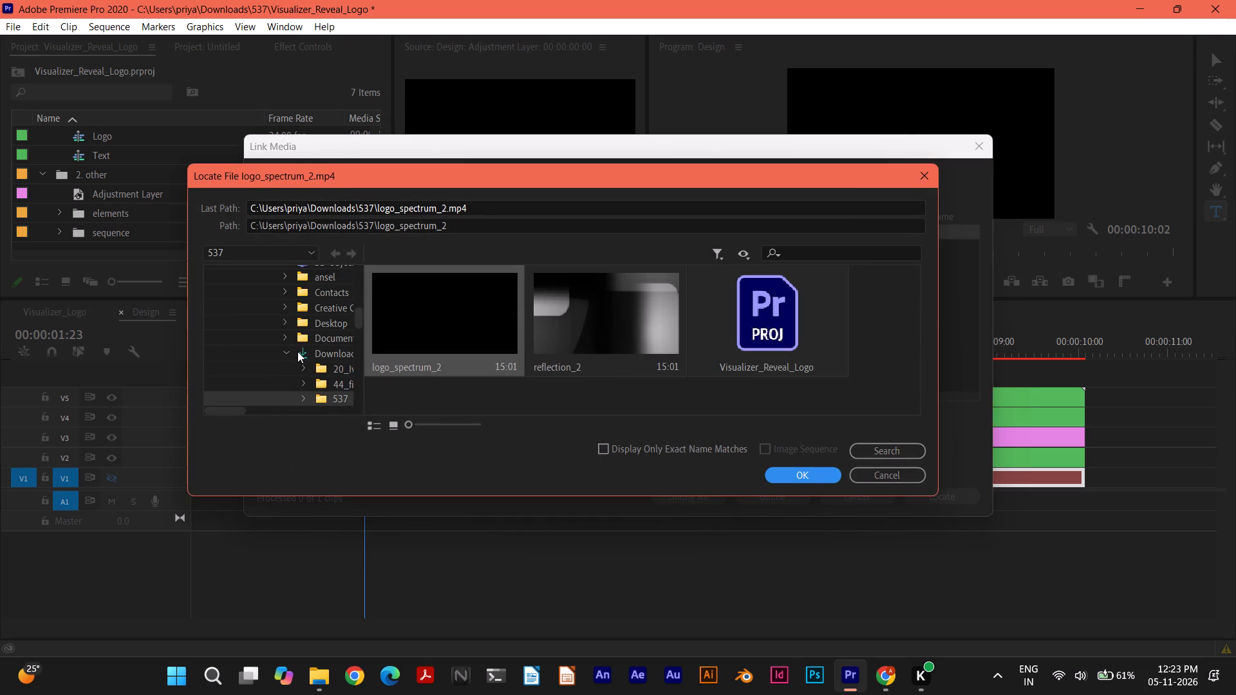
pyautogui.click(299, 351)
# Examine the early Downloads files, through the CLIP video, for the Zee News logo.
pyautogui.scroll(-1, 674, 321)
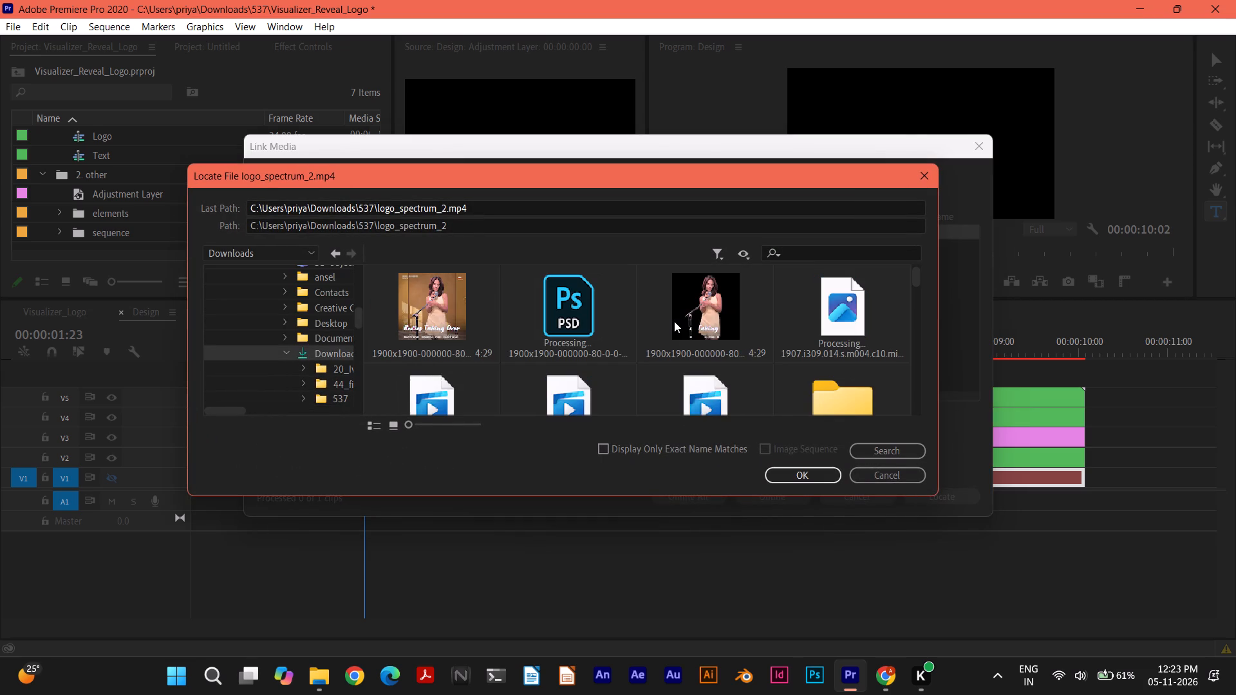
pyautogui.scroll(2, 674, 321)
pyautogui.scroll(-1, 674, 321)
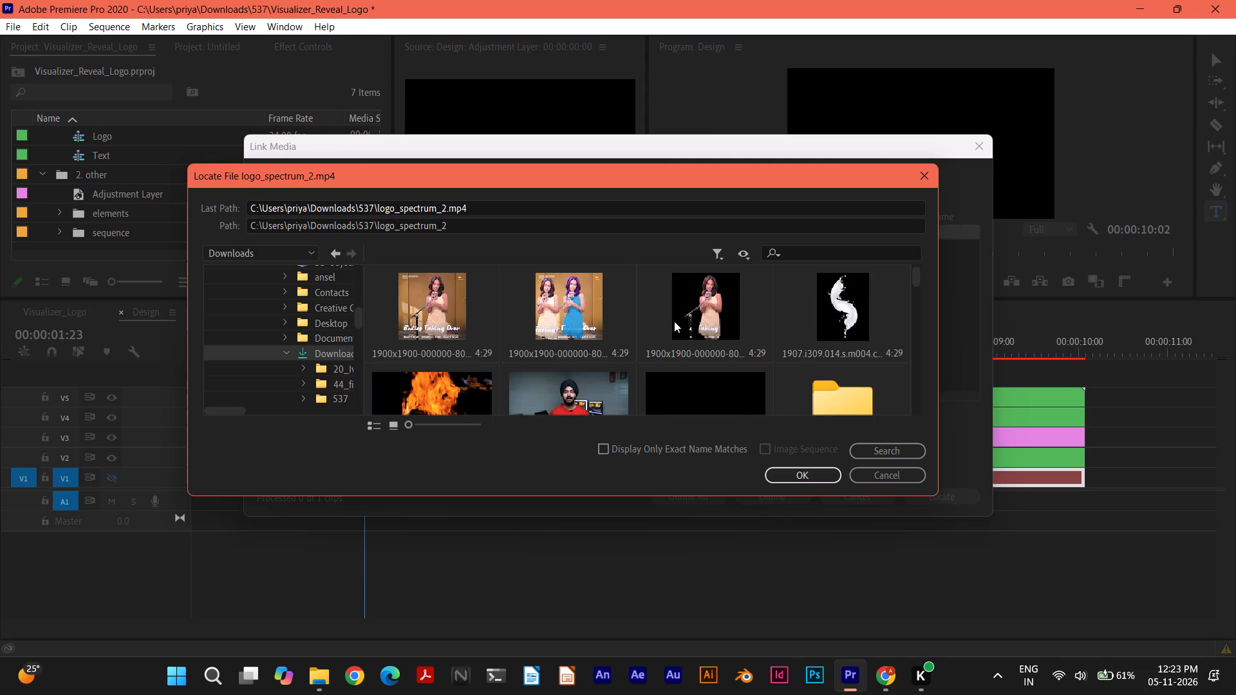
pyautogui.scroll(-2, 675, 321)
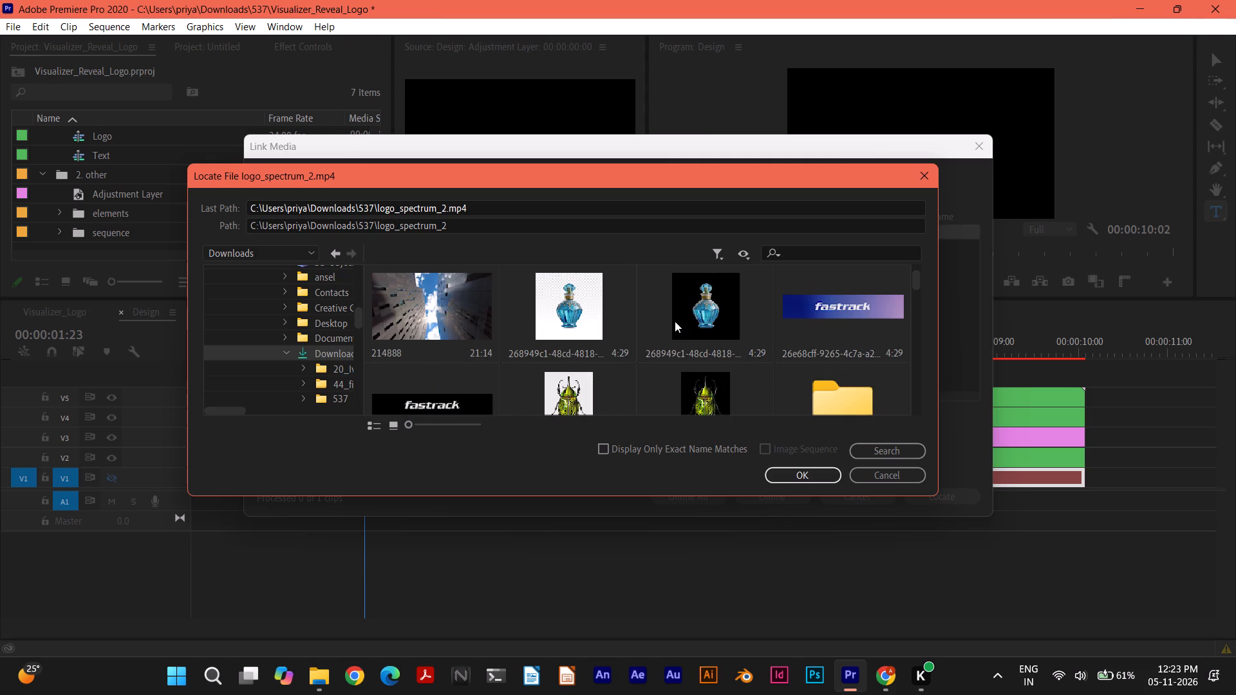
pyautogui.scroll(-3, 675, 321)
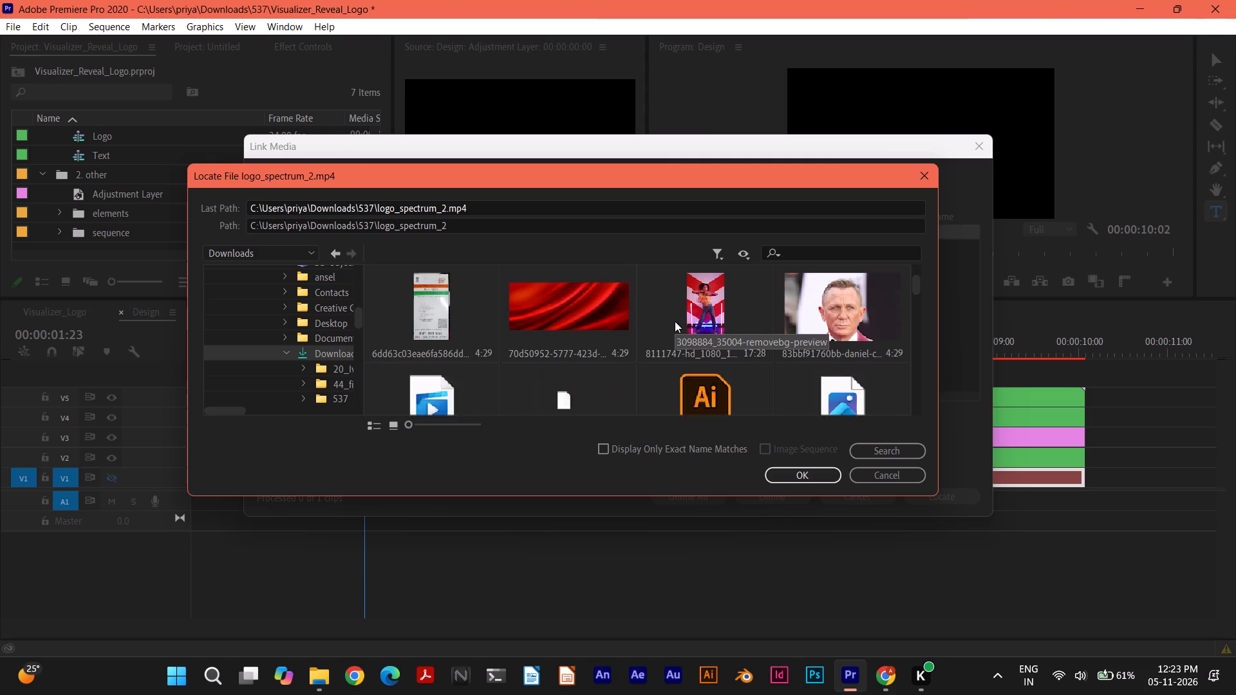
pyautogui.scroll(-6, 675, 321)
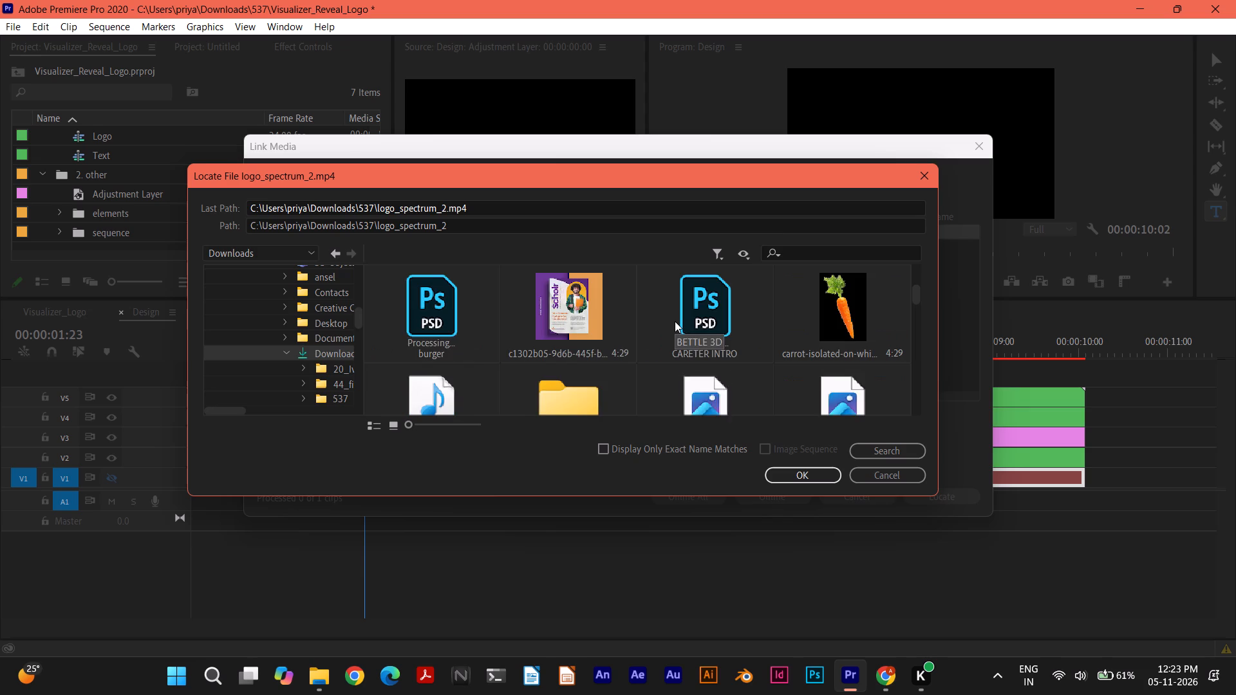
pyautogui.scroll(-3, 675, 321)
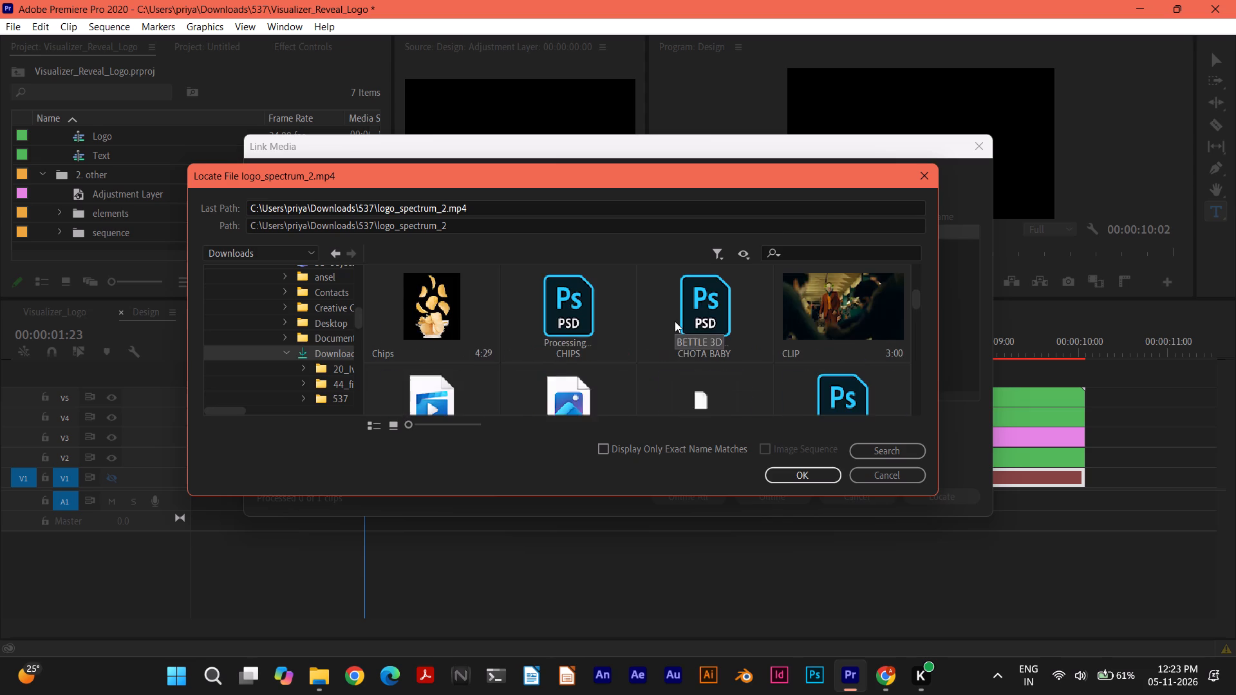
# Examine the Downloads files from the CLIP video through the Gemini images and Harry Potter file for the Zee News logo.
pyautogui.scroll(-3, 675, 321)
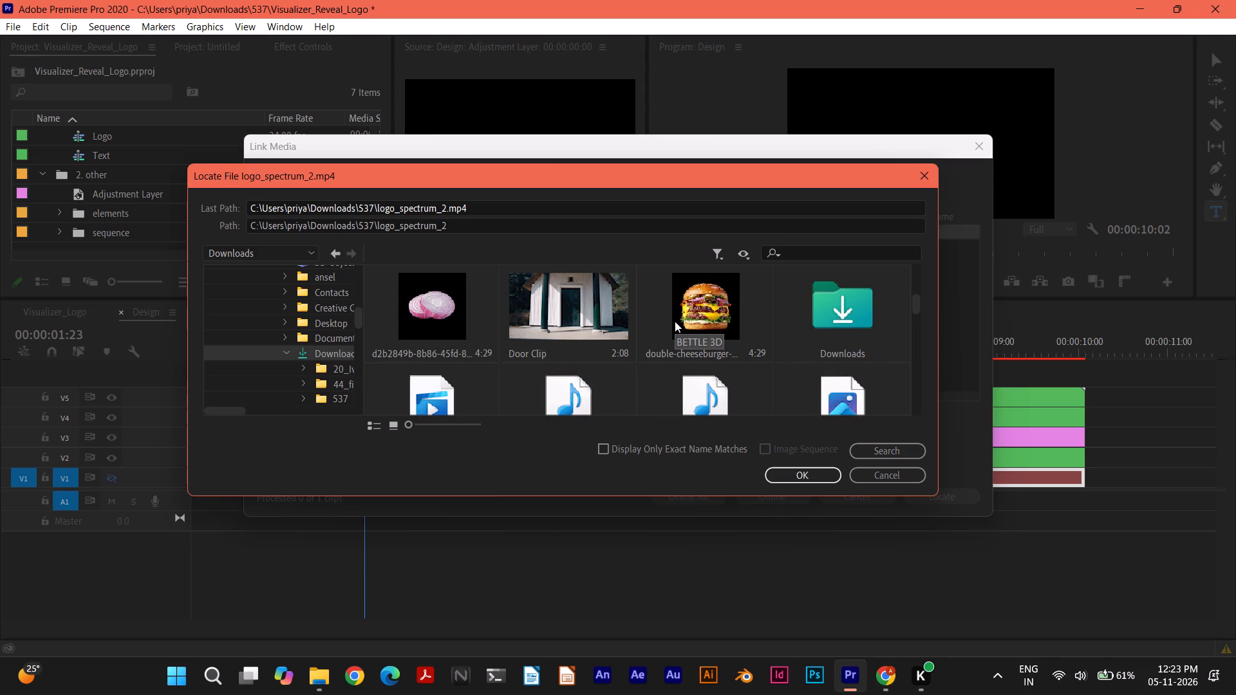
pyautogui.scroll(-2, 675, 321)
pyautogui.scroll(1, 675, 321)
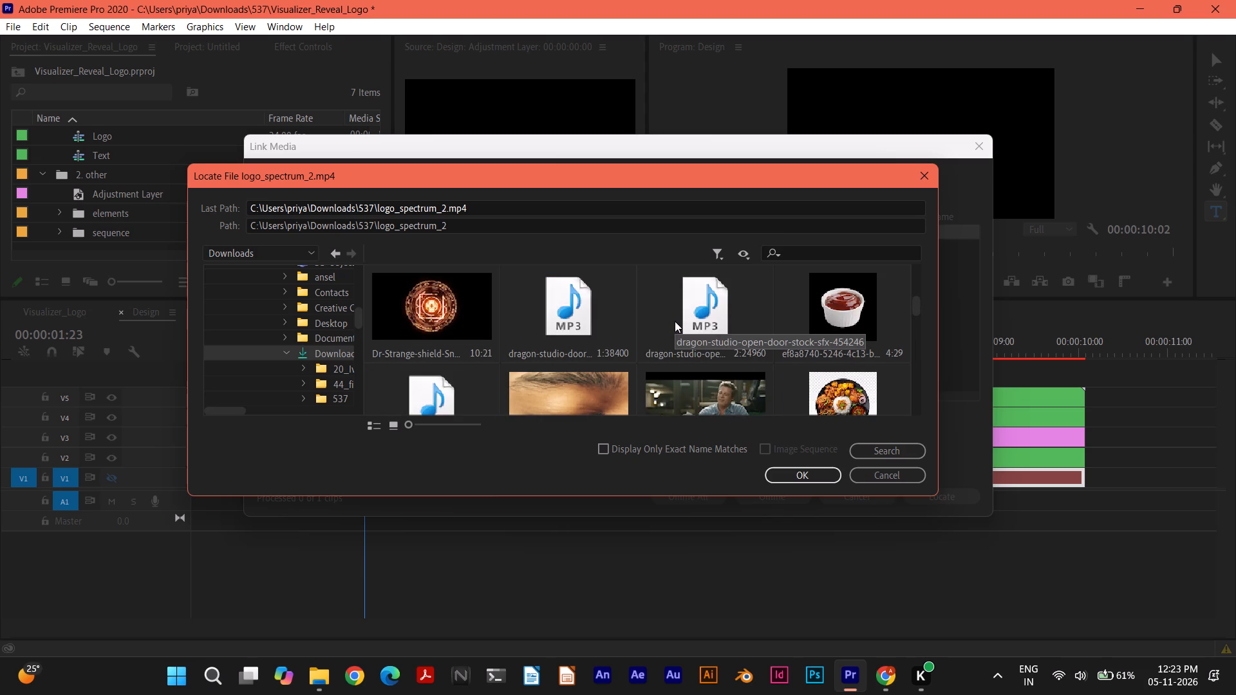
pyautogui.scroll(-3, 675, 321)
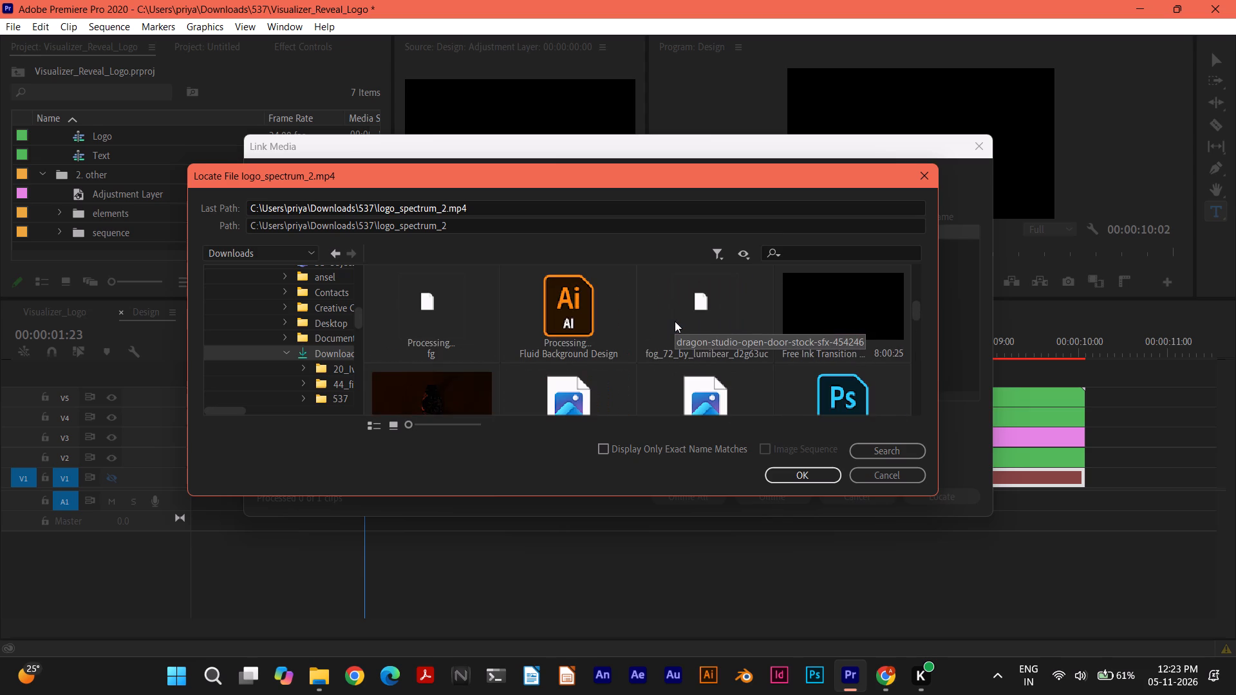
pyautogui.scroll(-1, 675, 321)
pyautogui.scroll(1, 675, 321)
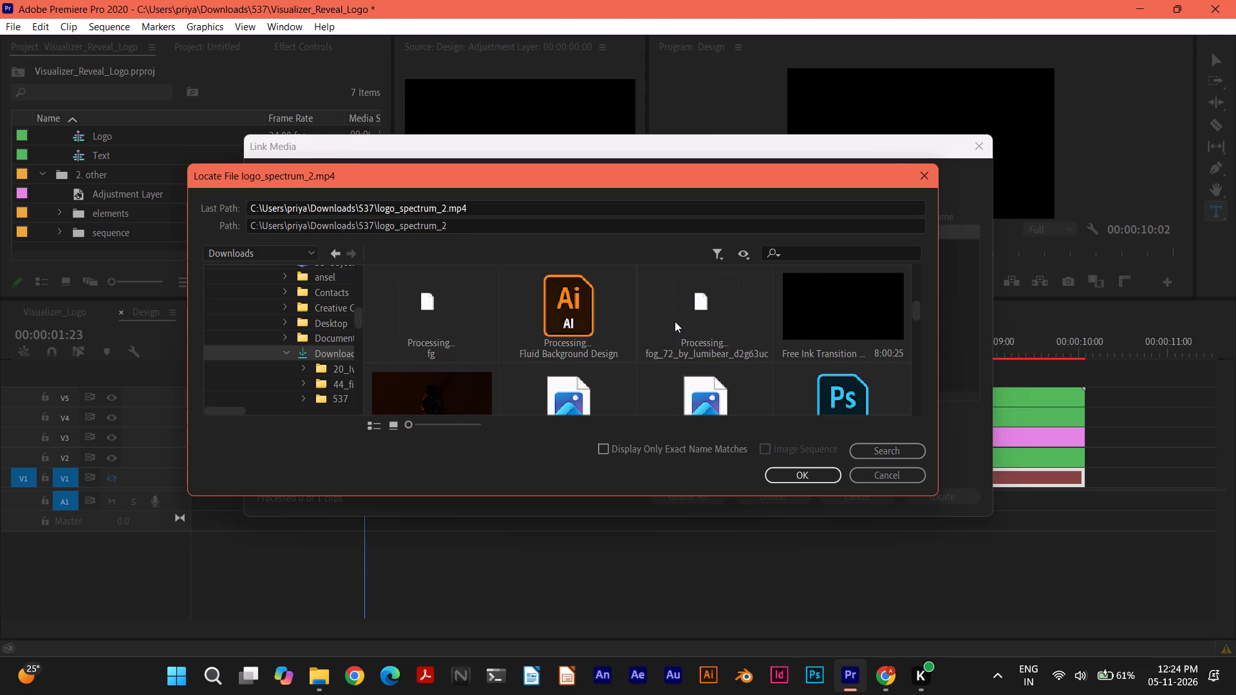
pyautogui.scroll(-3, 675, 321)
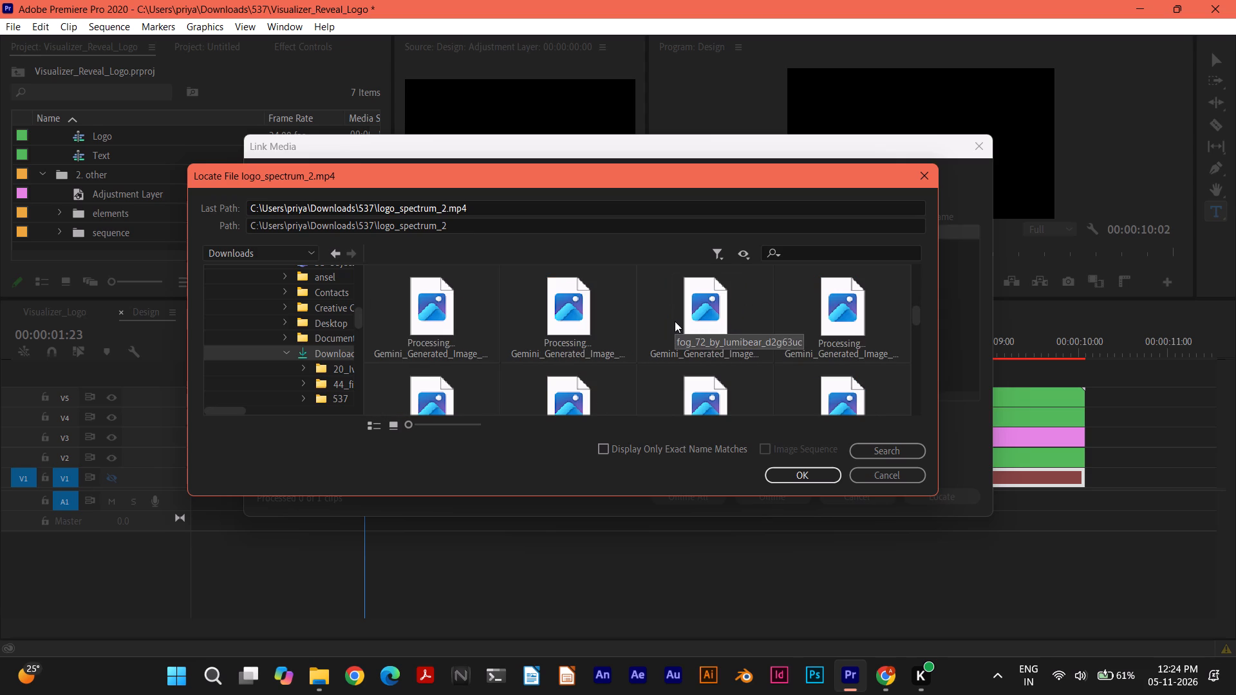
pyautogui.scroll(-3, 675, 321)
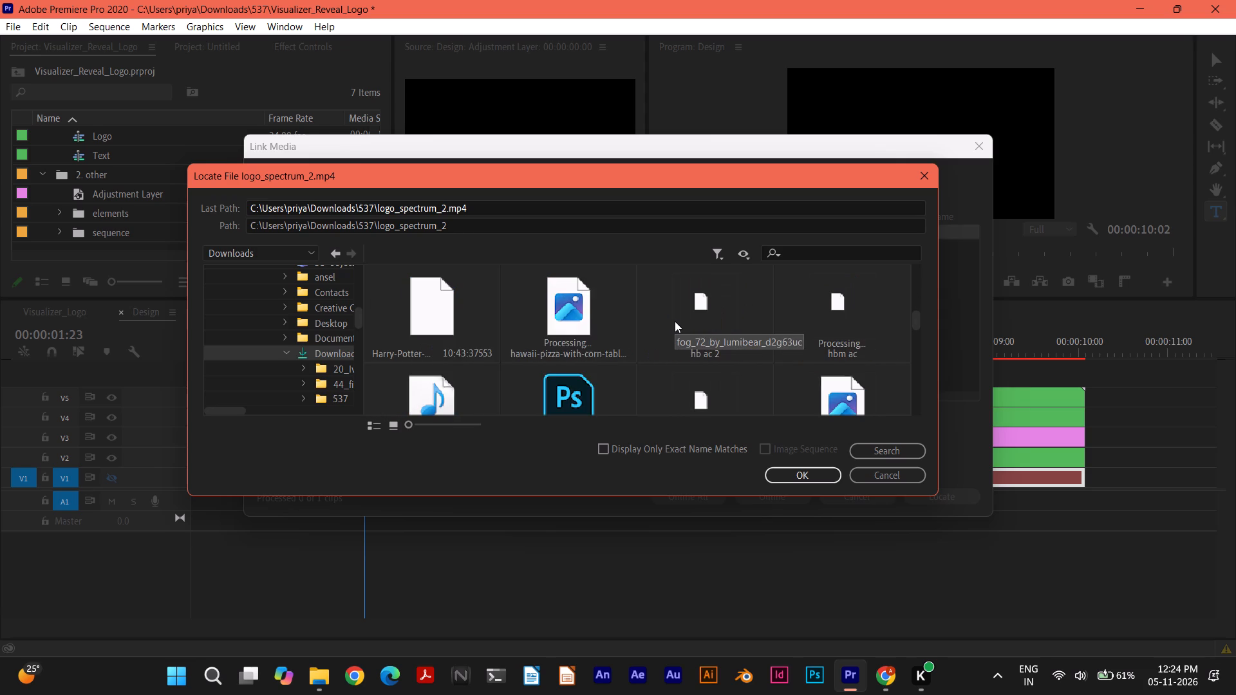
# Look through the numbered "images" files in Downloads for the Zee News logo, and return to the start of the file list.
pyautogui.scroll(-3, 675, 321)
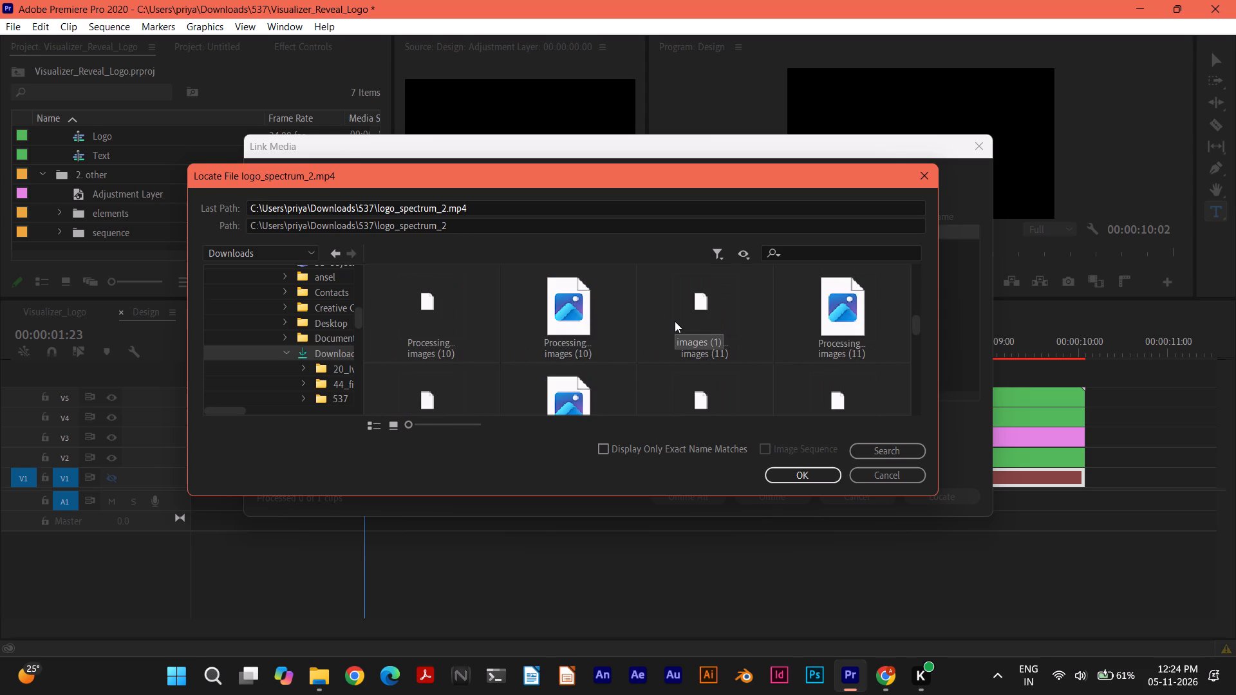
pyautogui.scroll(-1, 675, 321)
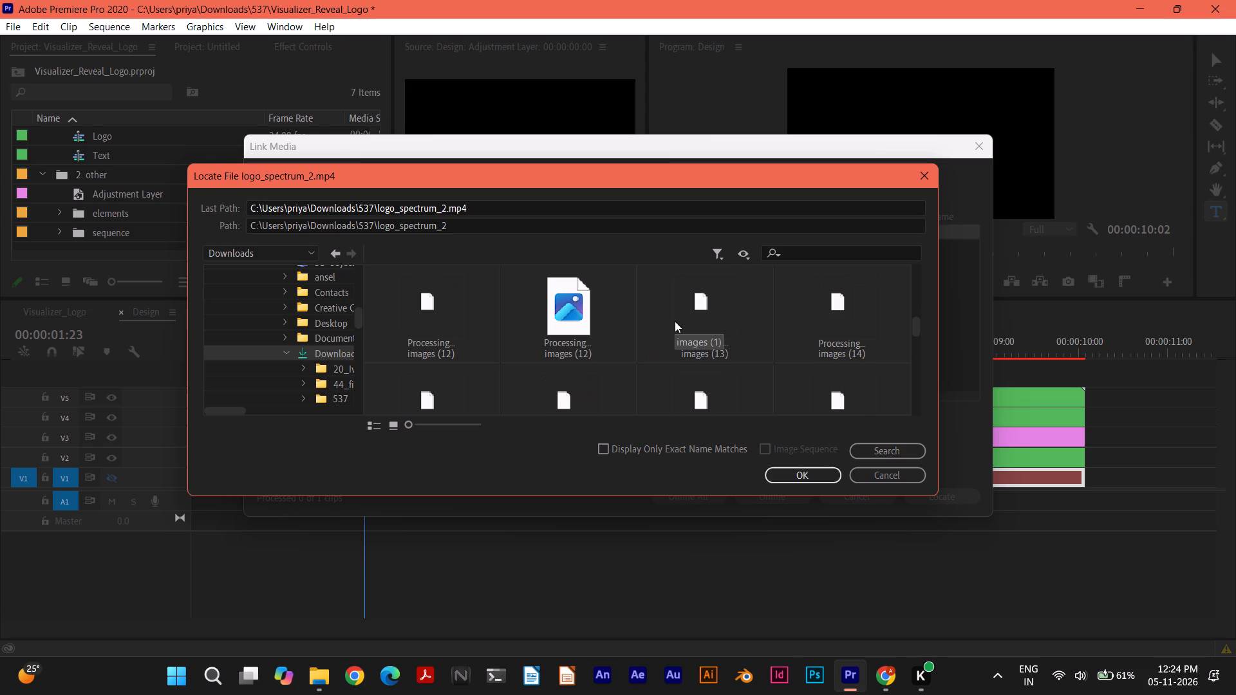
pyautogui.scroll(-2, 675, 321)
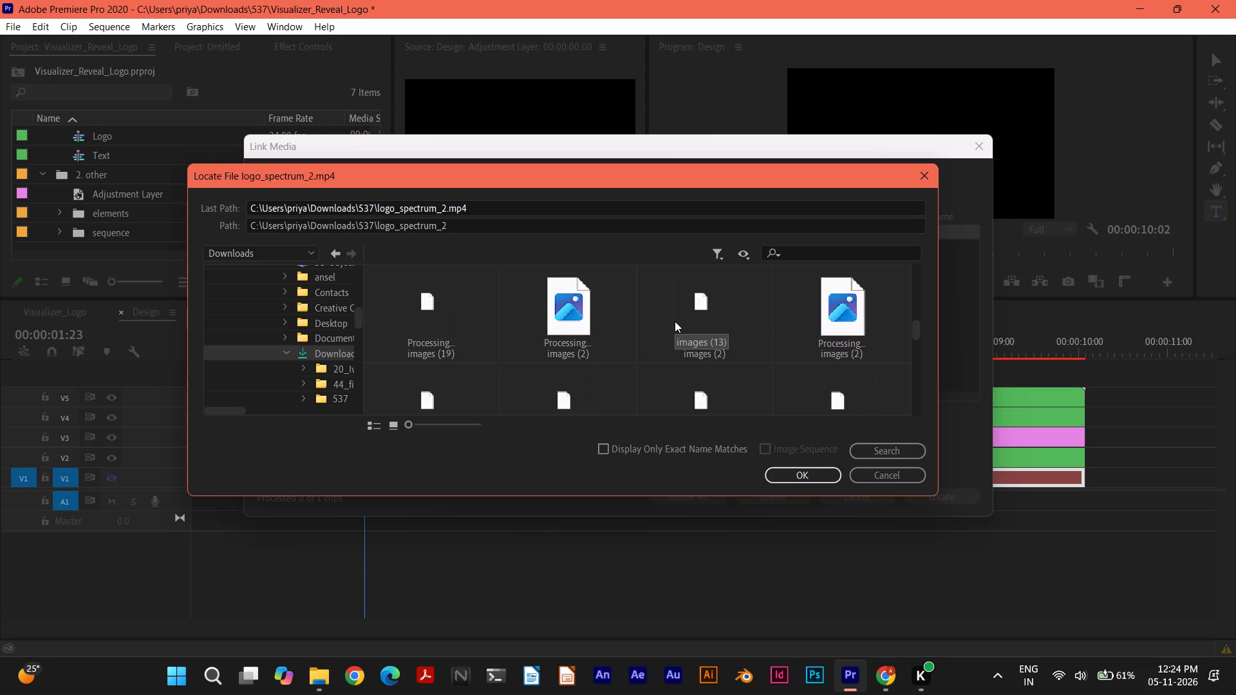
pyautogui.scroll(-2, 675, 321)
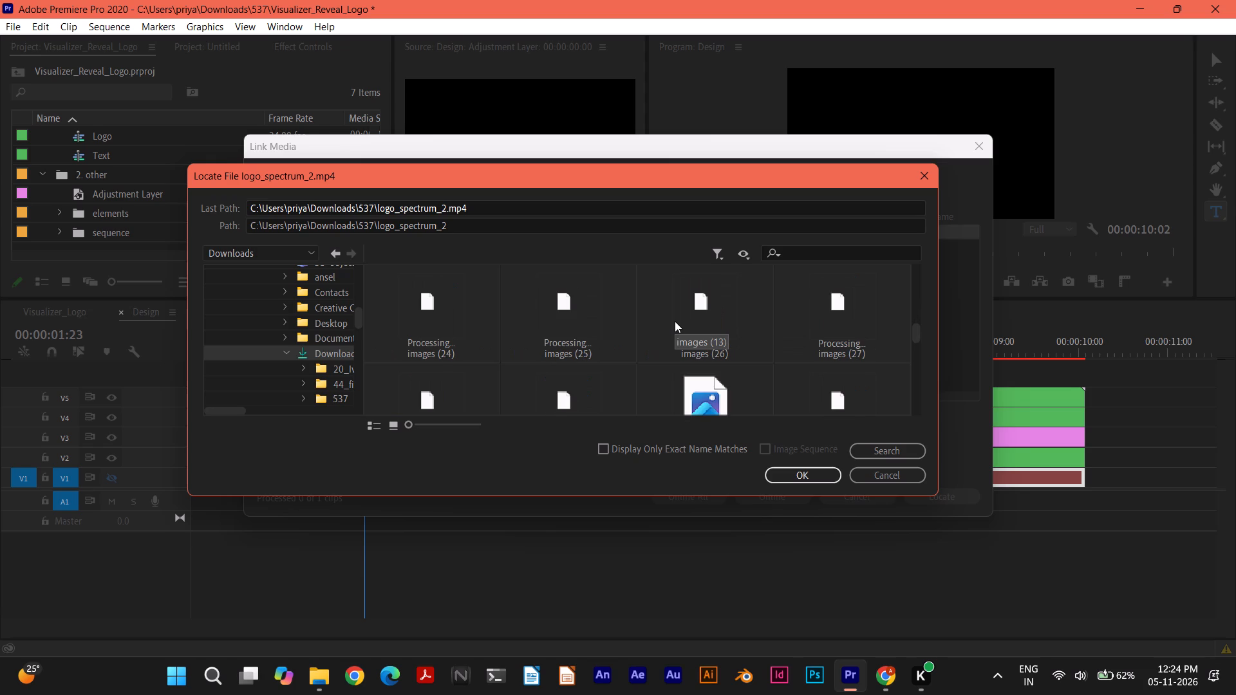
pyautogui.scroll(-3, 675, 321)
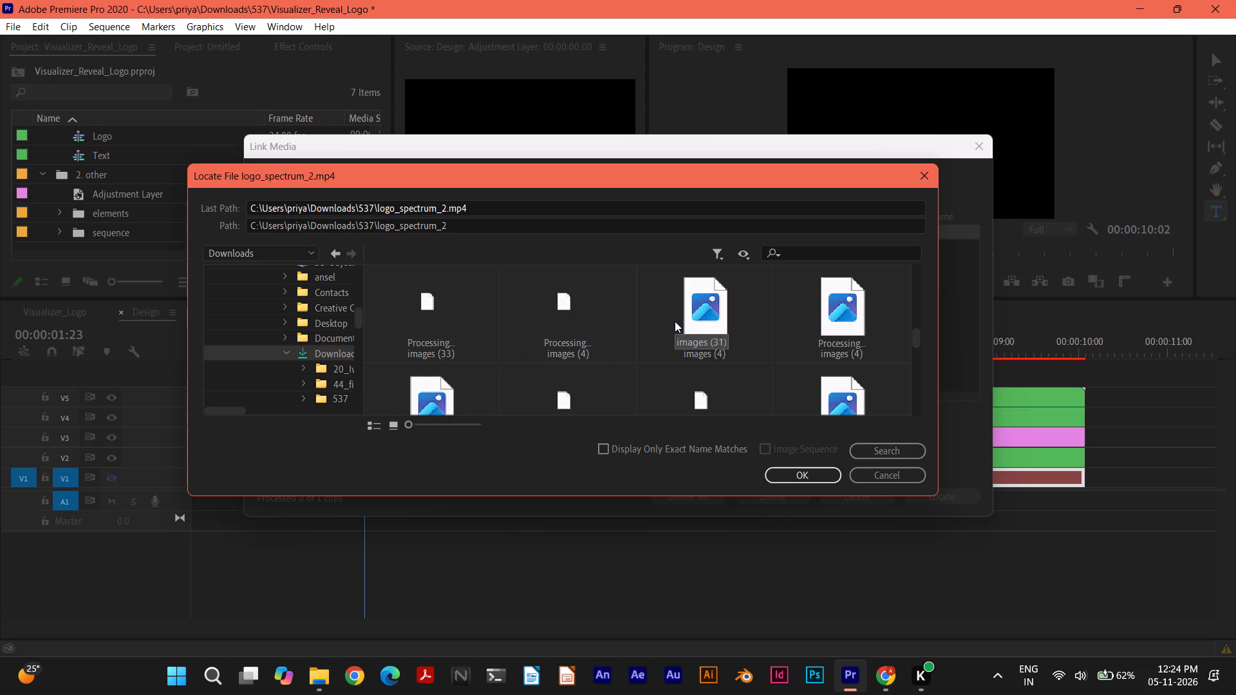
pyautogui.scroll(-2, 675, 321)
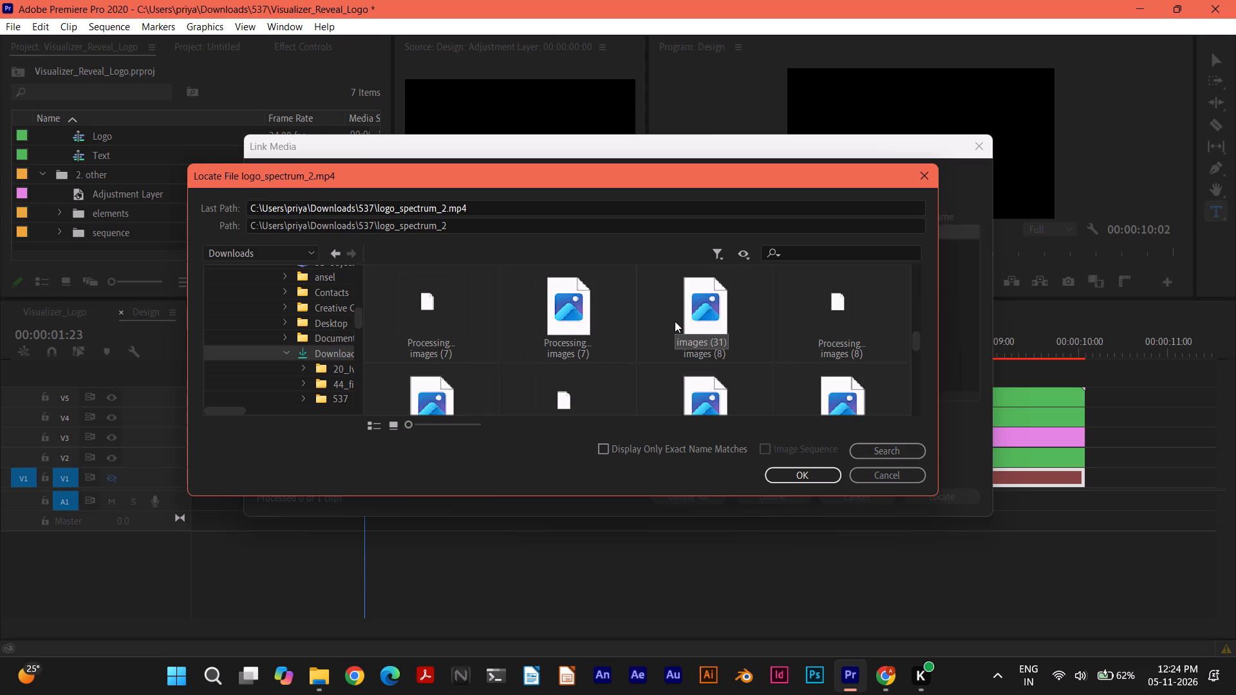
pyautogui.scroll(1, 675, 321)
pyautogui.moveTo(915, 340); pyautogui.dragTo(919, 257)
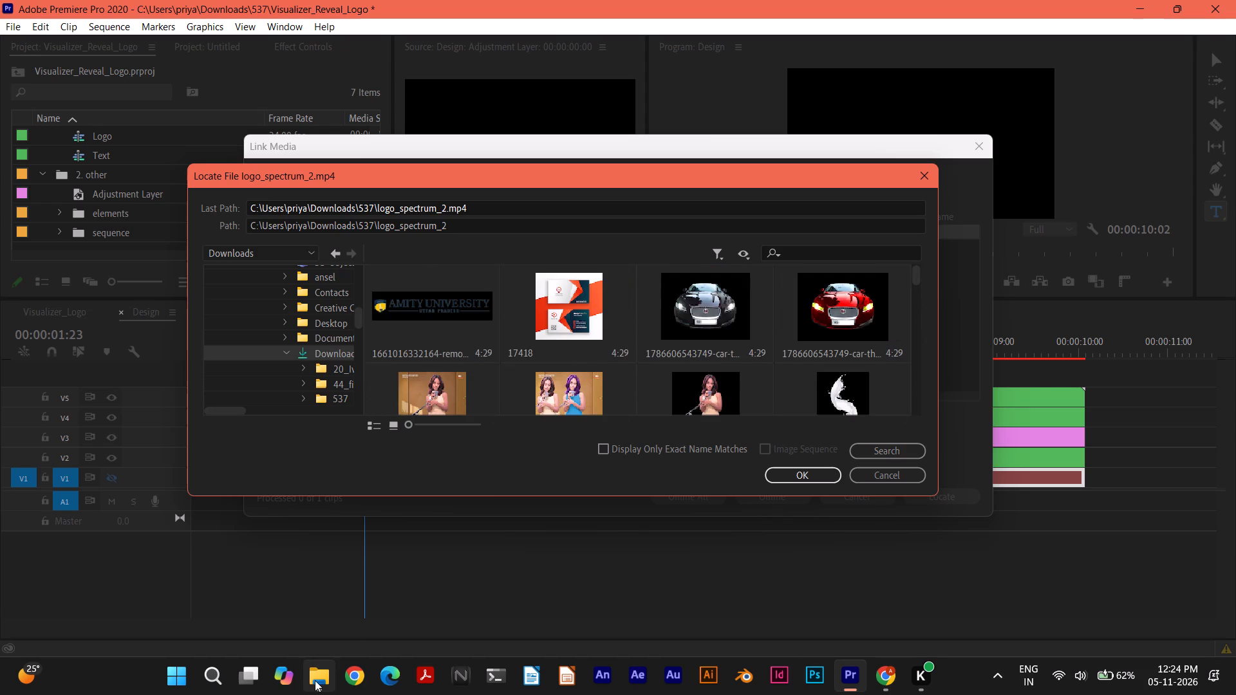
# Check the Zee News logo's file name in File Explorer's Downloads folder, glance at the Chrome image results, and return to Premiere Pro.
pyautogui.click(315, 680)
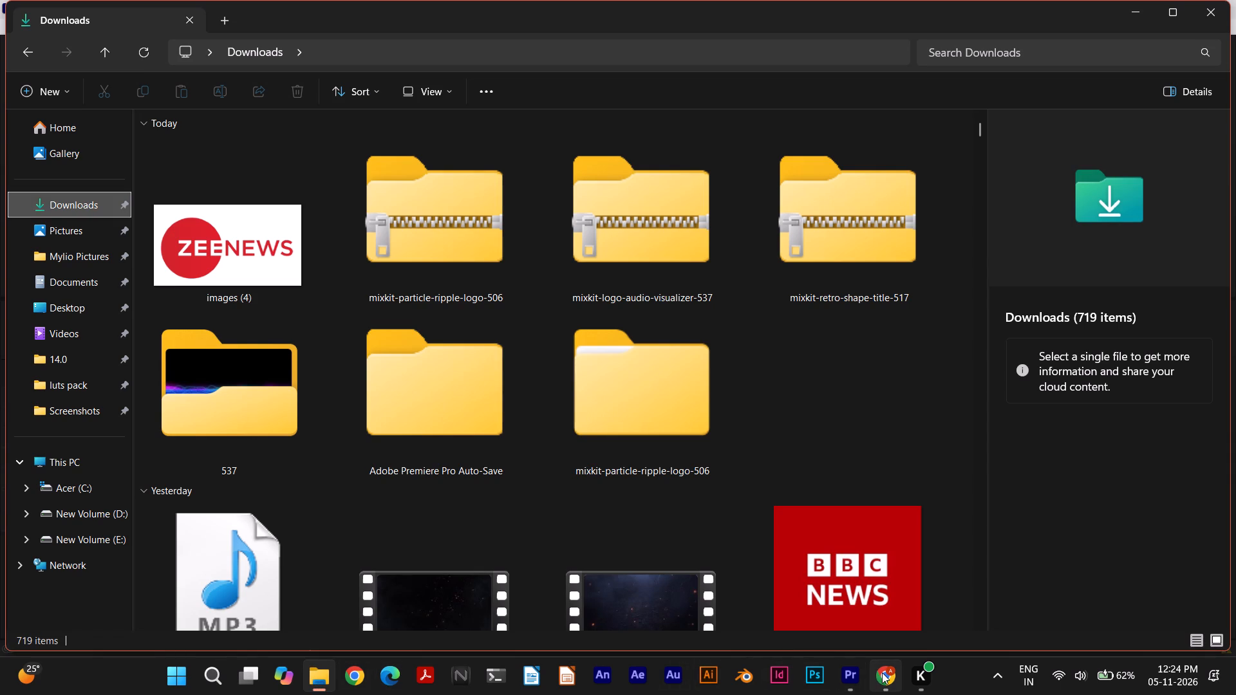
pyautogui.click(882, 672)
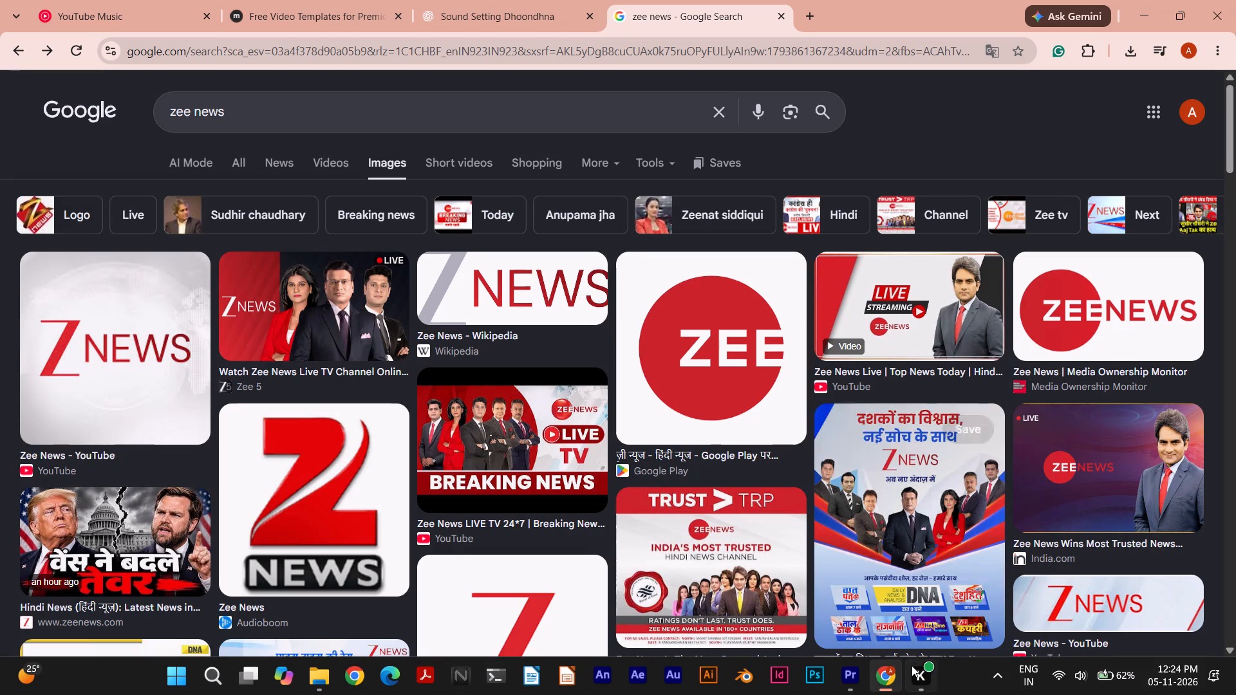
pyautogui.click(849, 666)
# Search the file locator for "images (4" and relink logo_spectrum_2.mp4 to the Zee News image.
pyautogui.click(785, 251)
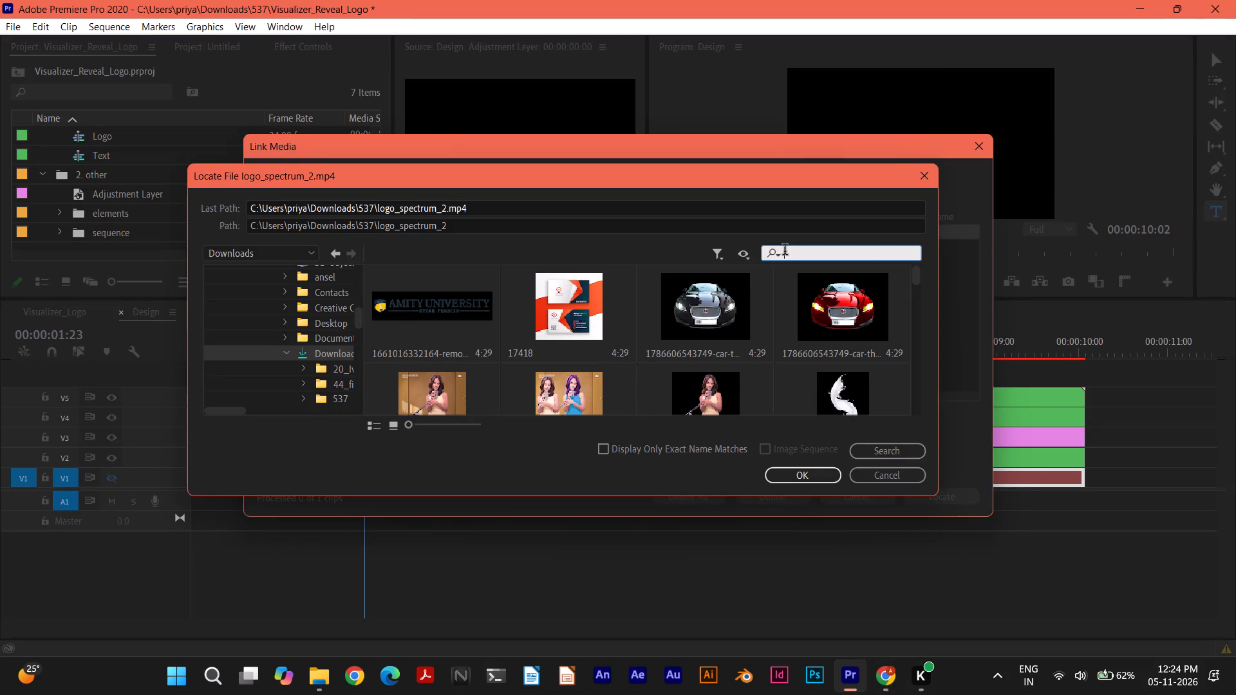
pyautogui.write('images')
pyautogui.press('space')
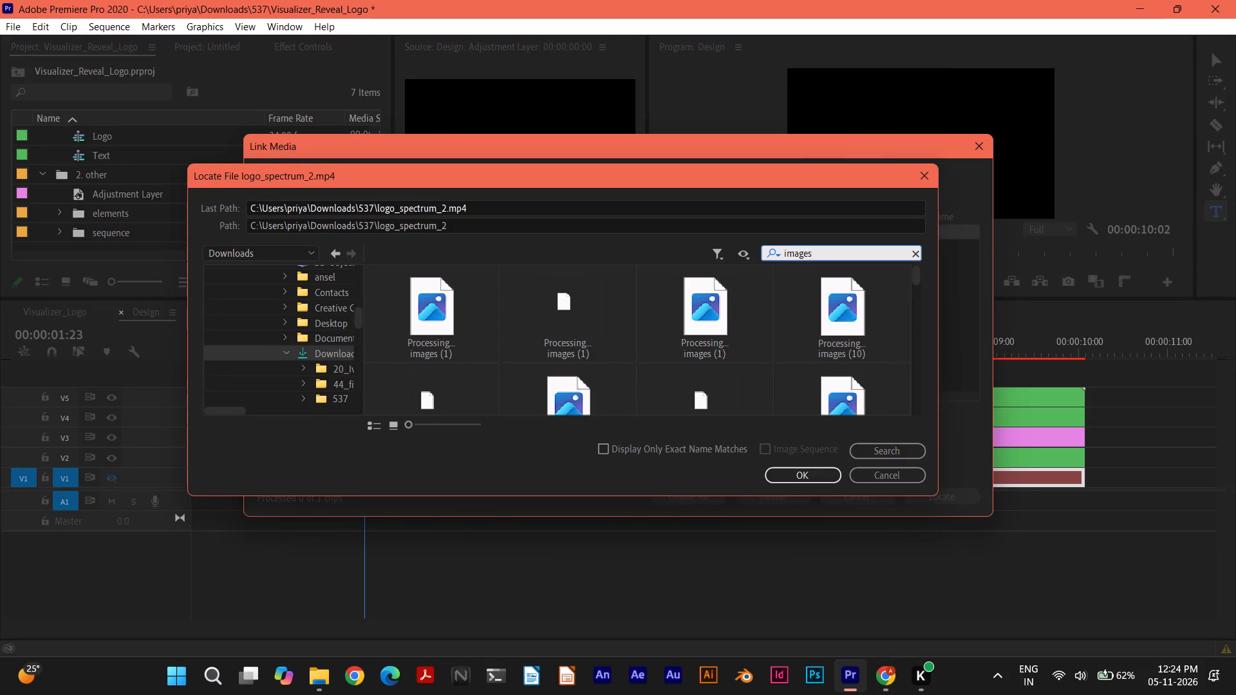
pyautogui.press('4')
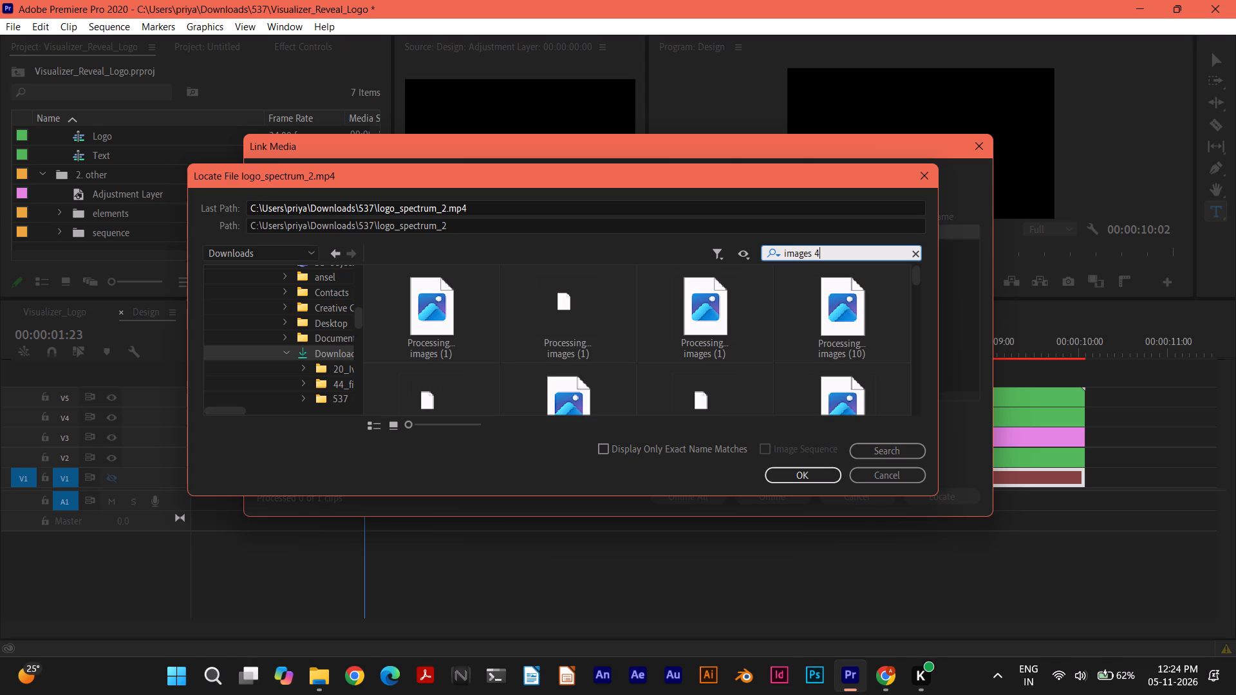
pyautogui.press('BackSpace')
pyautogui.hotkey('shift', '(')
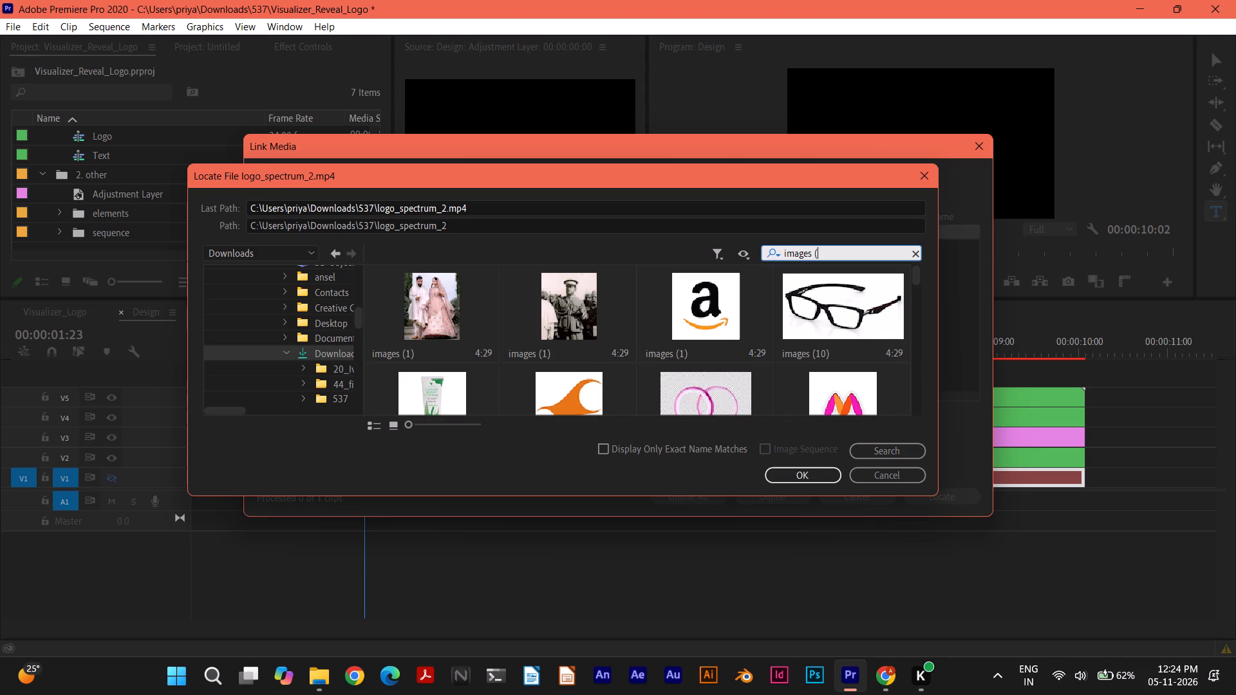
pyautogui.press('4')
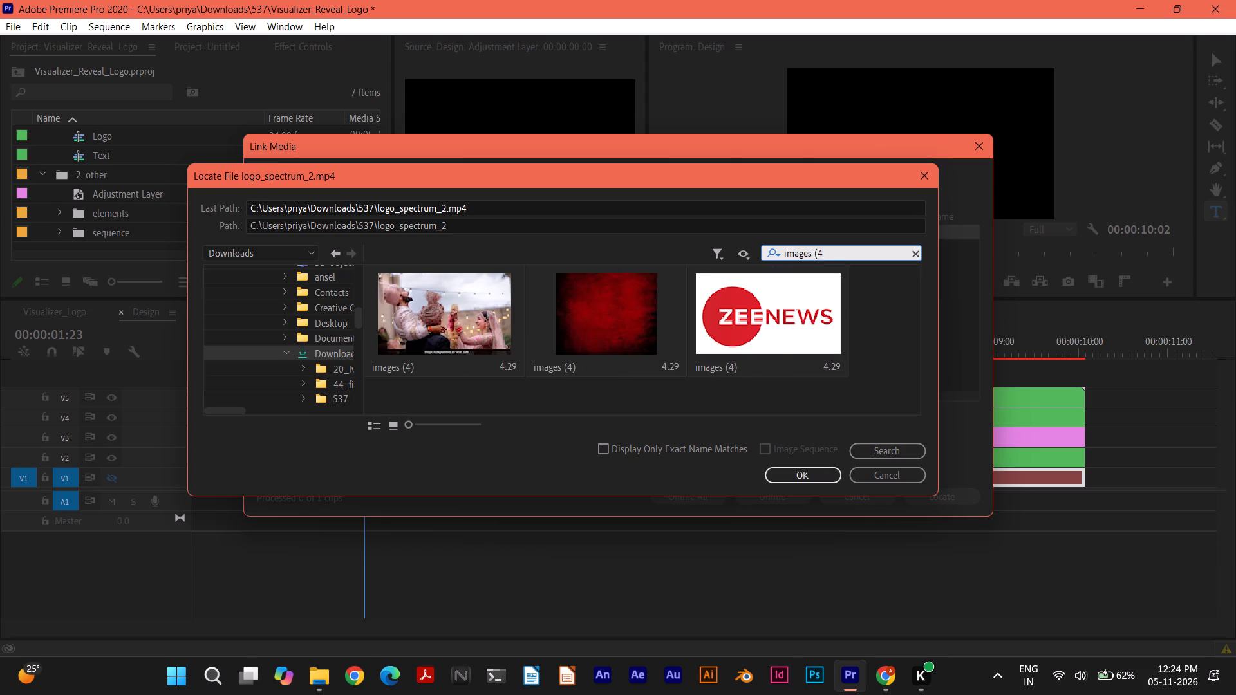
pyautogui.click(780, 341)
pyautogui.click(791, 474)
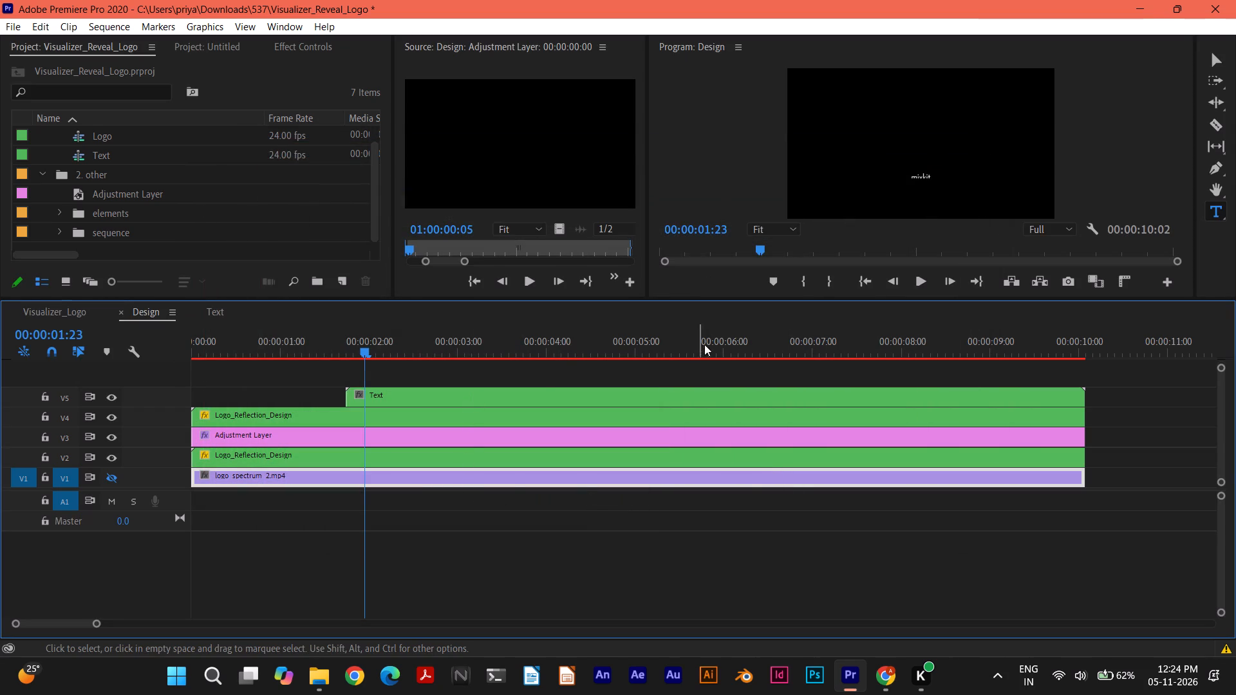
# Turn on the visibility of track V1 in the Design sequence.
pyautogui.click(113, 475)
pyautogui.click(113, 475)
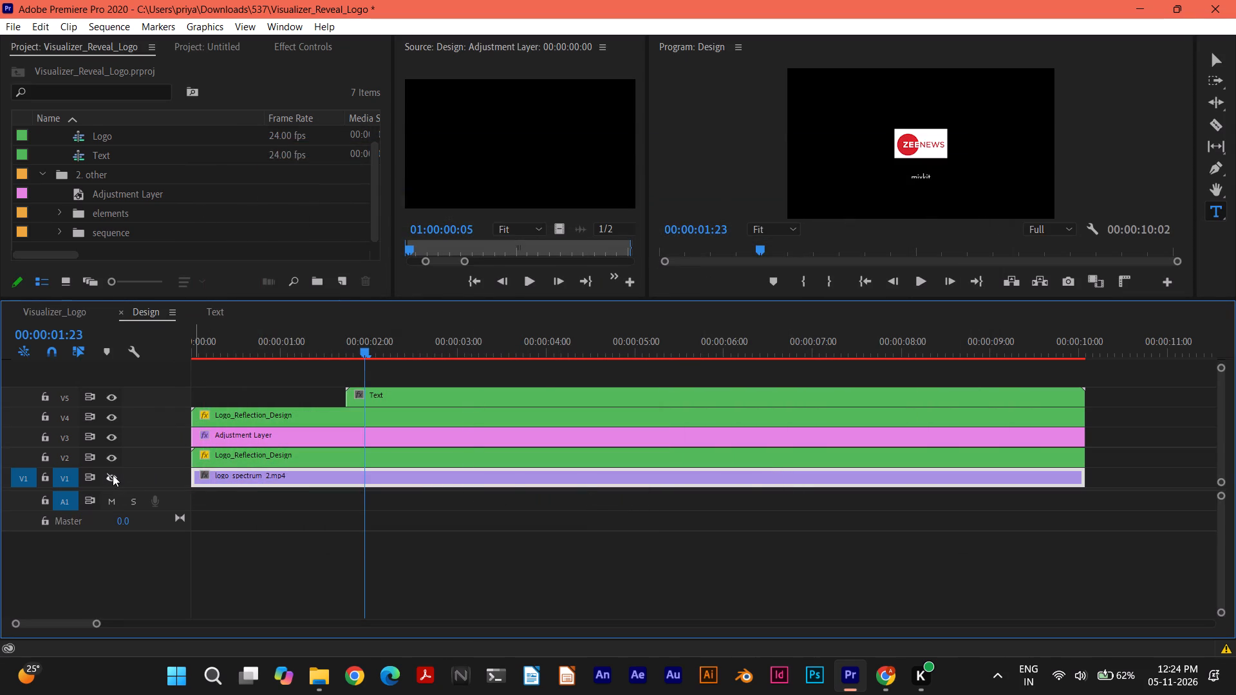
pyautogui.click(113, 475)
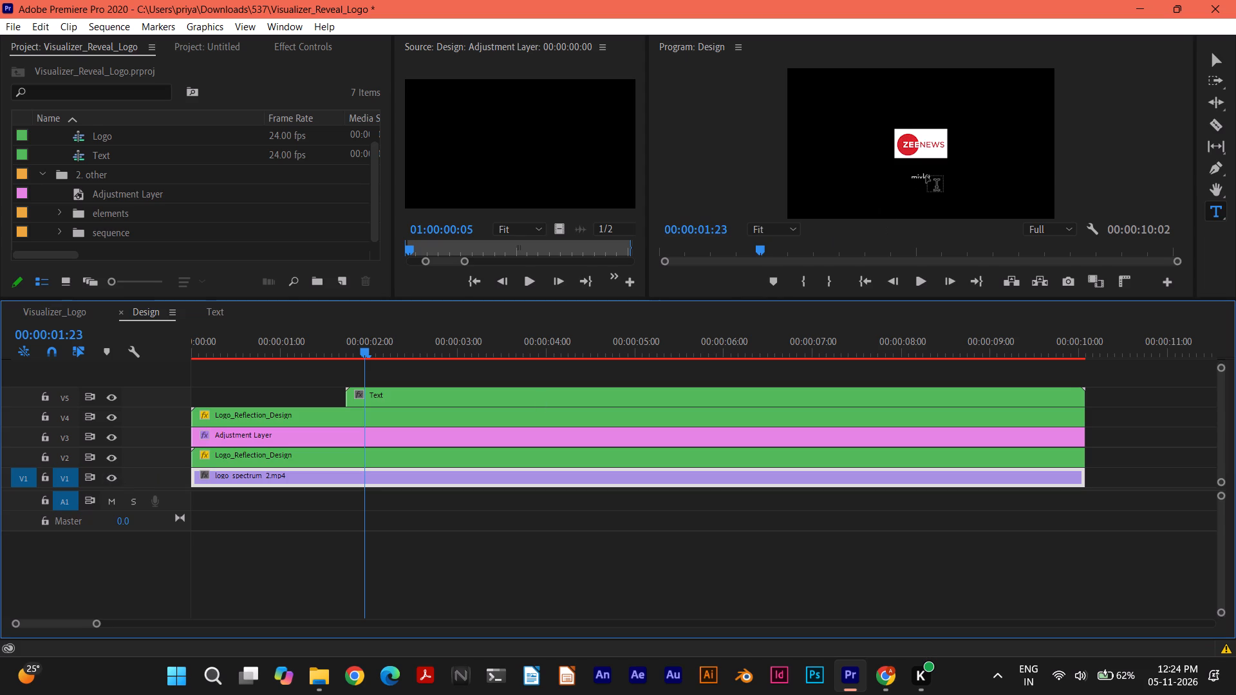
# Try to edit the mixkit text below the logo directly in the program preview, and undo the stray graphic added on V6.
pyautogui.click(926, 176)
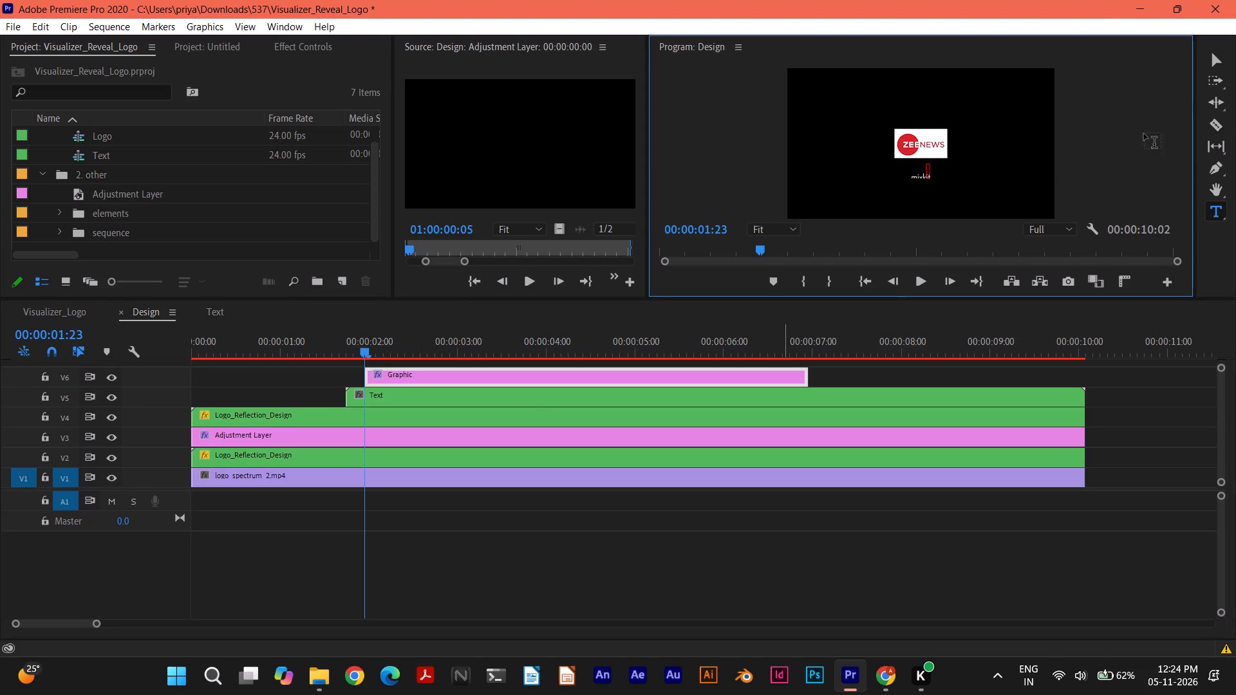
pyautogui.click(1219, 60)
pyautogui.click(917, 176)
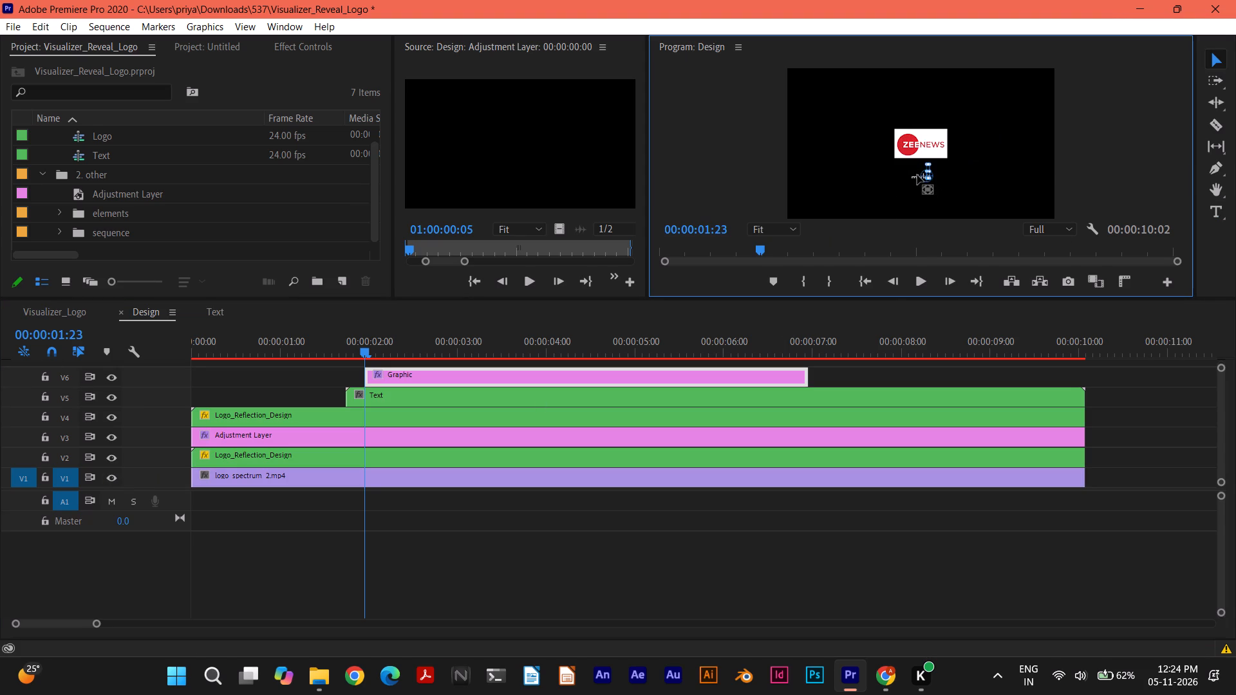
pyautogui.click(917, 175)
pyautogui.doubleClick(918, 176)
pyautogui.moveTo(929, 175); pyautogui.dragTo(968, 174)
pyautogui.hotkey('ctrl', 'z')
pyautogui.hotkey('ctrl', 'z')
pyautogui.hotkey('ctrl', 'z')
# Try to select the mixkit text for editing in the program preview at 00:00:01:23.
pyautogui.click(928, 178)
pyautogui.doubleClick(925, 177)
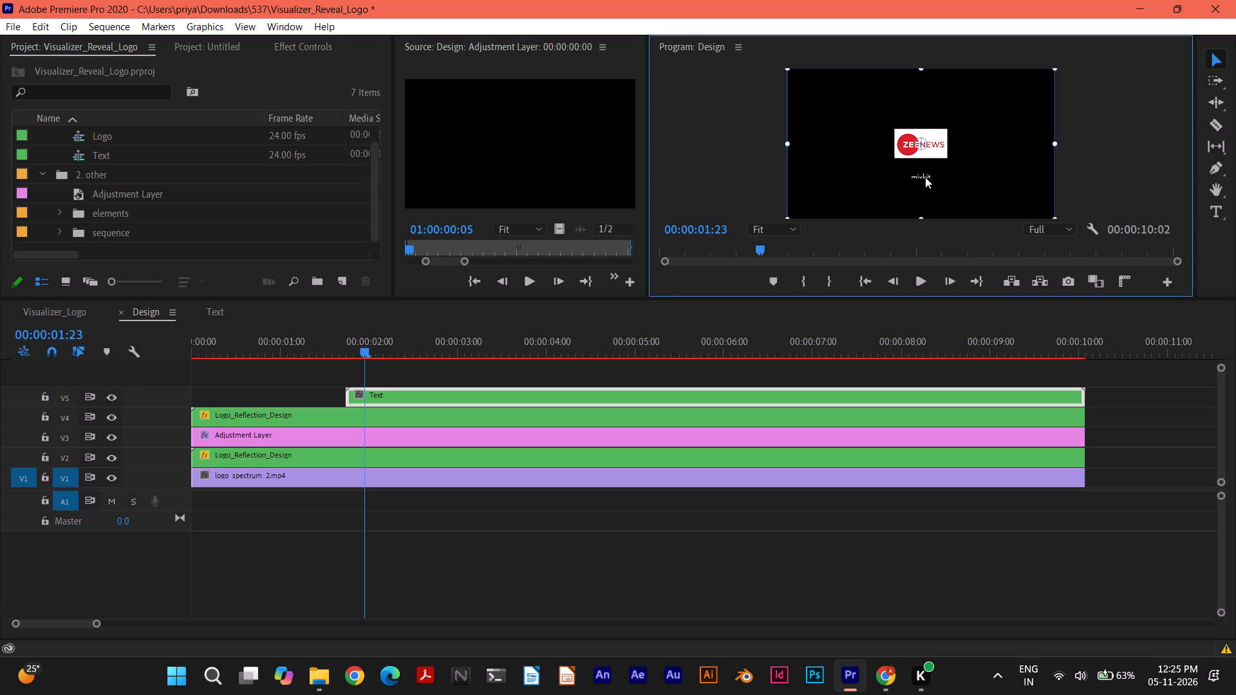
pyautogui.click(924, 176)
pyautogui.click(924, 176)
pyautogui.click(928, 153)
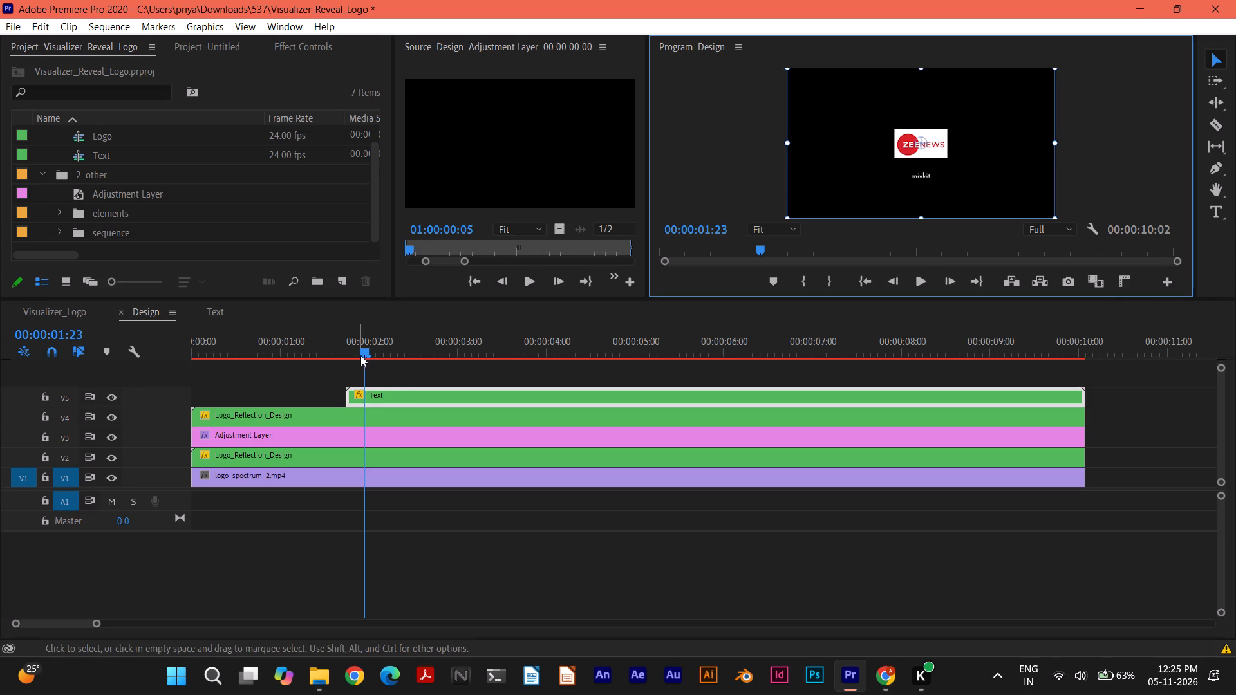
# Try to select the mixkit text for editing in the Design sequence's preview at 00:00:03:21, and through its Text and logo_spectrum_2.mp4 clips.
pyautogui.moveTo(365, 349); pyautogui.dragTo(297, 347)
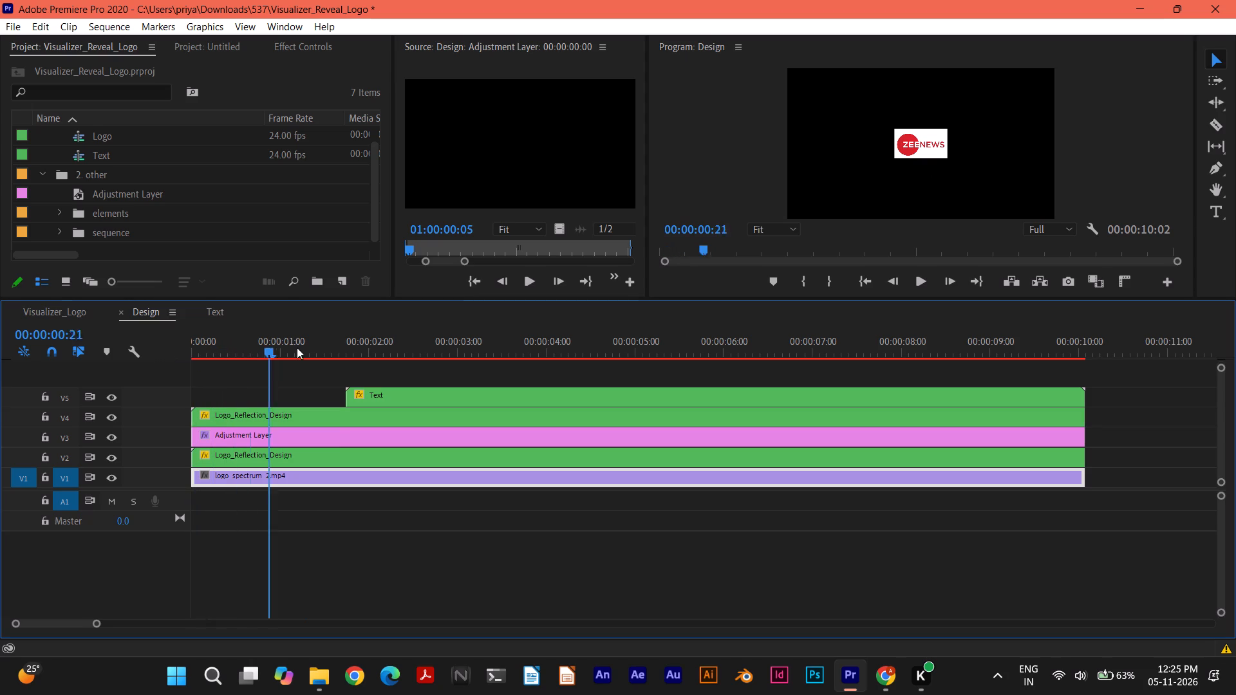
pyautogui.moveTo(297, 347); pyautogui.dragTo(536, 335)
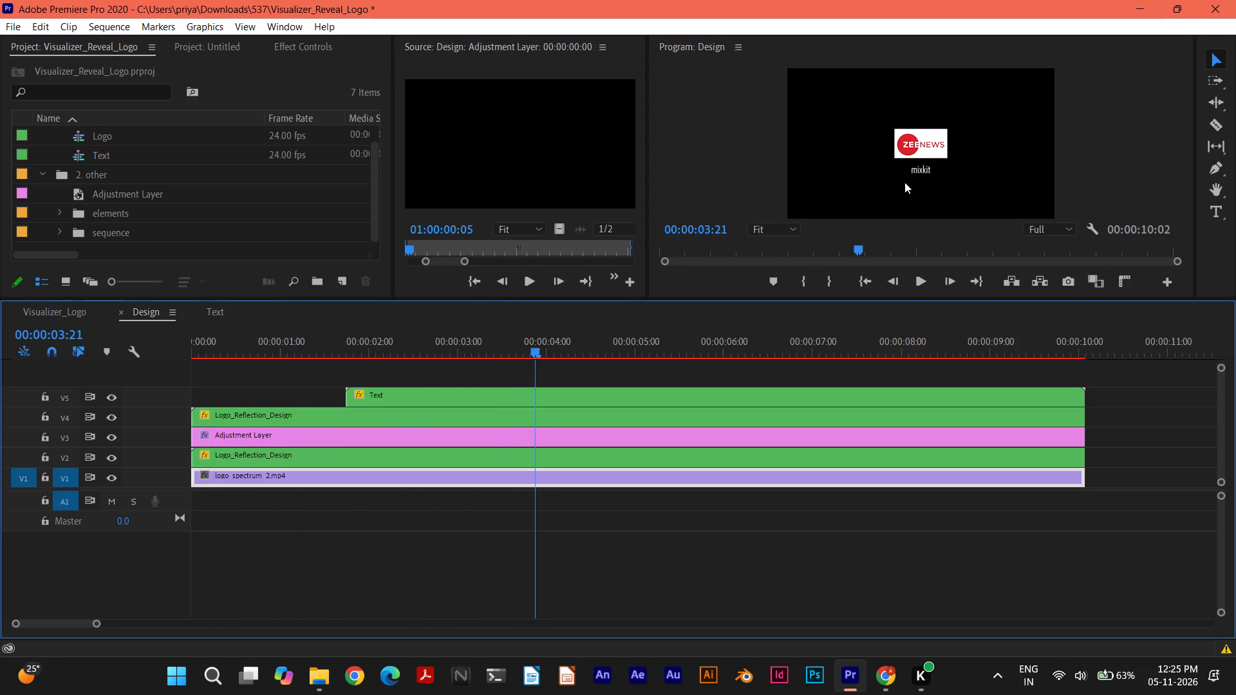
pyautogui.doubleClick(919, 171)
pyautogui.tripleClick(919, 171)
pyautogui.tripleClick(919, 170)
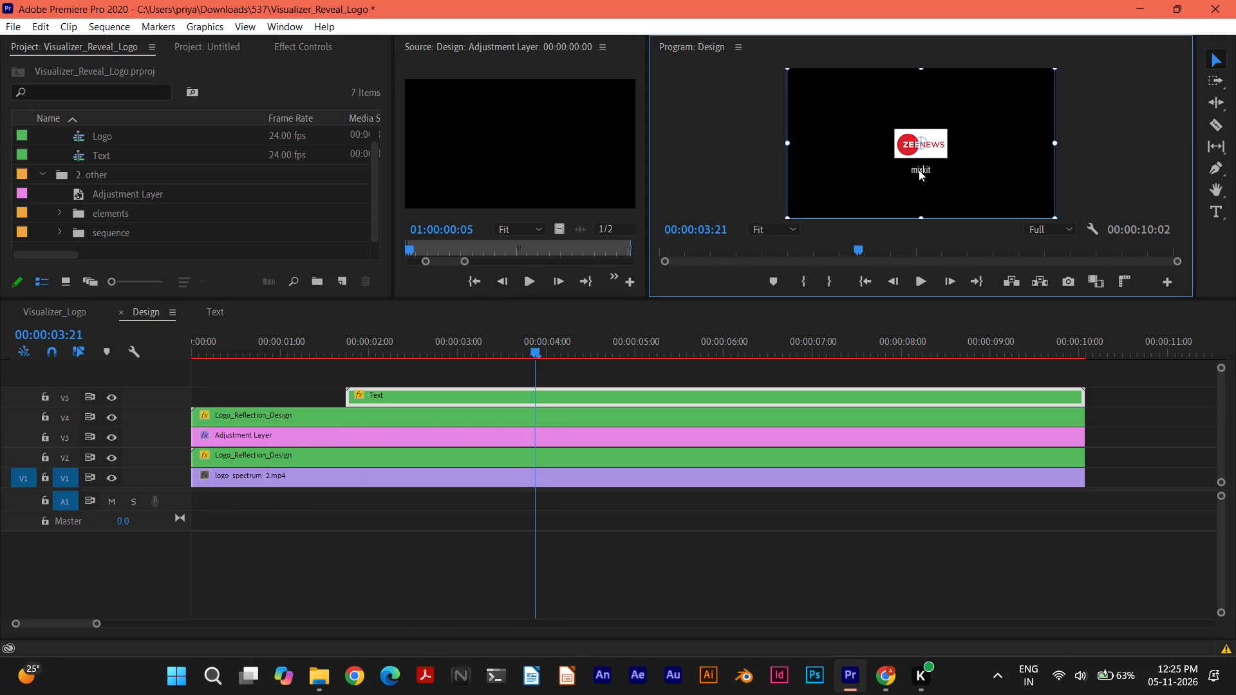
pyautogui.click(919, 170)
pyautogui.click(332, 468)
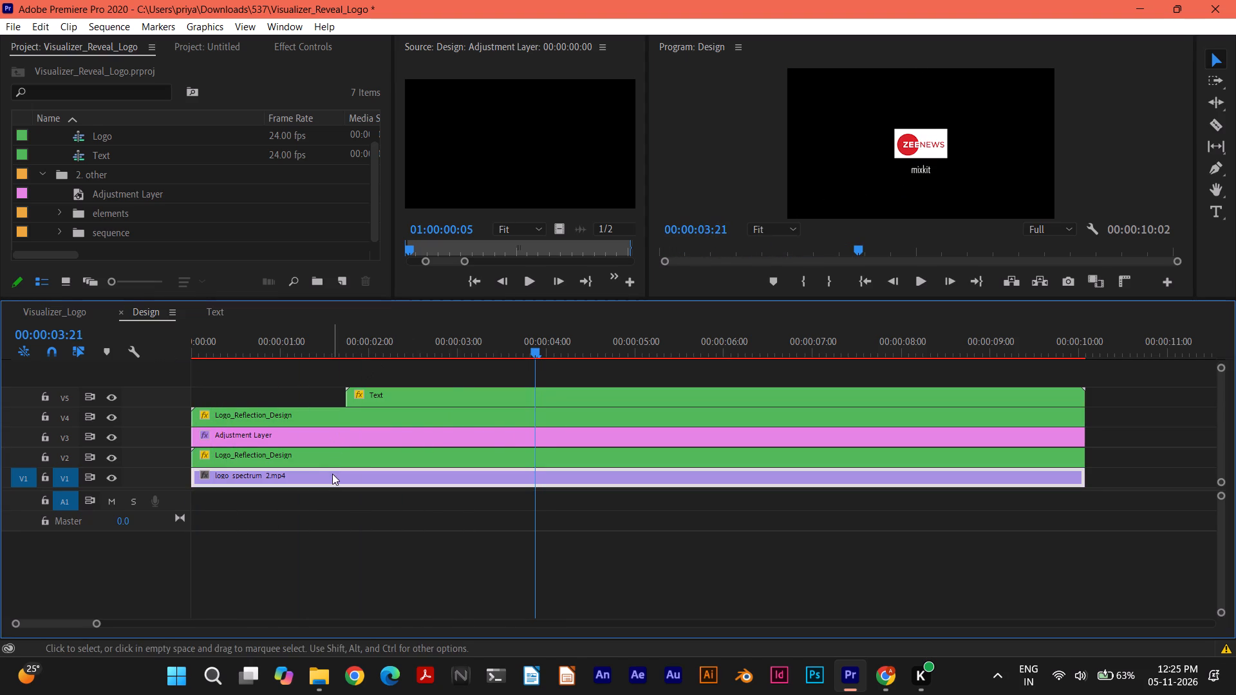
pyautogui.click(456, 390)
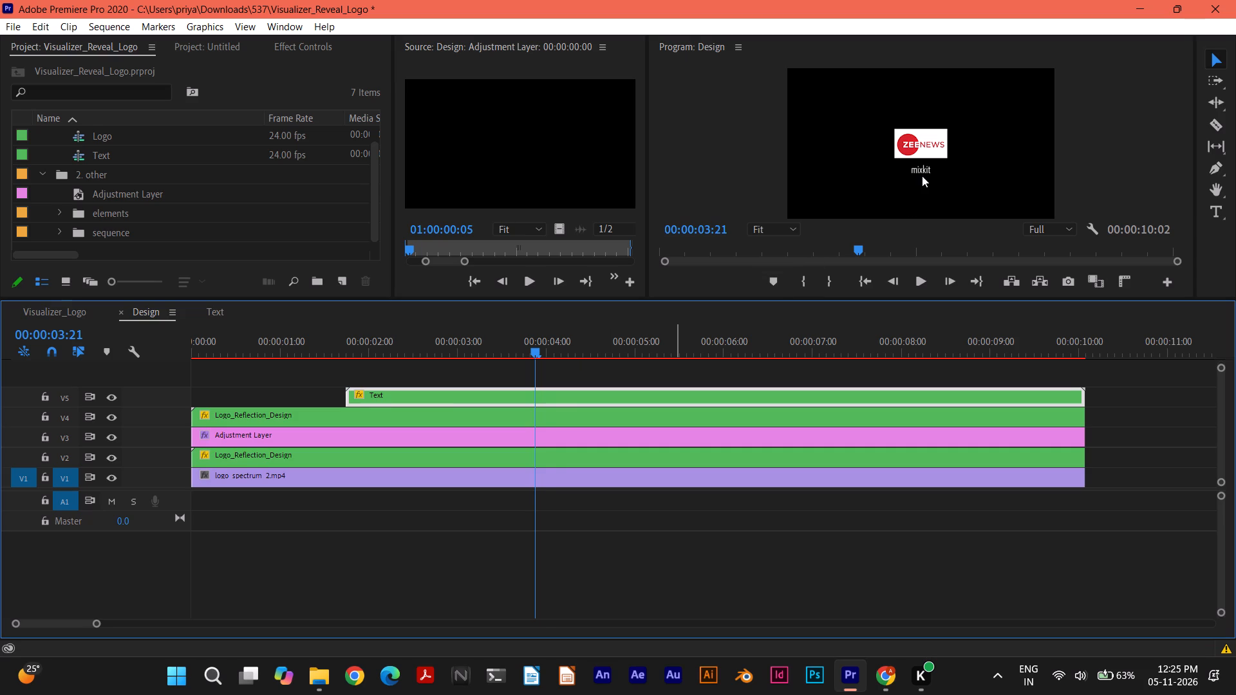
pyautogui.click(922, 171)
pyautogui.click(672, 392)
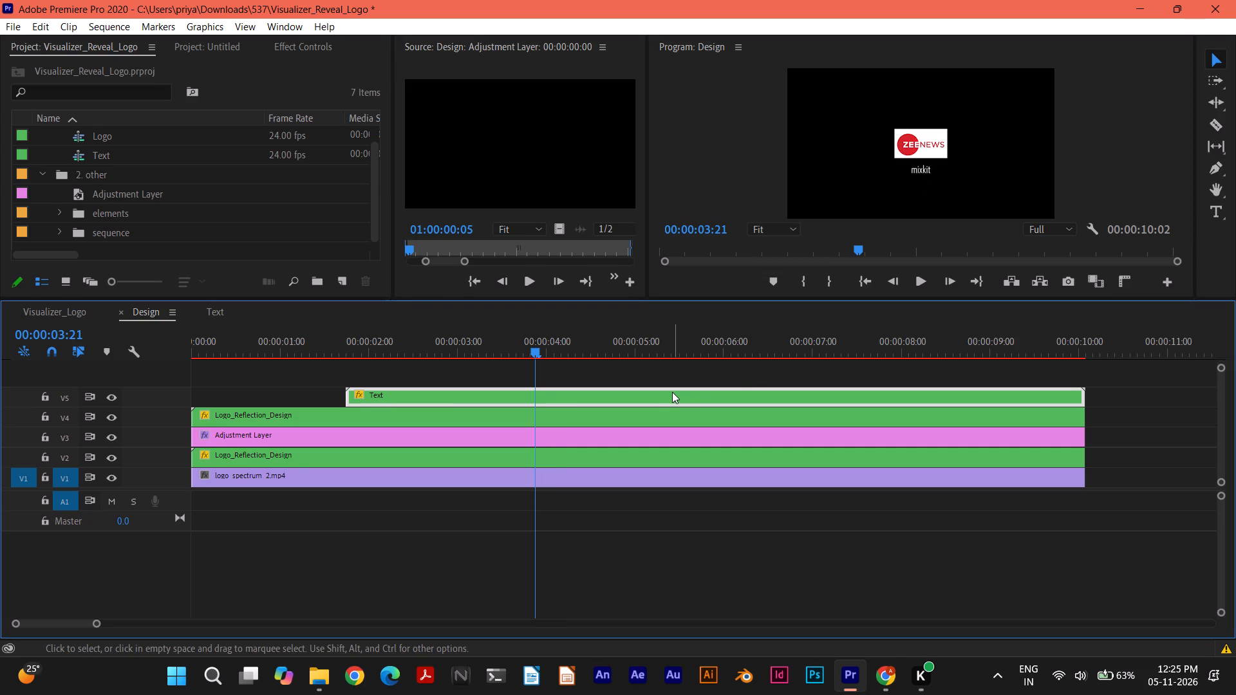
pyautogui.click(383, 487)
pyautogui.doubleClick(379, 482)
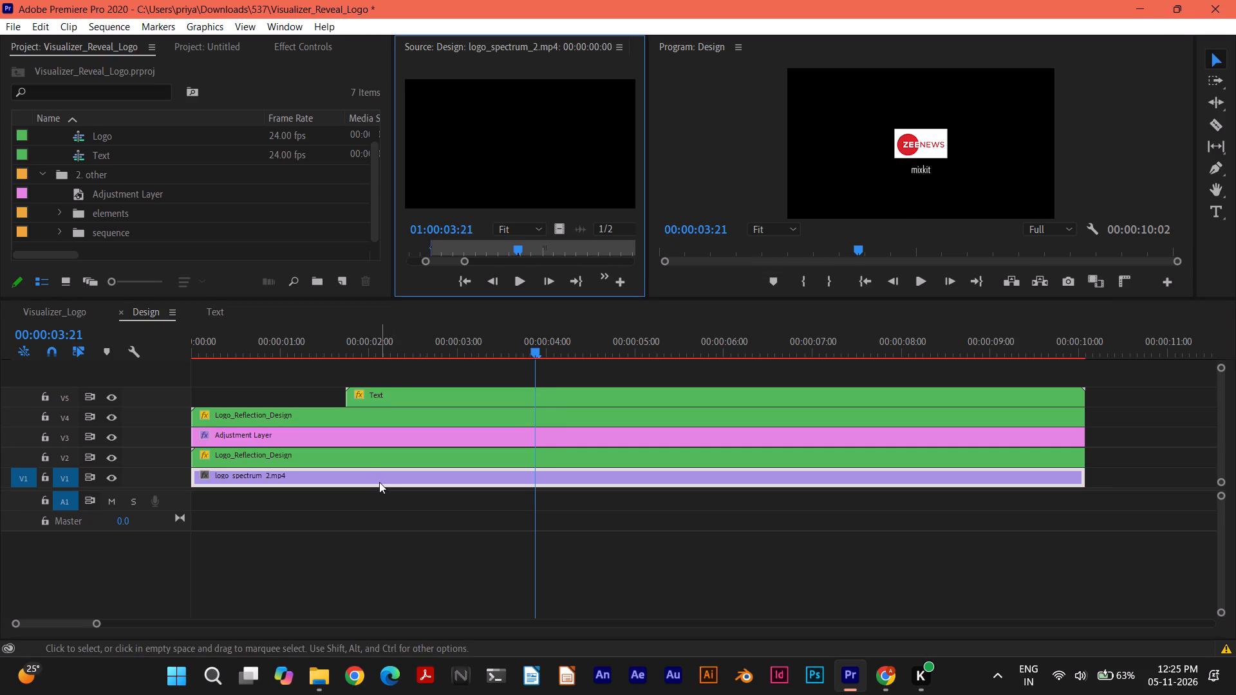
# Examine the Text sequence and the nested Logo_Reflection_Design sequence for the editable mixkit text and logo content.
pyautogui.click(214, 308)
pyautogui.rightClick(244, 395)
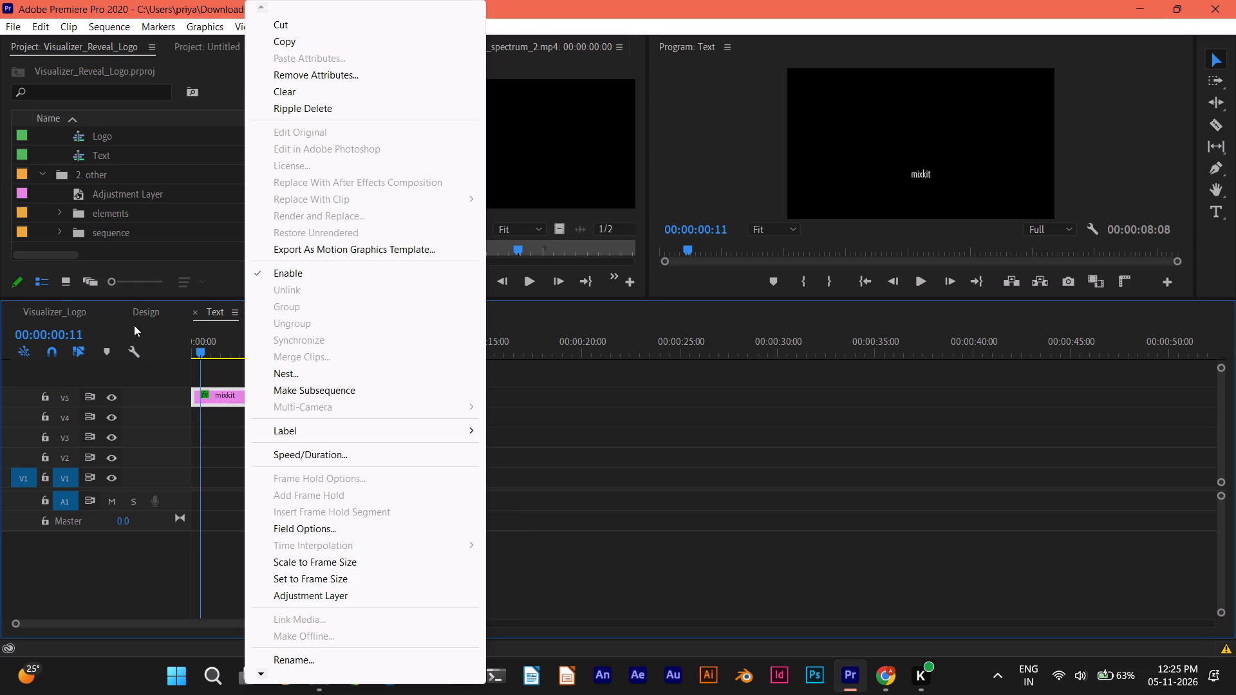
pyautogui.click(145, 308)
pyautogui.click(365, 412)
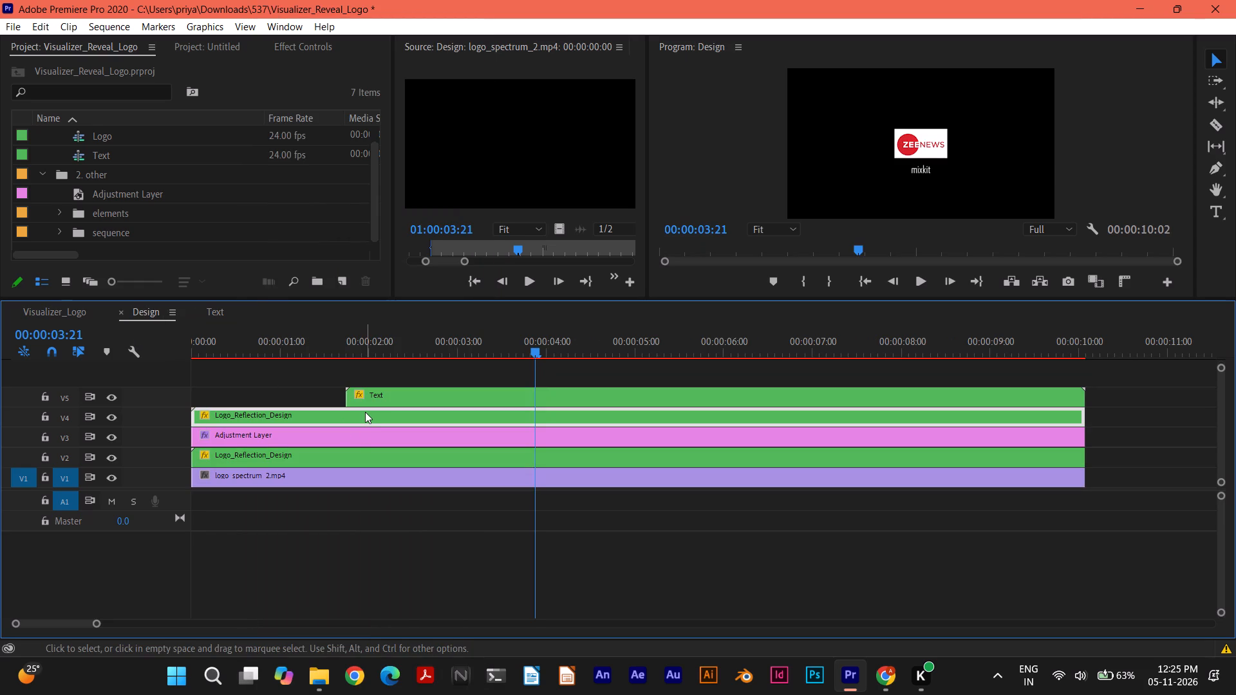
pyautogui.rightClick(365, 412)
pyautogui.doubleClick(342, 415)
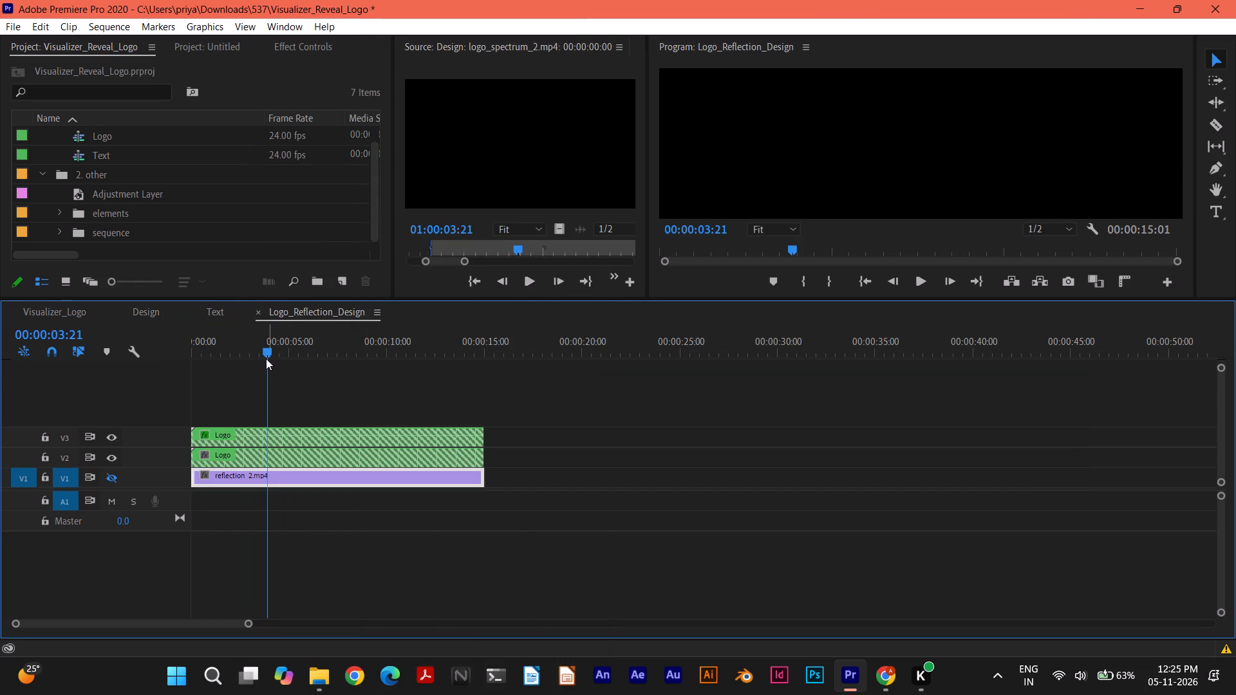
pyautogui.click(266, 358)
pyautogui.moveTo(794, 249); pyautogui.dragTo(665, 251)
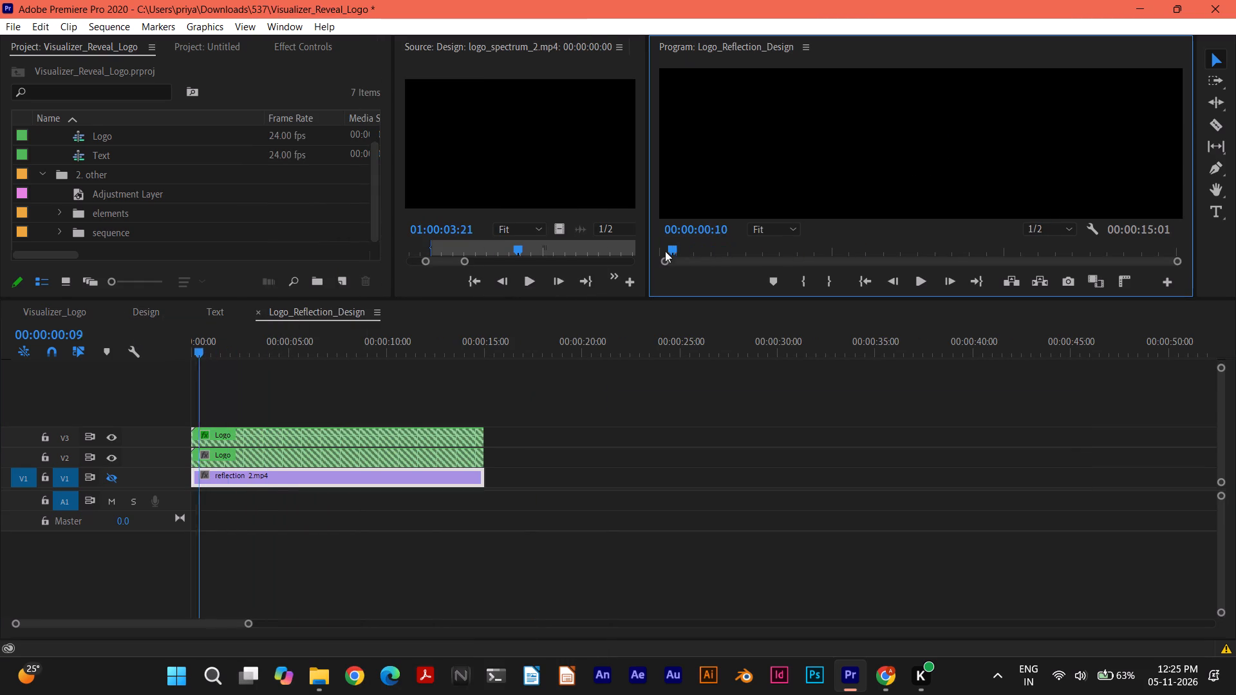
pyautogui.moveTo(665, 251); pyautogui.dragTo(647, 251)
pyautogui.moveTo(520, 249); pyautogui.dragTo(417, 249)
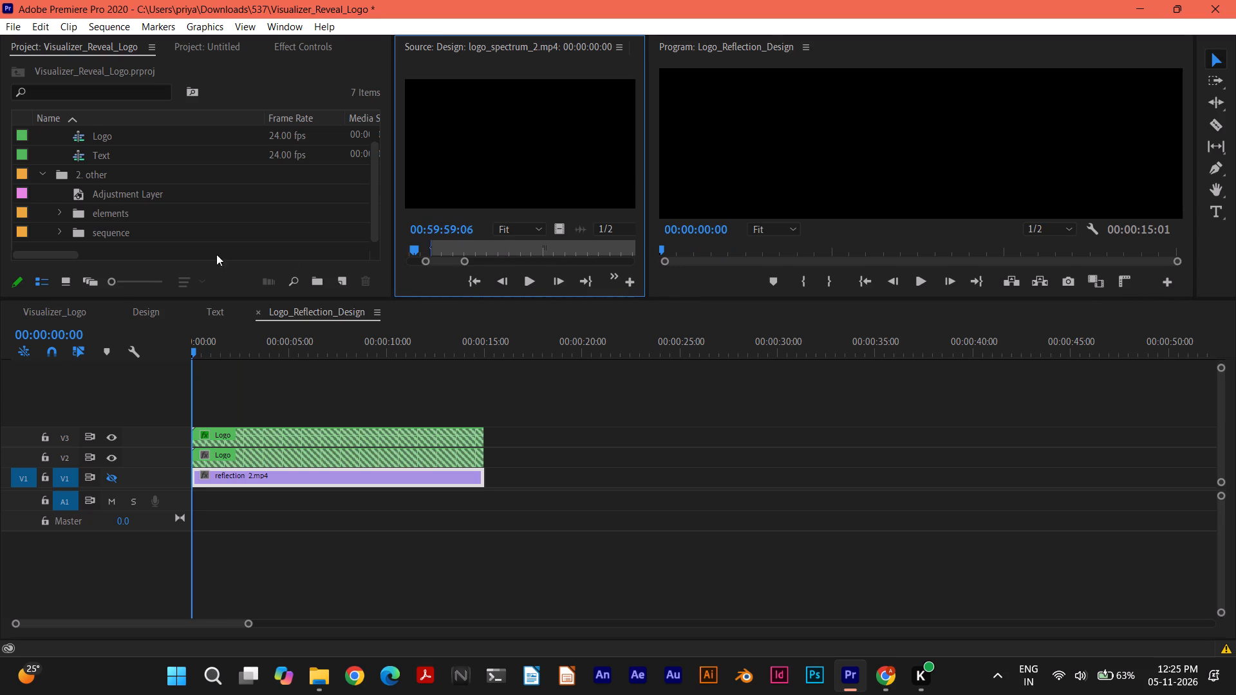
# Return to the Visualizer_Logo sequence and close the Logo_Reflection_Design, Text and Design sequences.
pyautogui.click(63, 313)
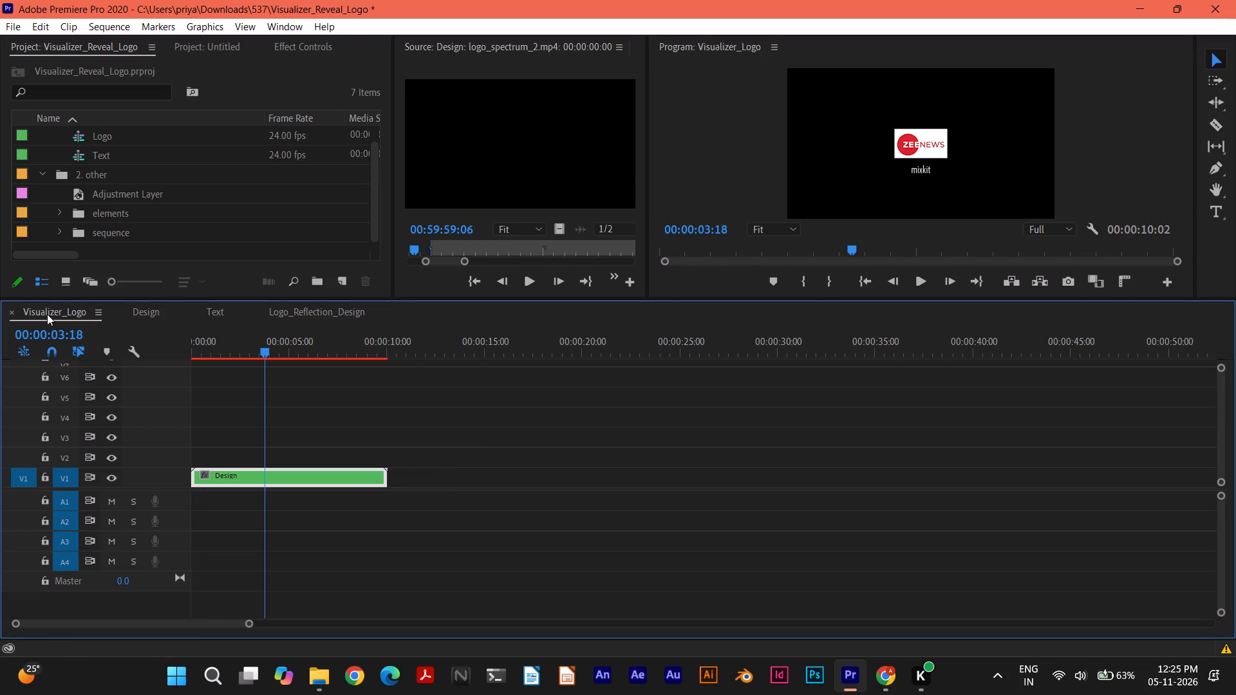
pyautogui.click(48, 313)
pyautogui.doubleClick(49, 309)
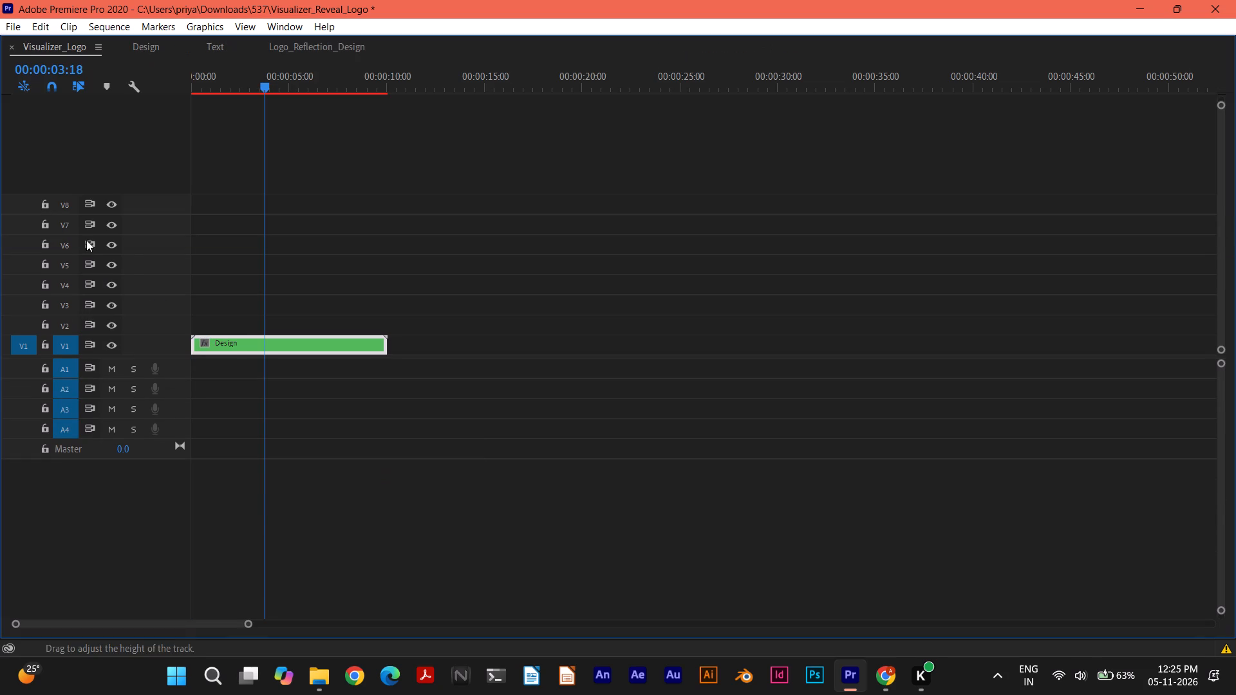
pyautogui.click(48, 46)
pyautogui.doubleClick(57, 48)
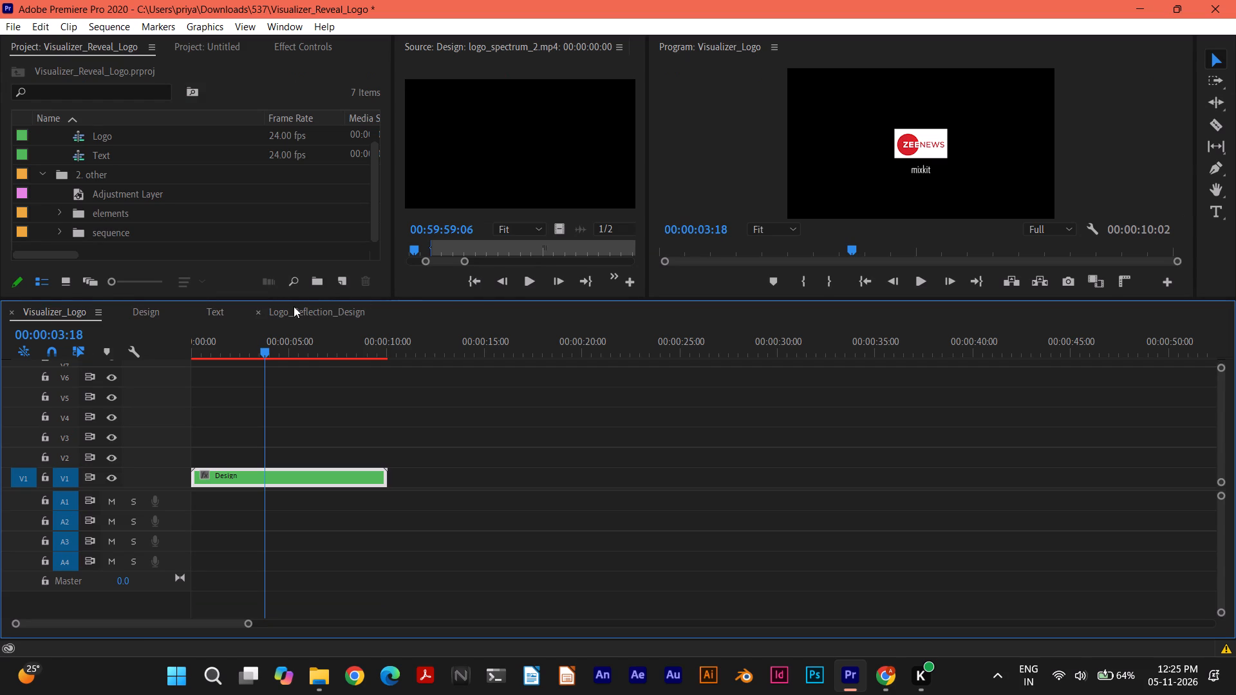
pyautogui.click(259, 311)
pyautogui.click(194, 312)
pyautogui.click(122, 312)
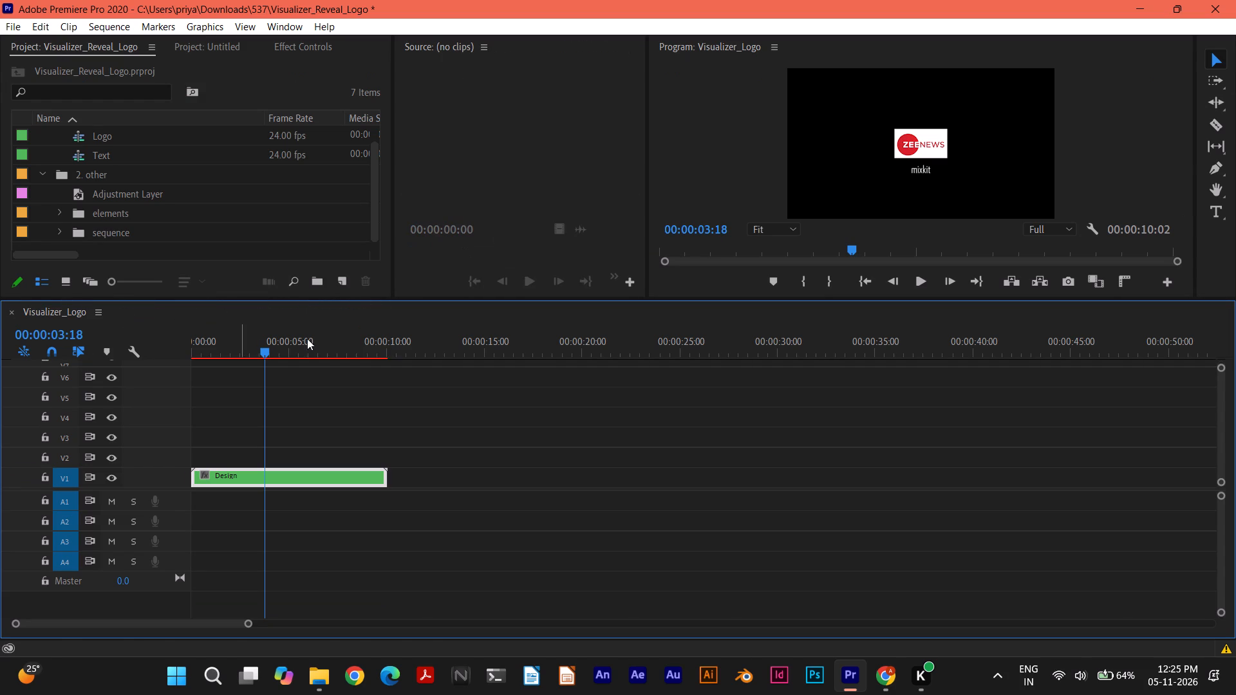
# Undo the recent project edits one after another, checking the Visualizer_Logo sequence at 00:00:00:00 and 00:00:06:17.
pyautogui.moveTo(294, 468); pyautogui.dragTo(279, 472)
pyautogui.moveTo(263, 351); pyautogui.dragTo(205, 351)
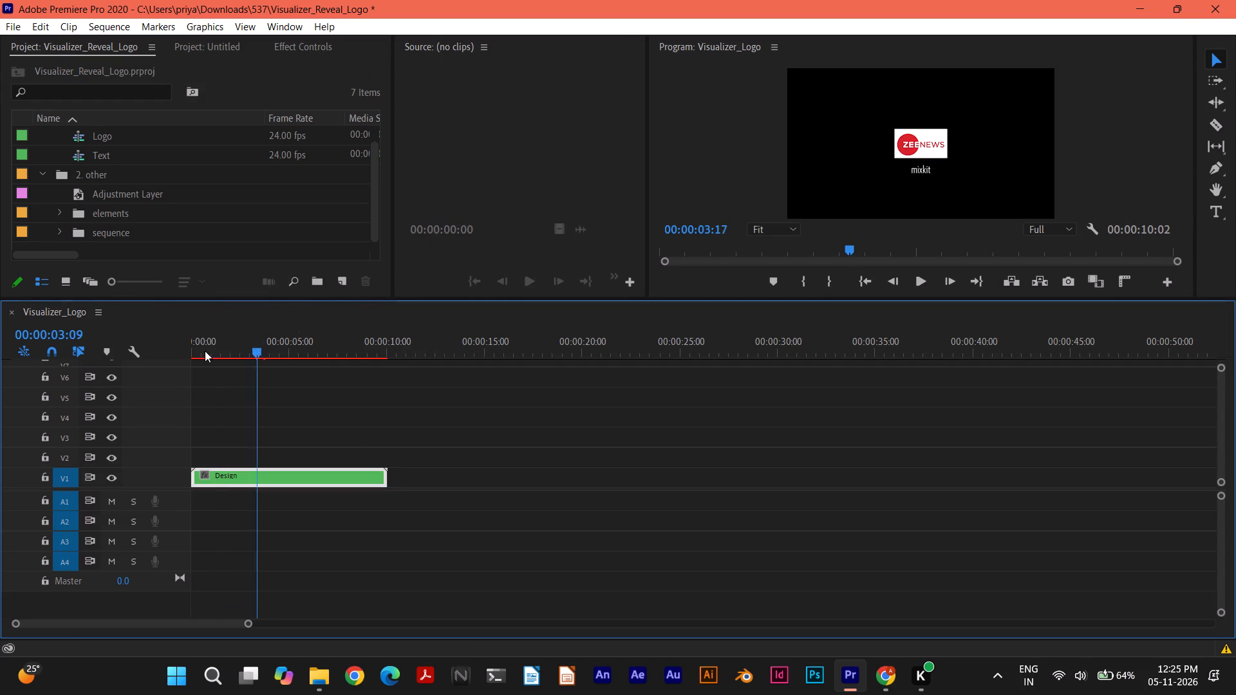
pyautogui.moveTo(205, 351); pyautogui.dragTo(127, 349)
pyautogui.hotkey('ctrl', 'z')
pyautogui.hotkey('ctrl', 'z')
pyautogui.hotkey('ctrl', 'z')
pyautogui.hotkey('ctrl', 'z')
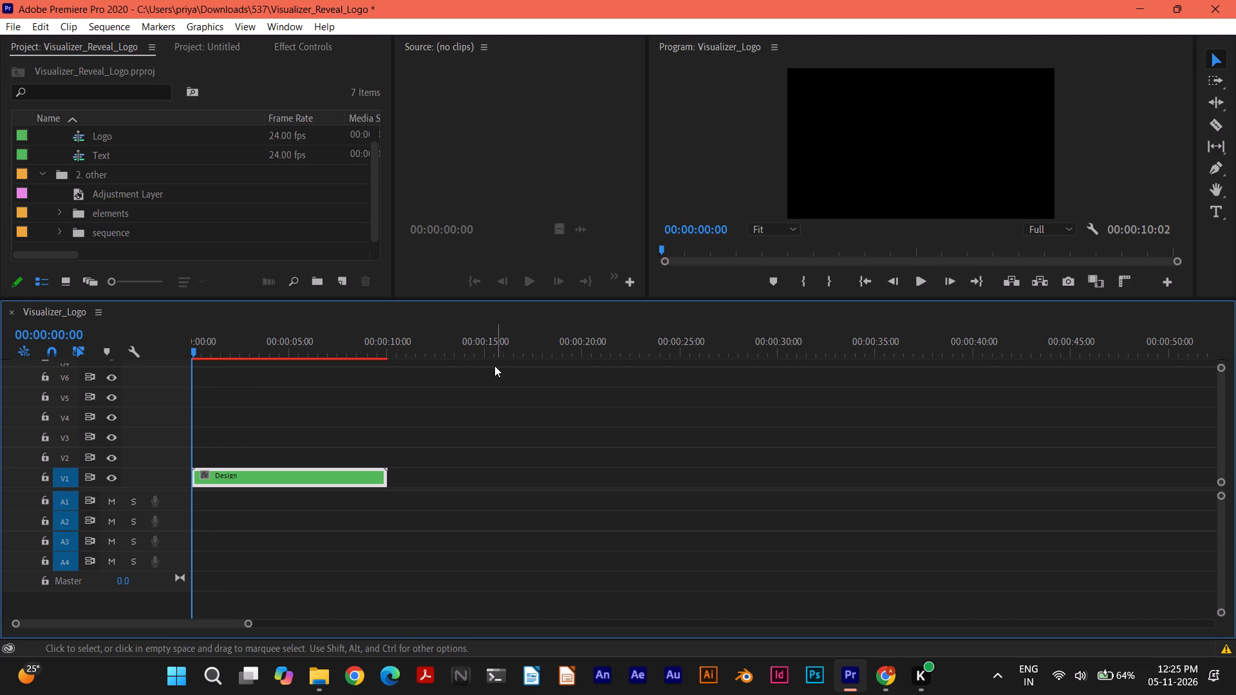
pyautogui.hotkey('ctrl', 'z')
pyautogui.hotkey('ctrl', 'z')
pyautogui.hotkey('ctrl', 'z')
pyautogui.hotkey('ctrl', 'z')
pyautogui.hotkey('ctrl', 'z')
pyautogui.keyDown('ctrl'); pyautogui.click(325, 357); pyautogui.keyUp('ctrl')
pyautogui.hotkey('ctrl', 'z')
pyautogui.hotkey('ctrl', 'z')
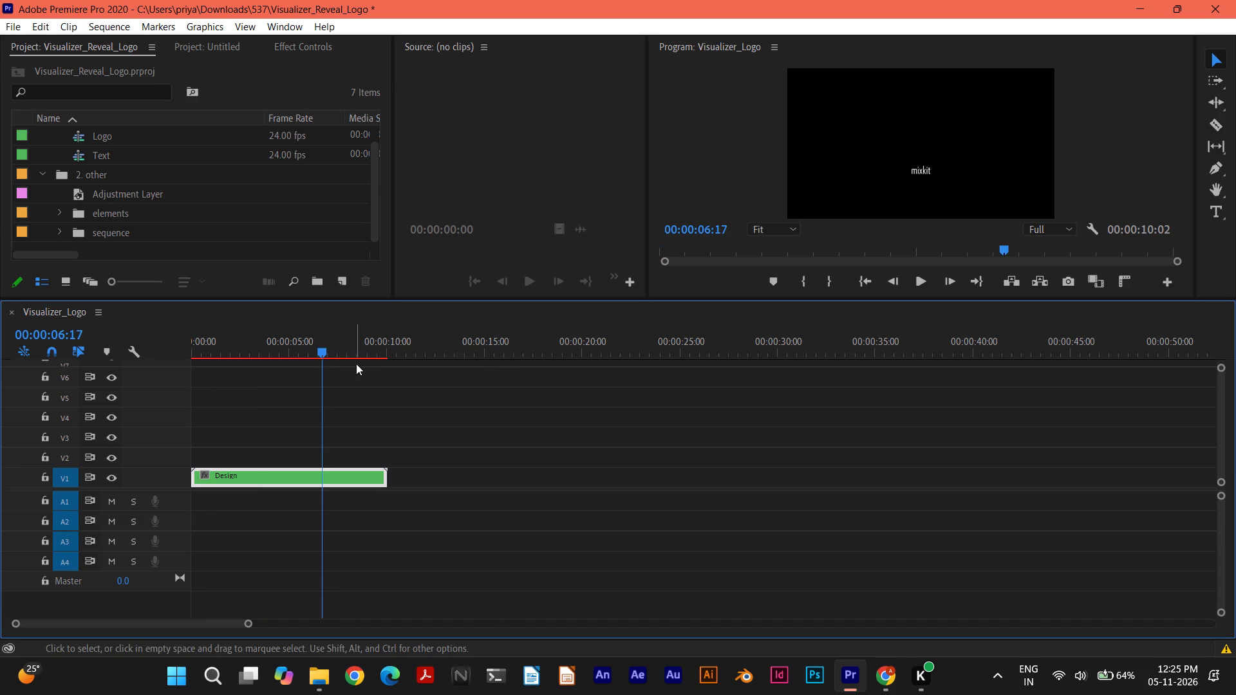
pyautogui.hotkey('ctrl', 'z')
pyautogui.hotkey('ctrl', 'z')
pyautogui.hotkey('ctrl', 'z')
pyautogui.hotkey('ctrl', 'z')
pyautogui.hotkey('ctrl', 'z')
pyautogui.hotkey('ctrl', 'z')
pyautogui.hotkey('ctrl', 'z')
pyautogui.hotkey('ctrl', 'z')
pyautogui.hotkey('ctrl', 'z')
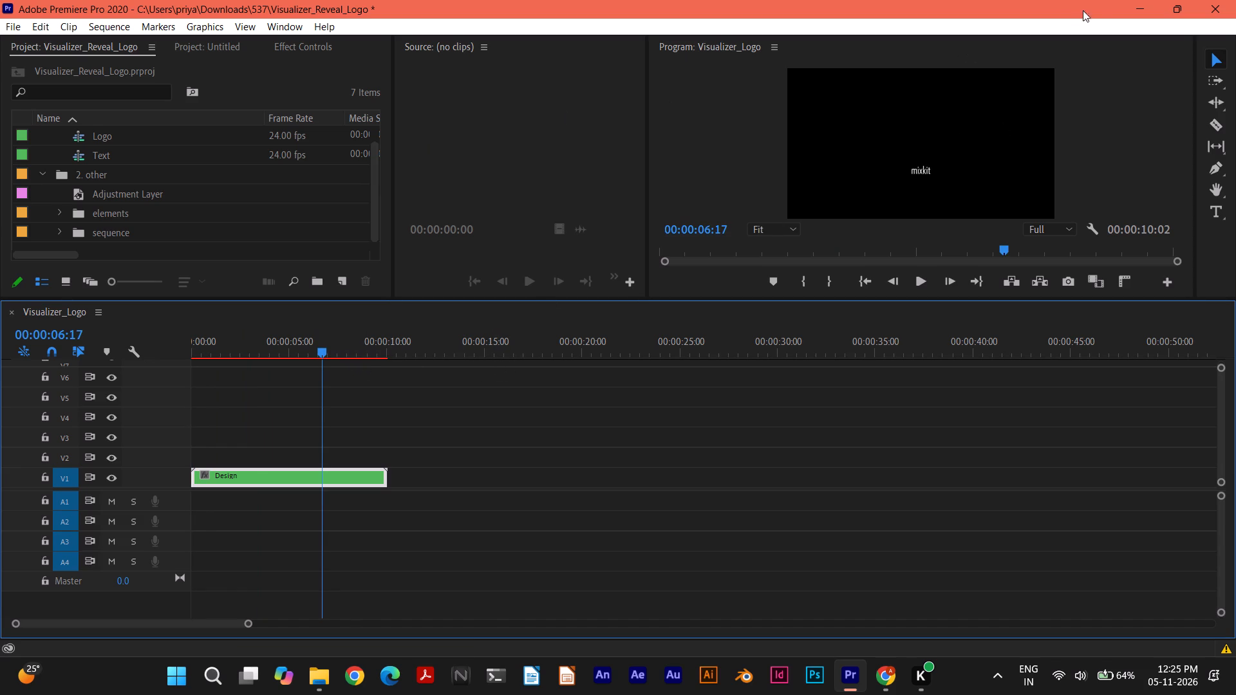
# Quit Premiere Pro without saving the changes to Visualizer_Reveal_Logo.prproj.
pyautogui.click(1213, 11)
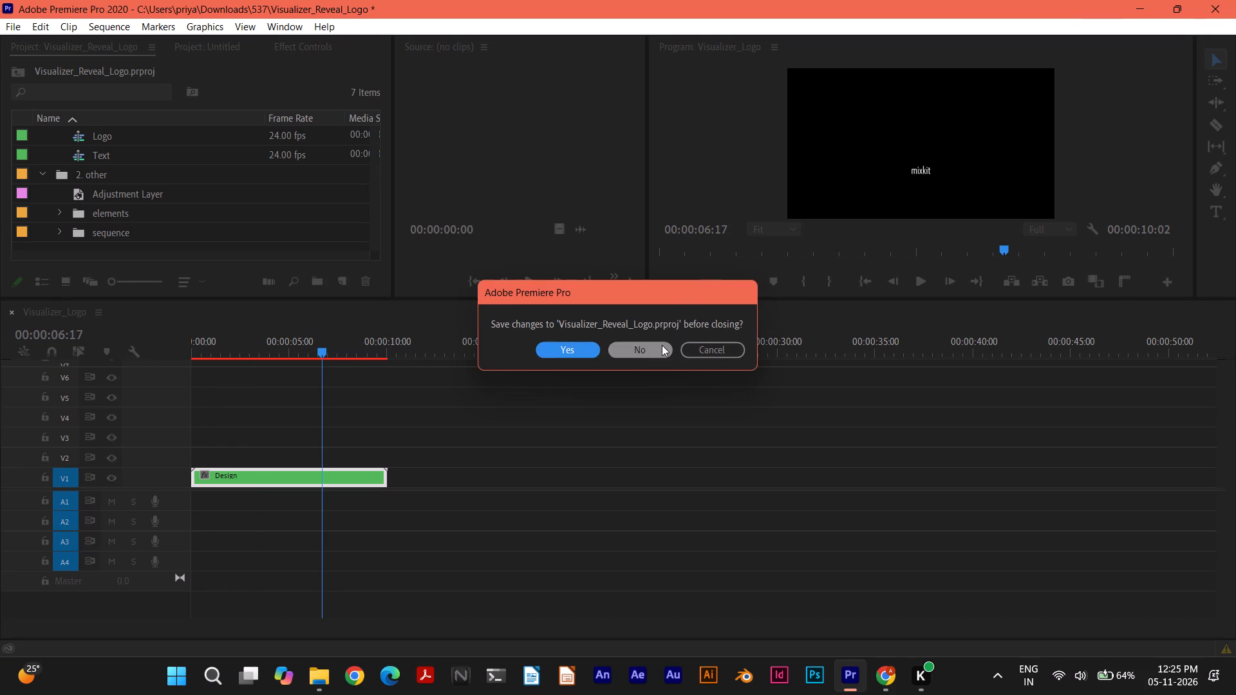
pyautogui.click(662, 345)
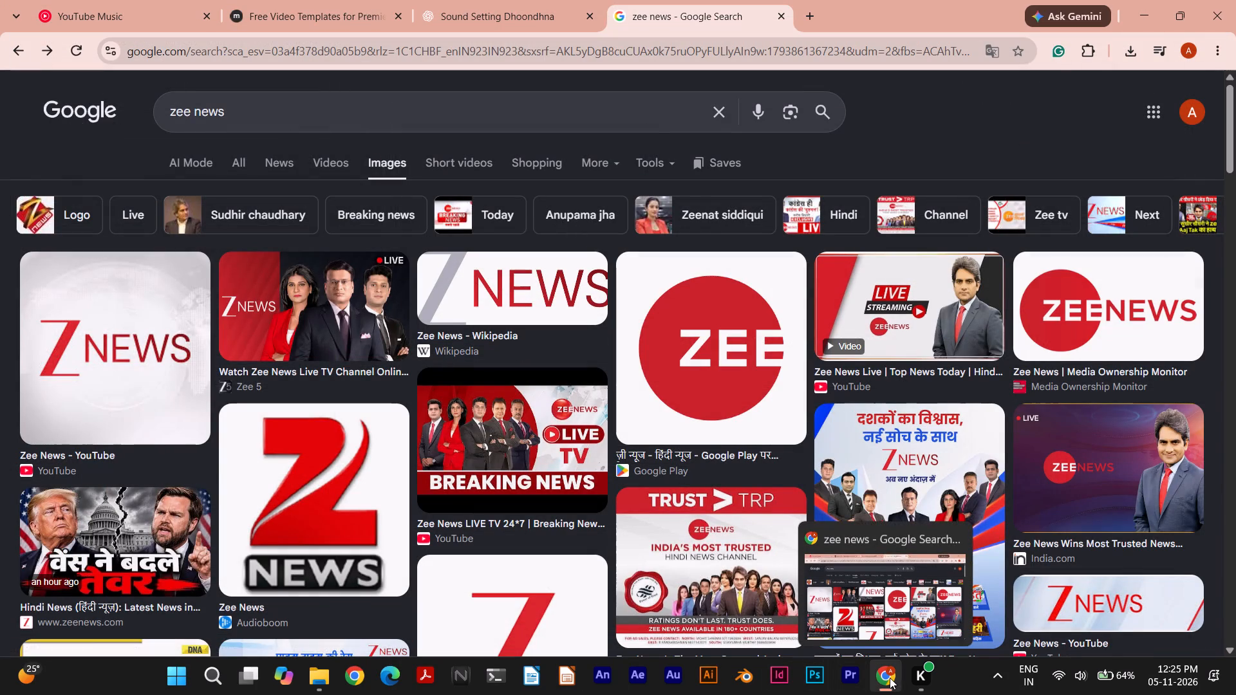
# Switch to File Explorer and extract the mixkit-retro-shape-title-517 archive into a folder of the same name in Downloads.
pyautogui.click(323, 681)
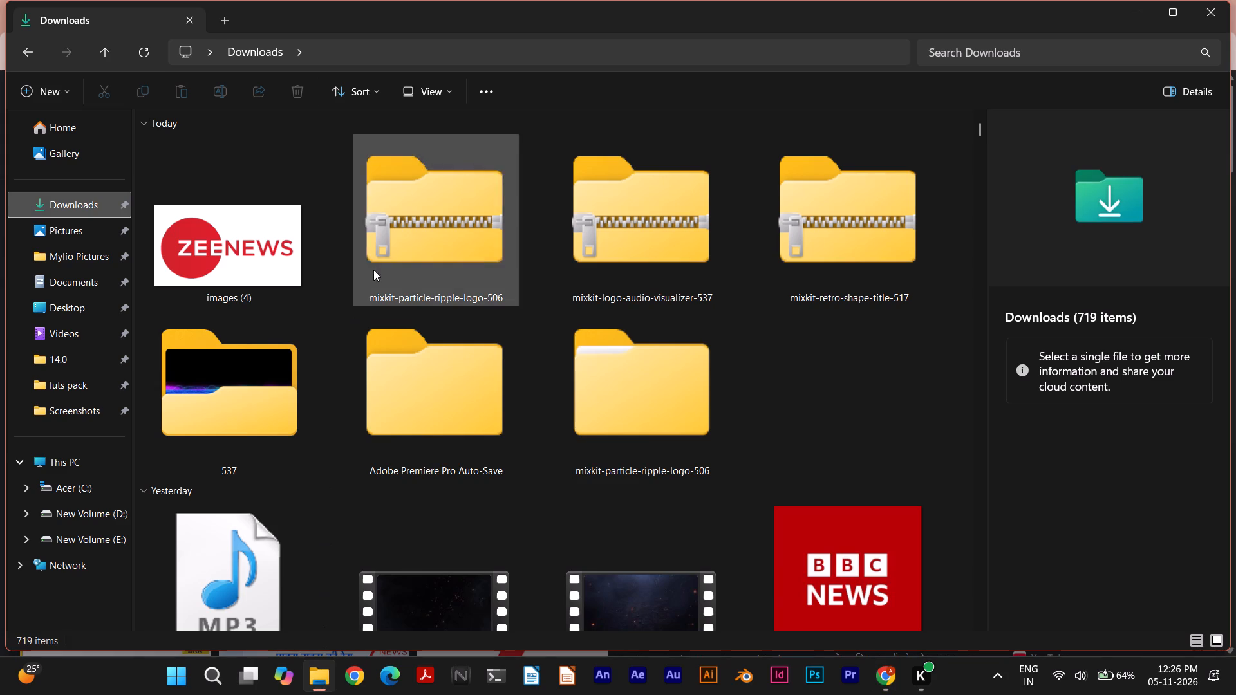
pyautogui.rightClick(259, 398)
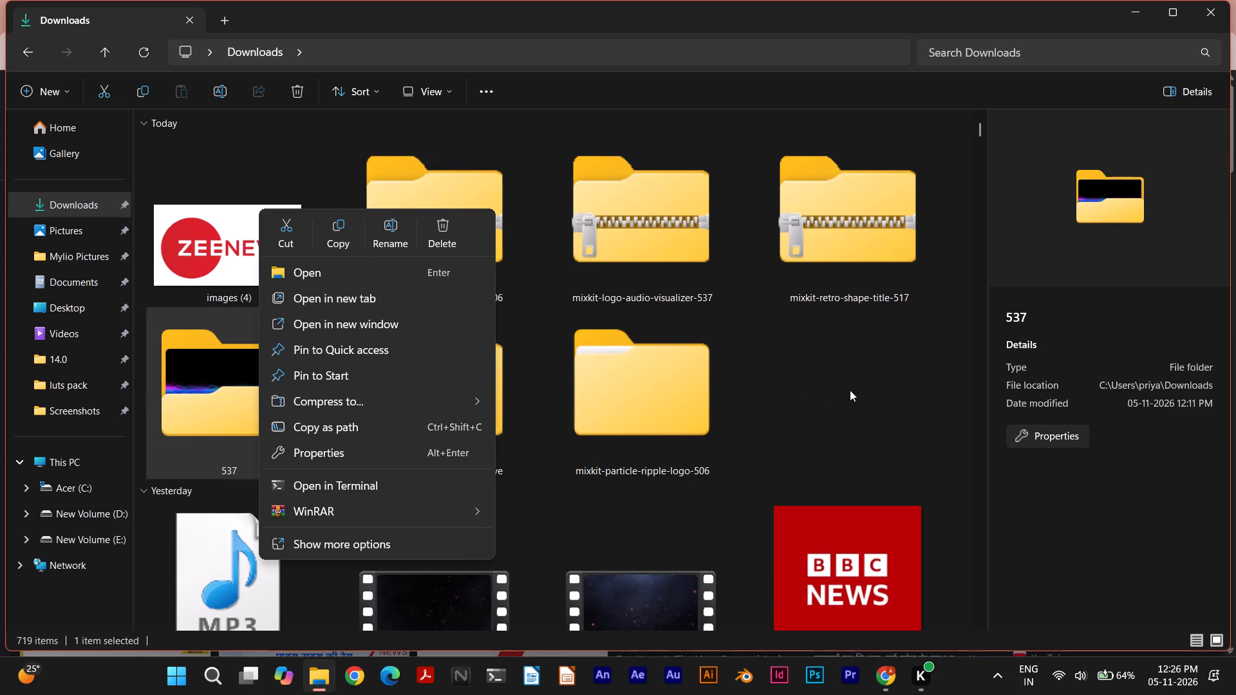
pyautogui.click(852, 390)
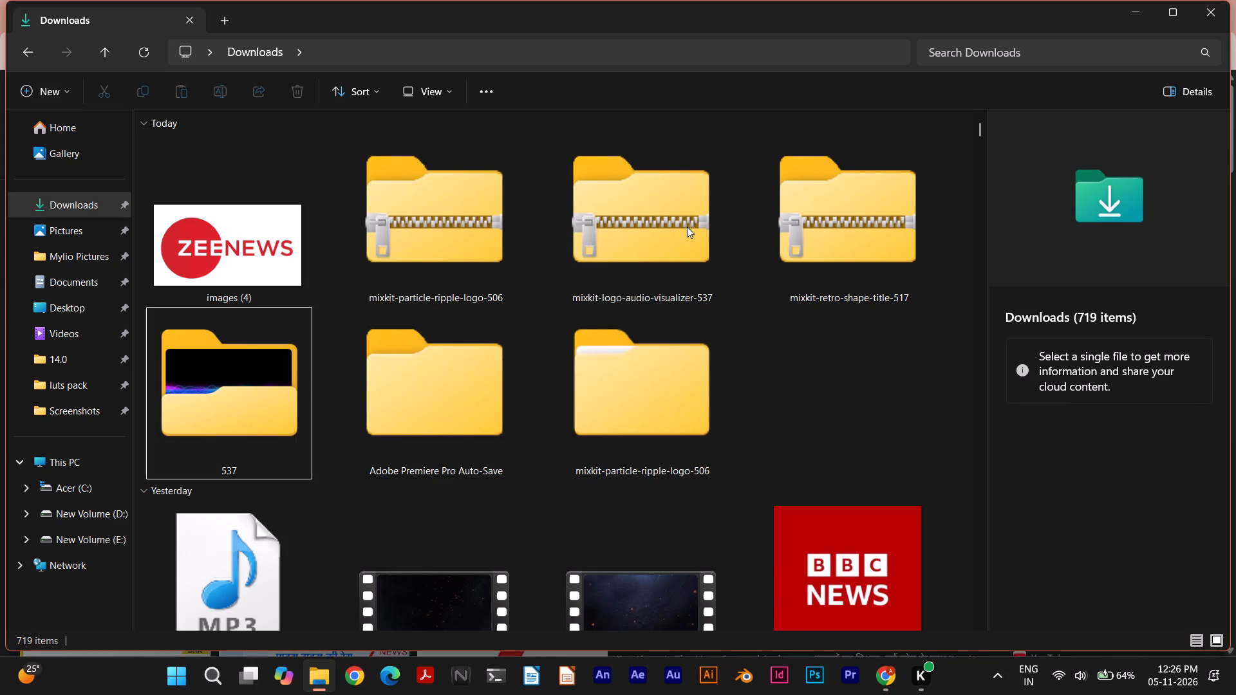
pyautogui.rightClick(847, 225)
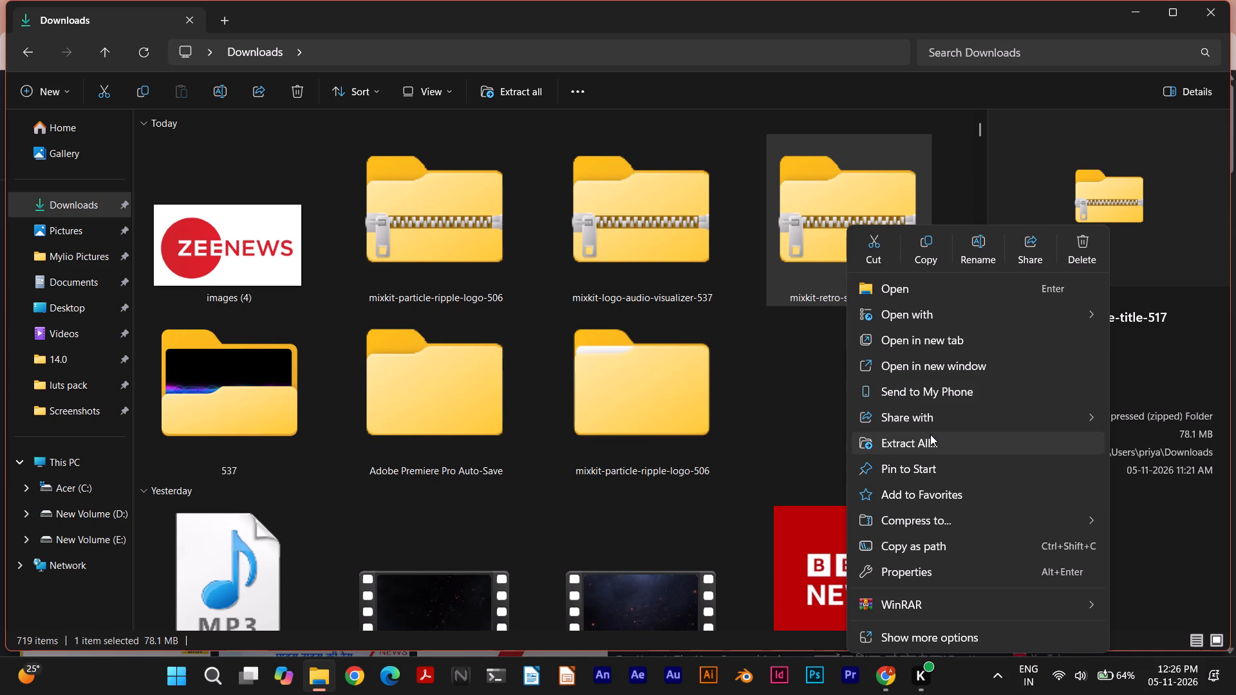
pyautogui.click(931, 438)
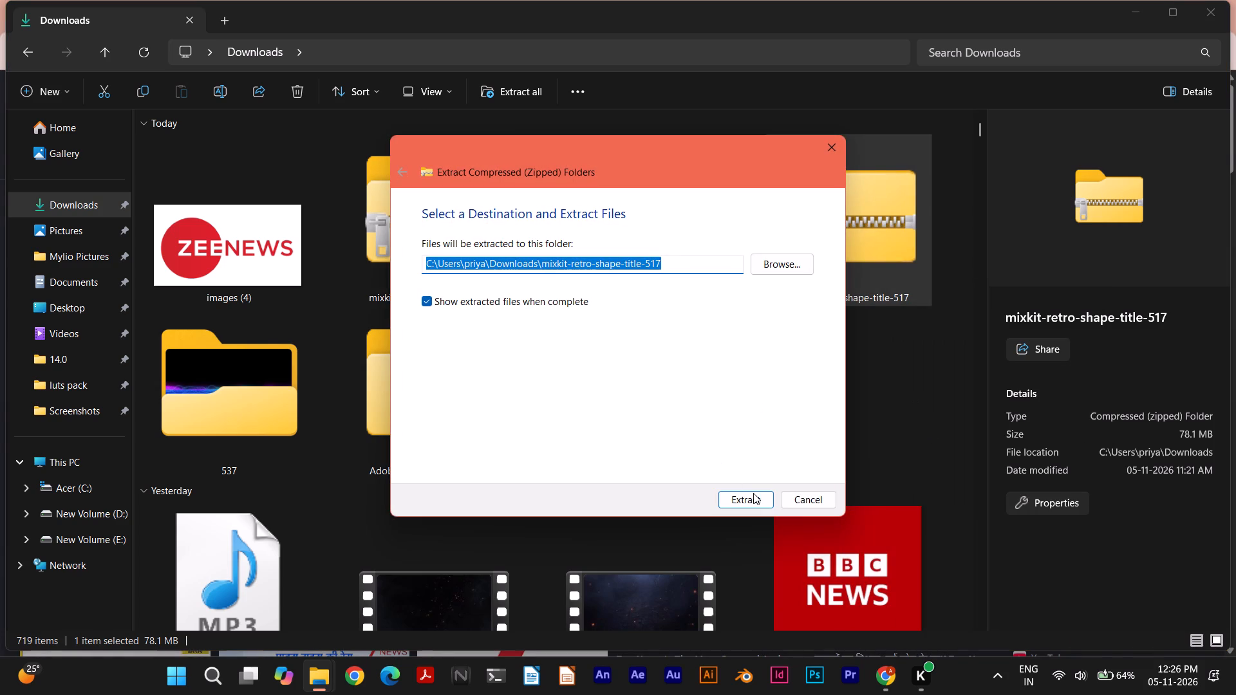
pyautogui.click(753, 493)
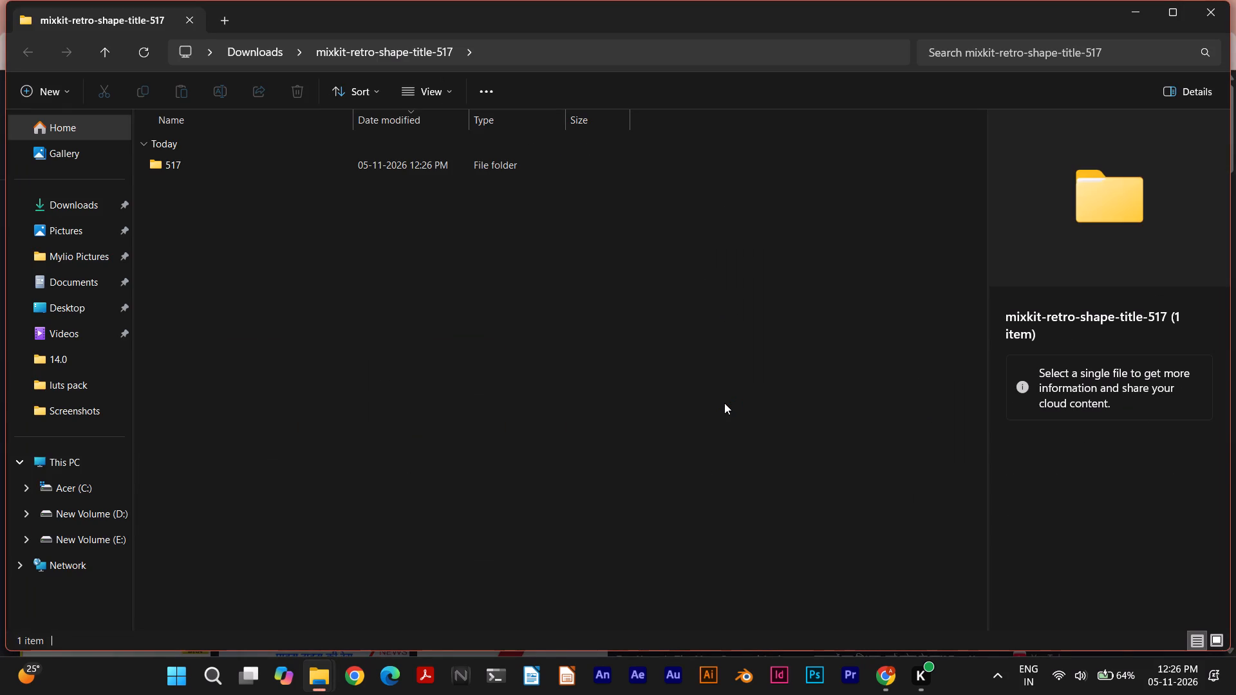
# Examine the contents of the 517 folder inside the extracted mixkit-retro-shape-title-517 folder, and close its window.
pyautogui.doubleClick(432, 160)
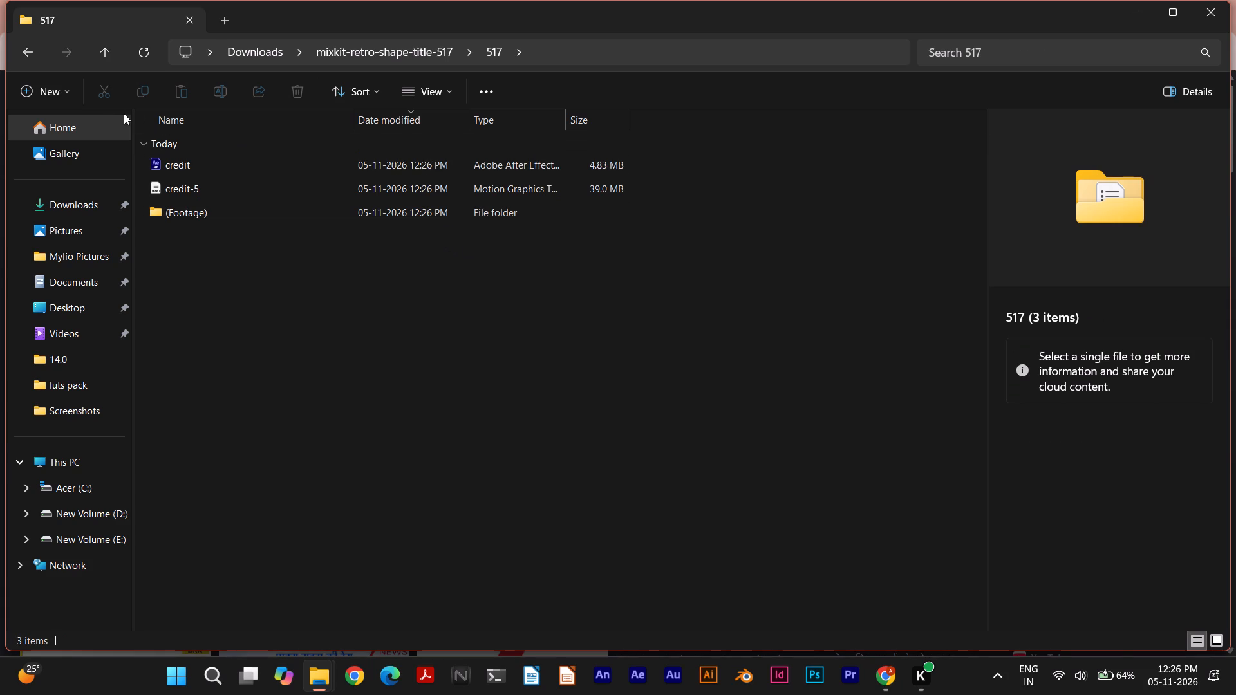
pyautogui.click(24, 56)
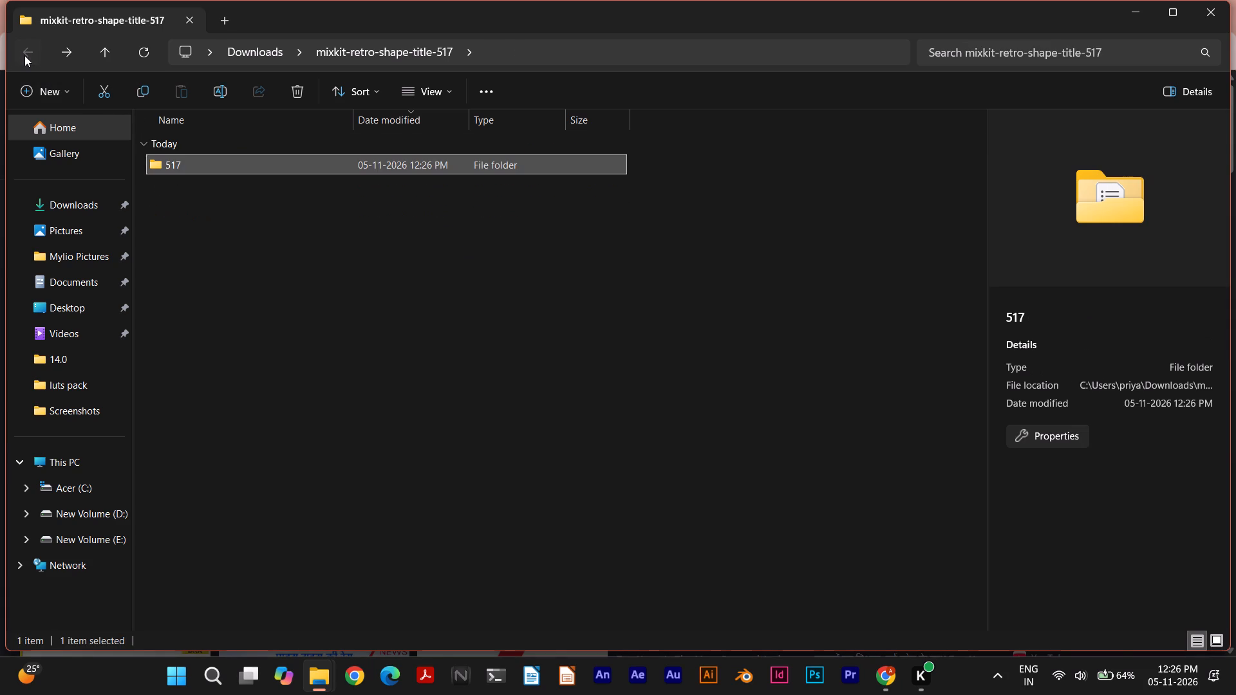
pyautogui.rightClick(192, 167)
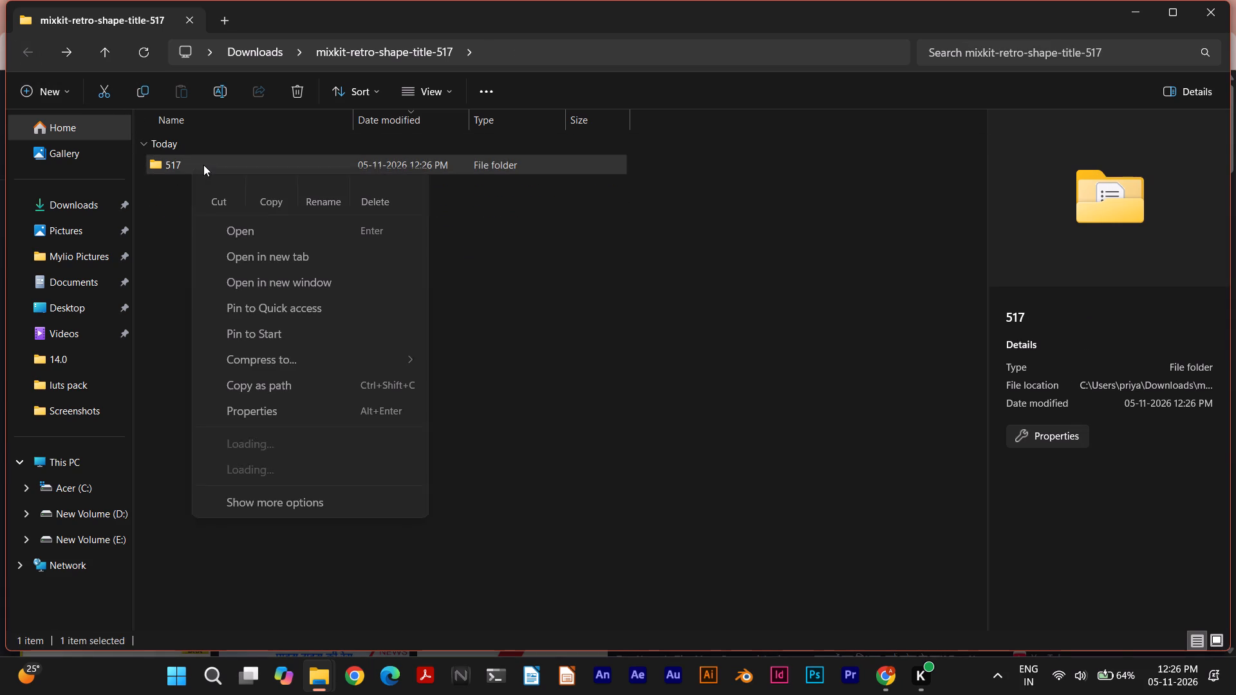
pyautogui.click(184, 255)
pyautogui.click(192, 168)
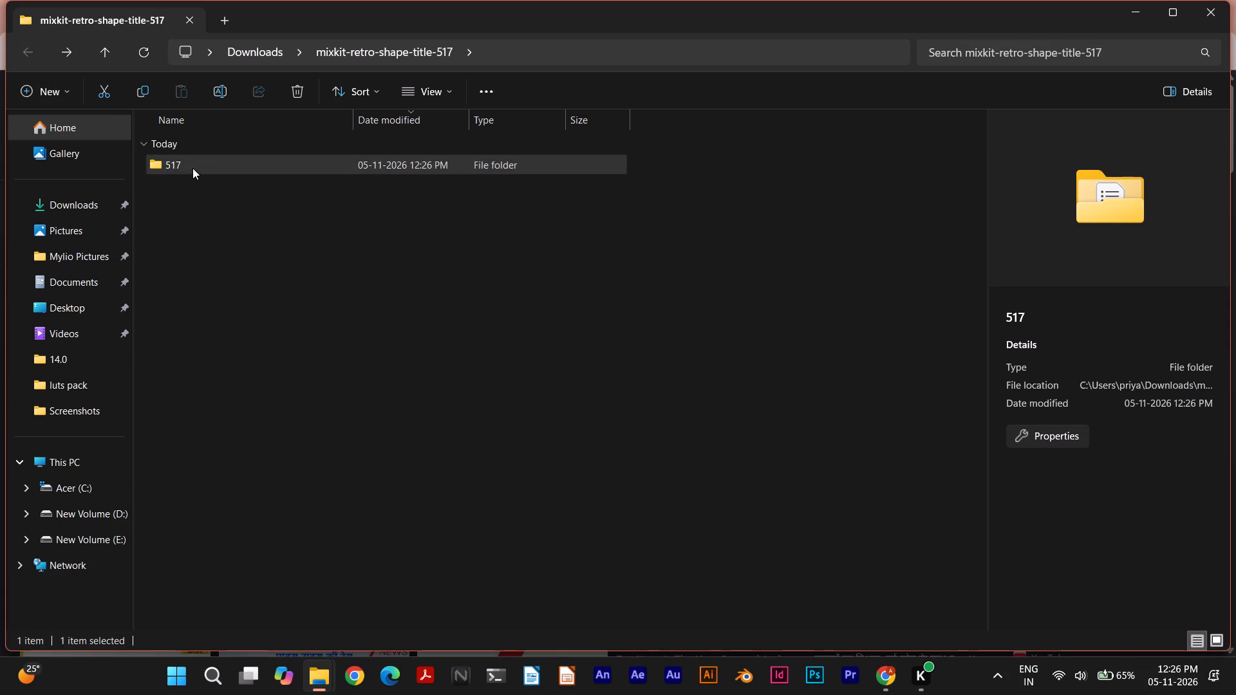
pyautogui.doubleClick(192, 168)
pyautogui.rightClick(193, 160)
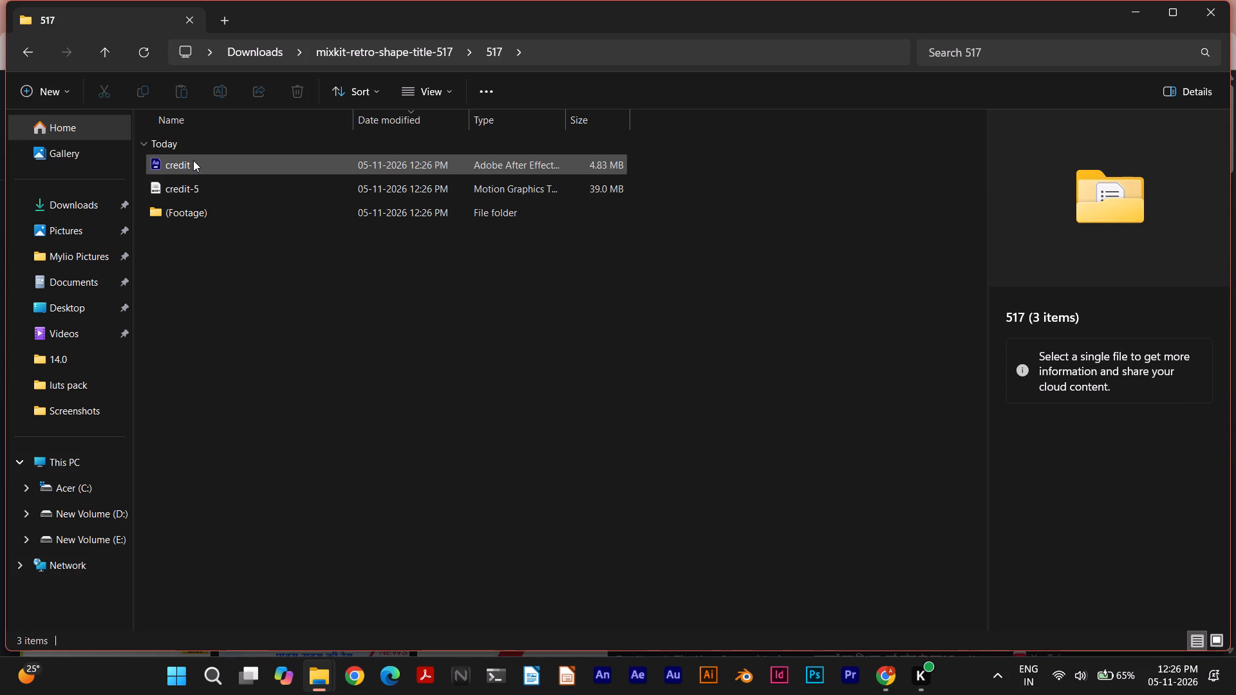
pyautogui.click(171, 263)
pyautogui.moveTo(277, 239); pyautogui.dragTo(243, 163)
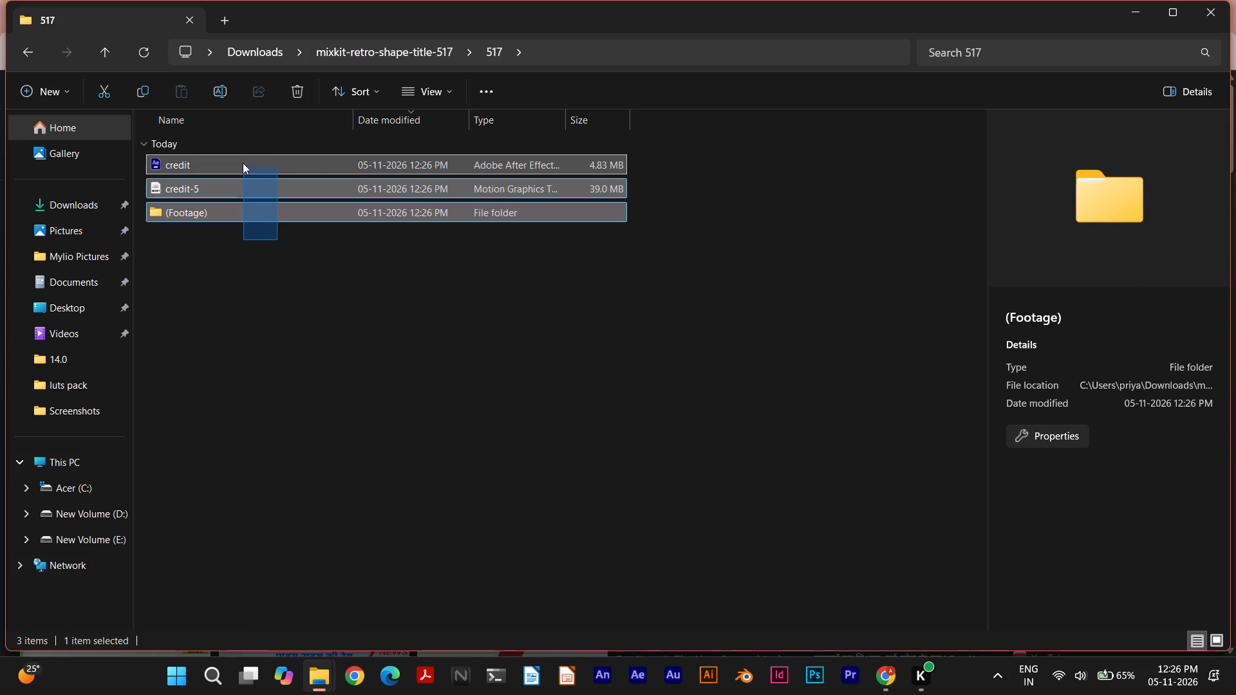
pyautogui.moveTo(243, 163); pyautogui.dragTo(242, 160)
pyautogui.rightClick(242, 160)
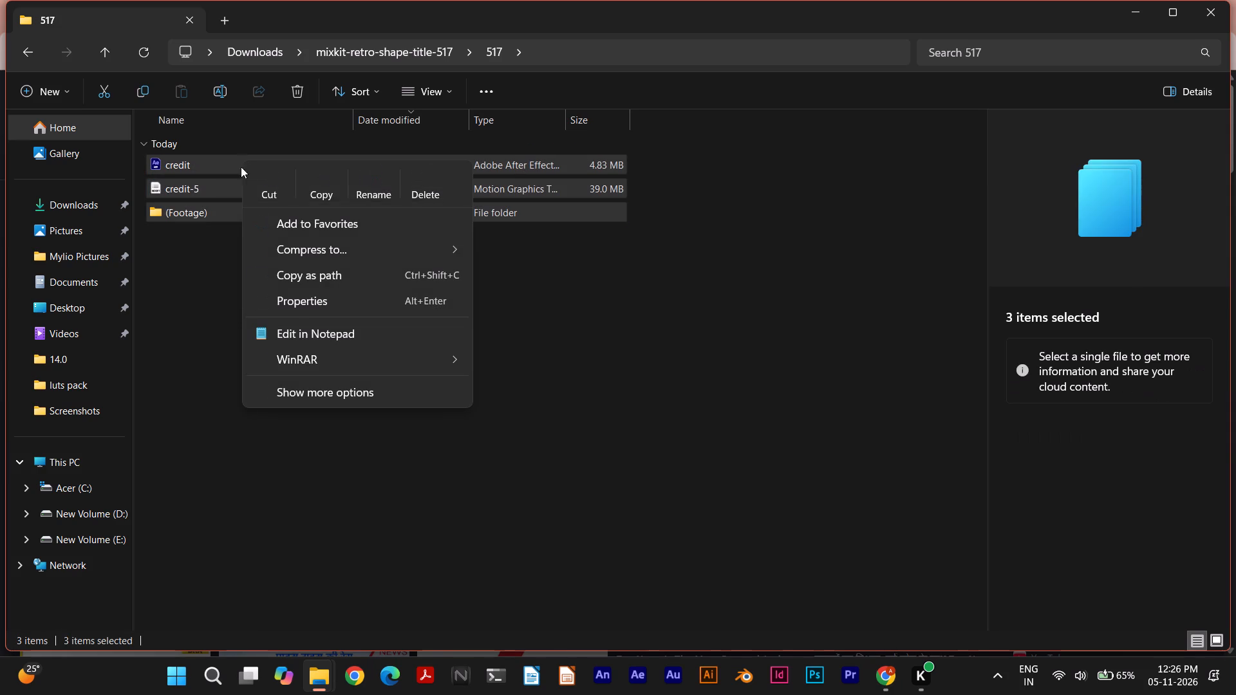
pyautogui.click(158, 309)
pyautogui.click(24, 57)
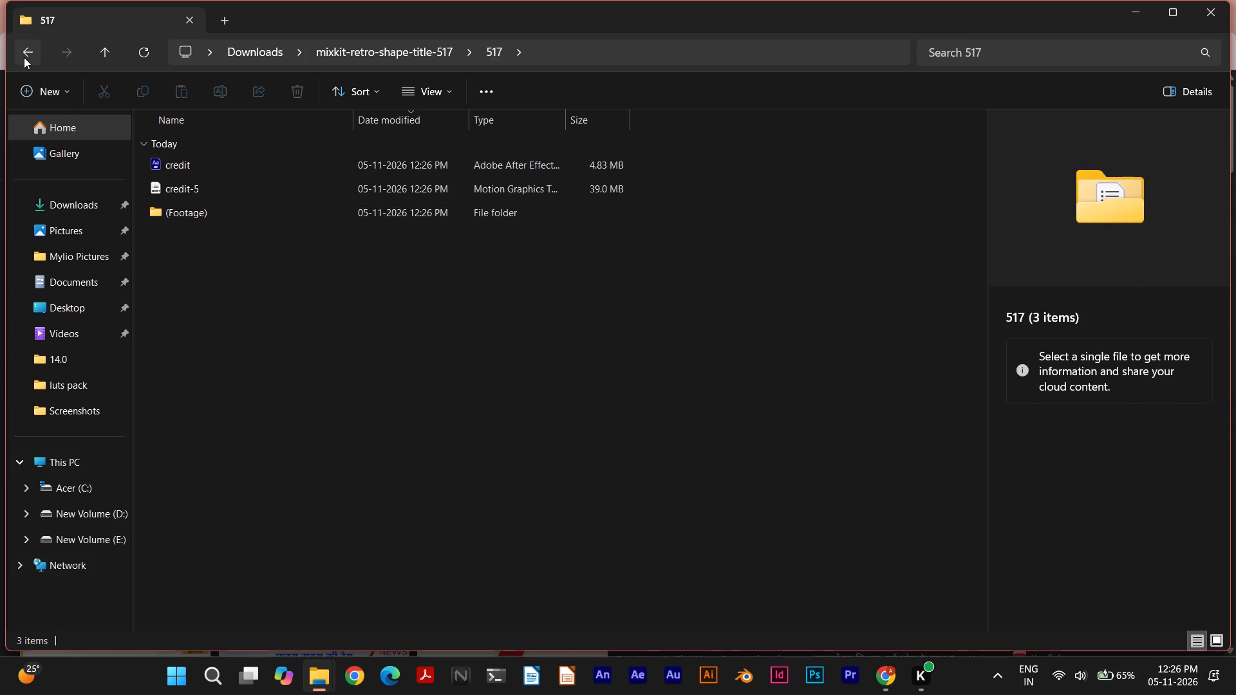
pyautogui.click(24, 57)
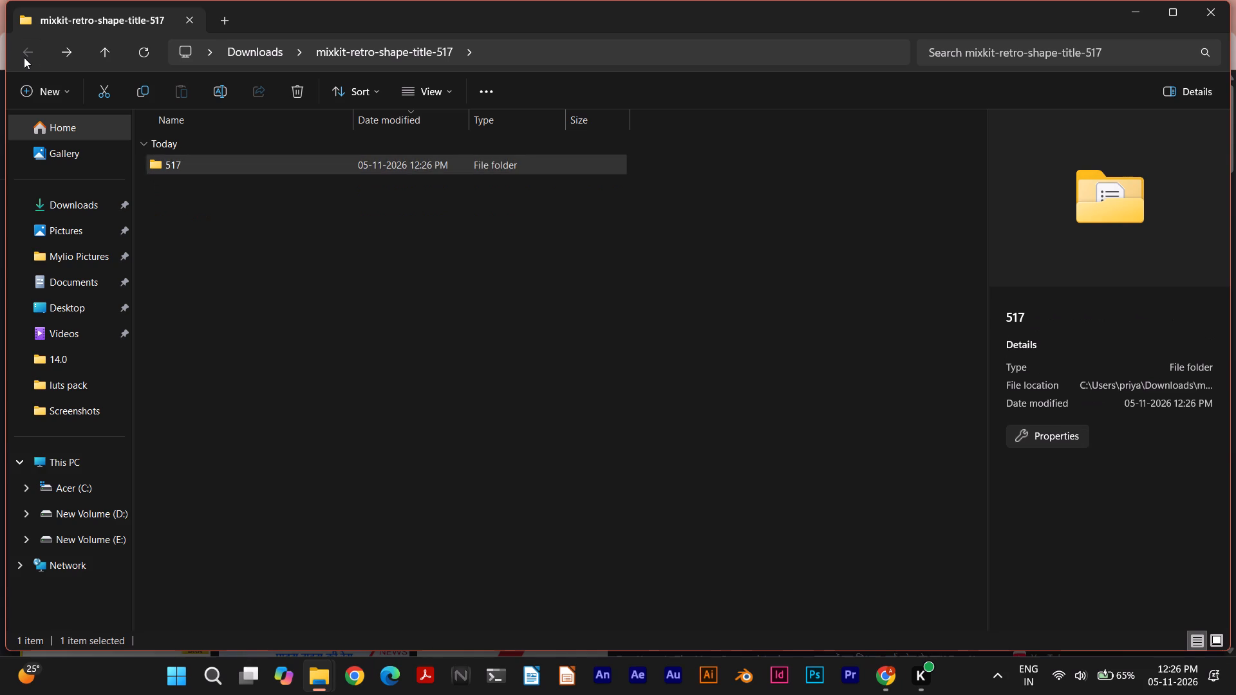
pyautogui.click(26, 55)
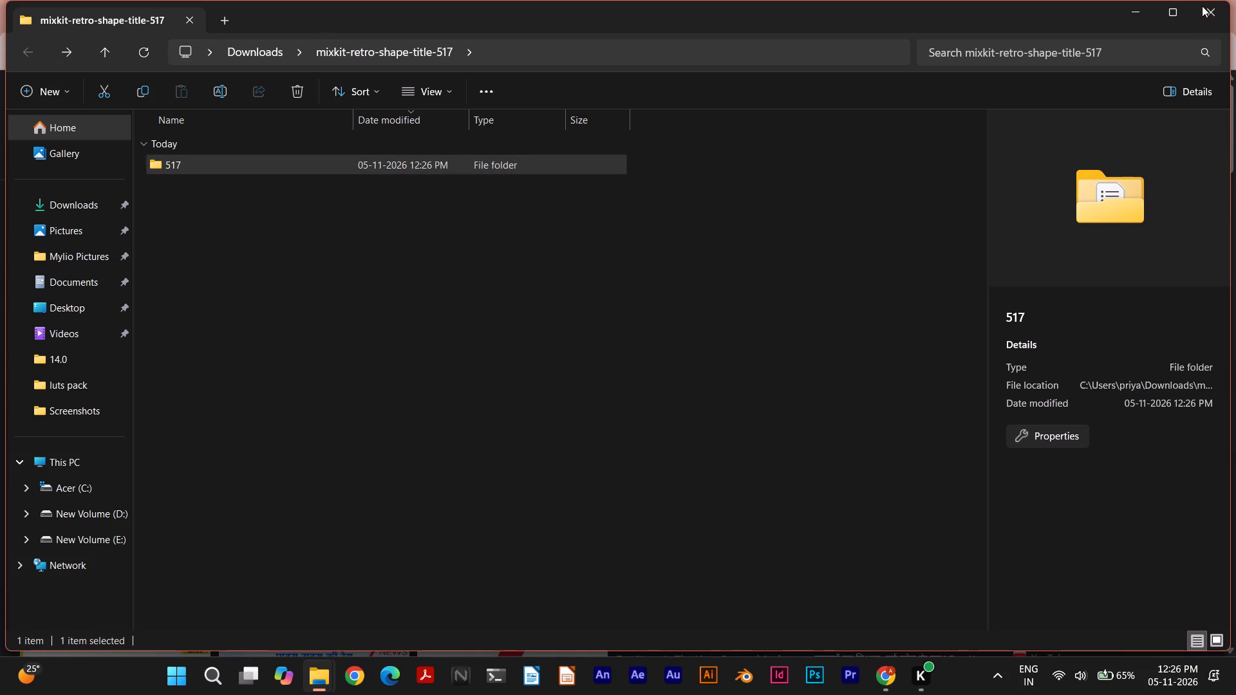
pyautogui.click(1207, 9)
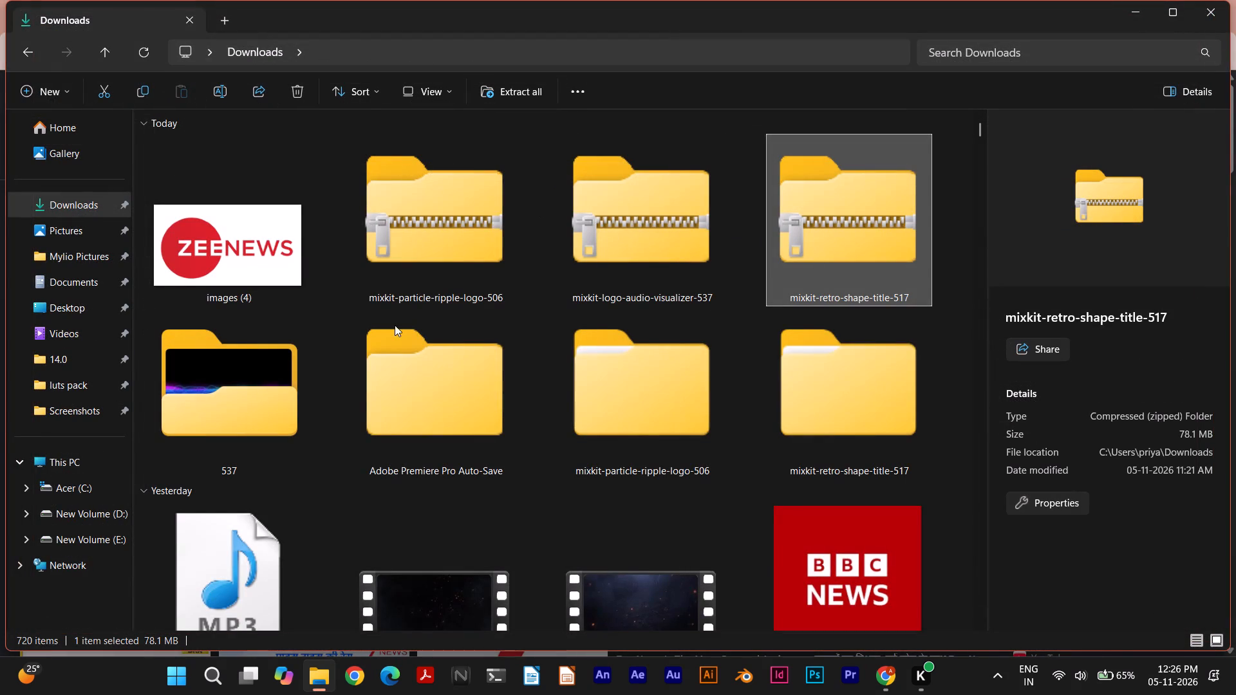
# Delete the extracted mixkit-retro-shape-title-517 folder from Downloads, keeping the zip archive of the same name.
pyautogui.rightClick(830, 378)
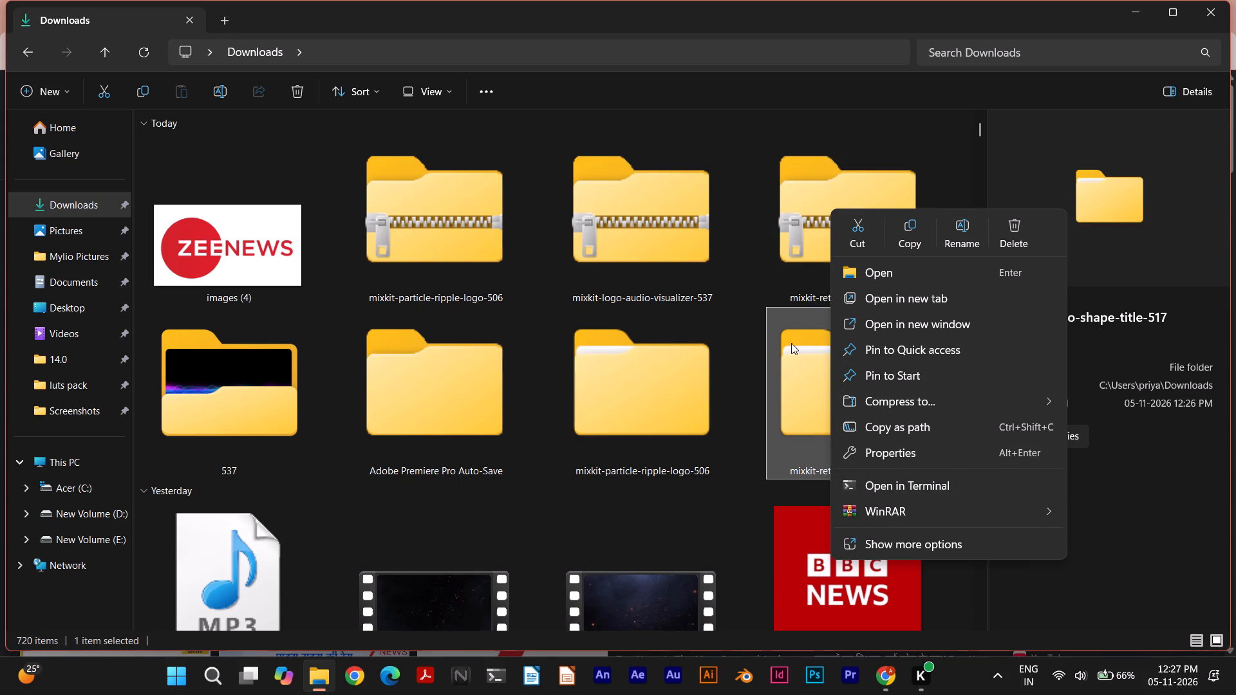
pyautogui.rightClick(791, 369)
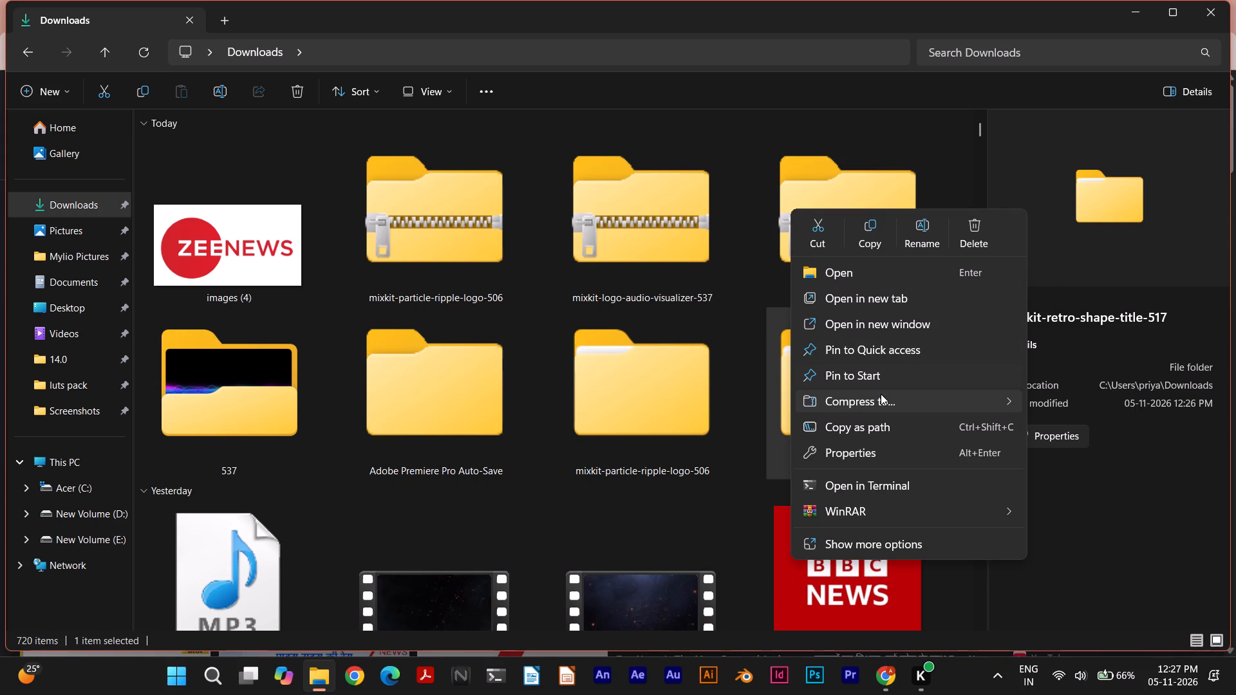
pyautogui.click(783, 416)
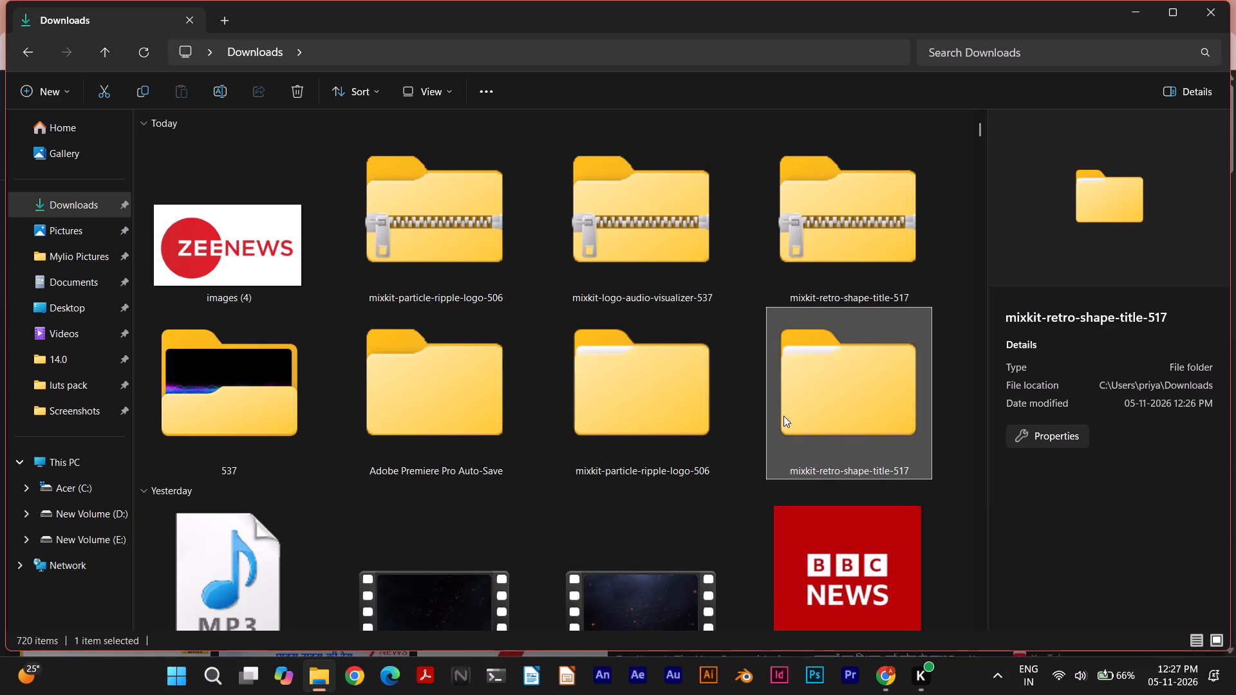
pyautogui.press('Delete')
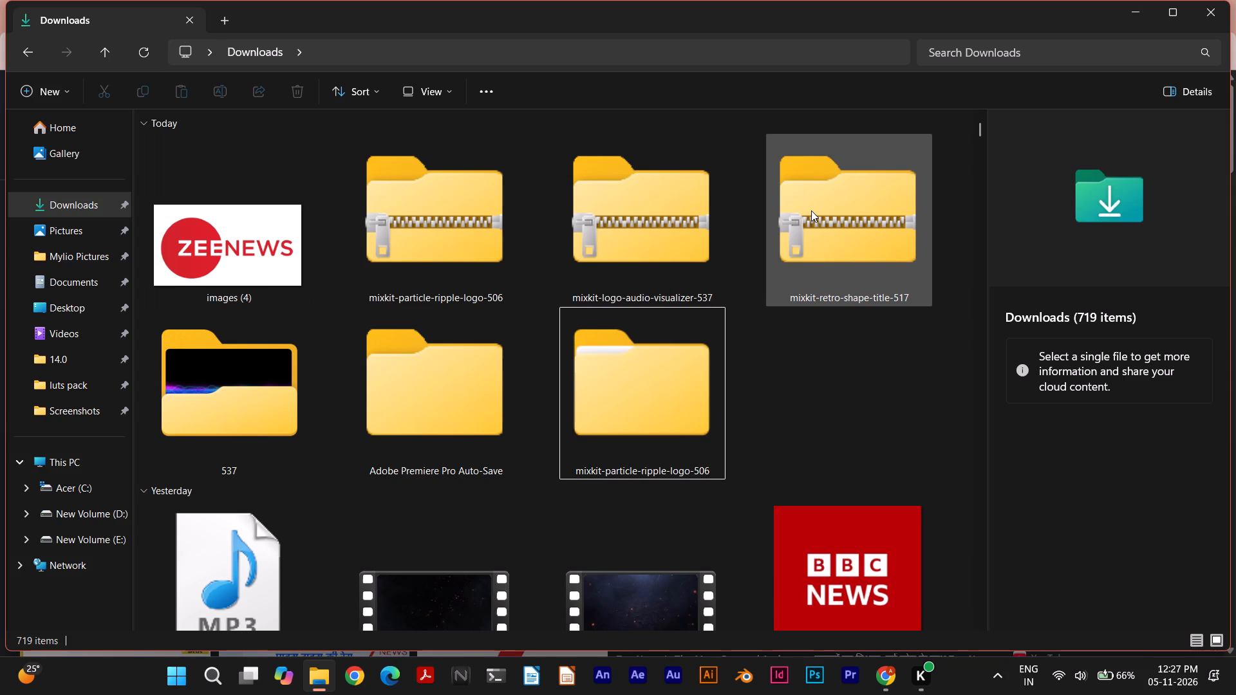
# Delete the Zee News logo image, images (4), from Downloads.
pyautogui.click(268, 257)
pyautogui.press('Delete')
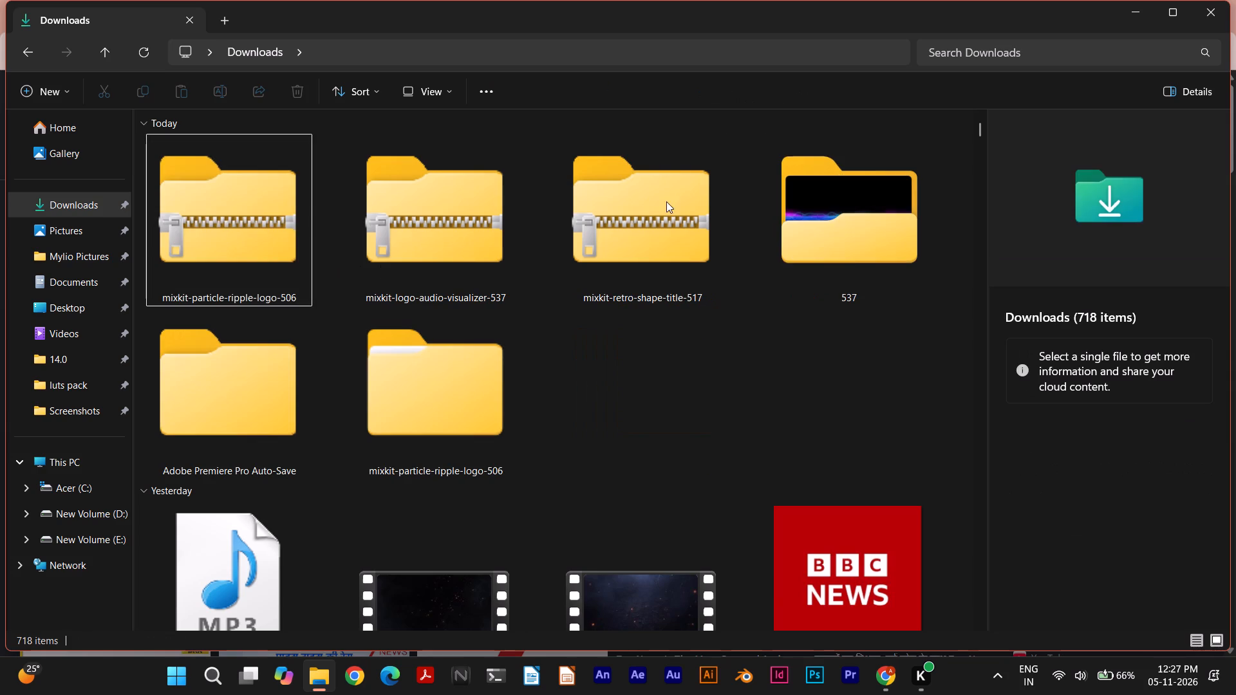
# Open the Visualizer_Reveal_Logo project from the 537 folder in Premiere Pro, accepting default substitution for the missing fonts.
pyautogui.doubleClick(845, 236)
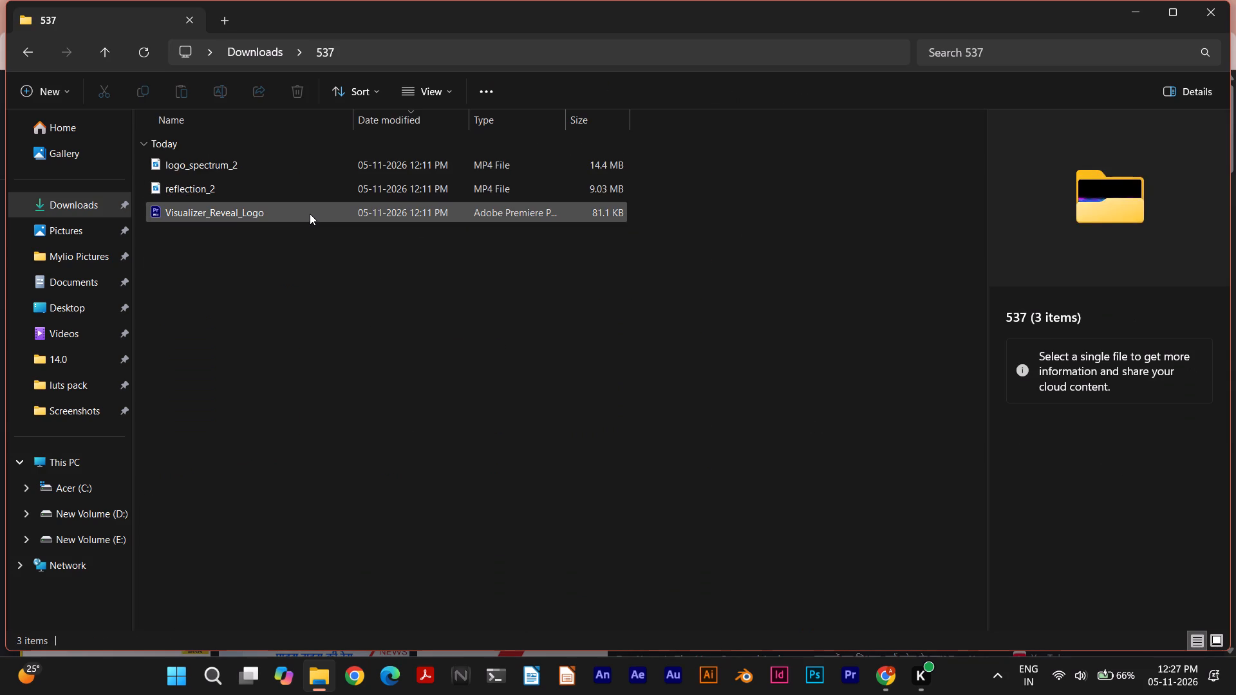
pyautogui.doubleClick(310, 214)
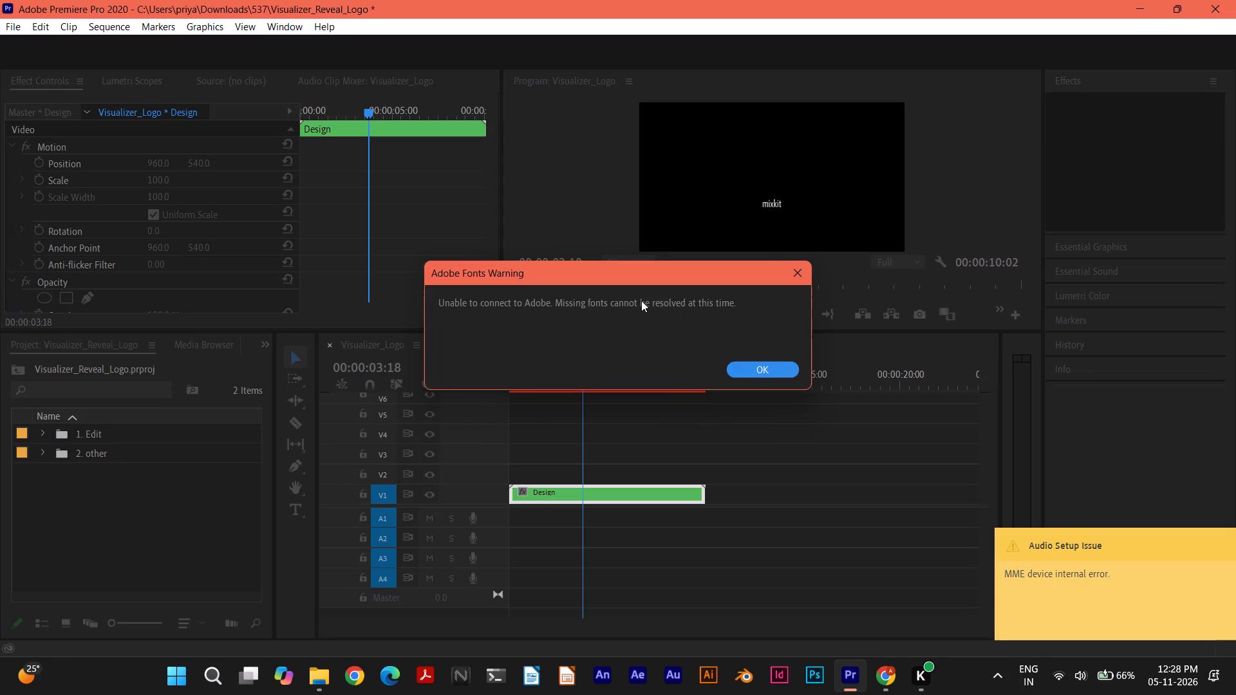
pyautogui.click(760, 368)
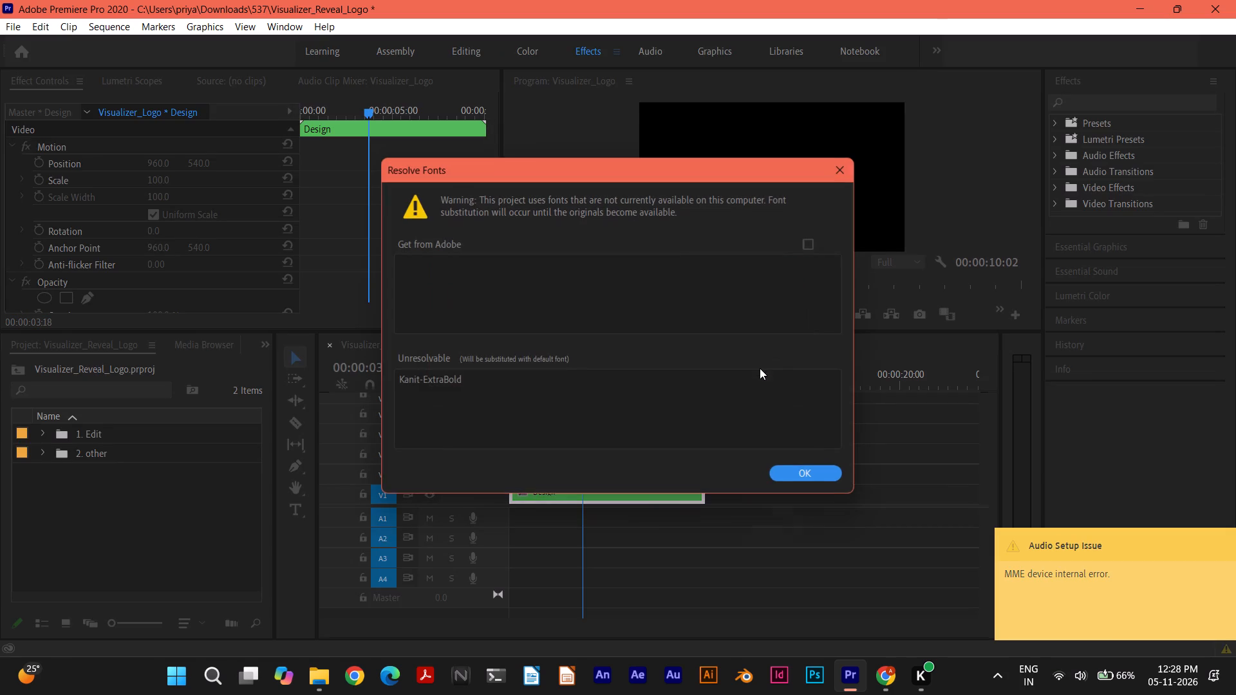
pyautogui.click(812, 469)
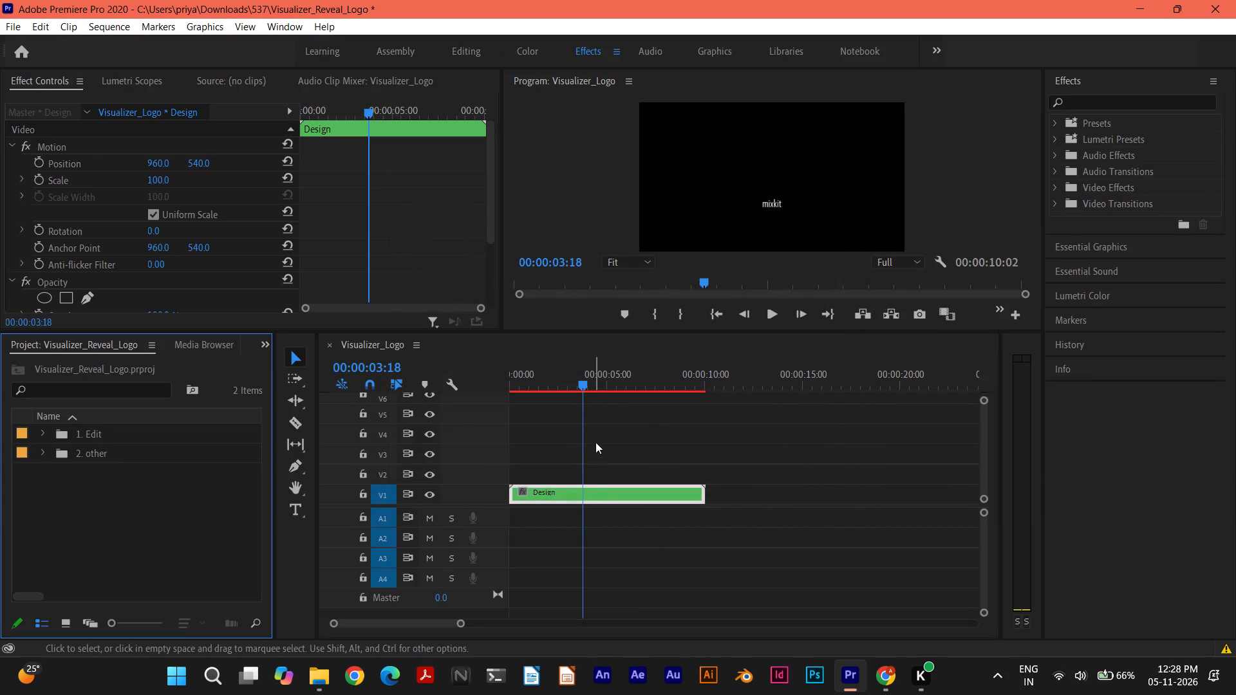
# Expand the 1. Edit, 2. other, elements and sequence bins and look through the sequences and video files they hold.
pyautogui.click(41, 432)
pyautogui.click(37, 490)
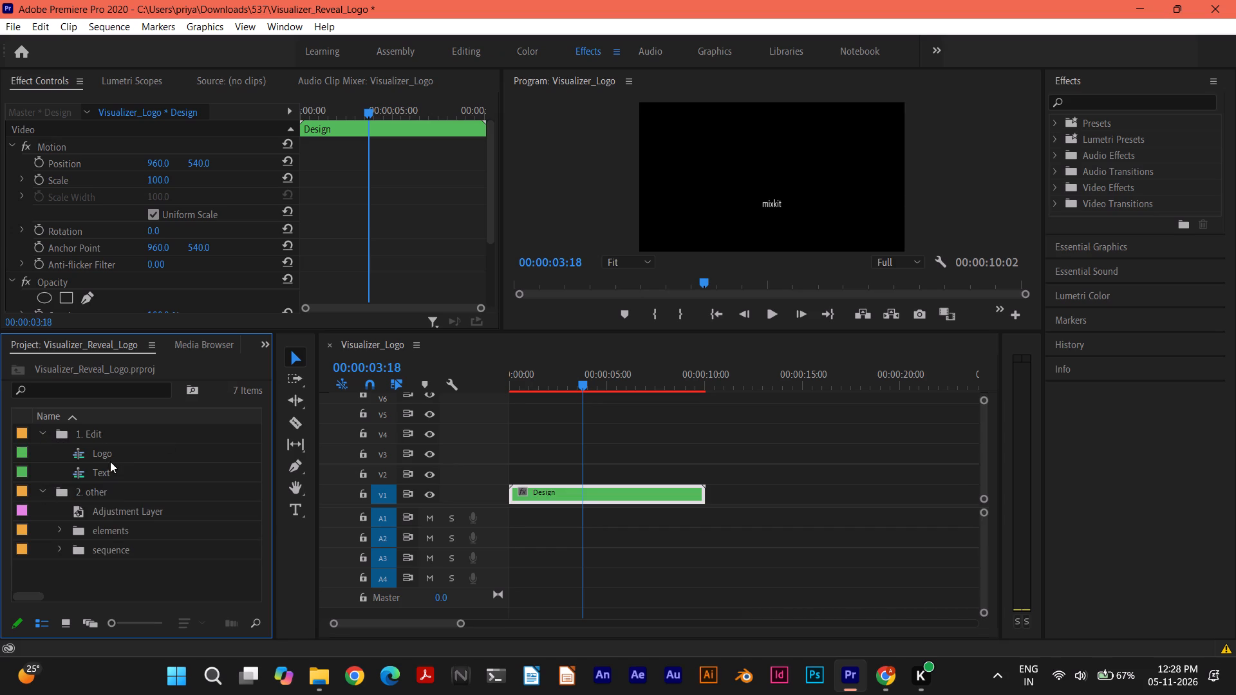
pyautogui.click(98, 454)
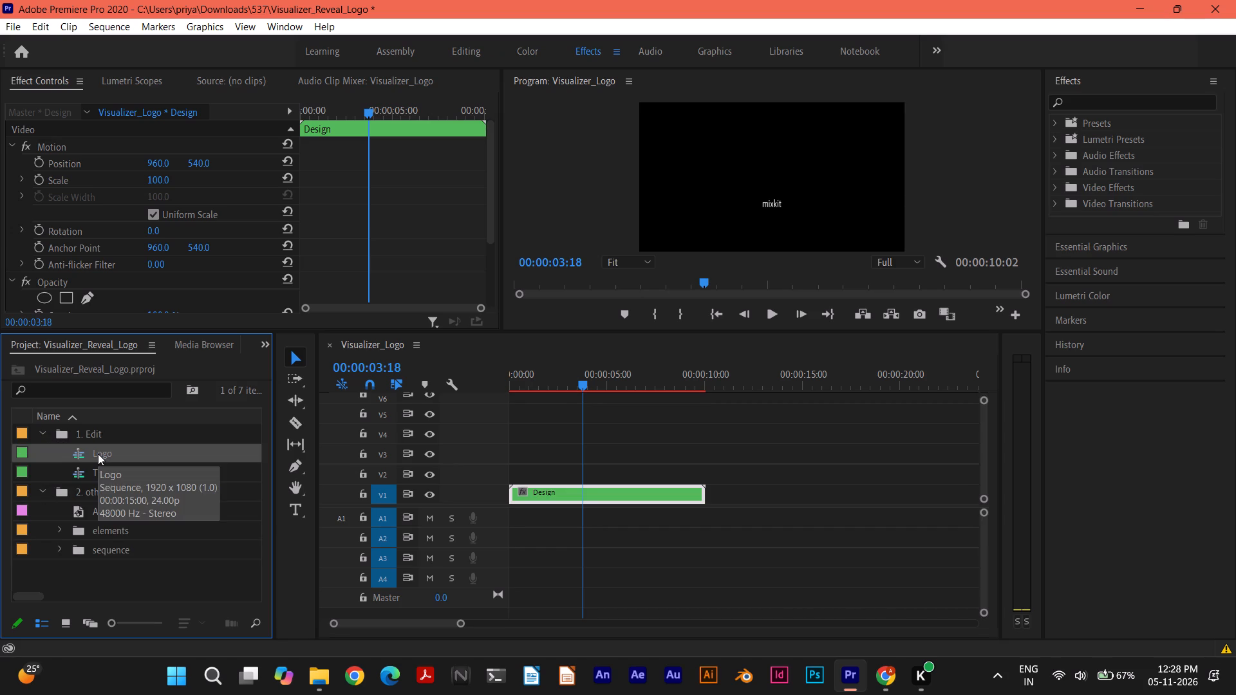
pyautogui.click(60, 527)
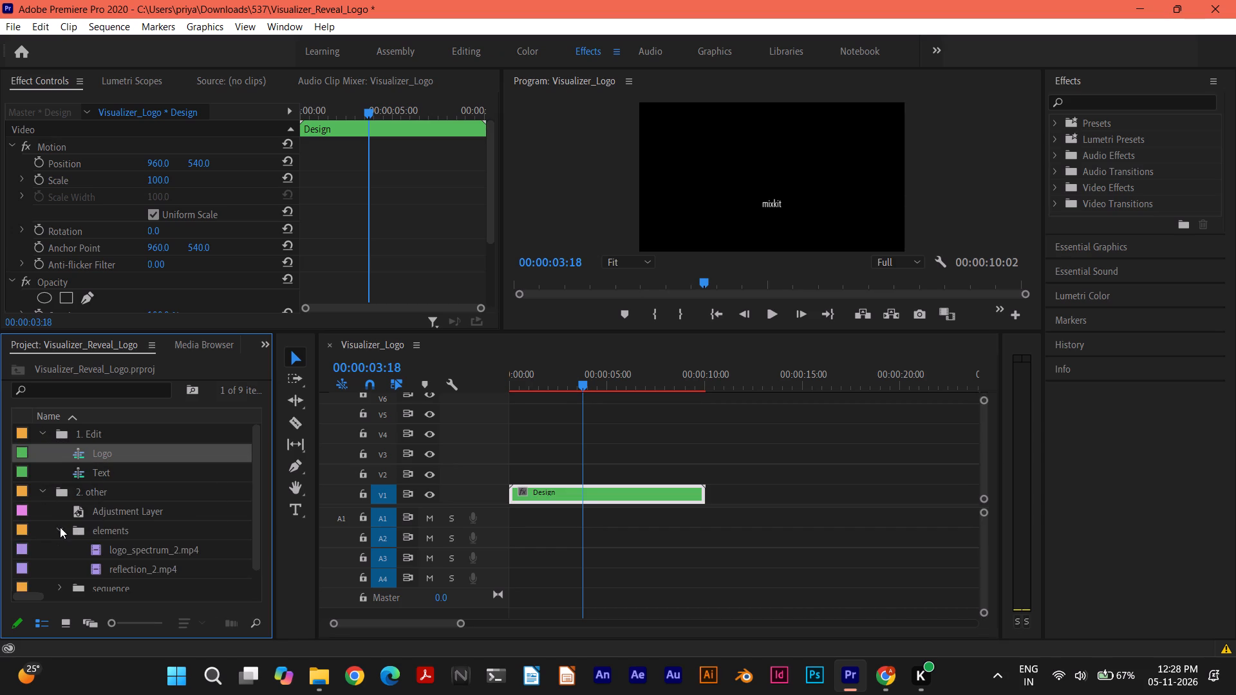
pyautogui.scroll(-4, 71, 519)
pyautogui.click(62, 567)
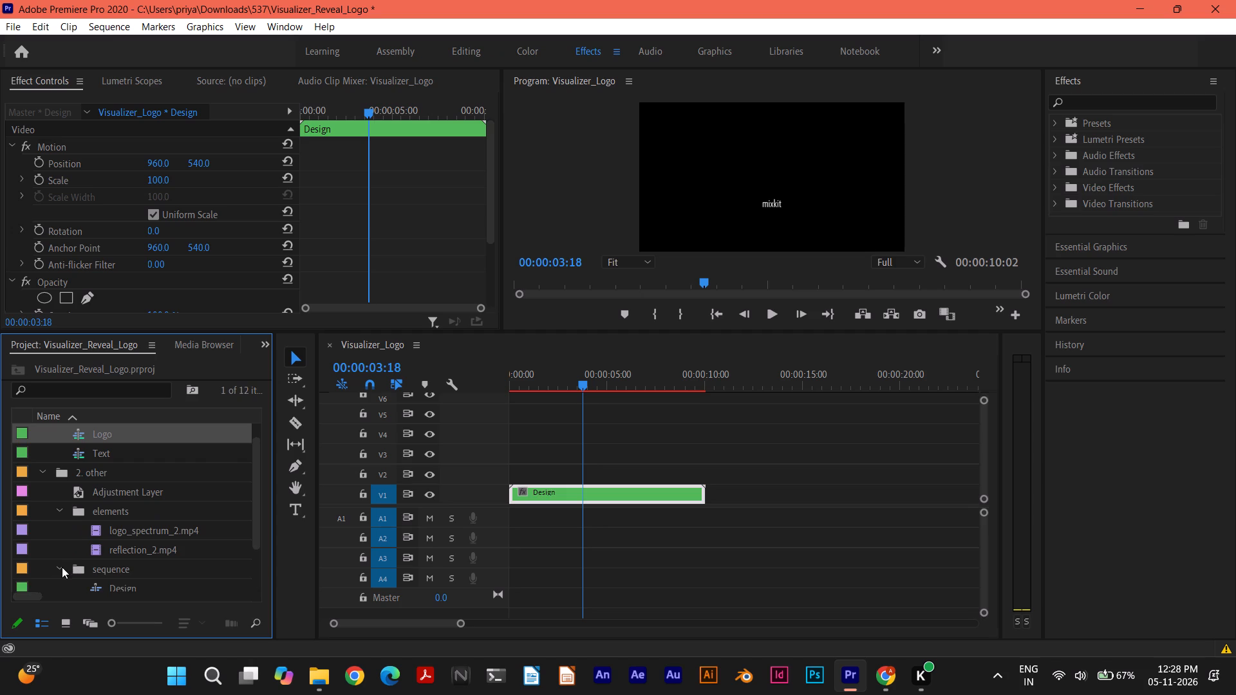
pyautogui.scroll(-3, 185, 500)
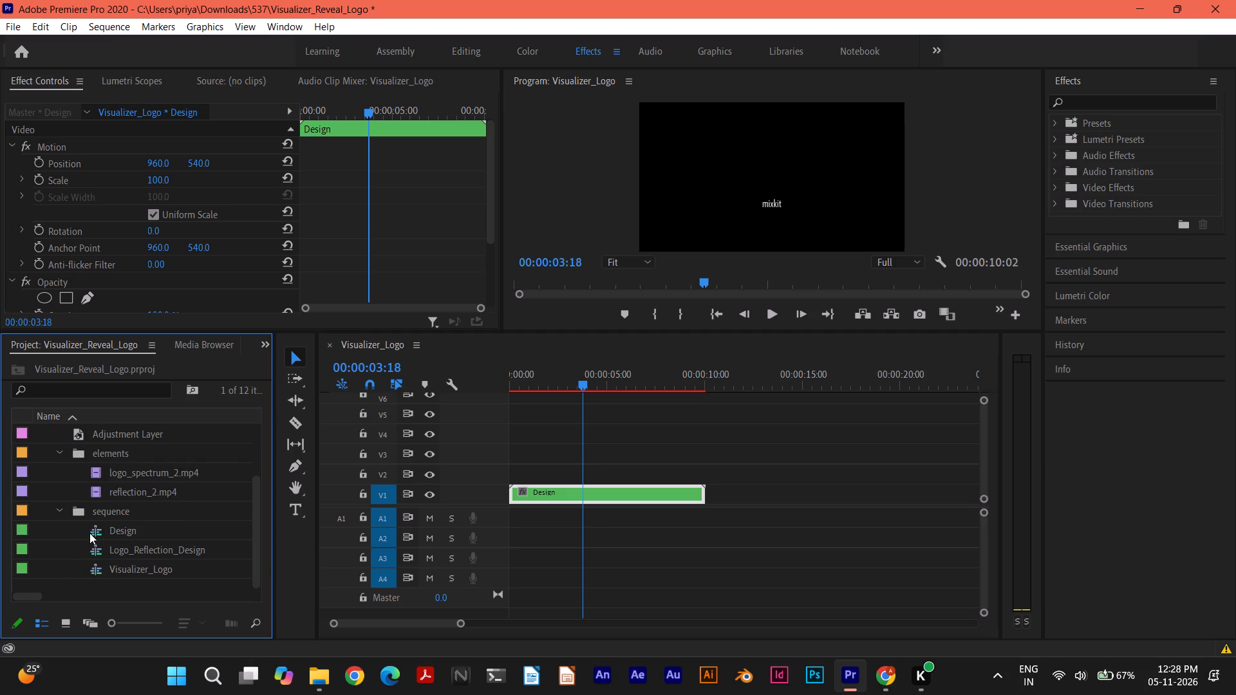
pyautogui.click(95, 532)
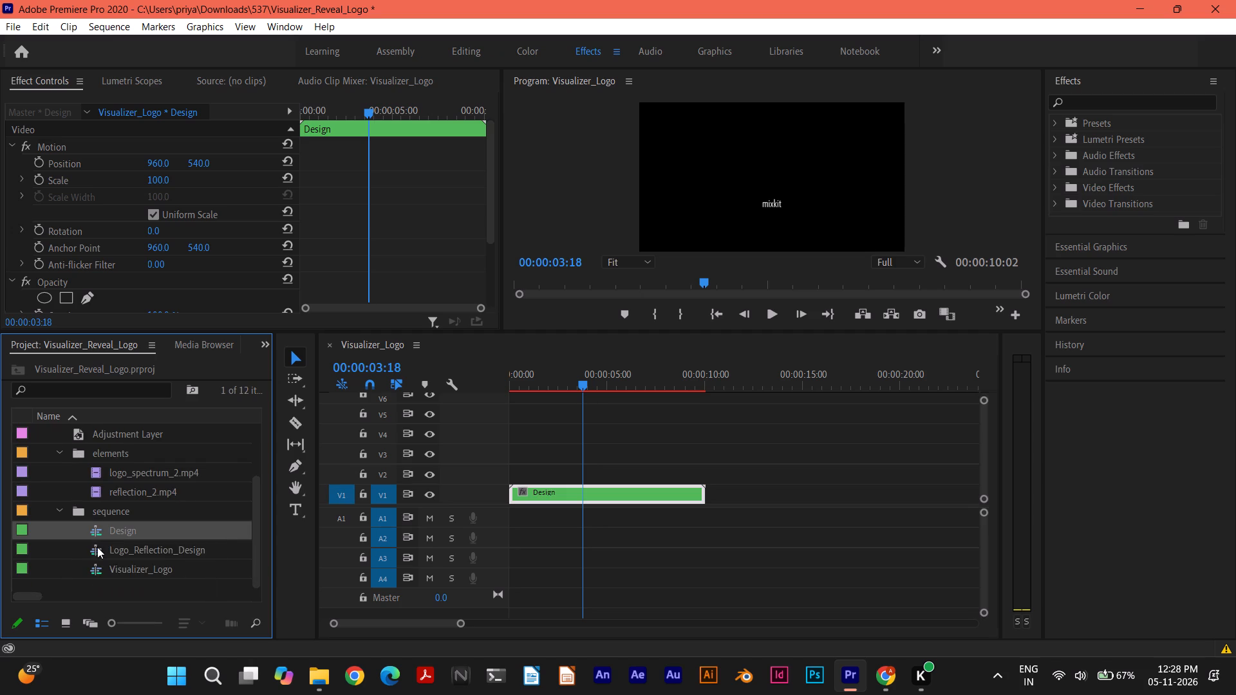
pyautogui.click(97, 550)
pyautogui.click(98, 568)
pyautogui.click(93, 489)
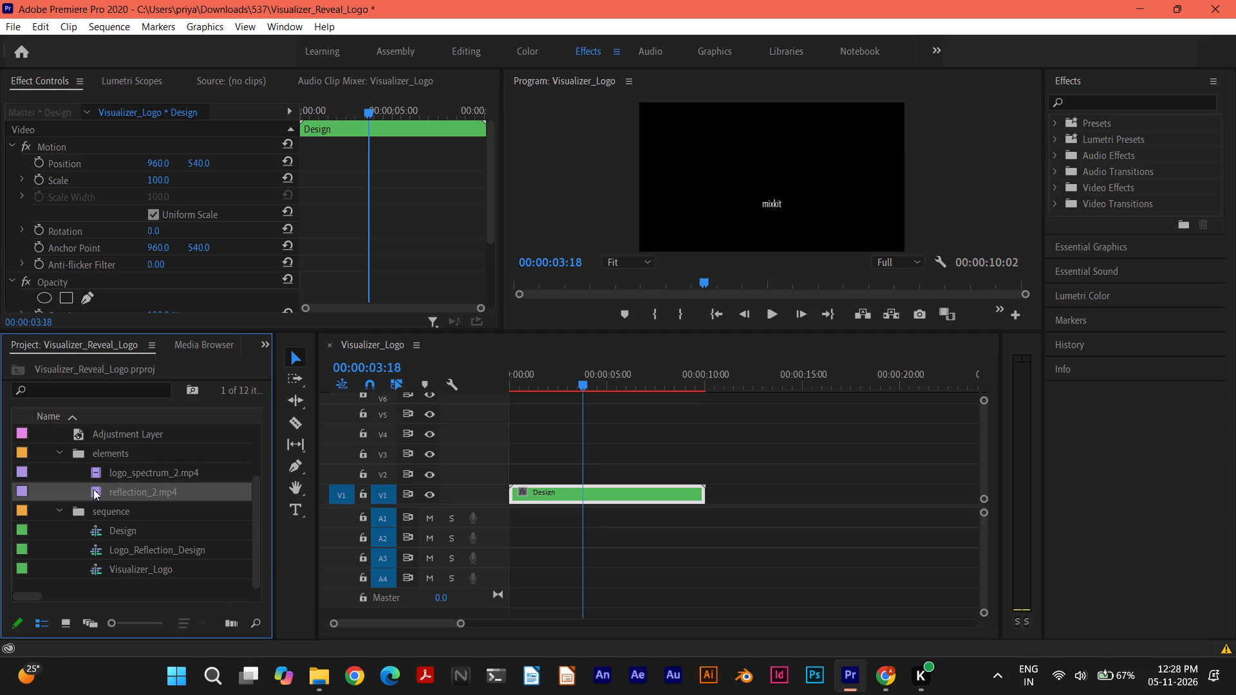
pyautogui.click(95, 476)
# Open the nested Design sequence and examine the project items and the clips on its tracks V2 to V5.
pyautogui.doubleClick(532, 497)
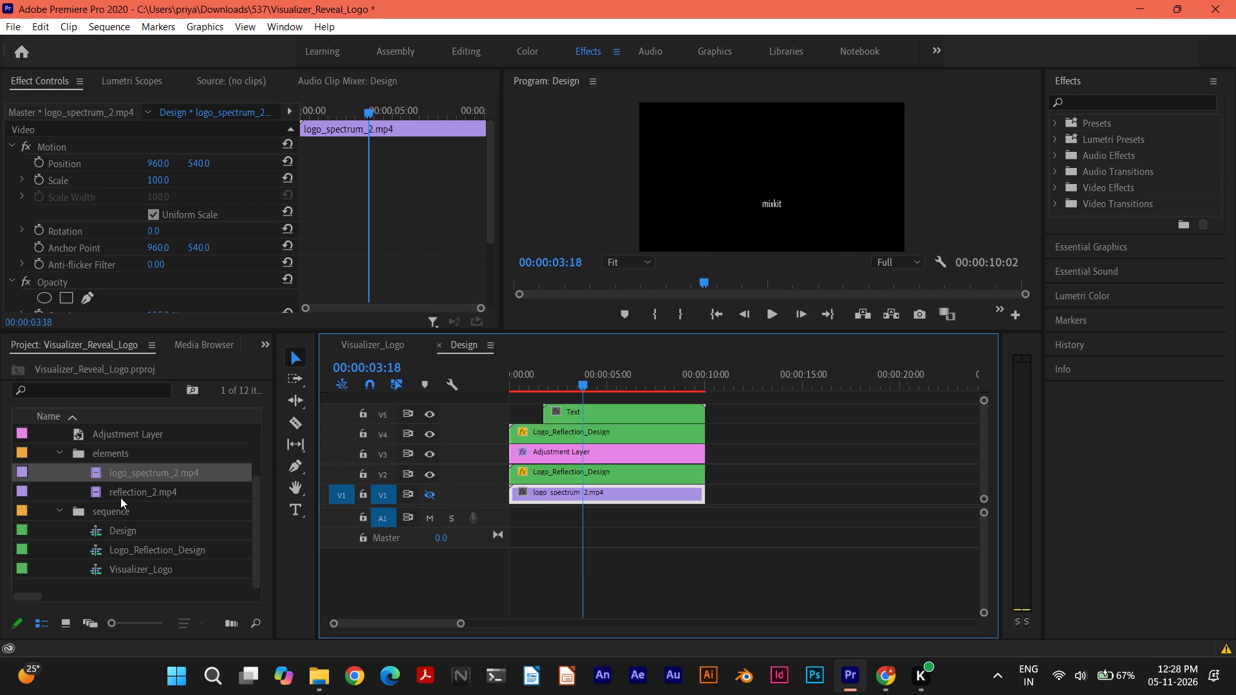
pyautogui.click(106, 533)
pyautogui.click(103, 552)
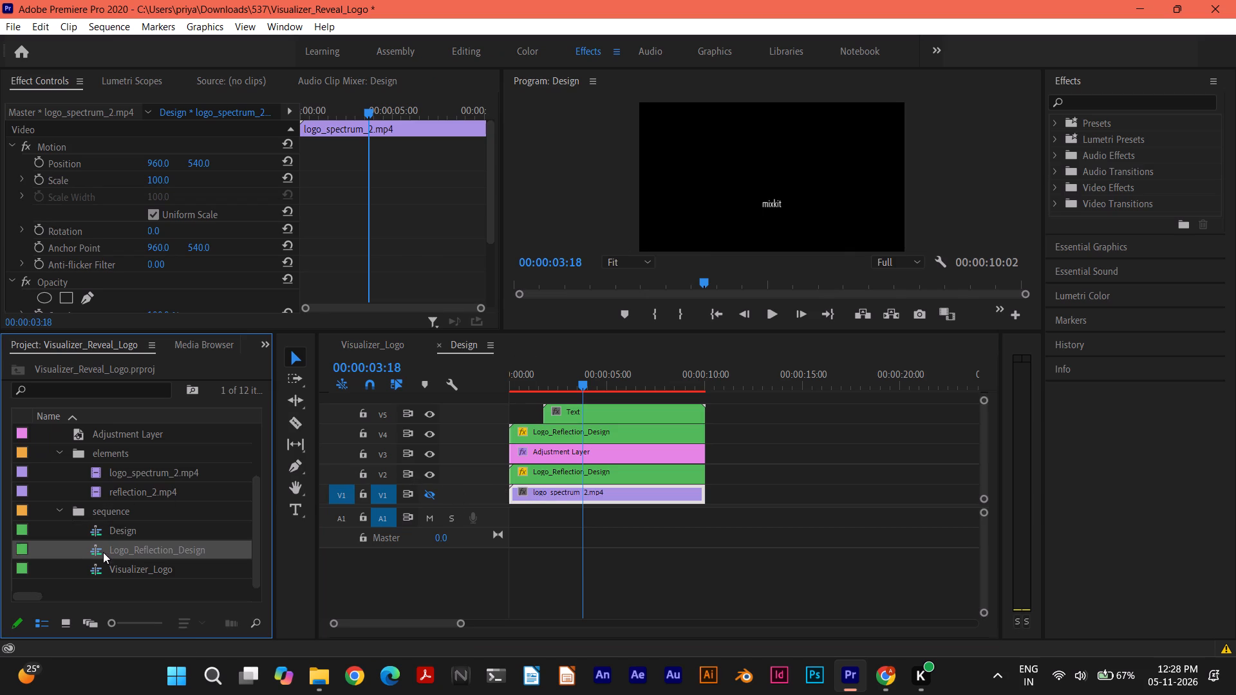
pyautogui.click(109, 570)
pyautogui.click(113, 492)
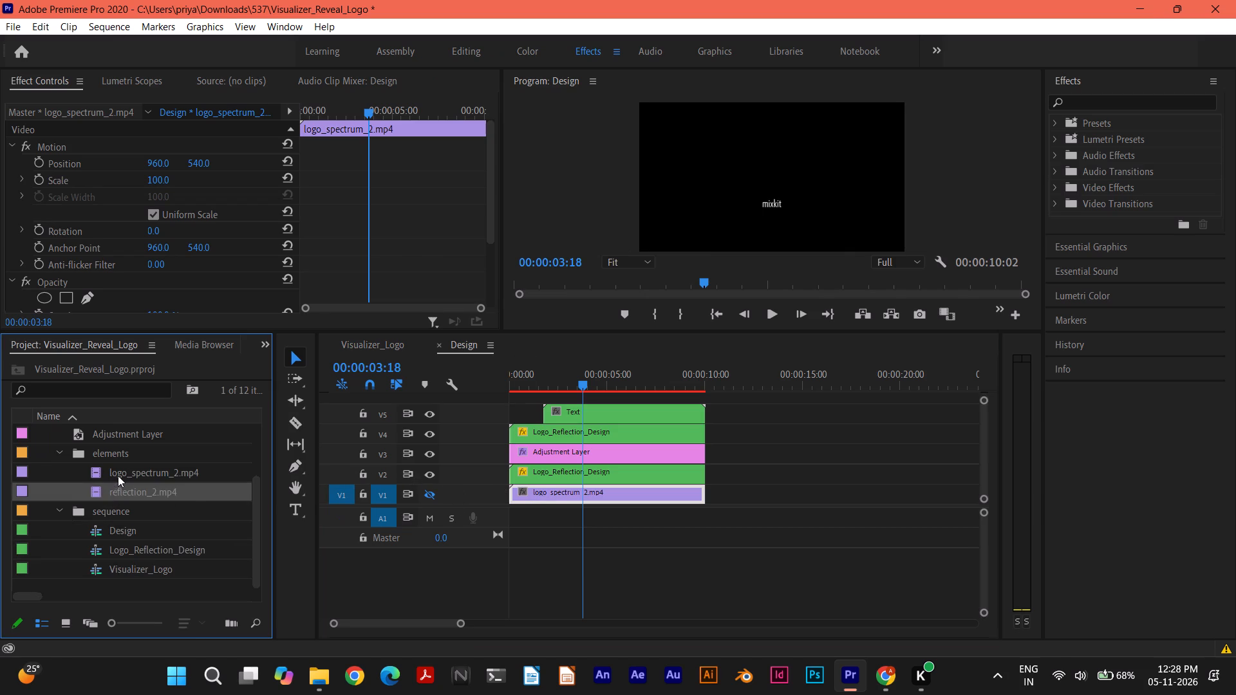
pyautogui.click(118, 476)
pyautogui.scroll(1, 126, 457)
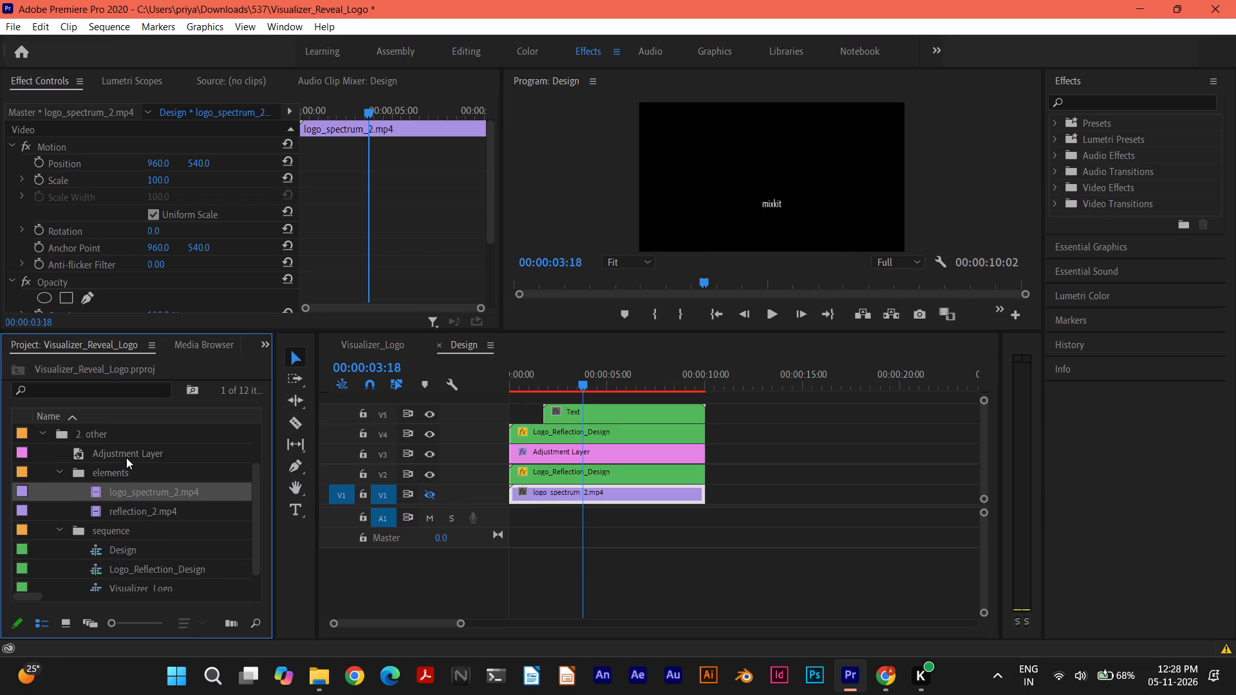
pyautogui.click(126, 456)
pyautogui.scroll(2, 126, 456)
pyautogui.click(126, 456)
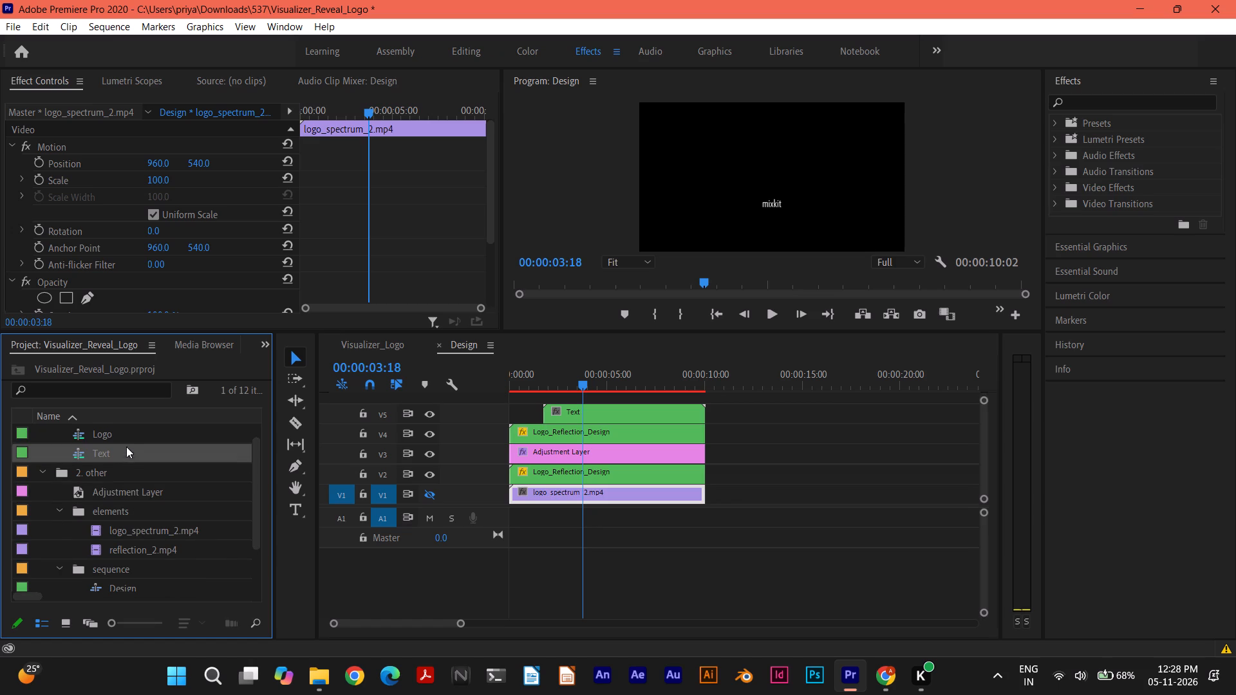
pyautogui.click(127, 432)
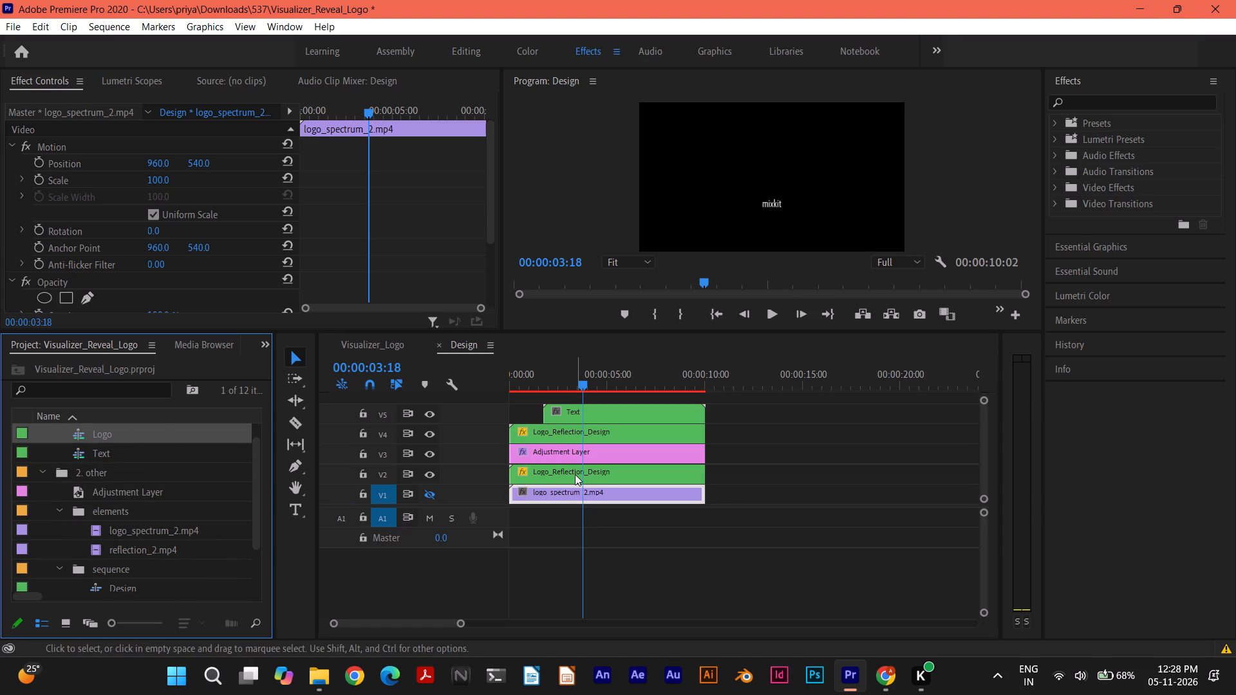
pyautogui.click(575, 474)
pyautogui.click(570, 447)
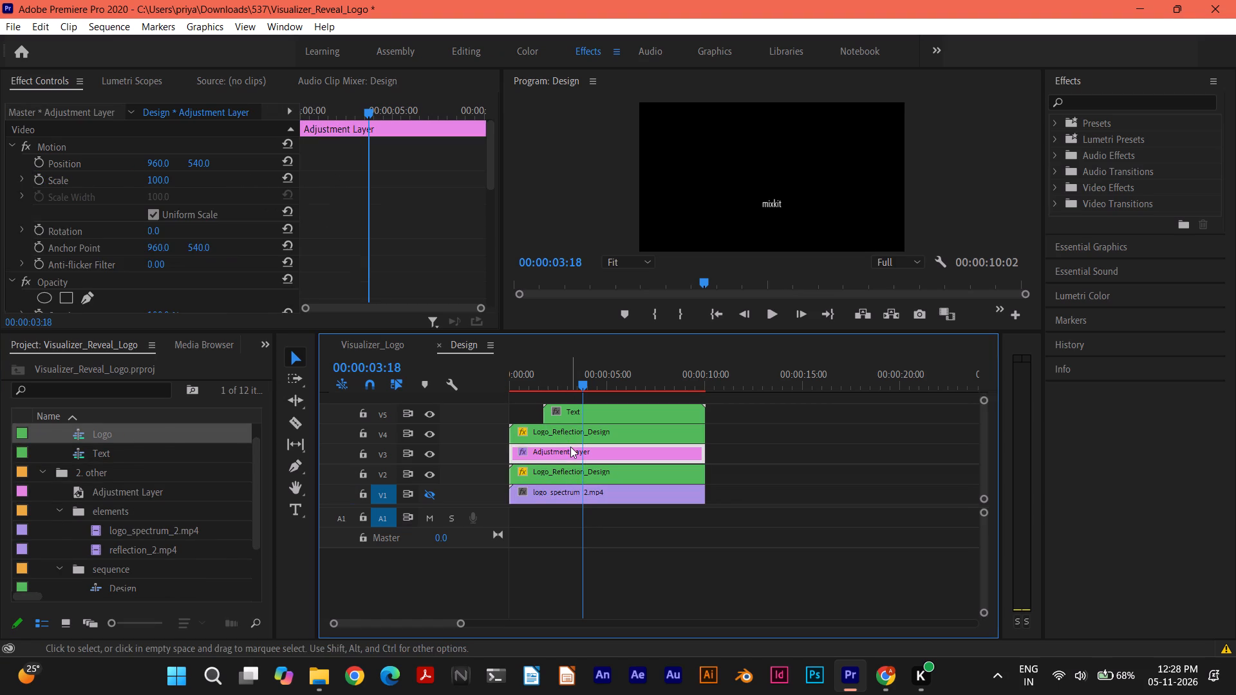
pyautogui.click(570, 431)
pyautogui.click(569, 413)
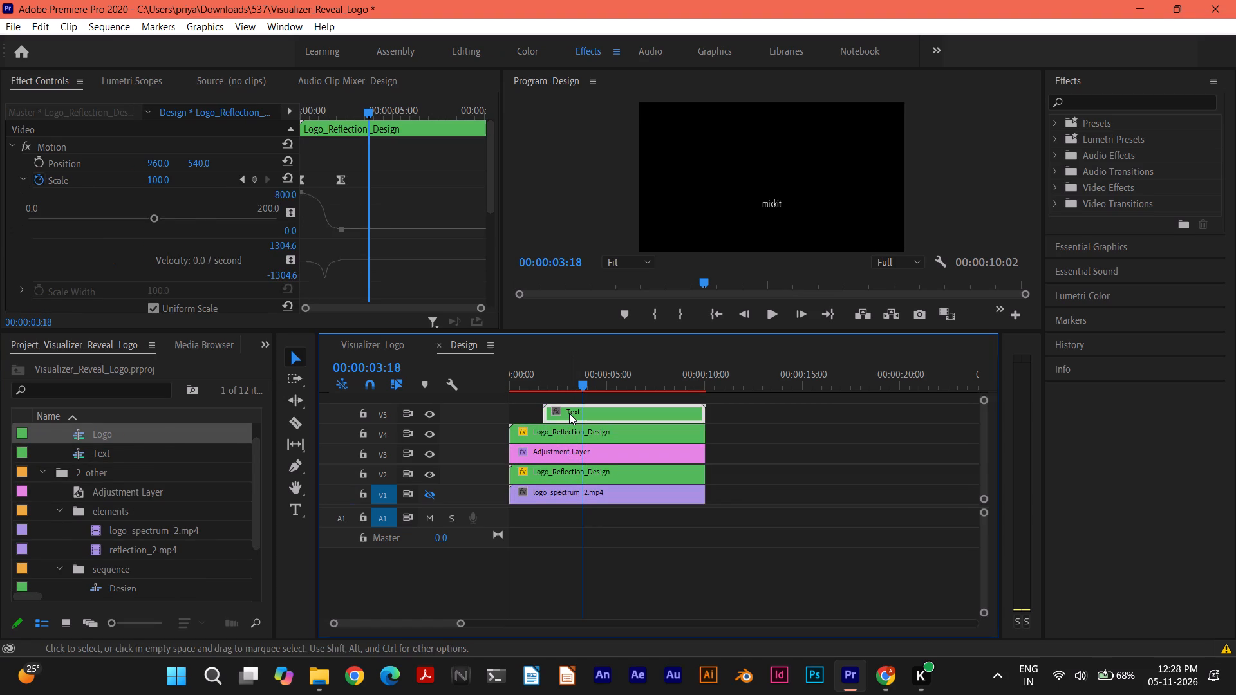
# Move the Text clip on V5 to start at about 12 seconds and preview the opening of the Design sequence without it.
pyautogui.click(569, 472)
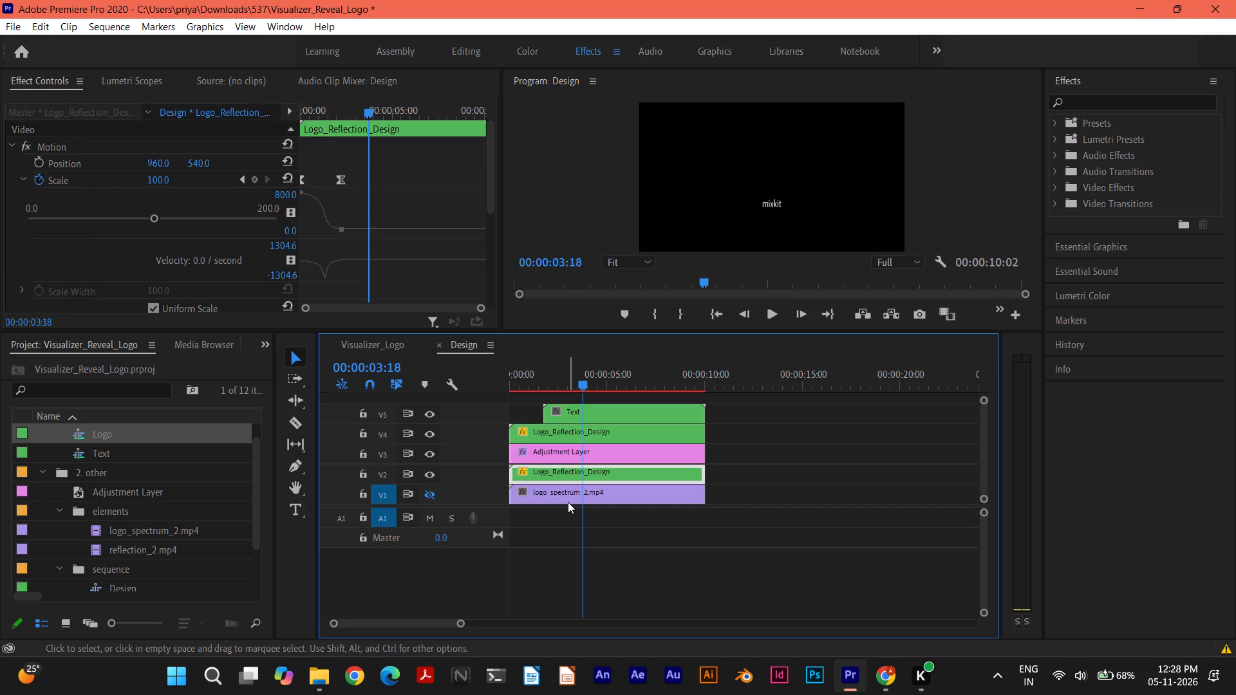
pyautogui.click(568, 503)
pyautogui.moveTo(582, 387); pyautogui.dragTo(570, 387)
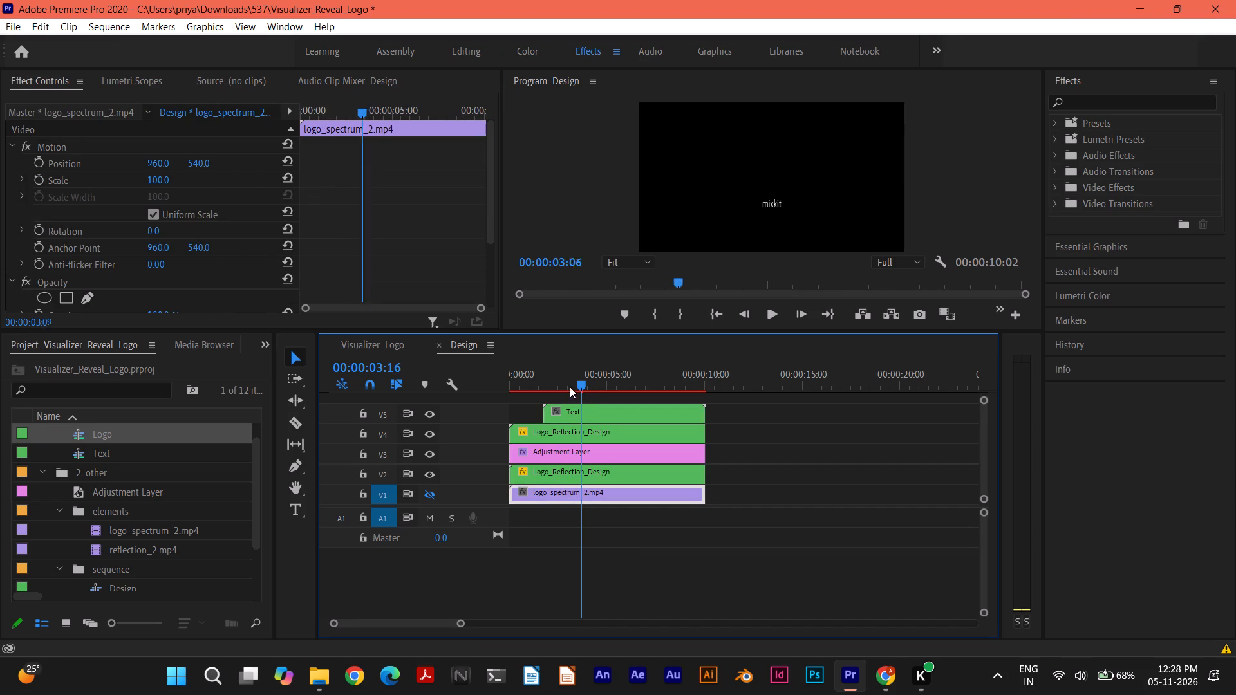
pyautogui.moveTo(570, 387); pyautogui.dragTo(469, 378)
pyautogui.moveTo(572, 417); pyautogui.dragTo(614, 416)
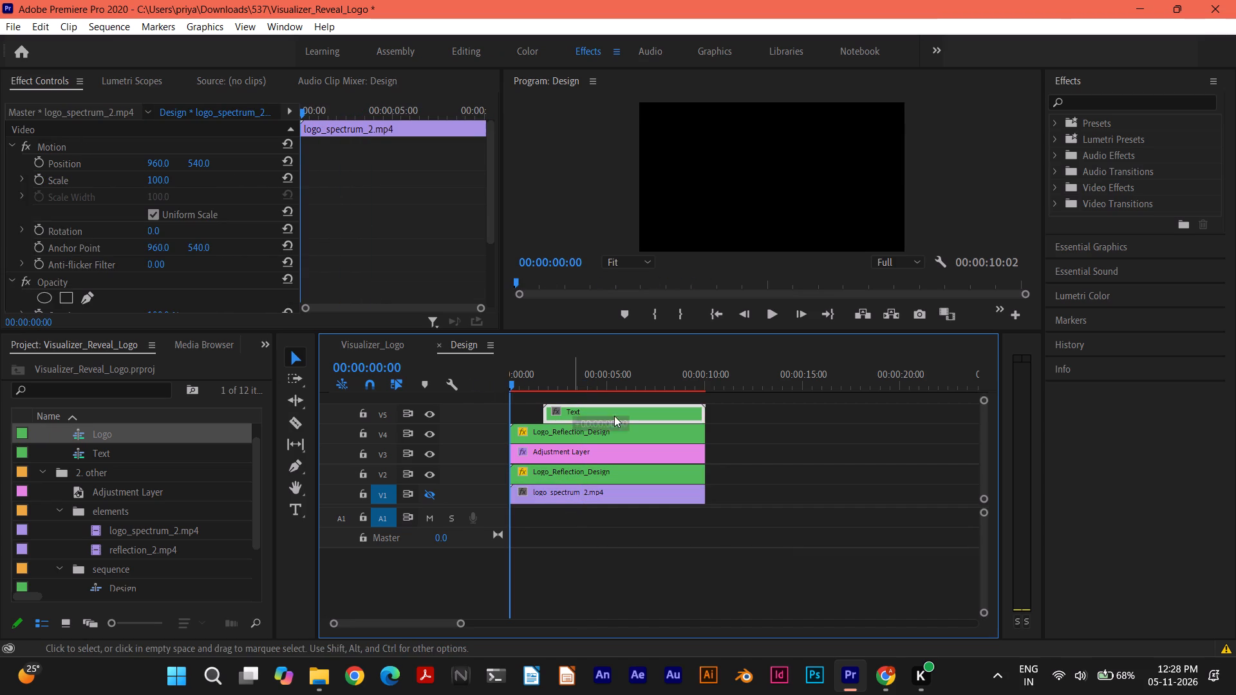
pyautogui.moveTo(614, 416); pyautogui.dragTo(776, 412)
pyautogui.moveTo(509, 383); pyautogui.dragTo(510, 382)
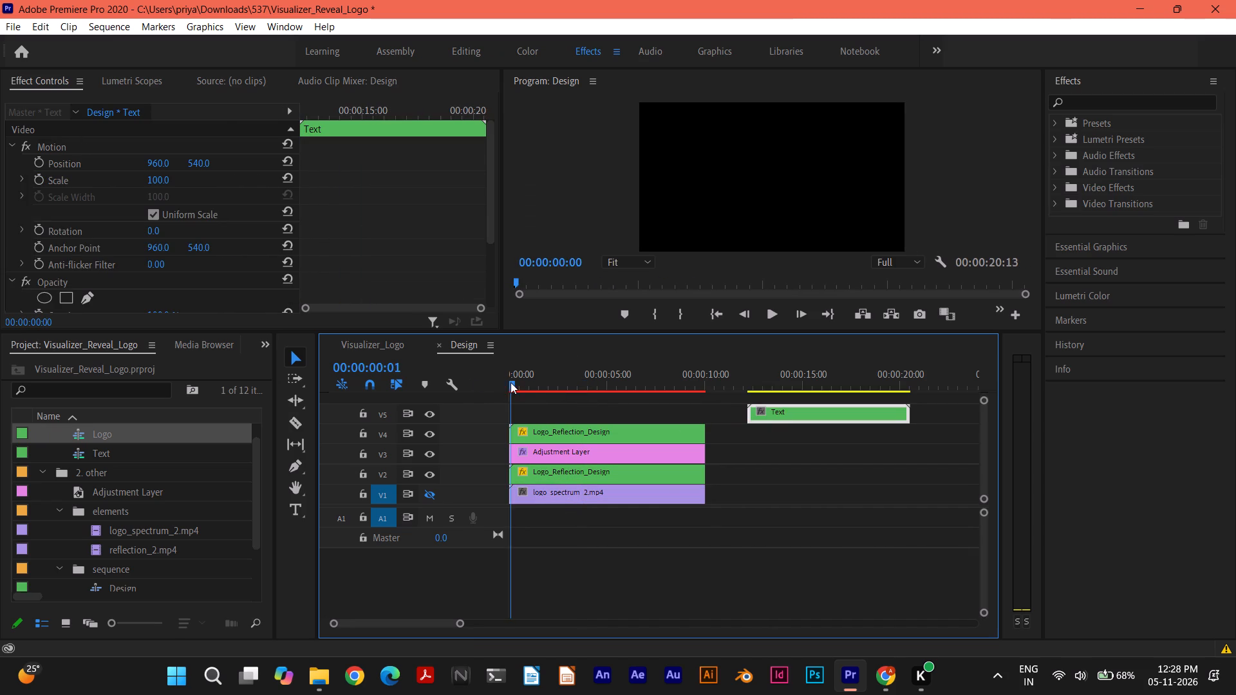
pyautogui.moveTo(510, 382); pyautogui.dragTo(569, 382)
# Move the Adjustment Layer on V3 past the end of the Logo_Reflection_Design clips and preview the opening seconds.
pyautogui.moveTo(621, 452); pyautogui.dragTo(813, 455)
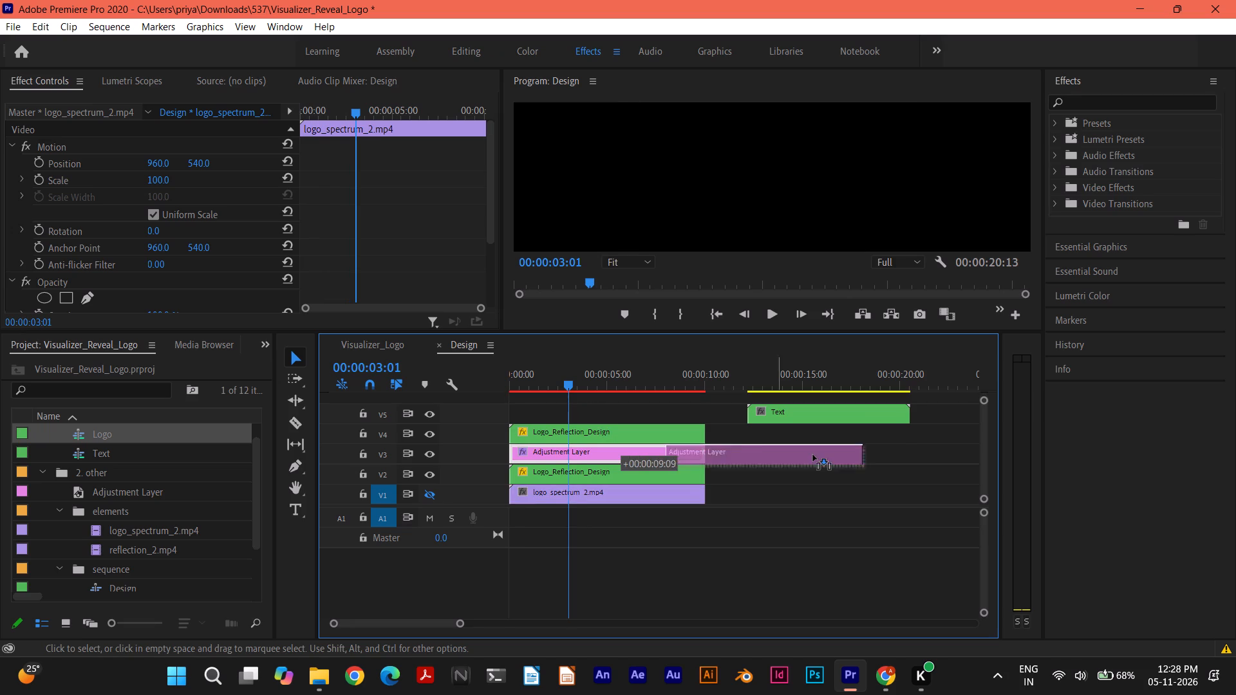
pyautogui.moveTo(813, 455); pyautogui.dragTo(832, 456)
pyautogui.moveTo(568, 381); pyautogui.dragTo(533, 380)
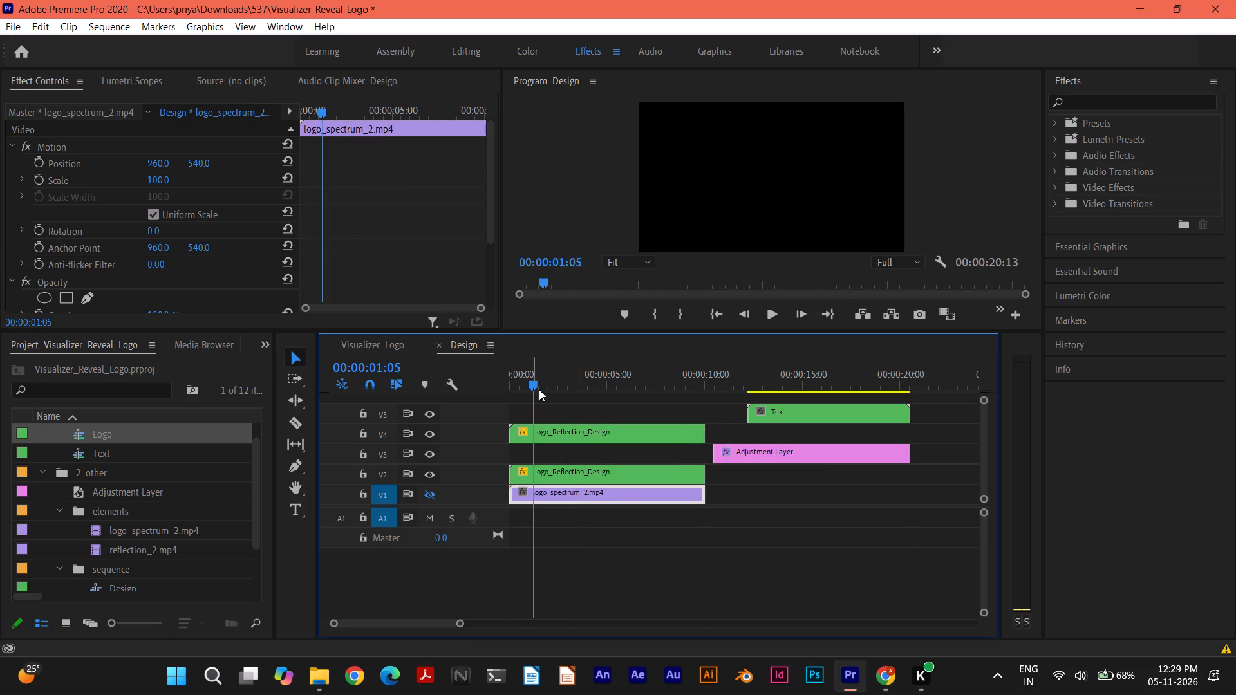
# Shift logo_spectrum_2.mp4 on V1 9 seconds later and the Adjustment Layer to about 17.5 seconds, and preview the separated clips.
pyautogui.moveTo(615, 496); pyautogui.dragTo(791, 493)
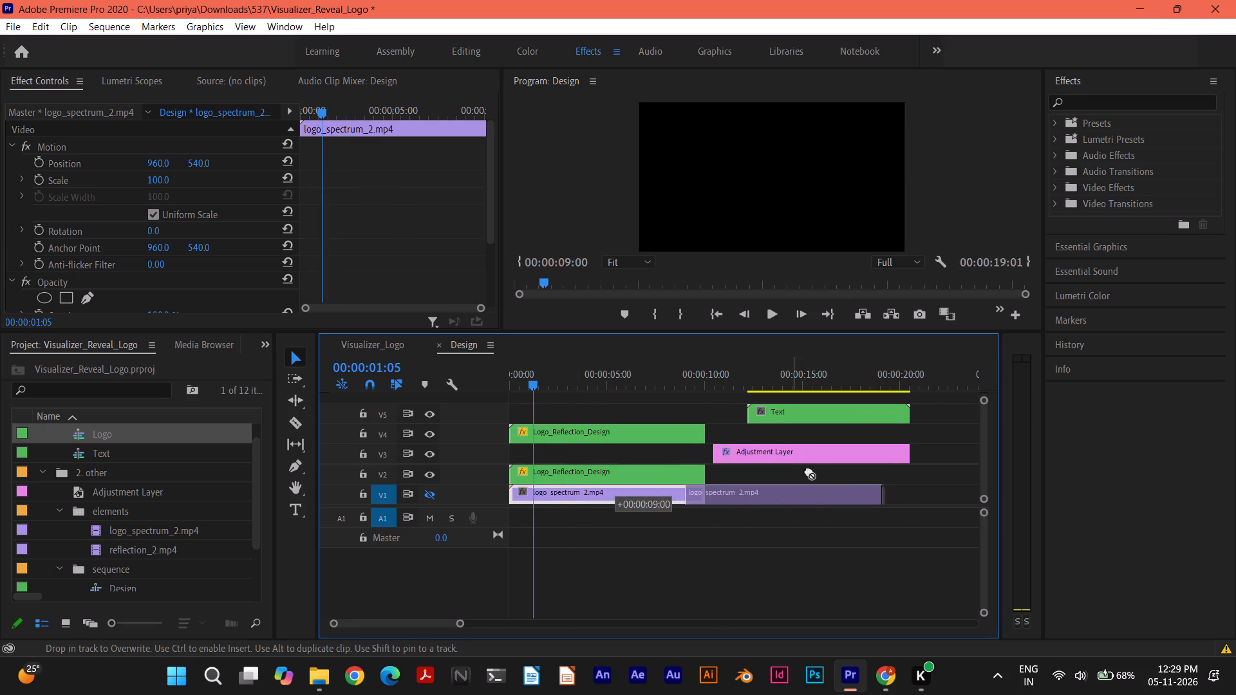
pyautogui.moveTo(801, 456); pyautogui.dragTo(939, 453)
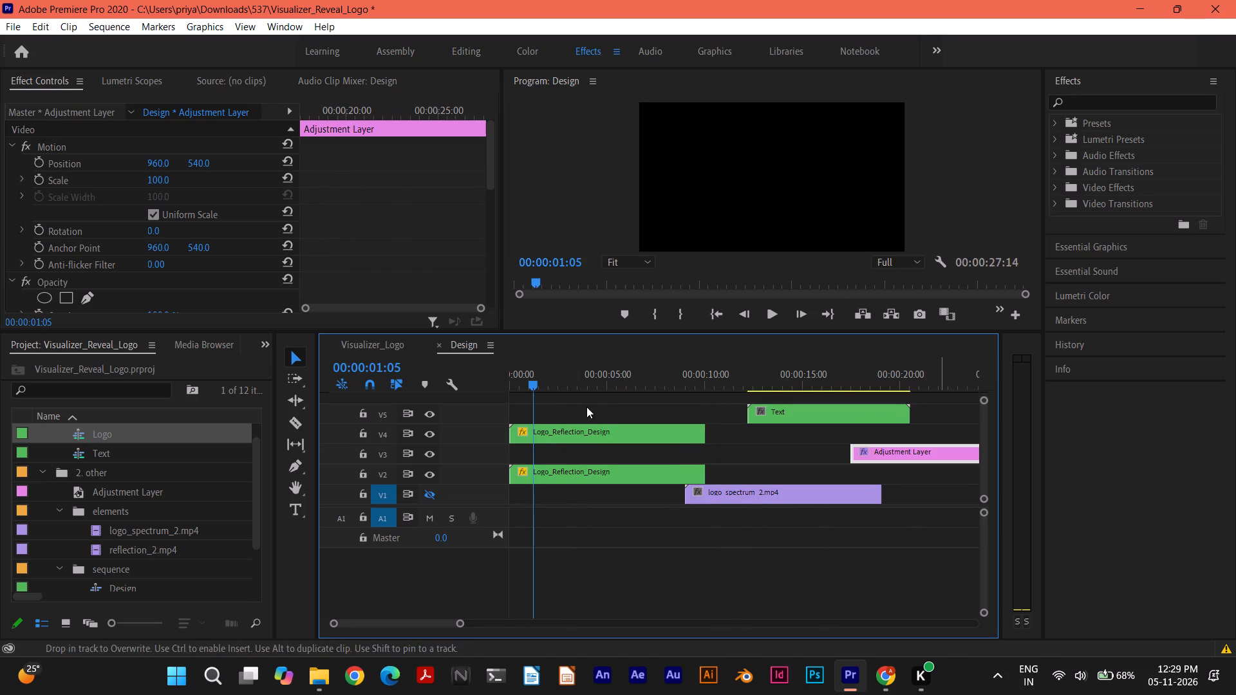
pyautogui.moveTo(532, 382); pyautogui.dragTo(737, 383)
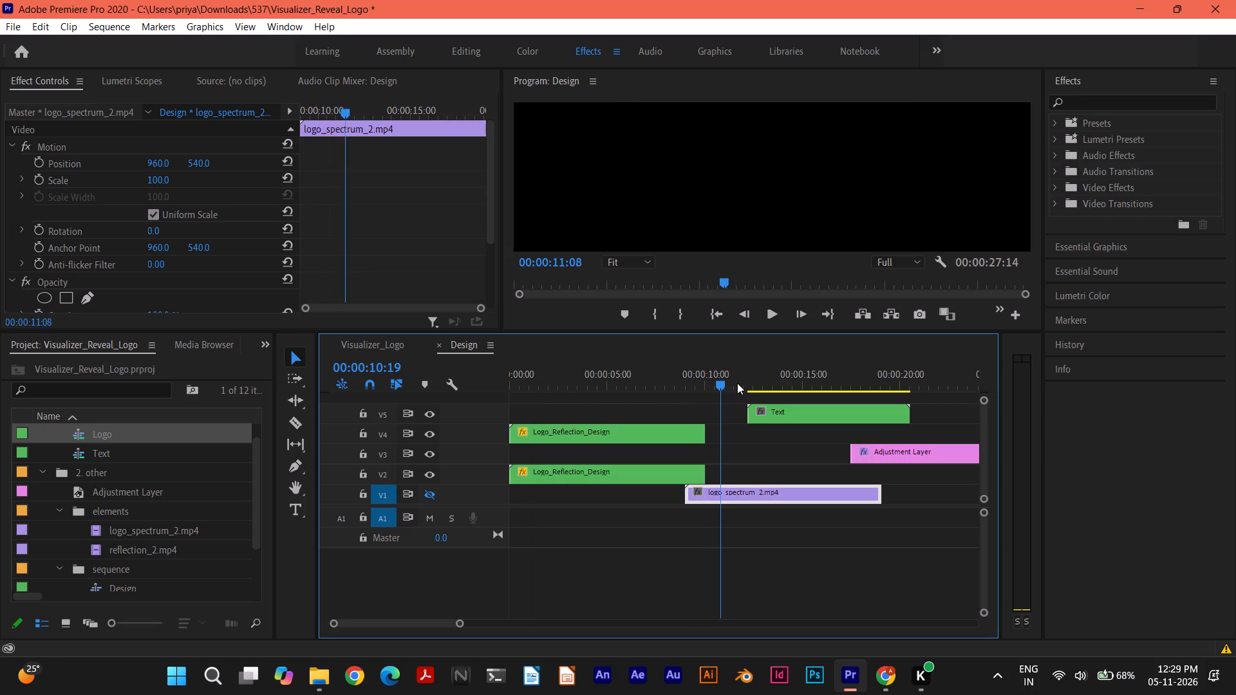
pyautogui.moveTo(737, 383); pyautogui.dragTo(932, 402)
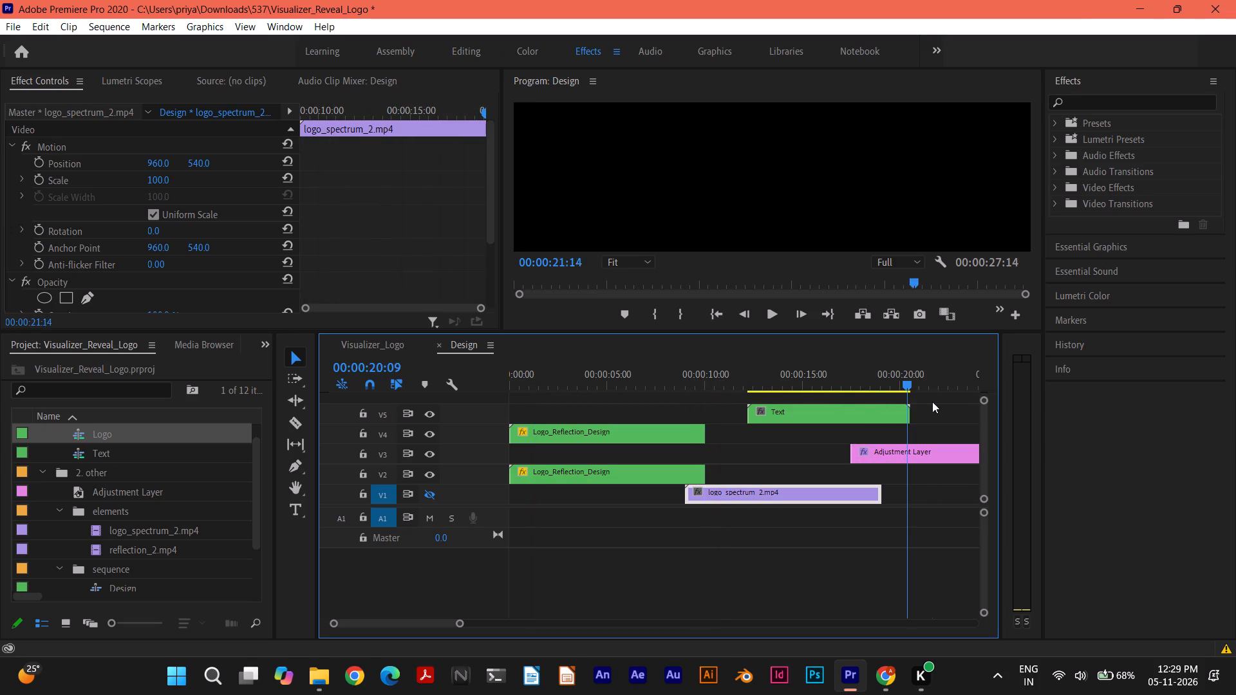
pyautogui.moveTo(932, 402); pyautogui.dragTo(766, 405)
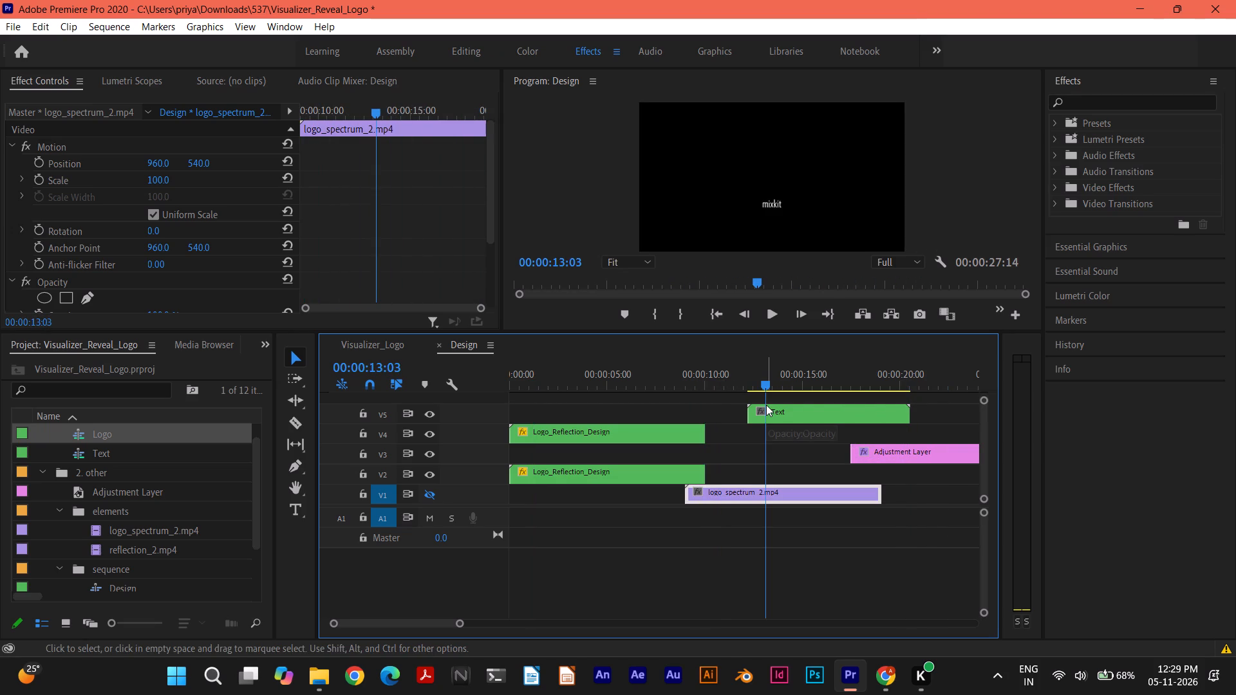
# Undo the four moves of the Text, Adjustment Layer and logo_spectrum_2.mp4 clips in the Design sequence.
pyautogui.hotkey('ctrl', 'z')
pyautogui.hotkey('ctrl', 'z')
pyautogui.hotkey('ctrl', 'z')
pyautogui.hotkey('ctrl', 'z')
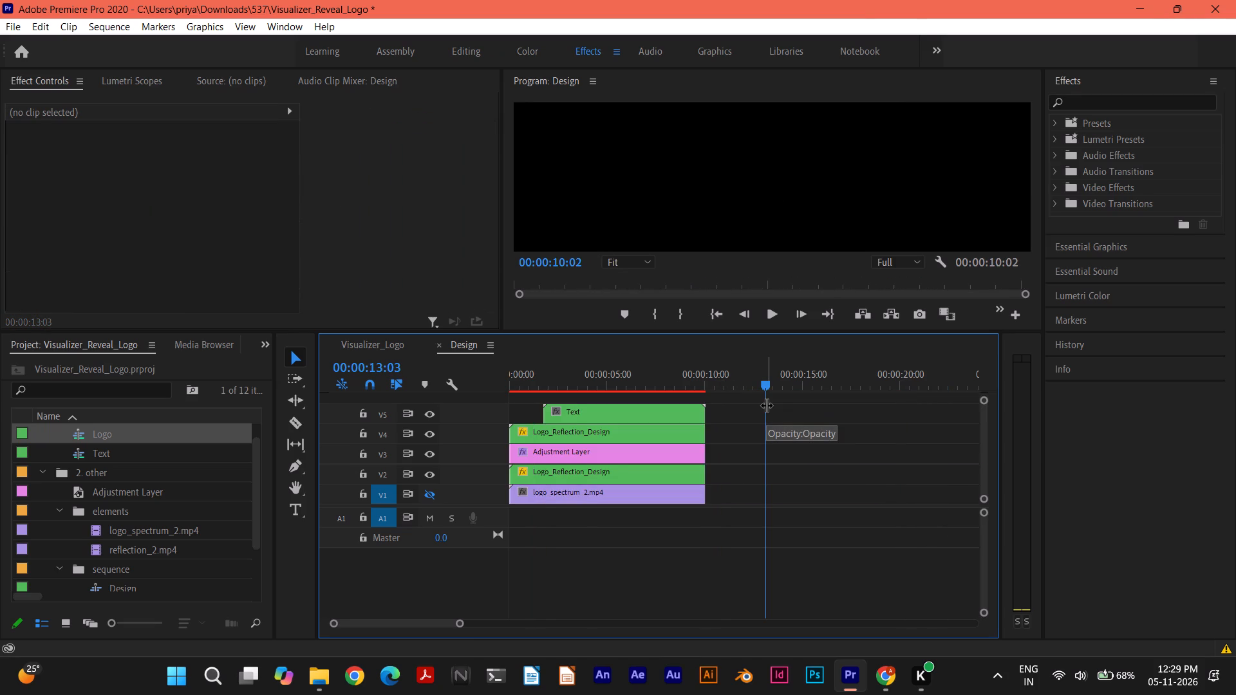
# Select the Text clip on track V5 of the Design sequence.
pyautogui.click(678, 416)
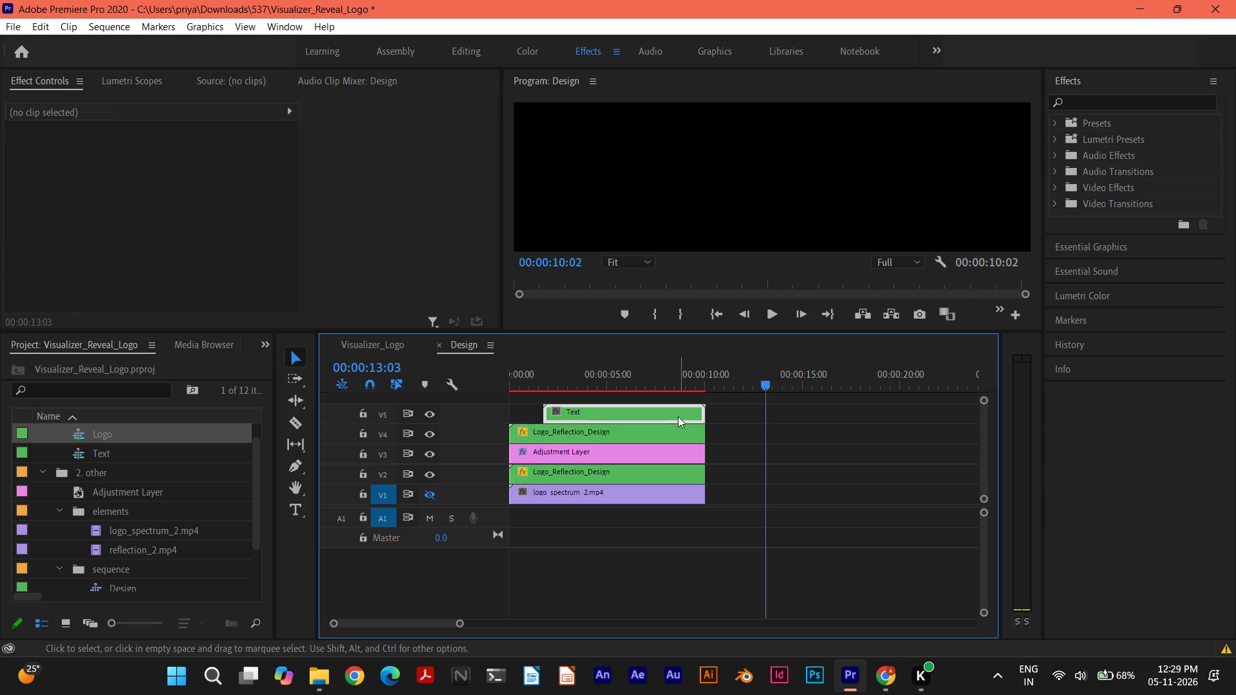
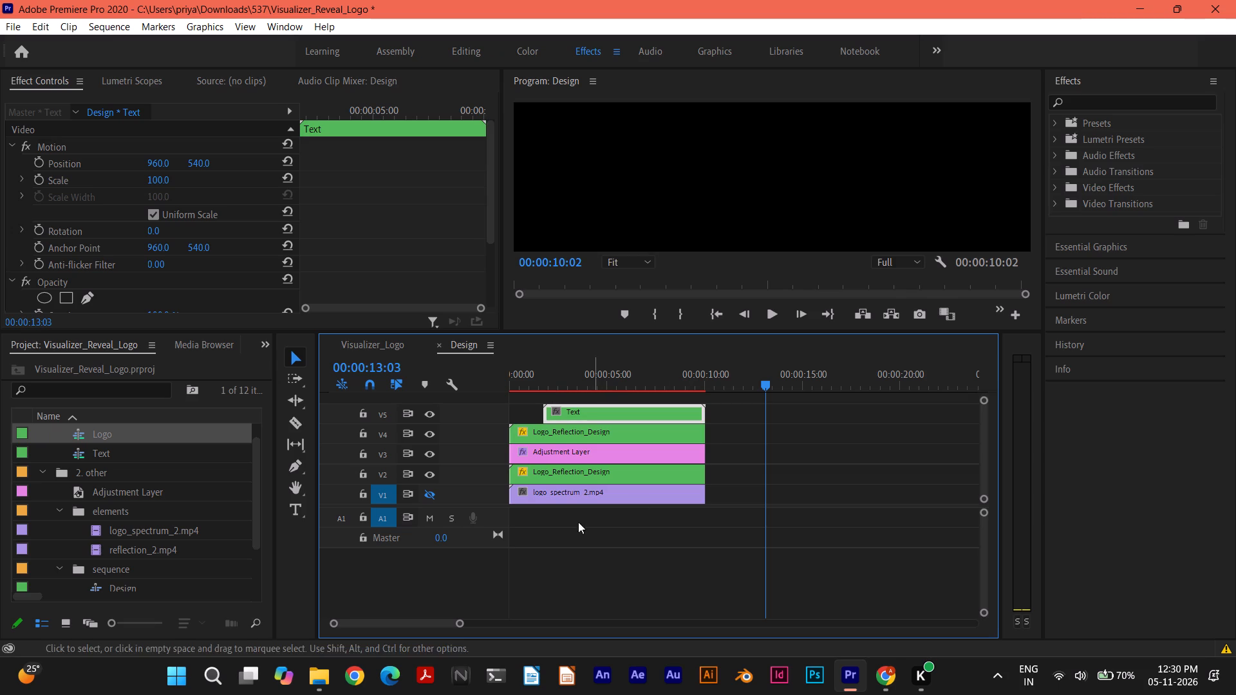
# Set the Design sequence's playhead to 00:00:03:07 and make track V1 with logo_spectrum_2.mp4 visible again.
pyautogui.moveTo(460, 624); pyautogui.dragTo(454, 624)
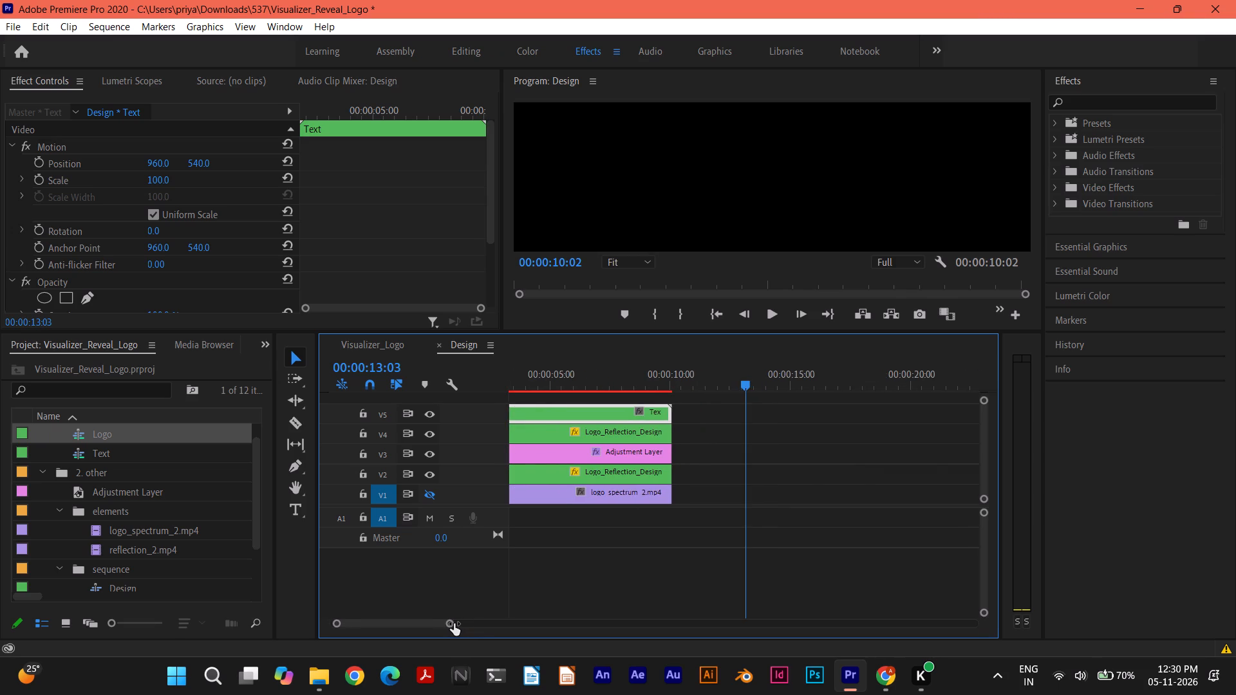
pyautogui.moveTo(454, 624); pyautogui.dragTo(481, 625)
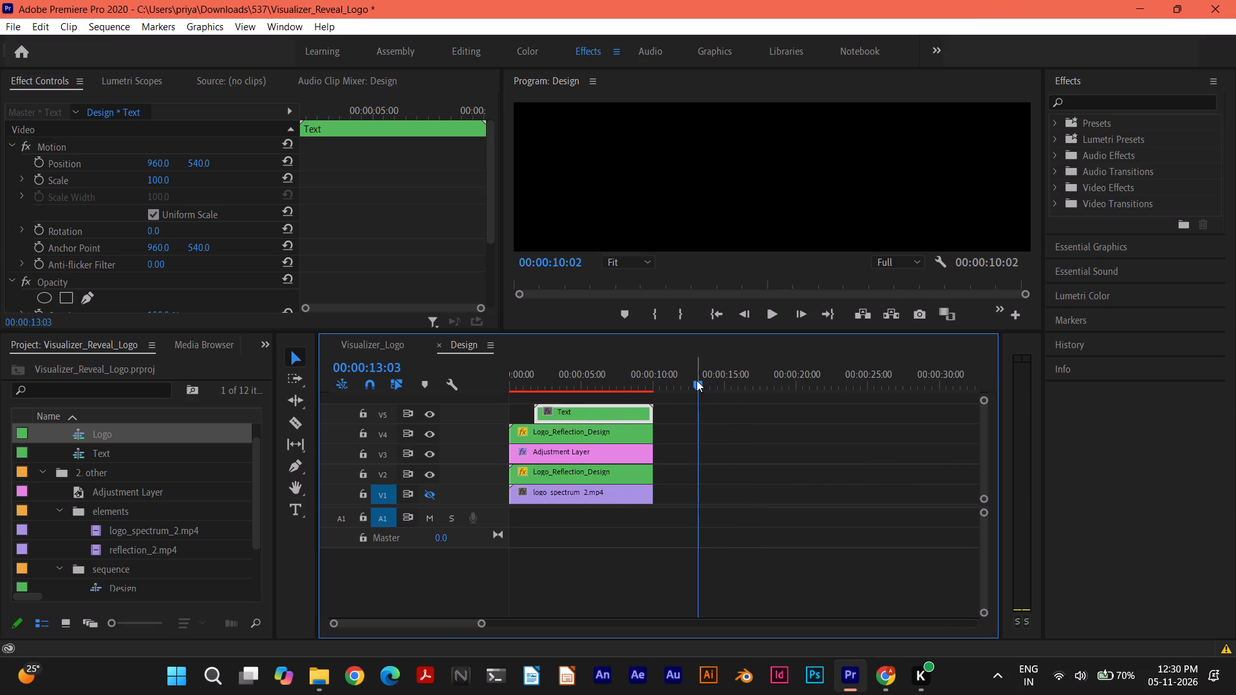
pyautogui.moveTo(697, 380); pyautogui.dragTo(556, 385)
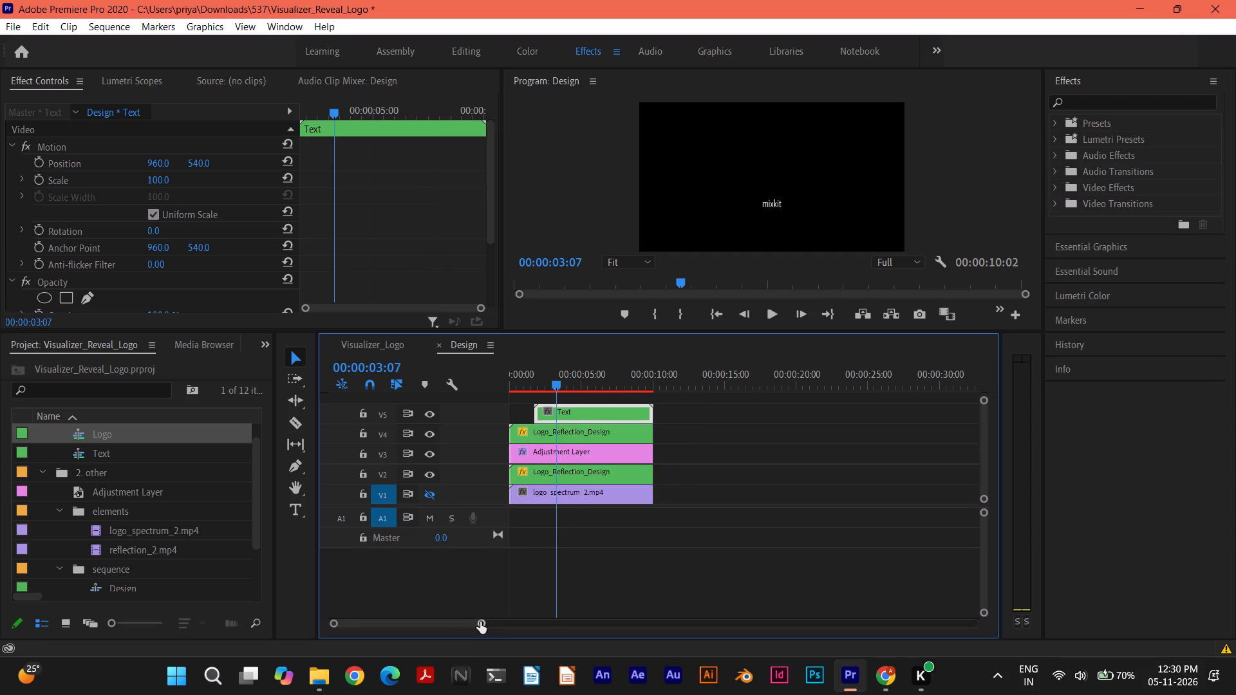
pyautogui.moveTo(480, 622); pyautogui.dragTo(453, 622)
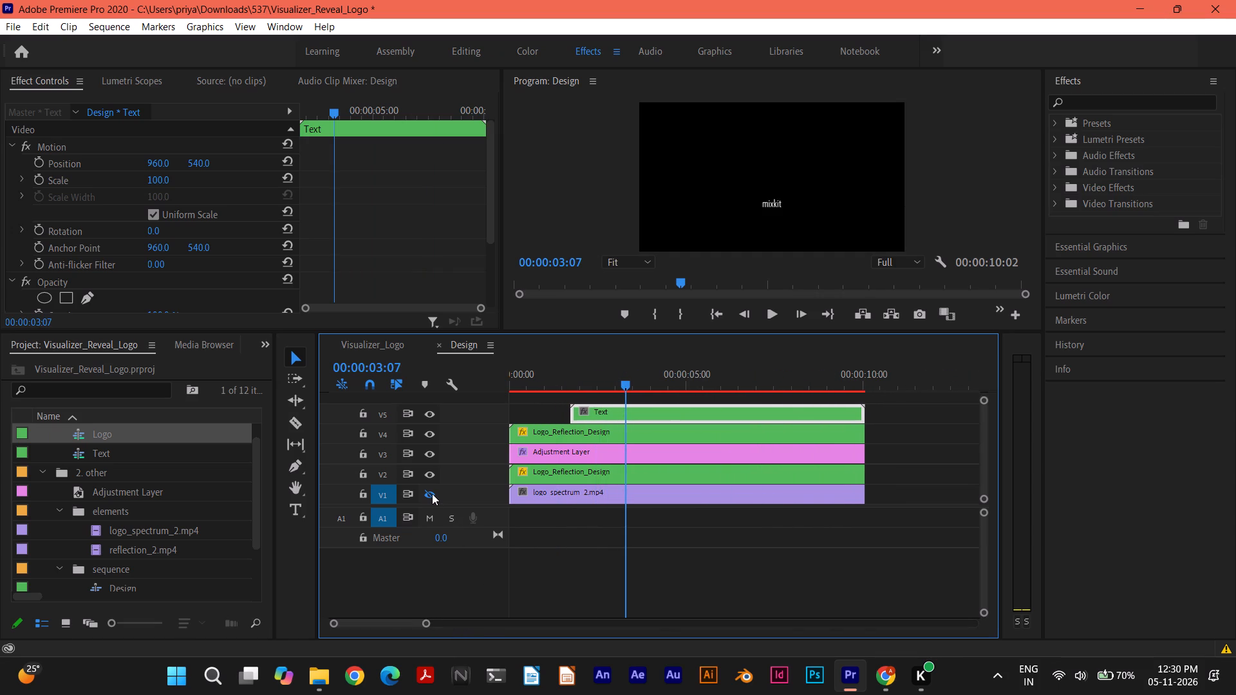
pyautogui.click(432, 494)
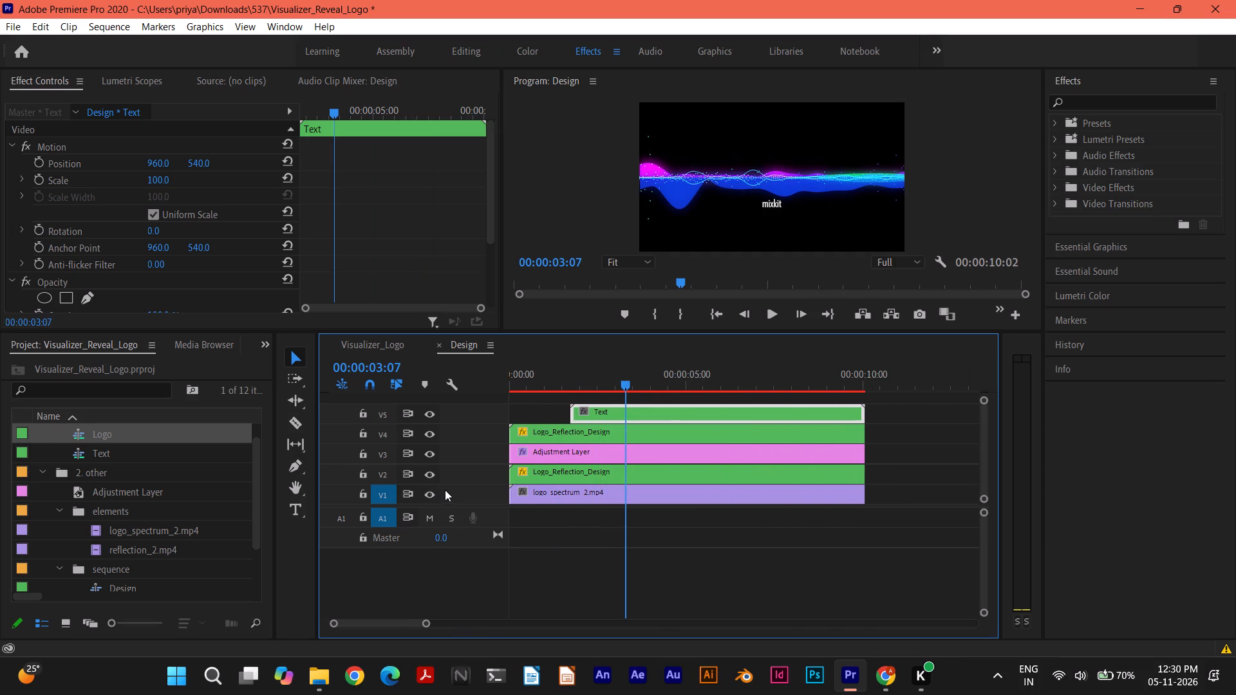
# Open the nested Text sequence from the V5 clip, inspect its mixkit graphic, and return to the Design sequence.
pyautogui.click(620, 411)
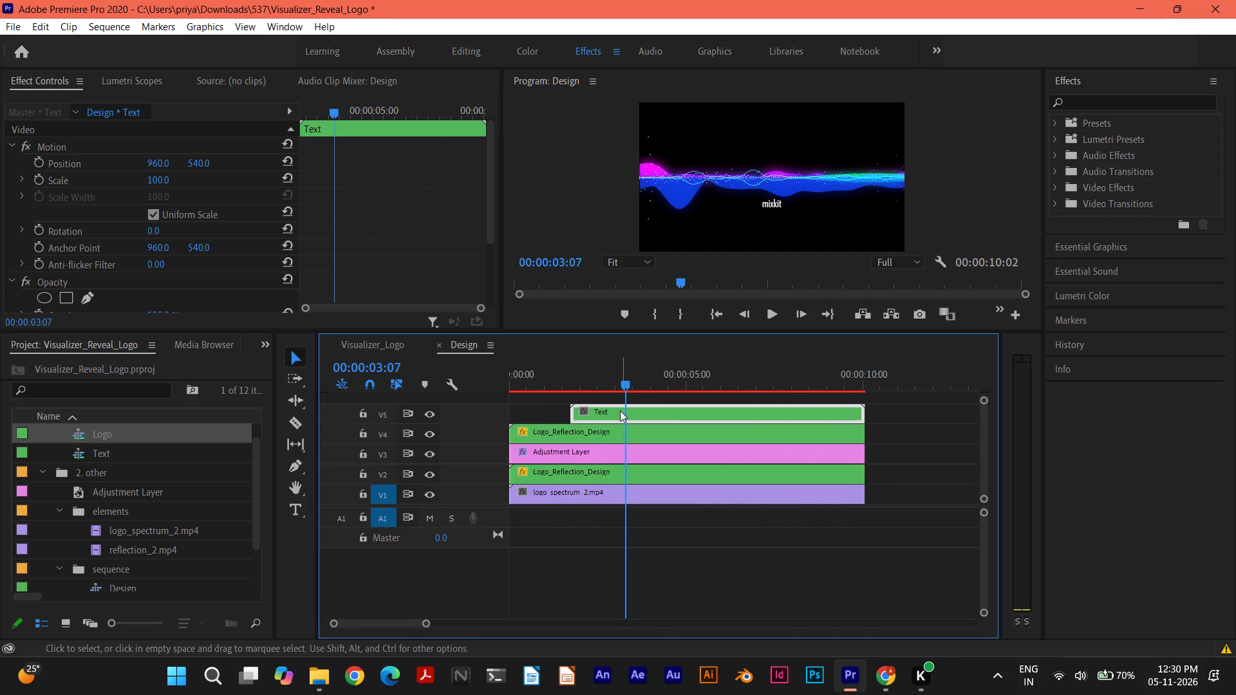
pyautogui.doubleClick(620, 411)
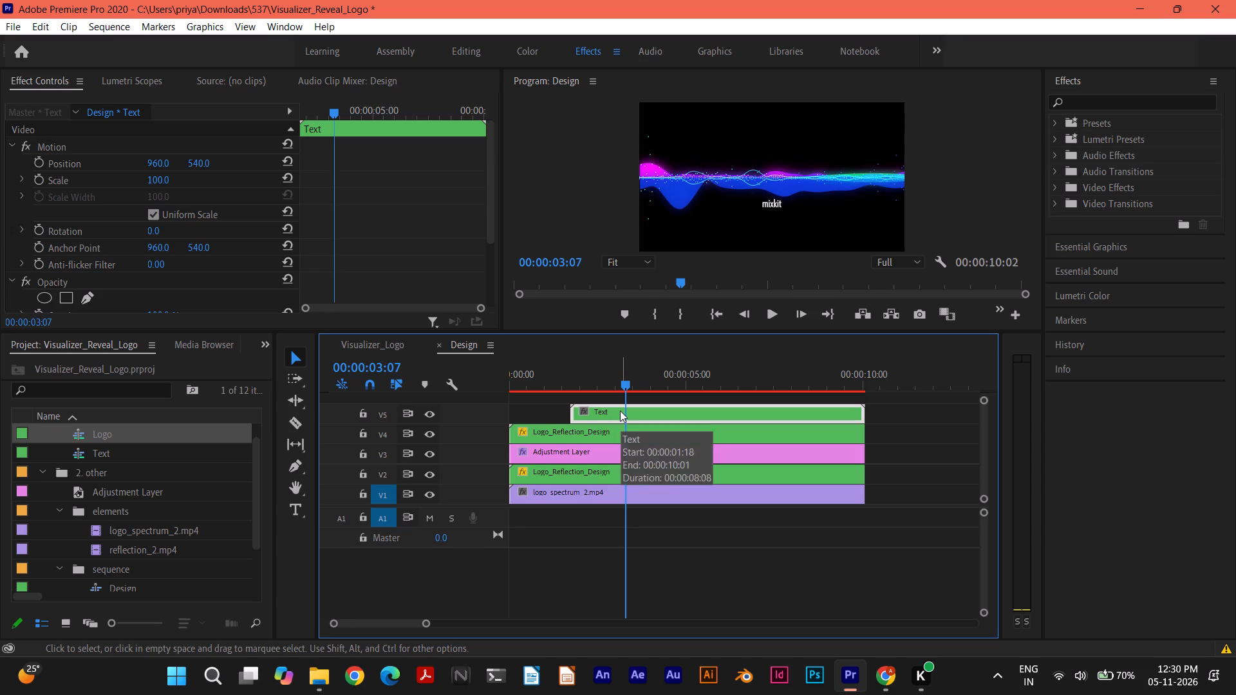
pyautogui.rightClick(595, 413)
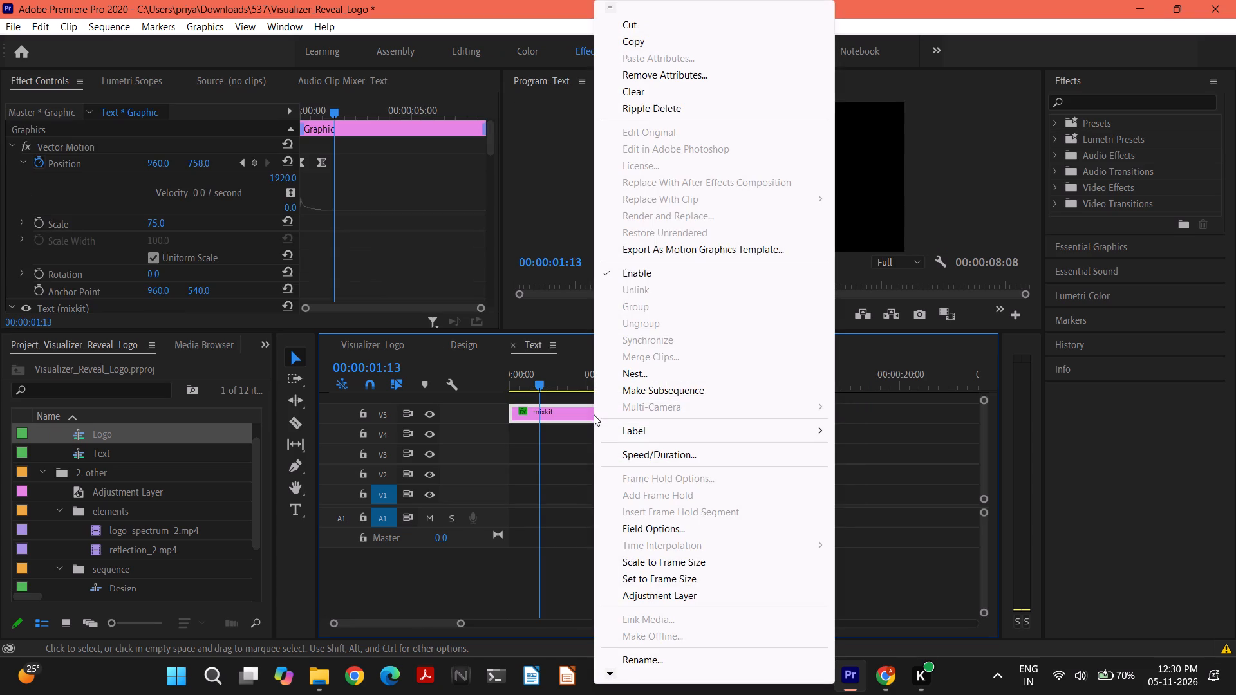
pyautogui.click(377, 344)
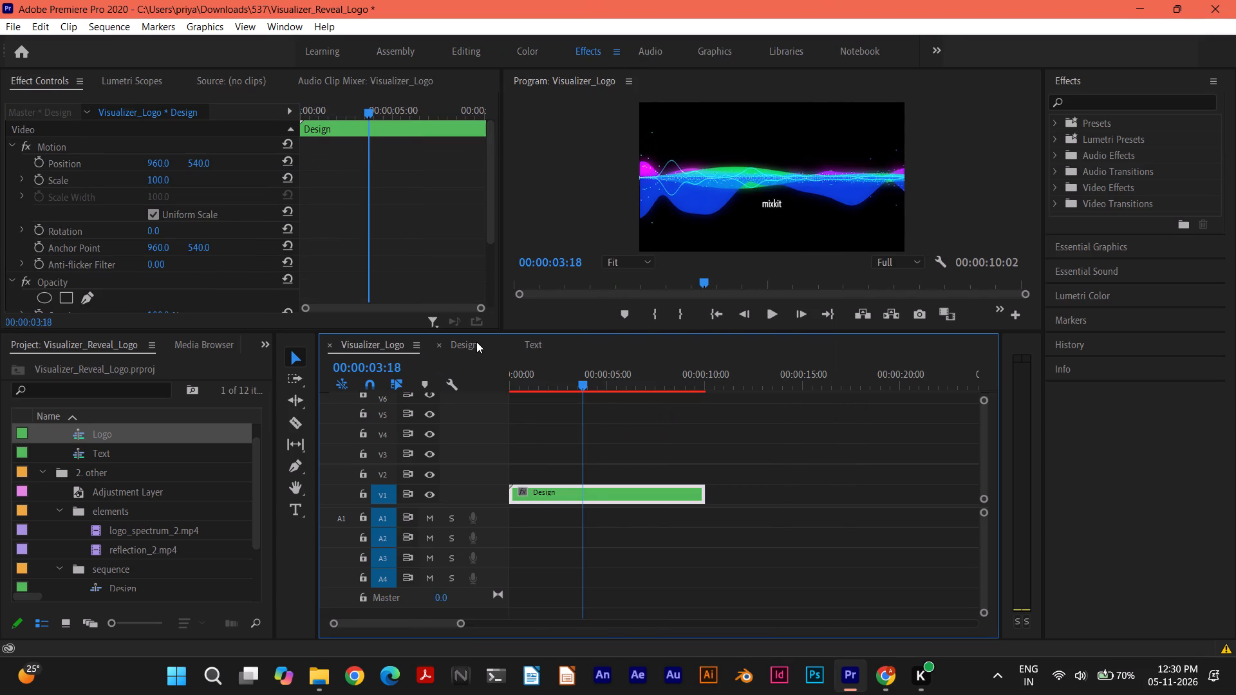
pyautogui.click(476, 342)
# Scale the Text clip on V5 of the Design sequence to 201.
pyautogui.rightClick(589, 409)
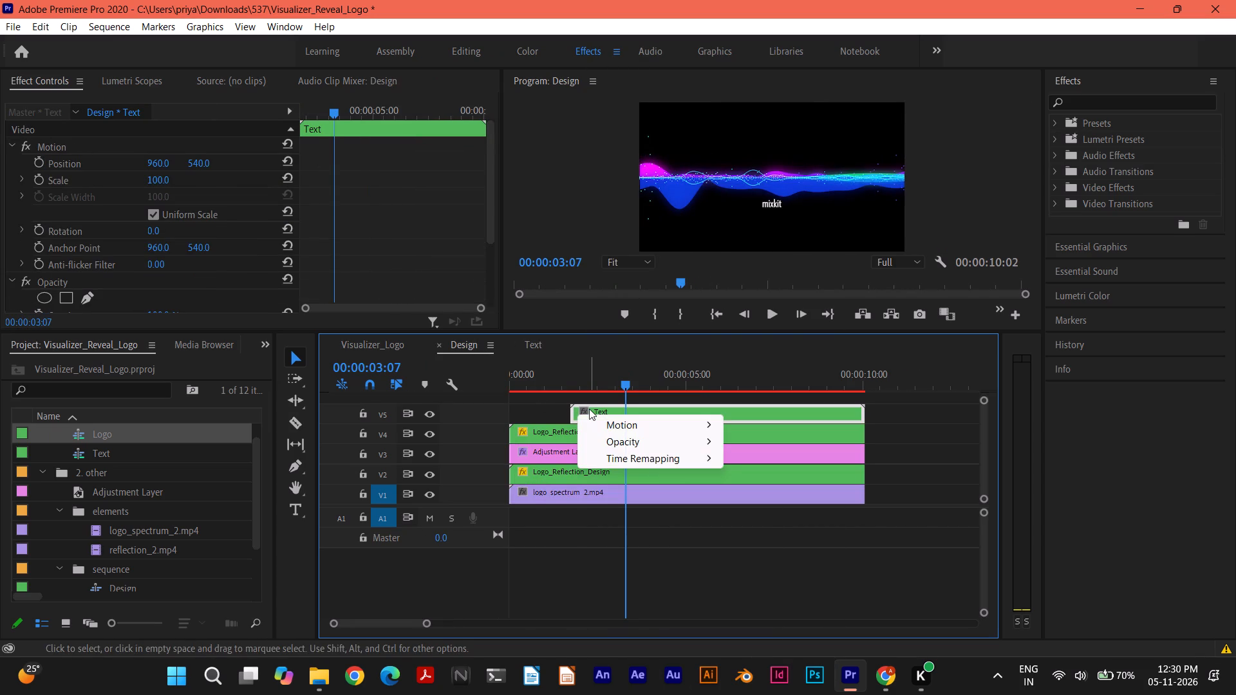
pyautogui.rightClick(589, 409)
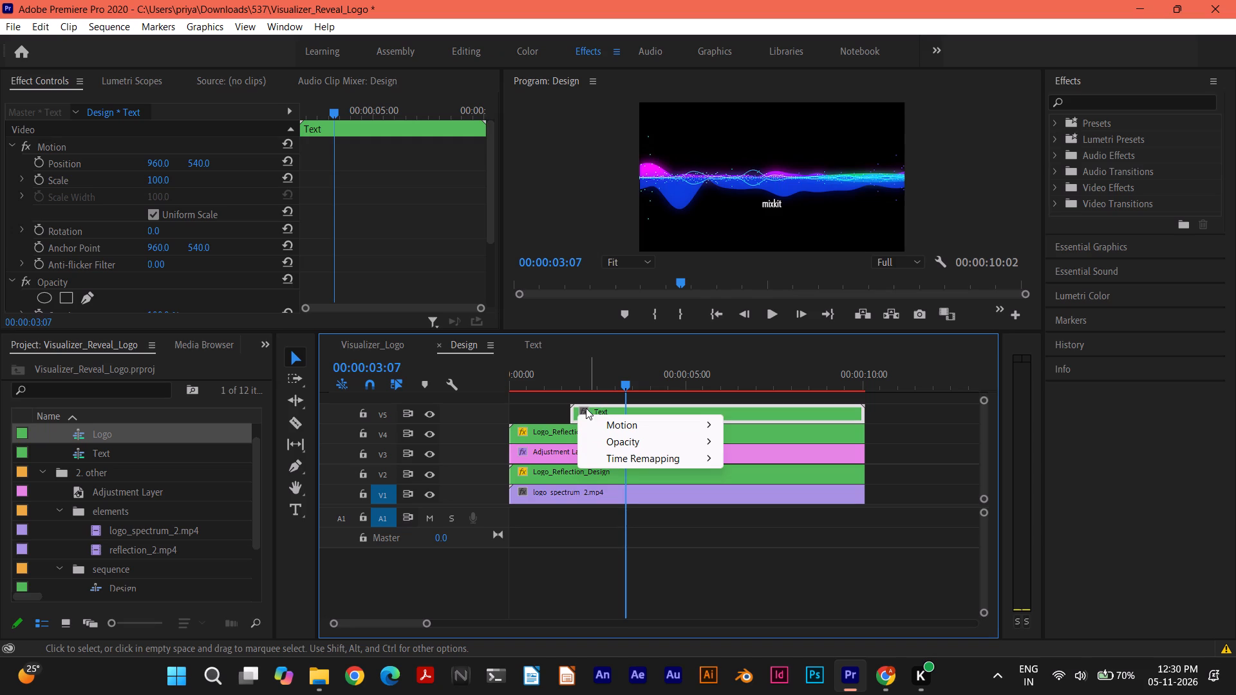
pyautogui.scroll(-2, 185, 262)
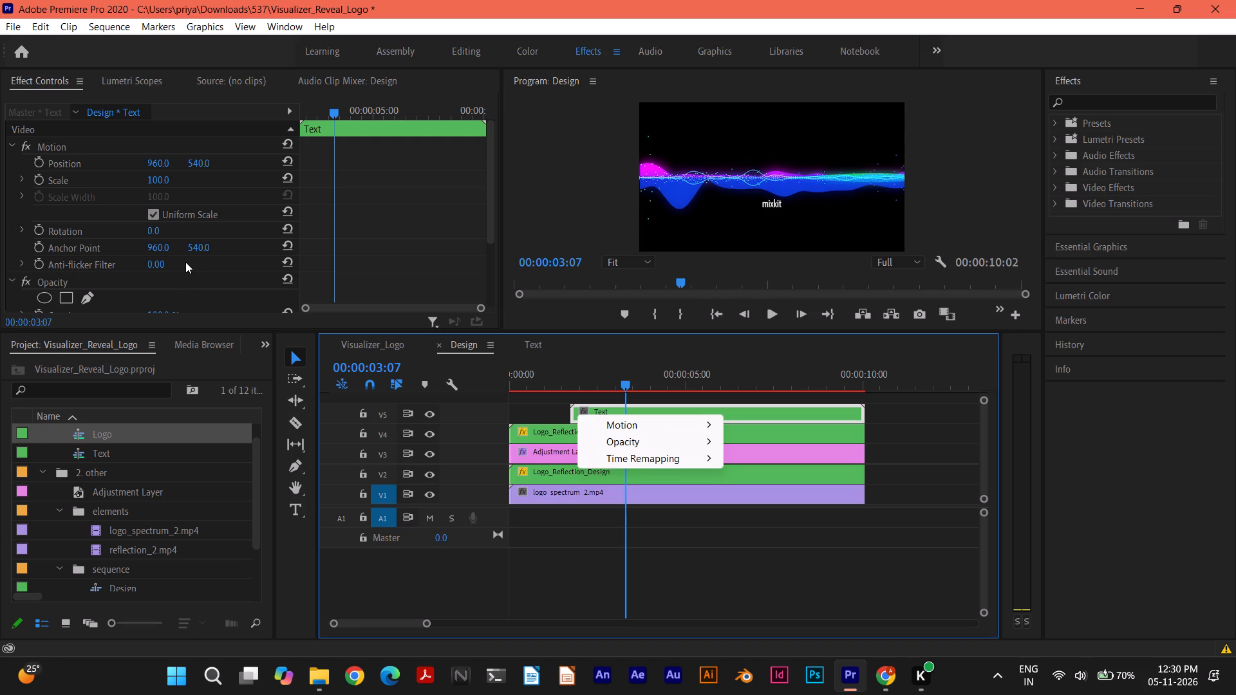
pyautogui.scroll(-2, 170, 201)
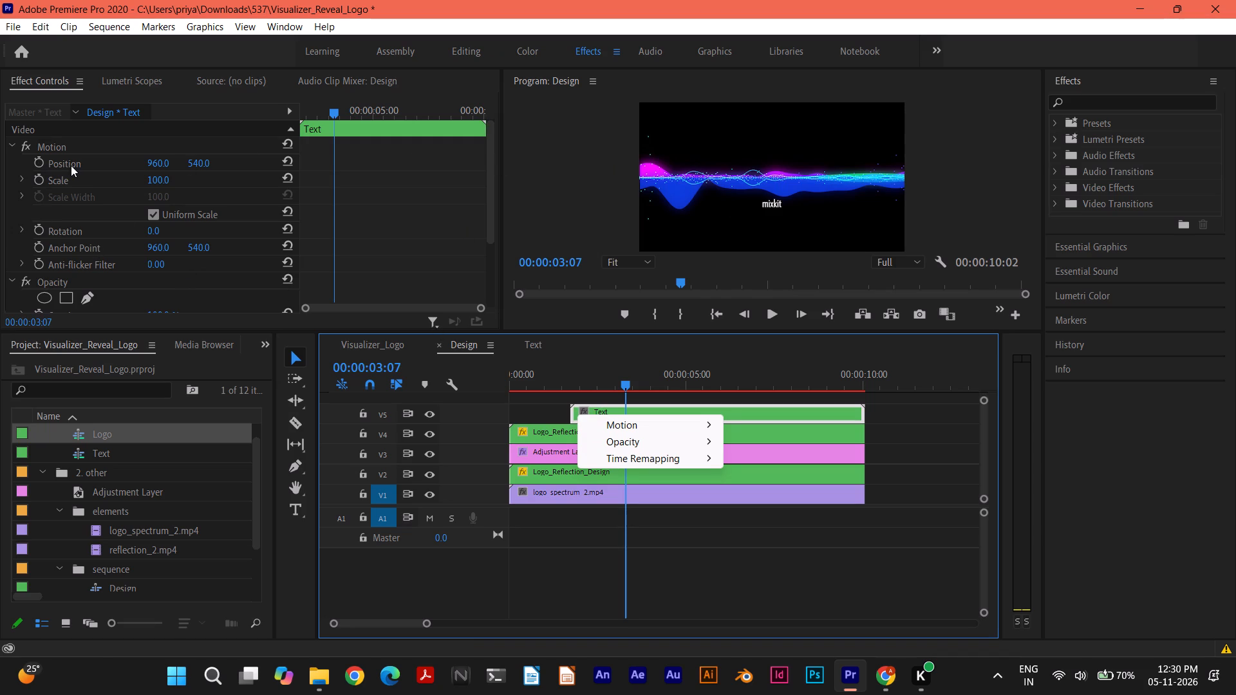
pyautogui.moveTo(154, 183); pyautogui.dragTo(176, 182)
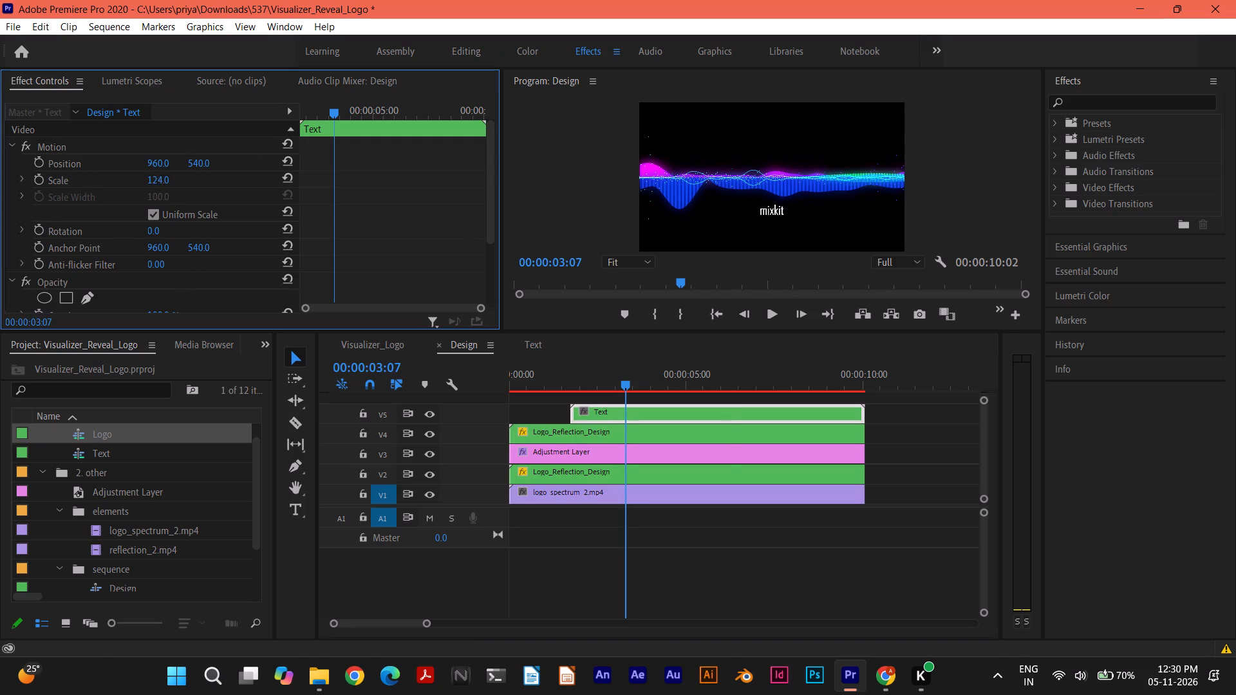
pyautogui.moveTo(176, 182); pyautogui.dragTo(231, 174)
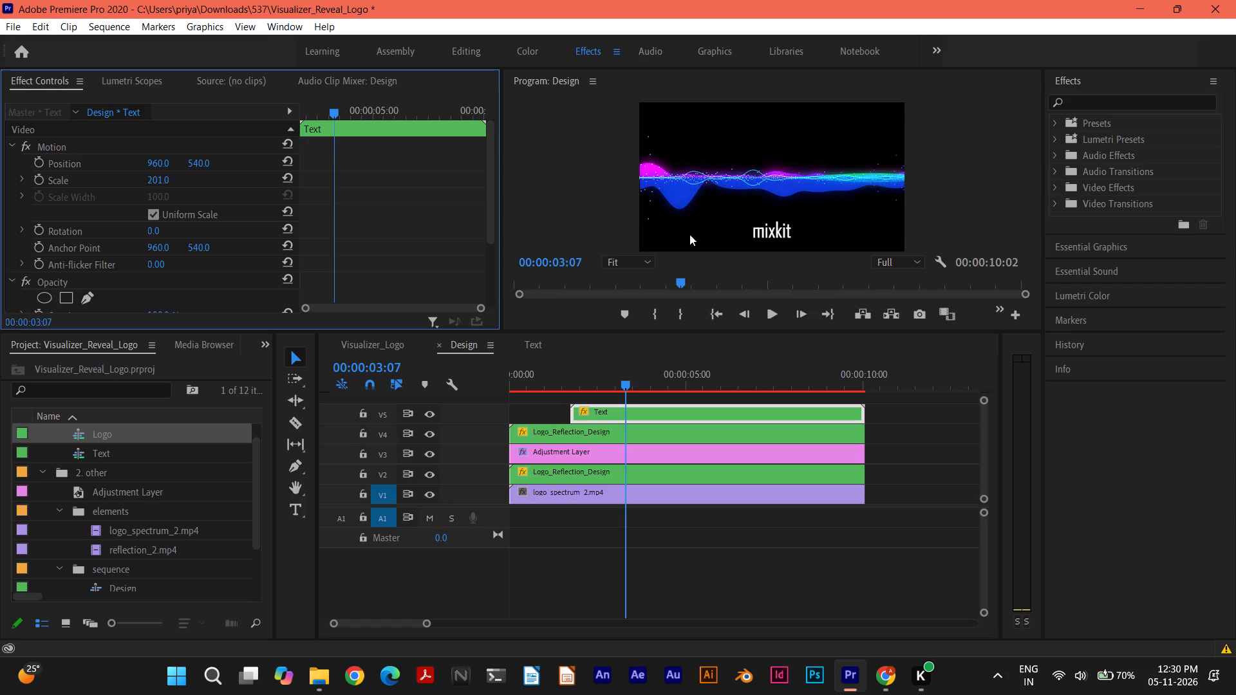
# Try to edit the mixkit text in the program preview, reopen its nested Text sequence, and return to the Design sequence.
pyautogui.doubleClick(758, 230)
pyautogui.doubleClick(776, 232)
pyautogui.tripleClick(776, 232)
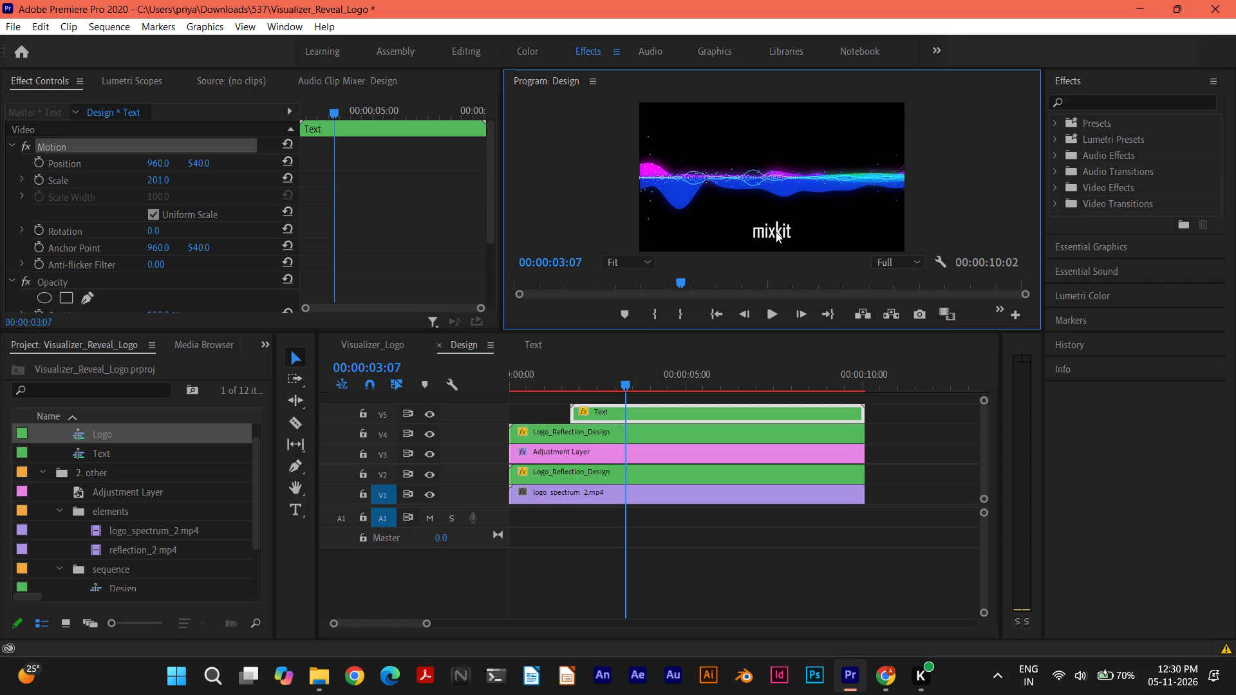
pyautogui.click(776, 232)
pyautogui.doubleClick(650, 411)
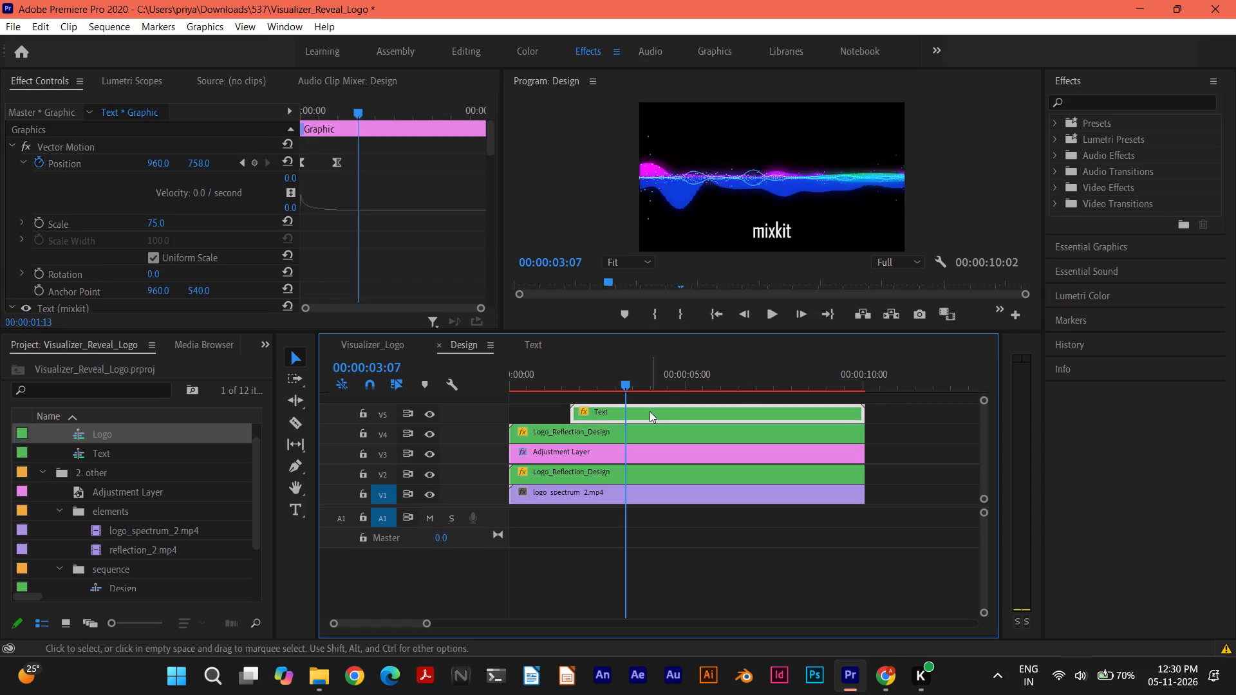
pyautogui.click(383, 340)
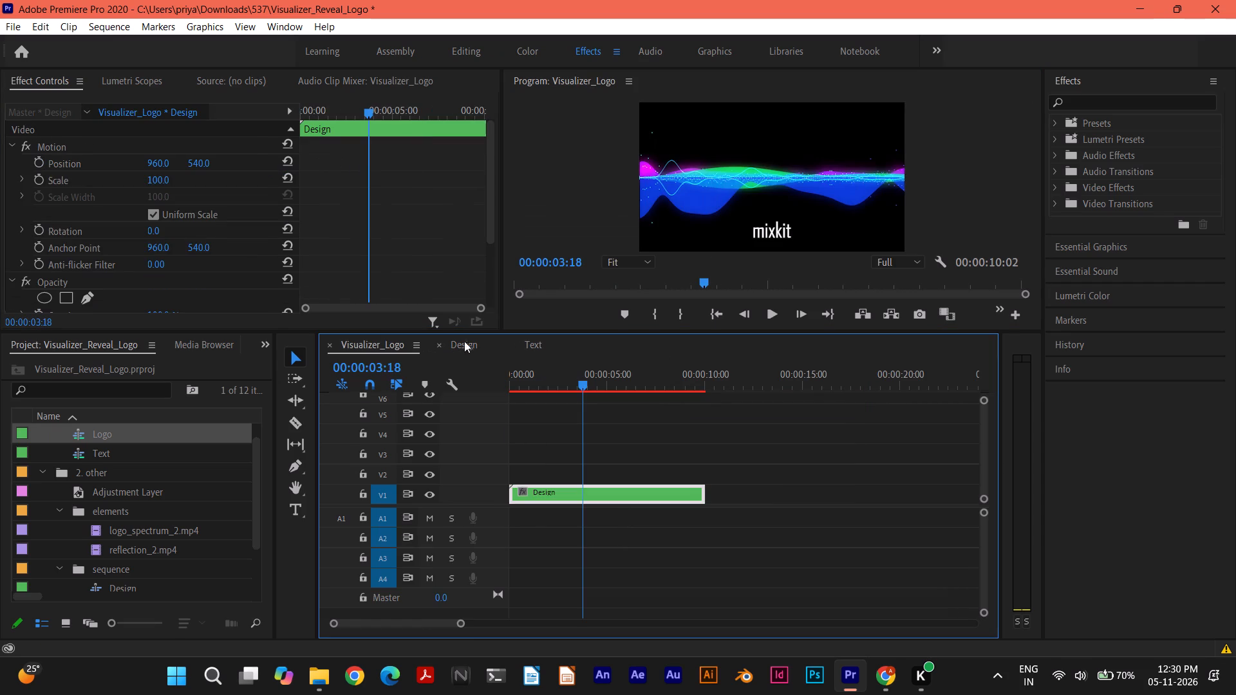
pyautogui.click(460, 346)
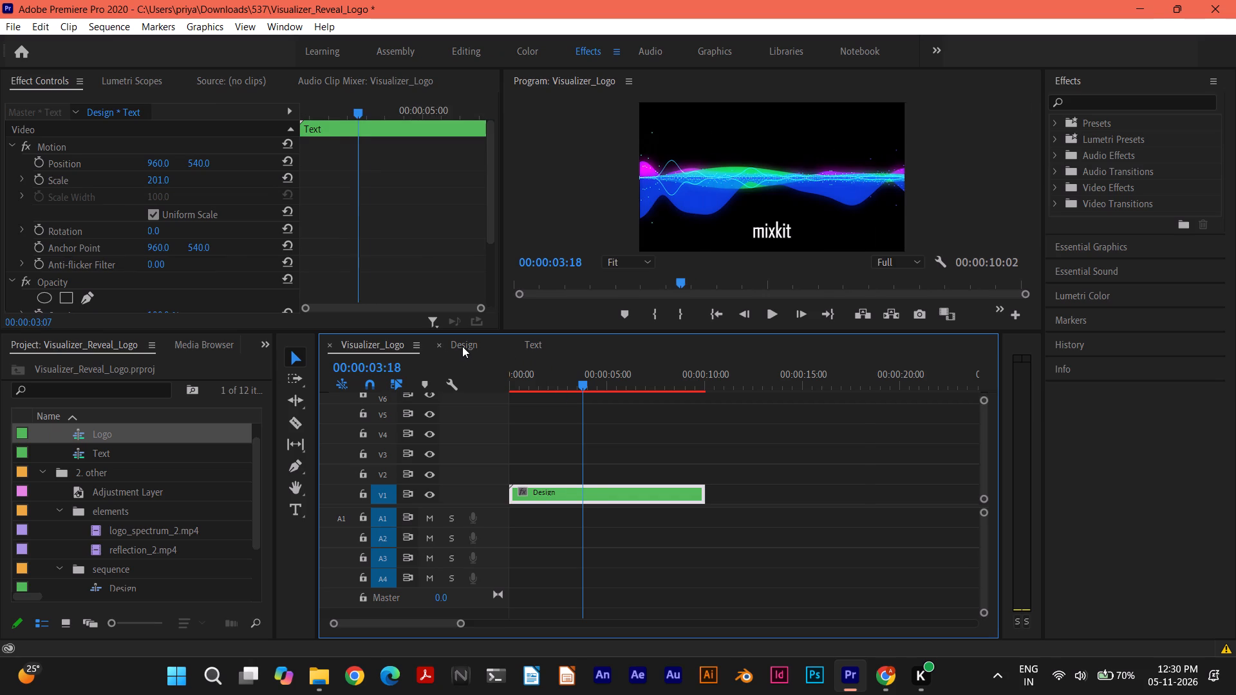
# Cut the Text clip from track V5 of the Design sequence.
pyautogui.rightClick(615, 411)
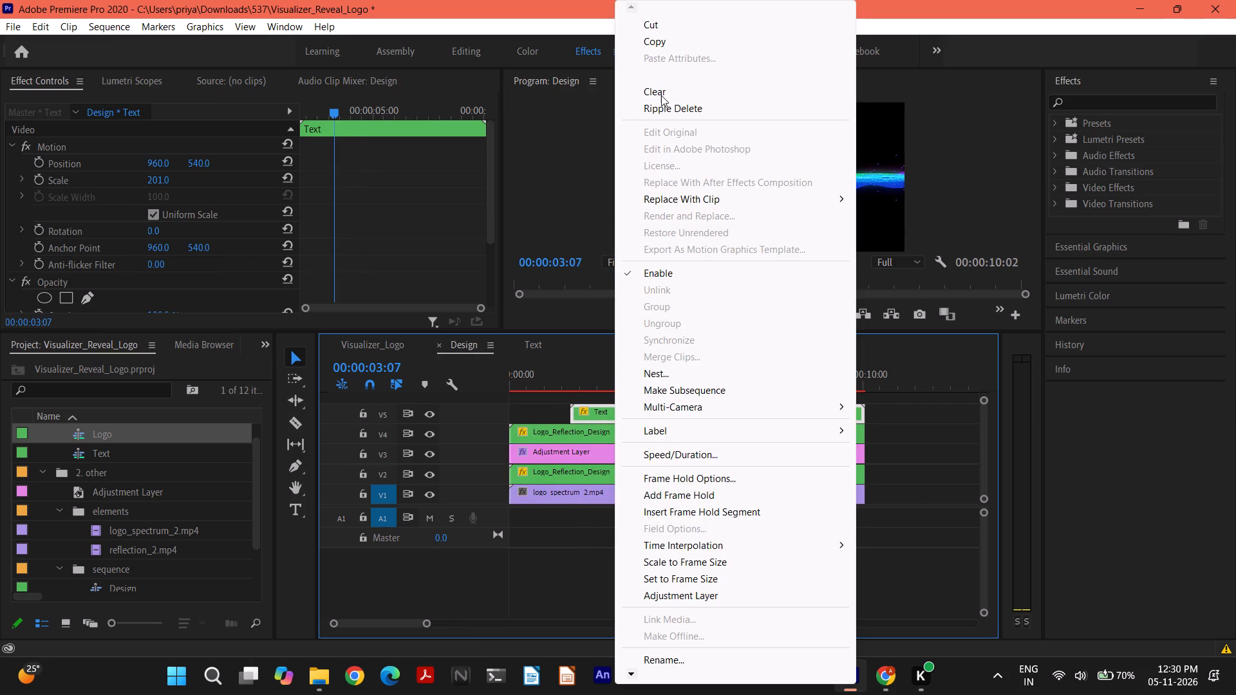
pyautogui.click(675, 23)
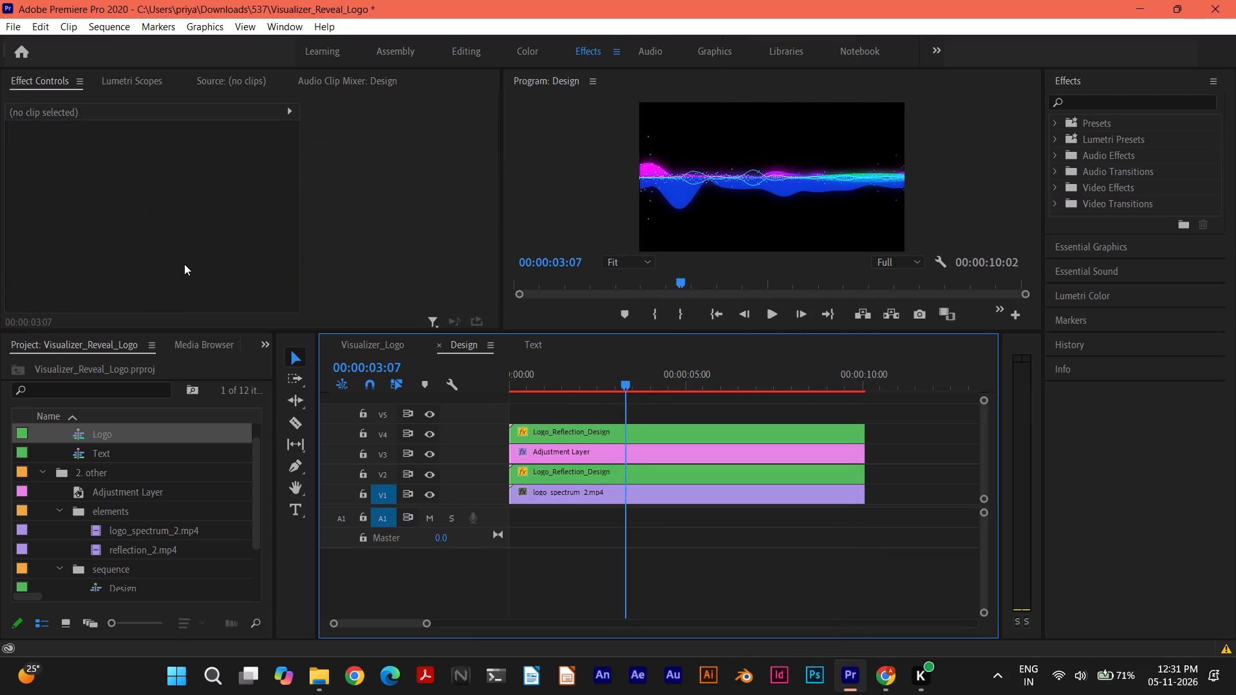
# Start a media import and look through the Desktop folder for a logo image.
pyautogui.hotkey('ctrl', 'i')
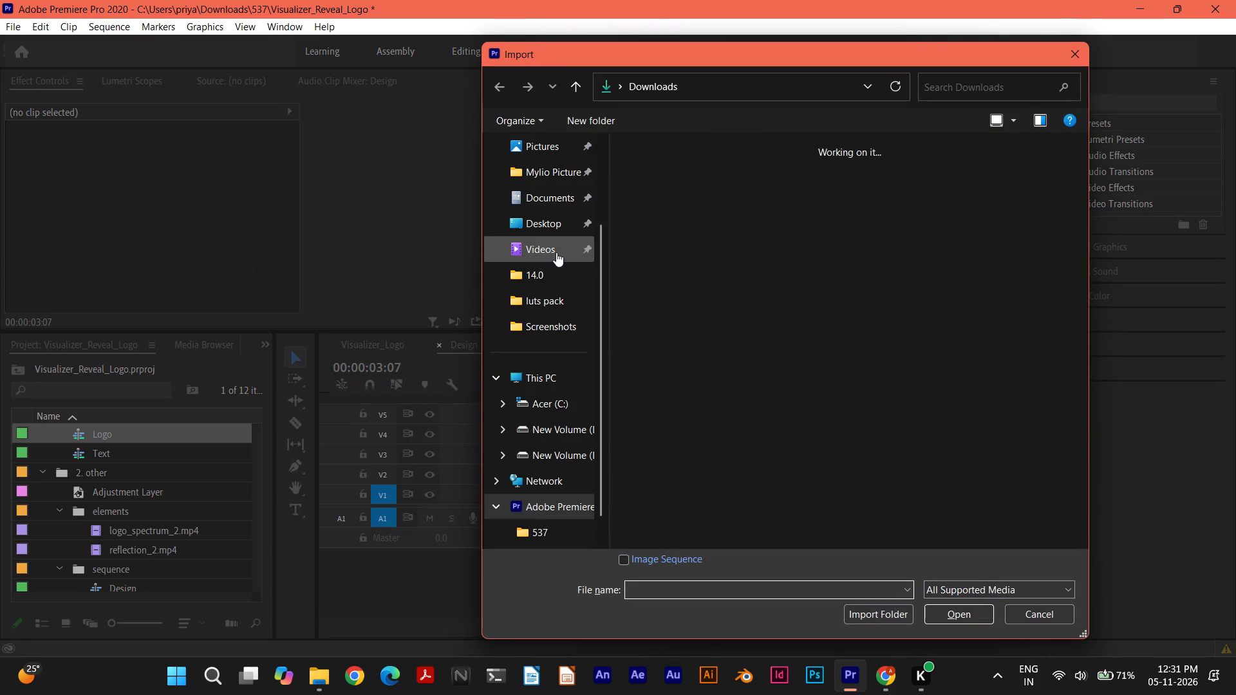
pyautogui.scroll(-1, 810, 338)
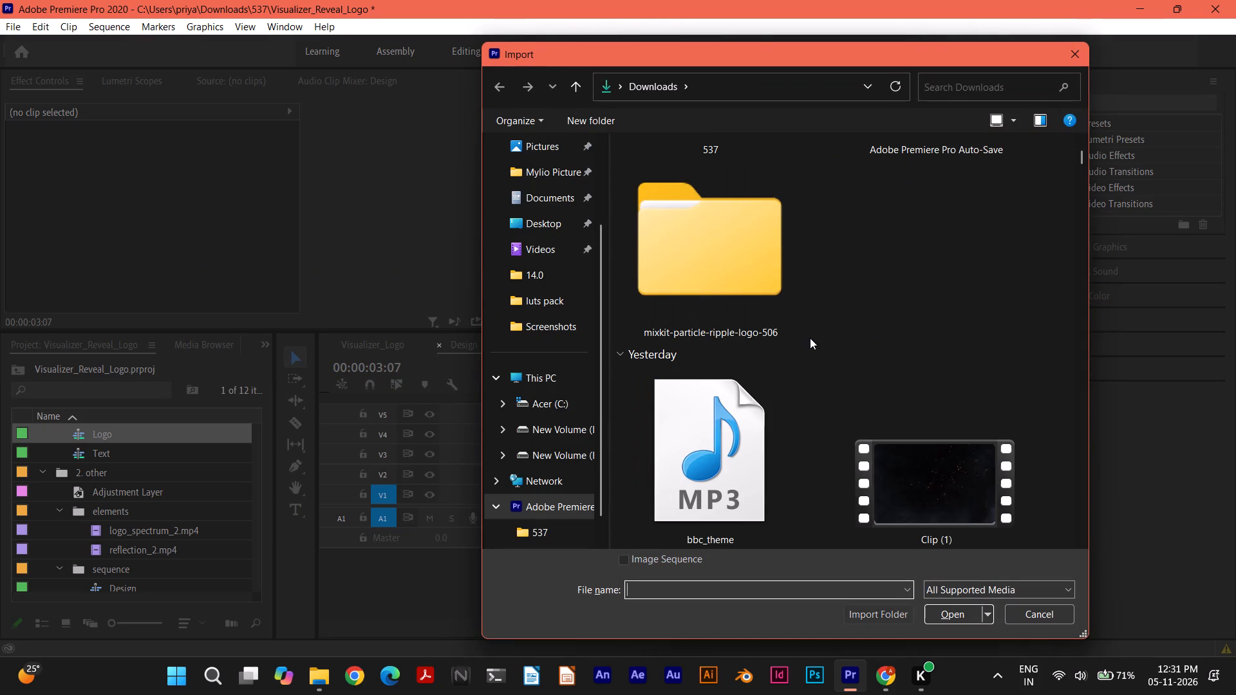
pyautogui.click(541, 227)
pyautogui.scroll(-4, 811, 223)
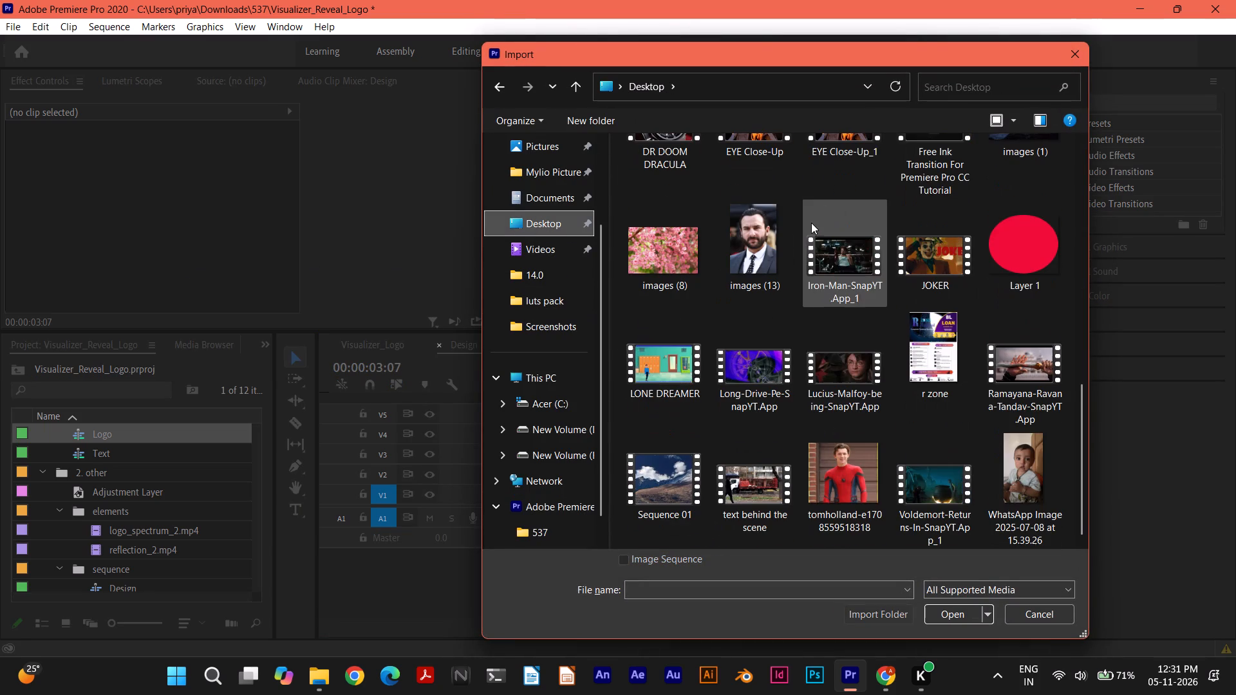
pyautogui.scroll(-1, 868, 406)
pyautogui.scroll(1, 868, 406)
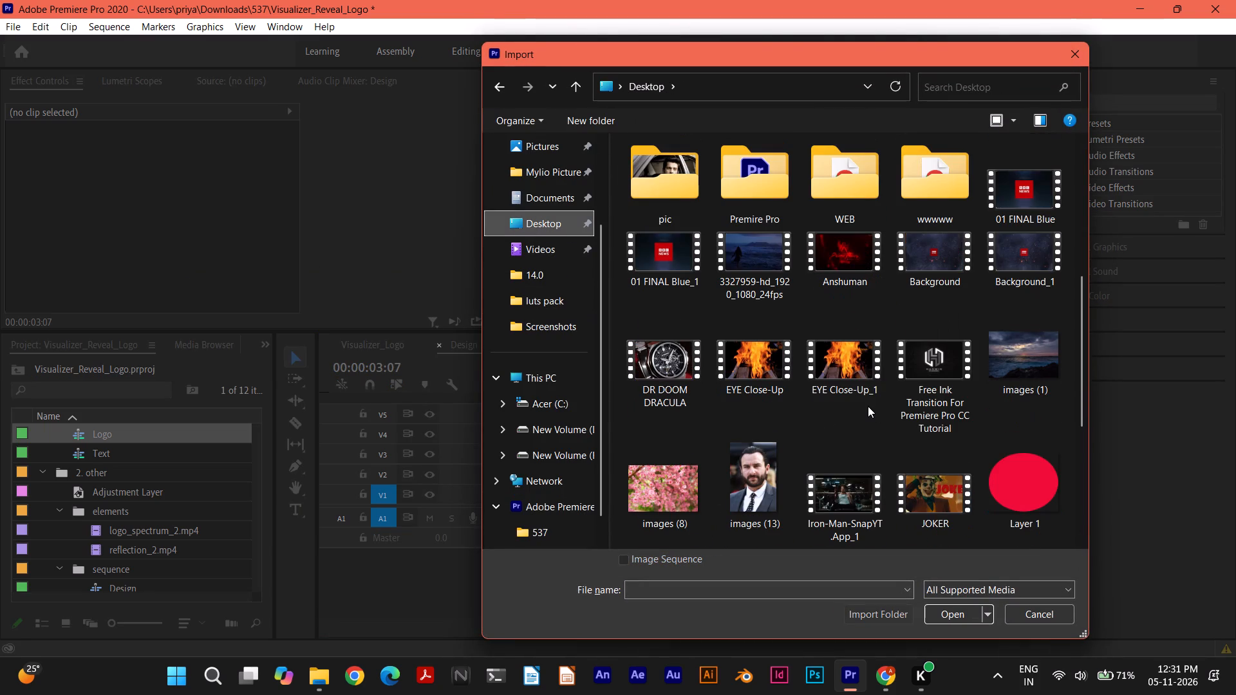
pyautogui.scroll(2, 866, 403)
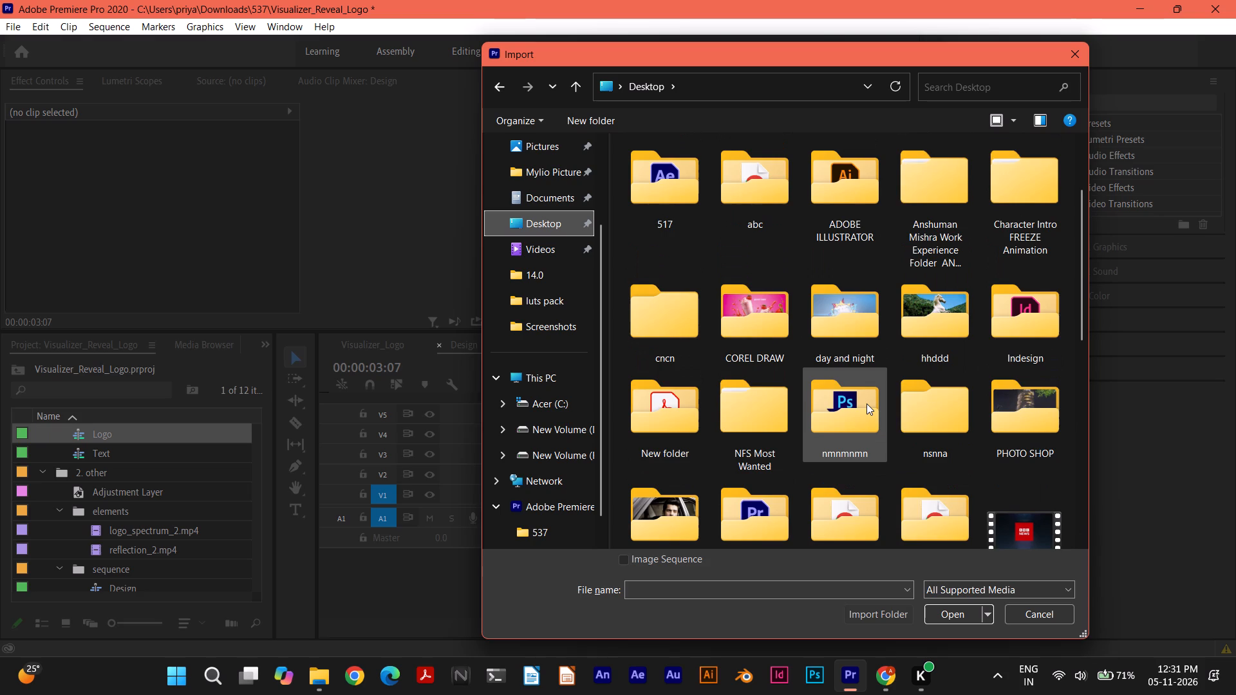
pyautogui.scroll(-6, 866, 403)
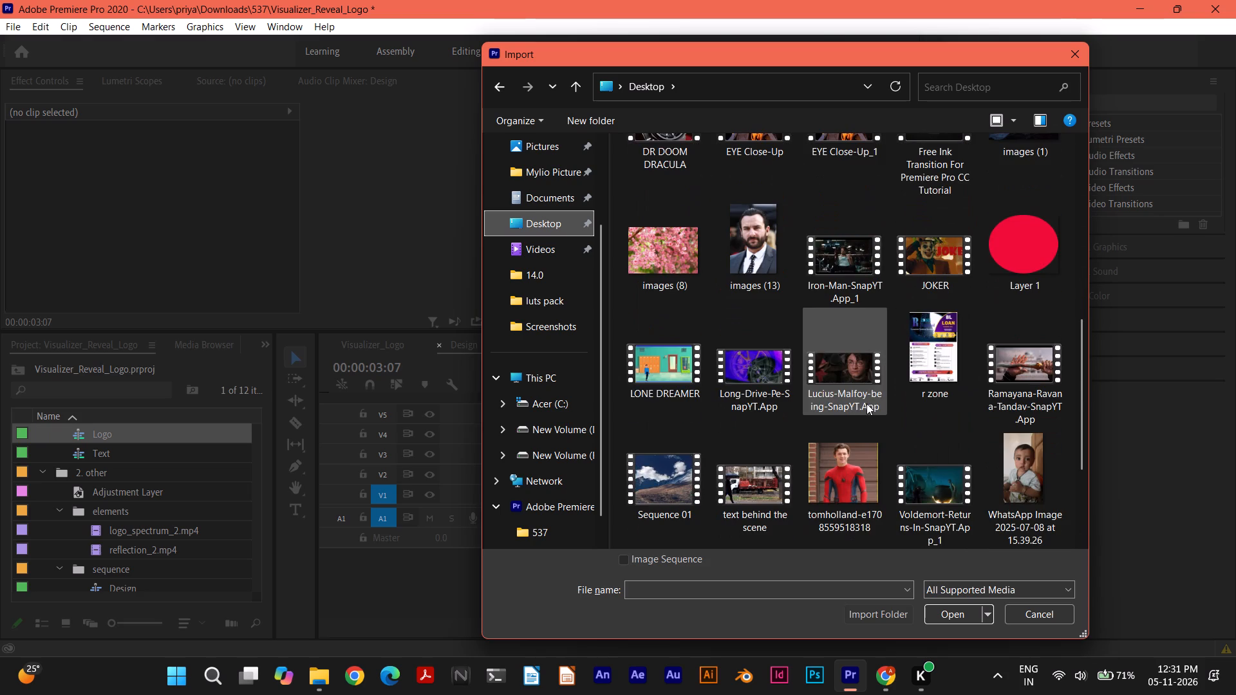
# Import the BBC News logo image, images (3), from the Downloads folder into the project.
pyautogui.scroll(3, 545, 207)
pyautogui.click(547, 221)
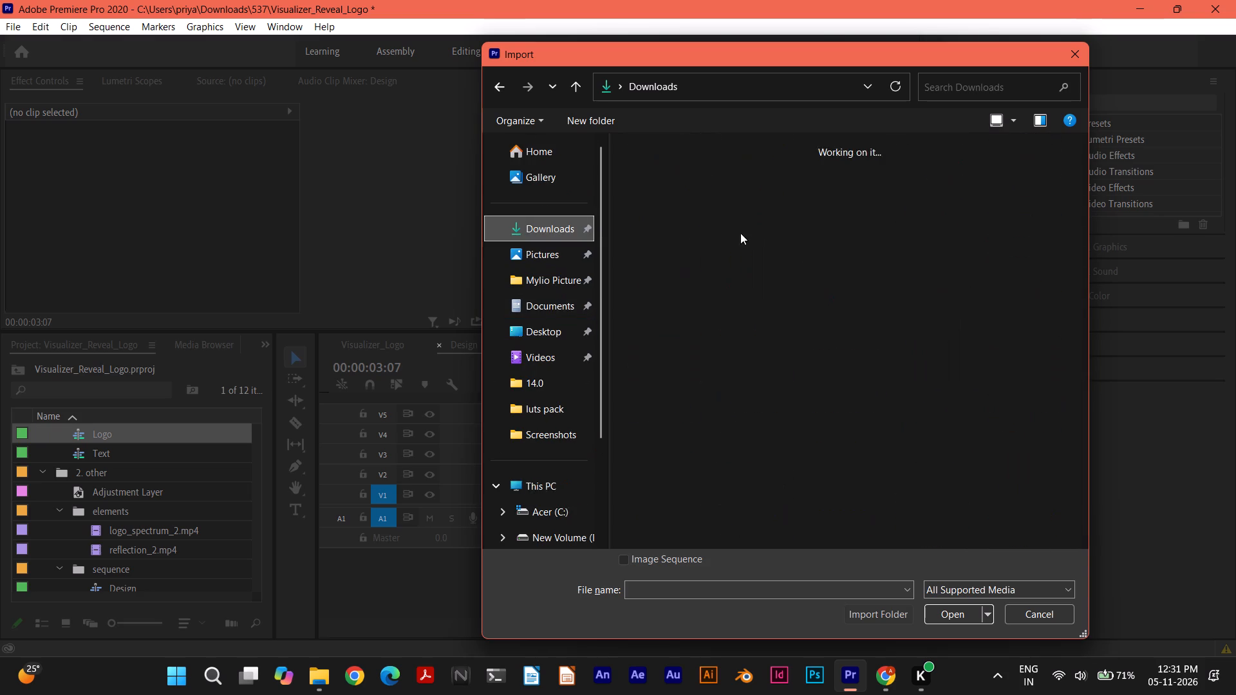
pyautogui.scroll(-8, 740, 233)
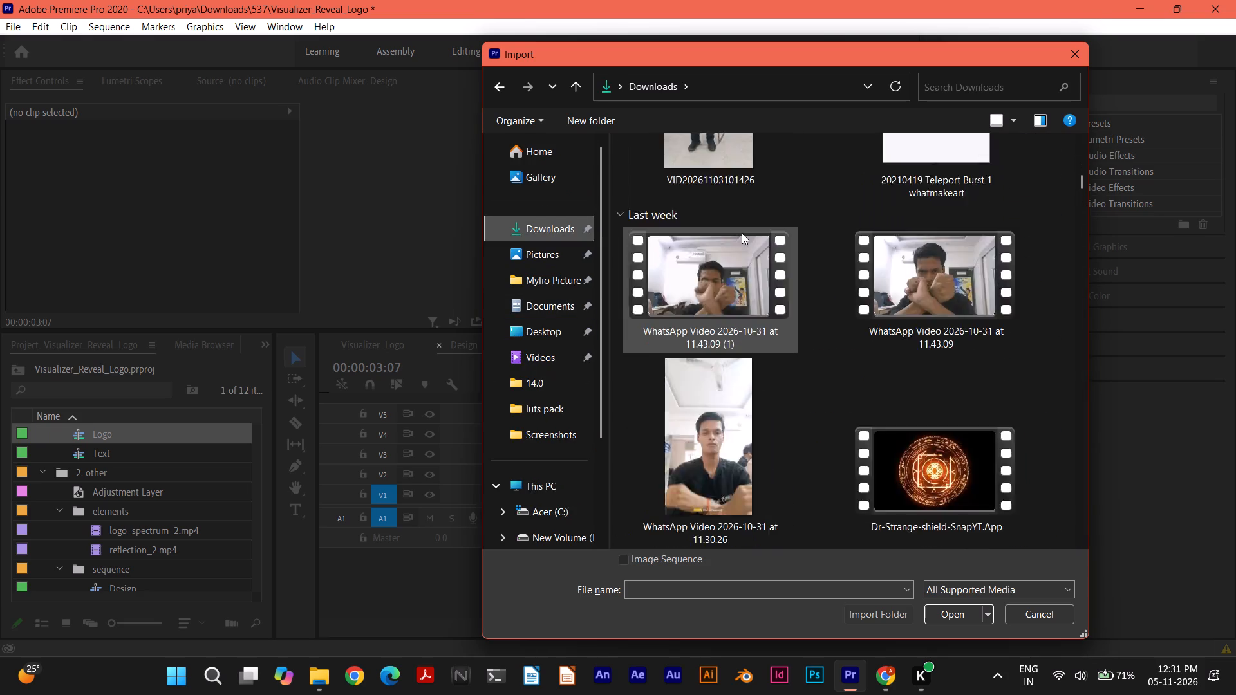
pyautogui.scroll(-3, 742, 233)
pyautogui.scroll(6, 742, 233)
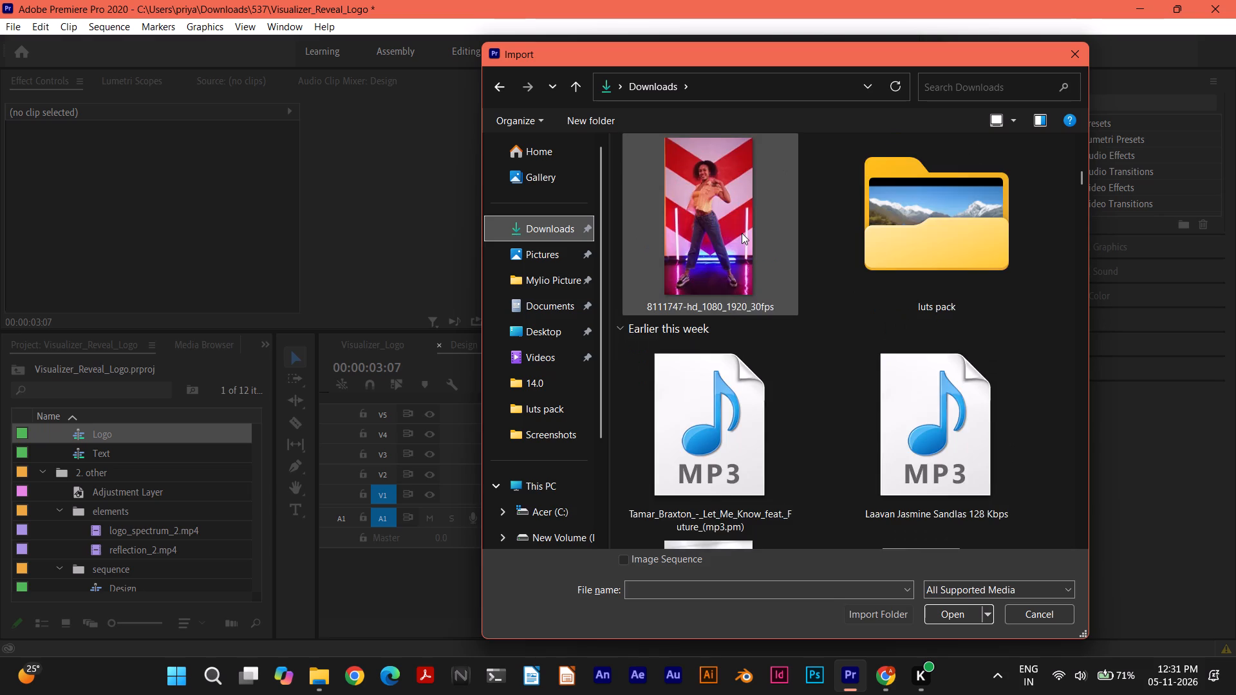
pyautogui.scroll(4, 742, 233)
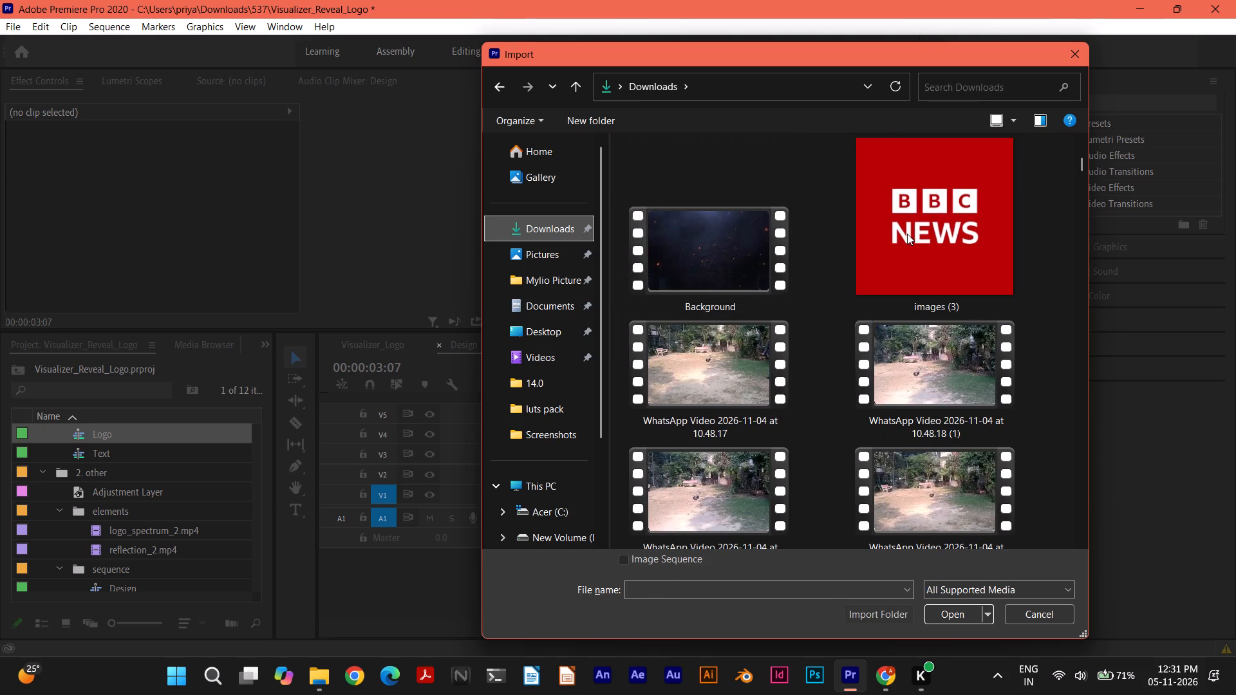
pyautogui.click(907, 234)
pyautogui.click(962, 609)
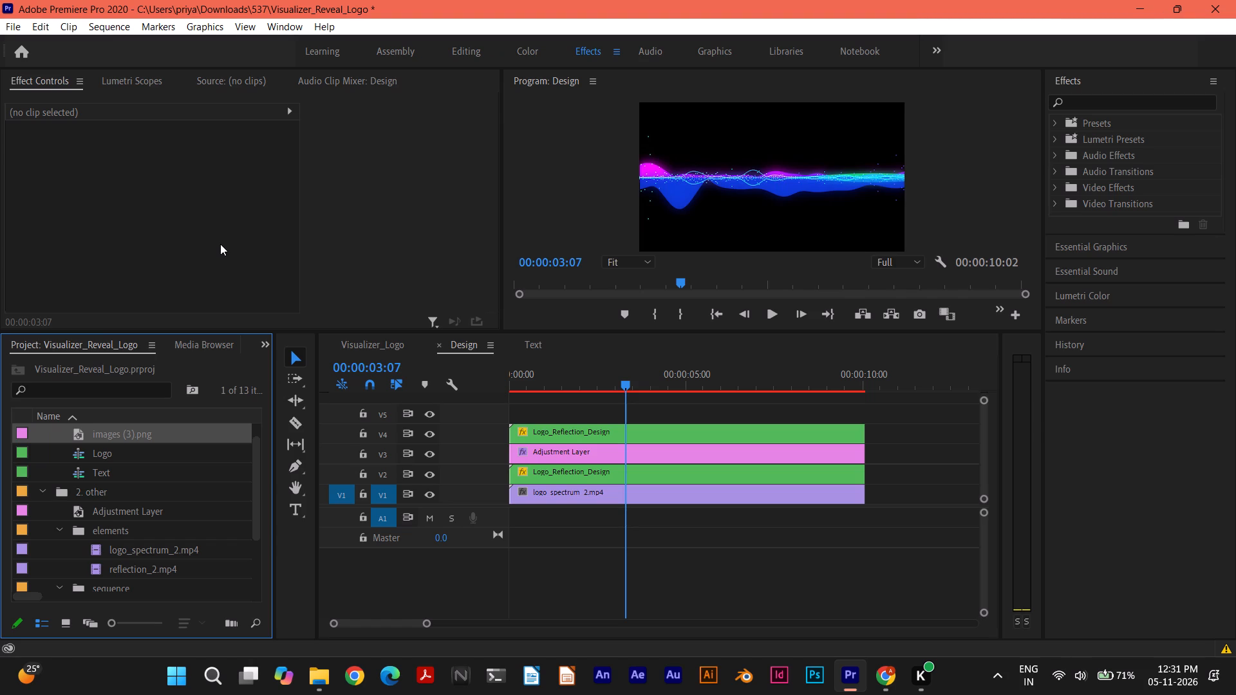
# Look through the project's bins for the imported logo image and the available sequences.
pyautogui.scroll(-3, 185, 498)
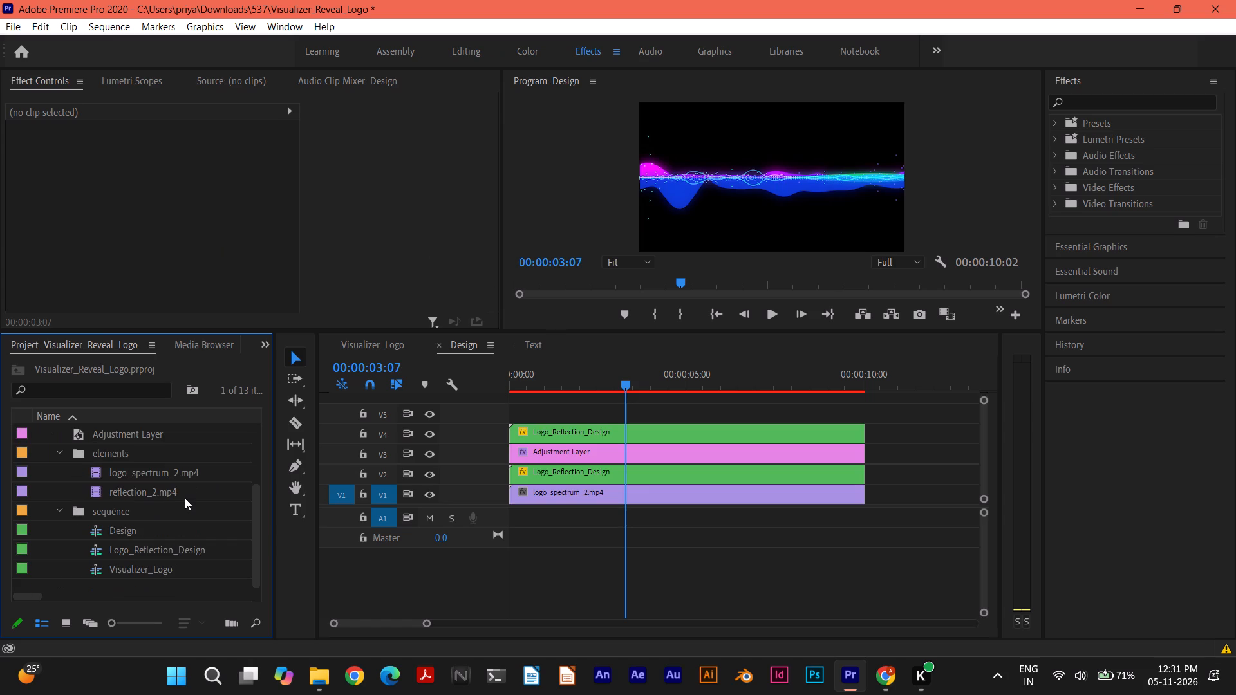
pyautogui.scroll(-4, 185, 498)
pyautogui.scroll(1, 185, 498)
pyautogui.scroll(-5, 185, 498)
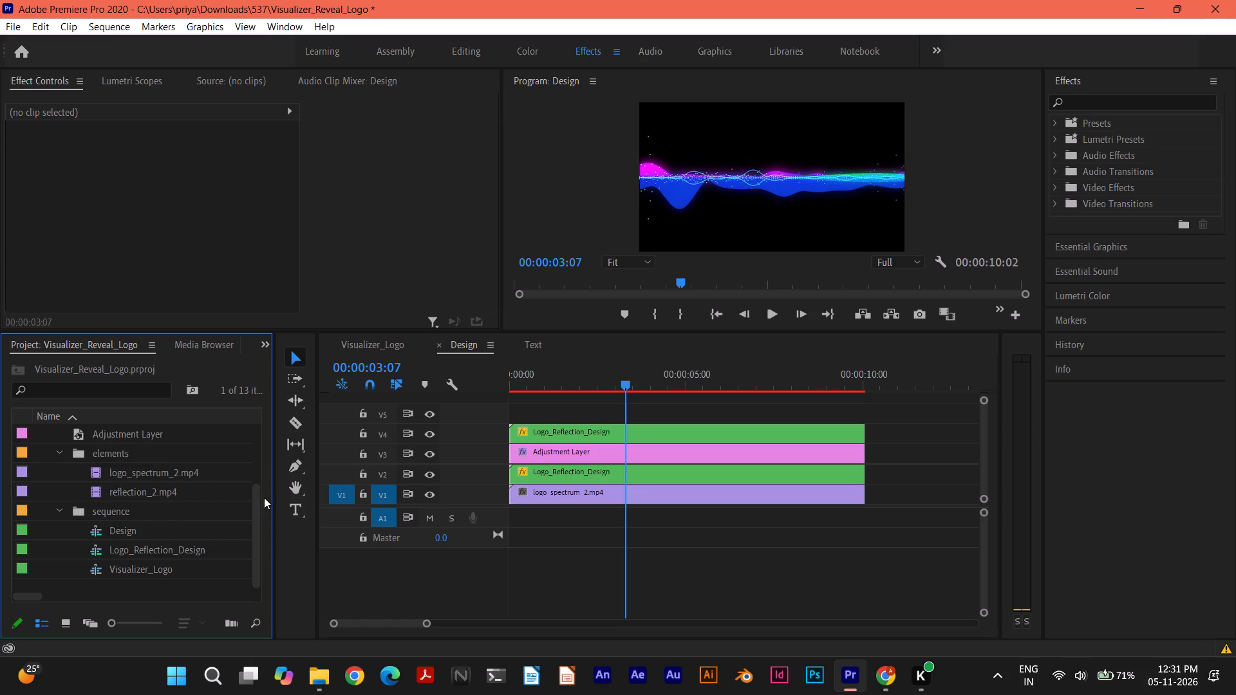
pyautogui.moveTo(263, 497); pyautogui.dragTo(256, 537)
pyautogui.scroll(1, 144, 490)
pyautogui.scroll(-3, 144, 490)
pyautogui.scroll(3, 144, 490)
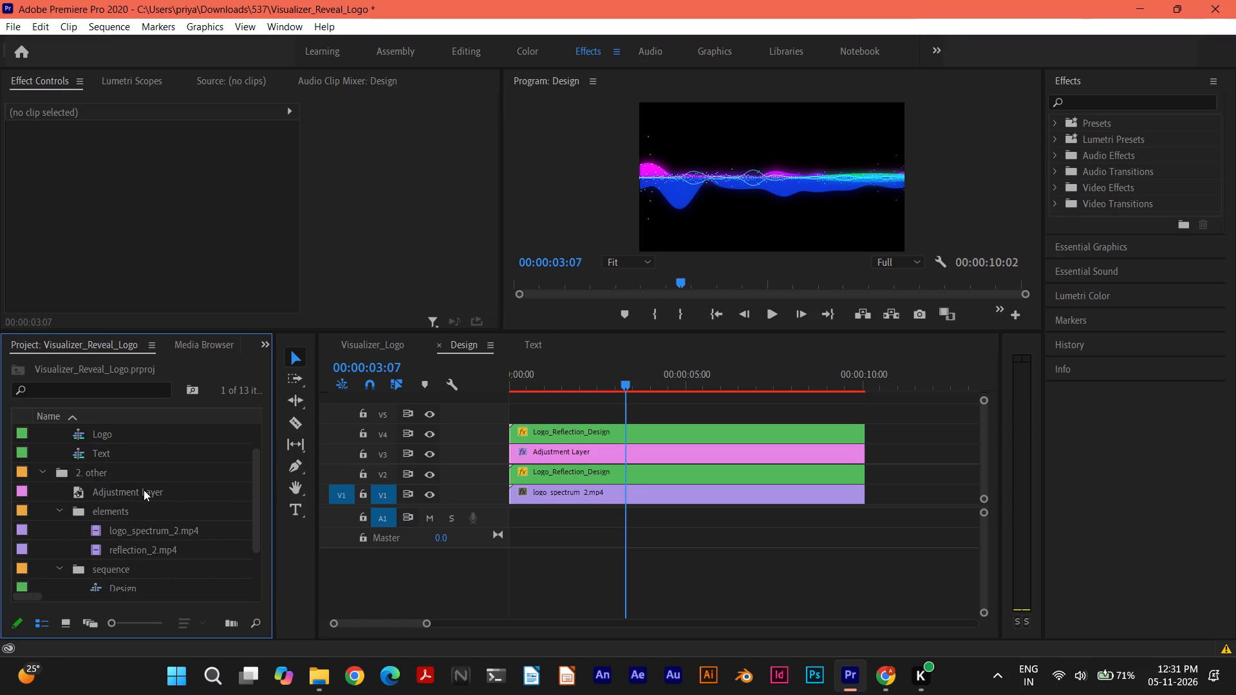
pyautogui.scroll(-3, 144, 490)
pyautogui.scroll(1, 144, 490)
pyautogui.scroll(-1, 144, 490)
pyautogui.scroll(1, 144, 490)
pyautogui.scroll(-5, 144, 490)
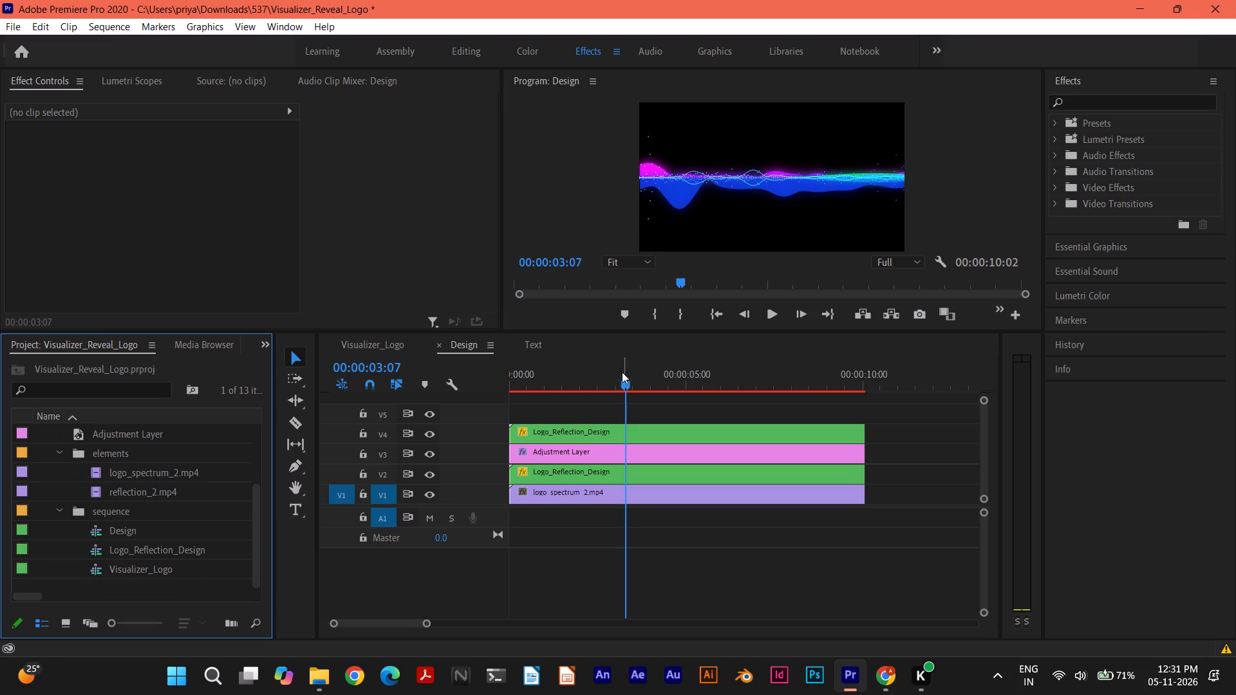
# Import the BBC News logo image, images (3), from the Downloads folder into the project again, outside the bins.
pyautogui.doubleClick(155, 586)
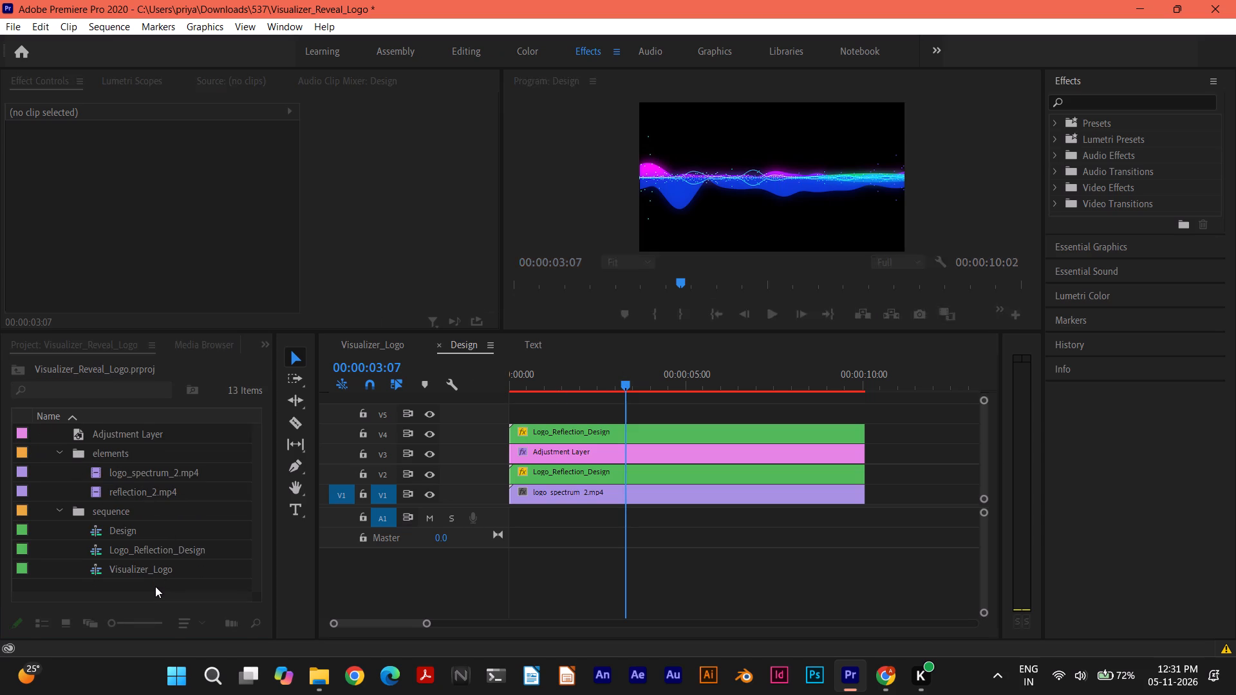
pyautogui.scroll(-3, 727, 246)
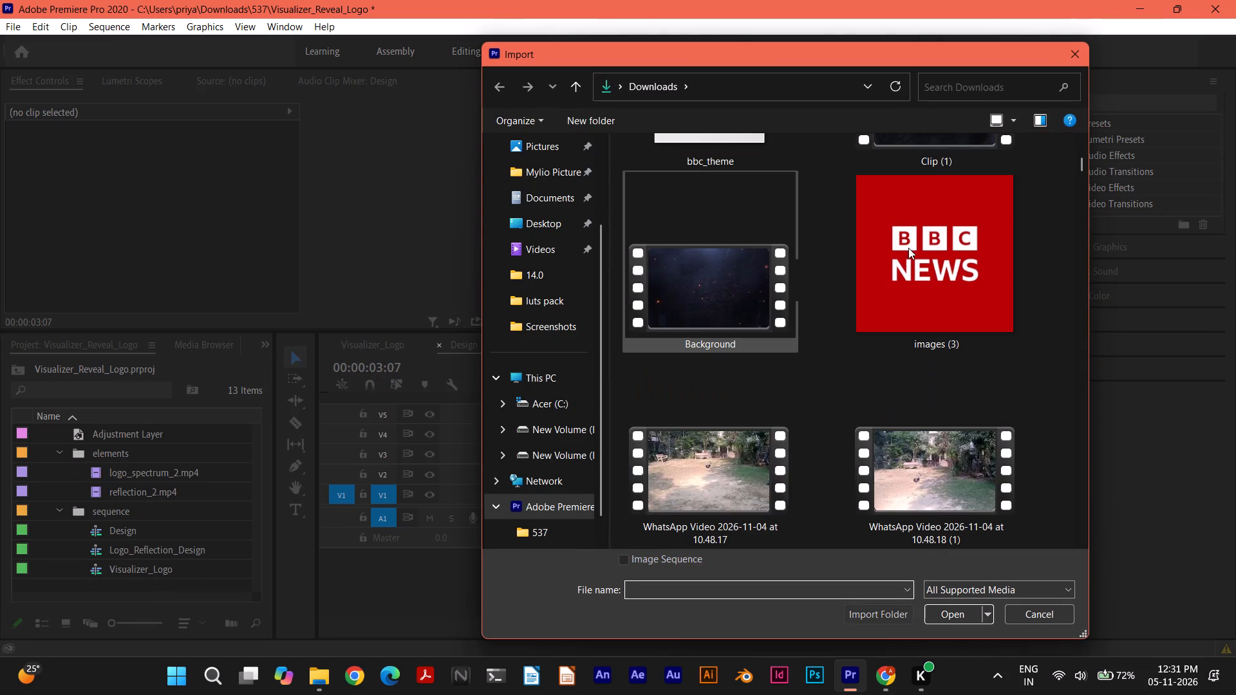
pyautogui.click(911, 248)
pyautogui.click(940, 618)
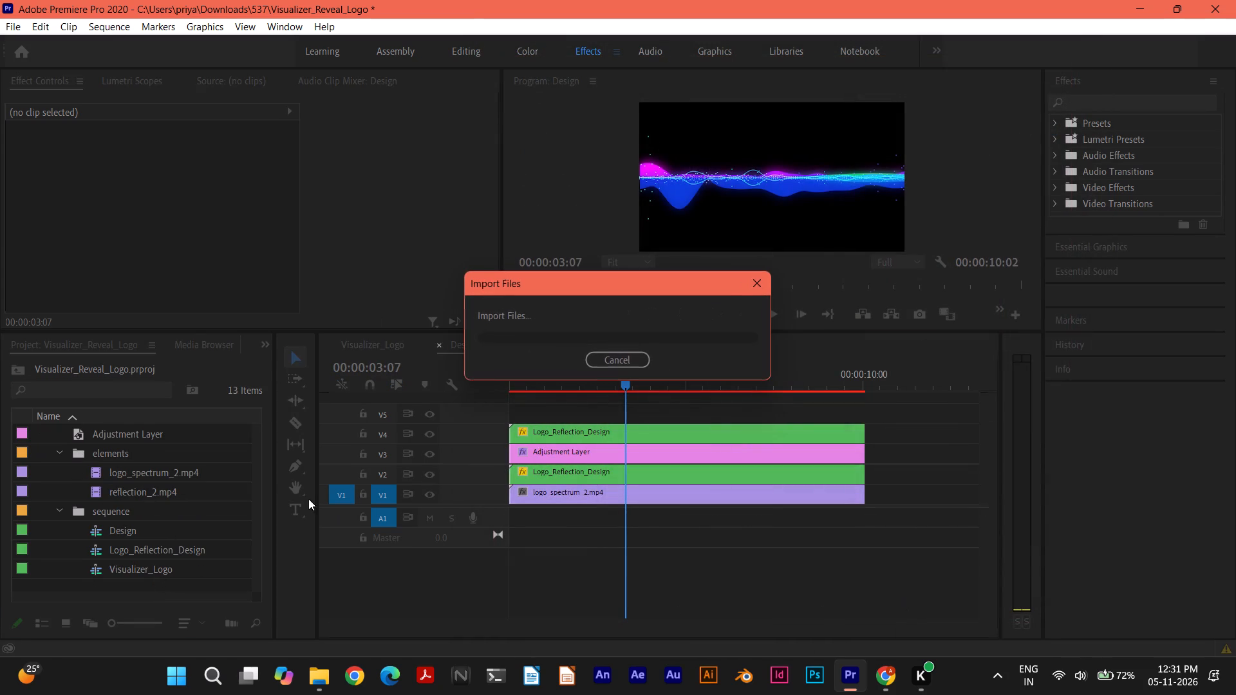
# Place images (3).png on track V5 of the Design sequence, starting at 00:00:00:00.
pyautogui.moveTo(133, 564); pyautogui.dragTo(133, 563)
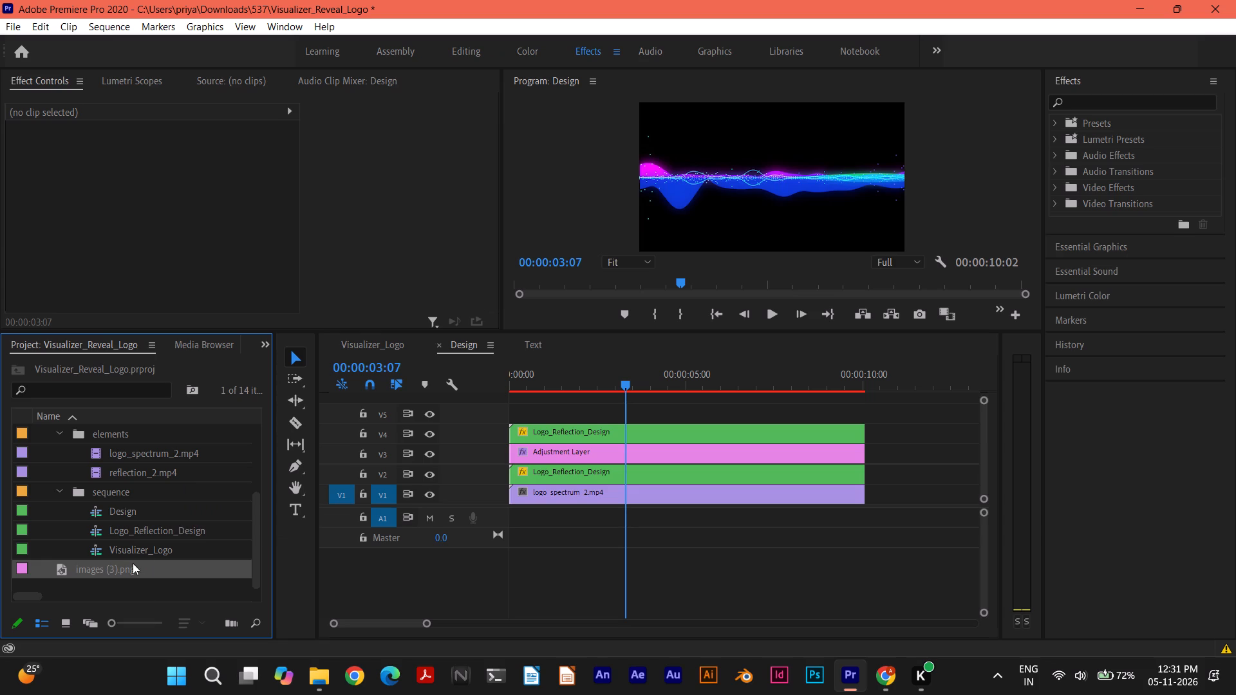
pyautogui.moveTo(133, 563); pyautogui.dragTo(157, 559)
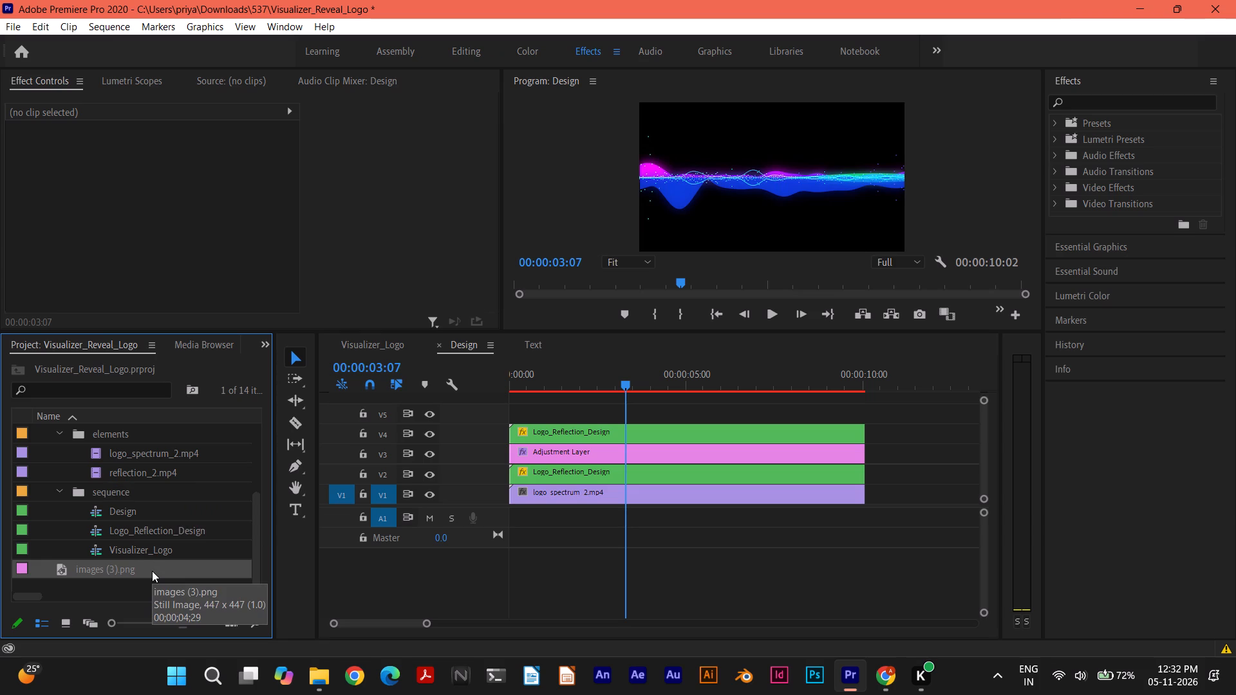
pyautogui.moveTo(152, 571); pyautogui.dragTo(637, 427)
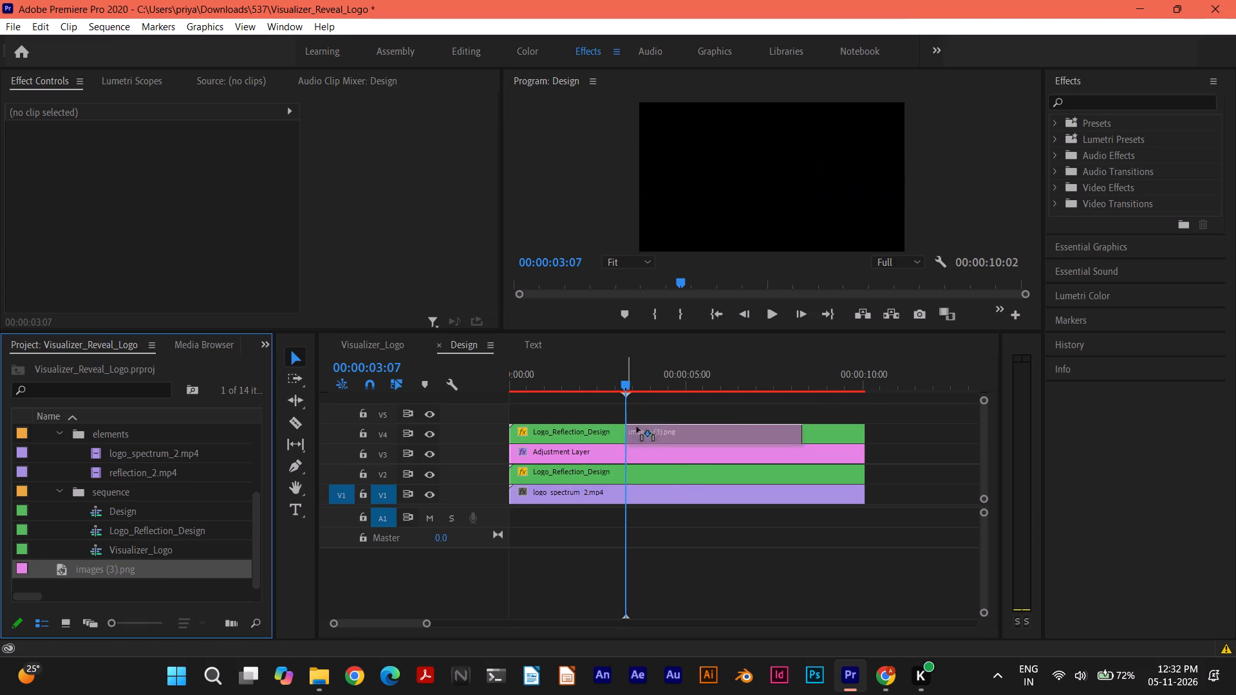
pyautogui.moveTo(637, 427); pyautogui.dragTo(626, 418)
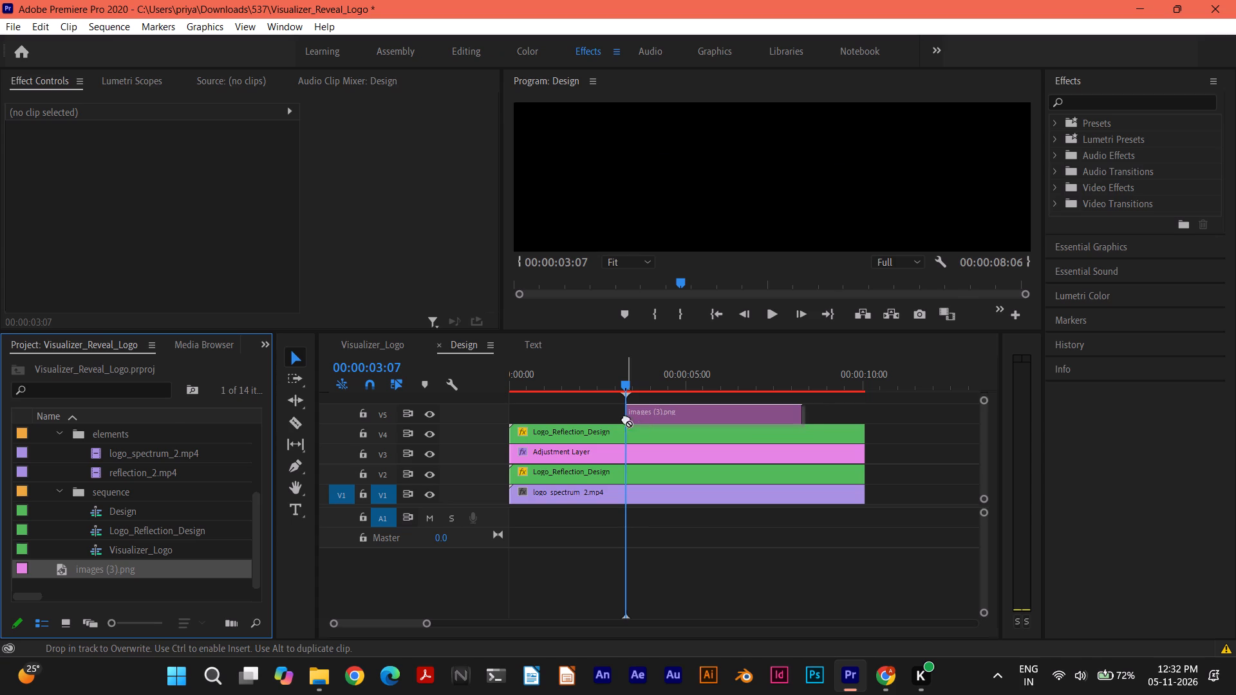
pyautogui.moveTo(623, 385); pyautogui.dragTo(462, 367)
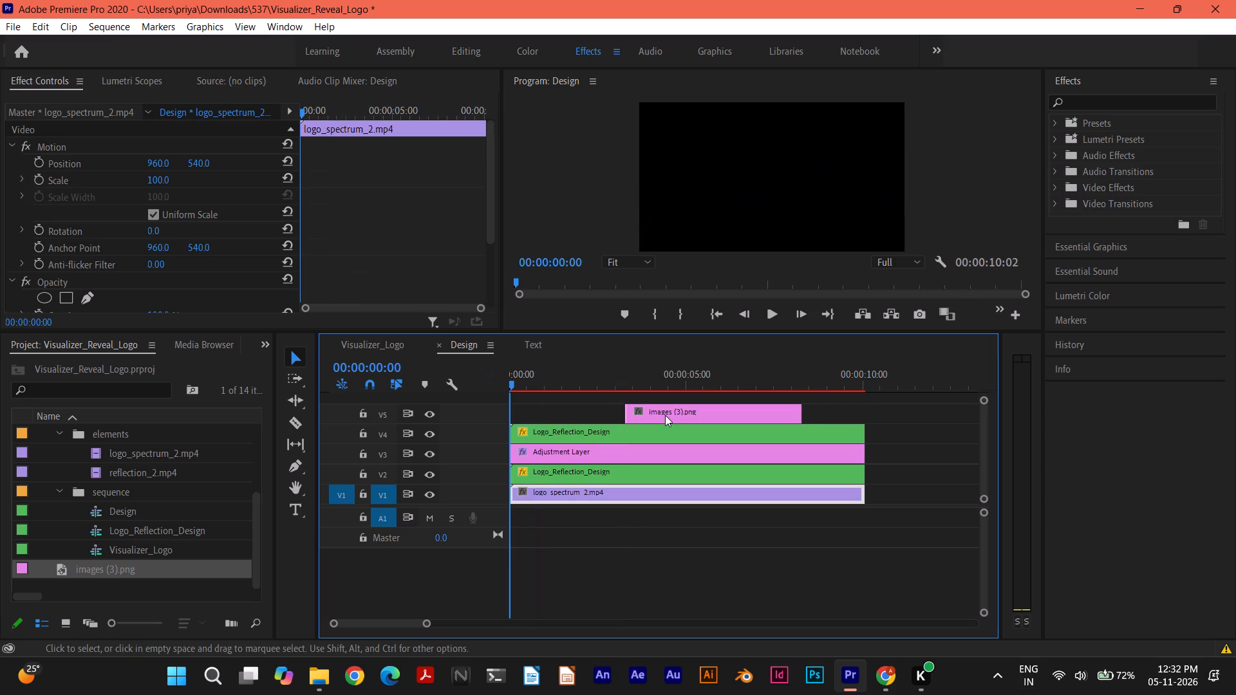
pyautogui.moveTo(666, 417); pyautogui.dragTo(543, 416)
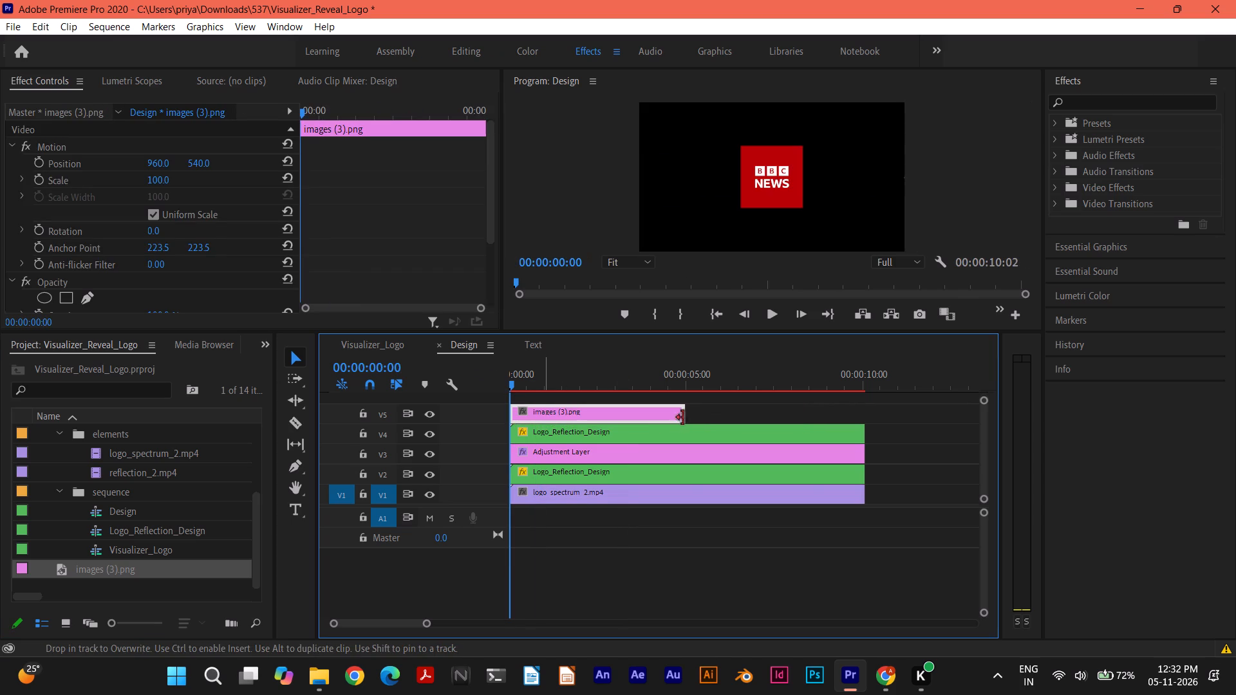
# Extend the images (3).png clip on V5 to the end of the clips below it.
pyautogui.moveTo(684, 418); pyautogui.dragTo(852, 418)
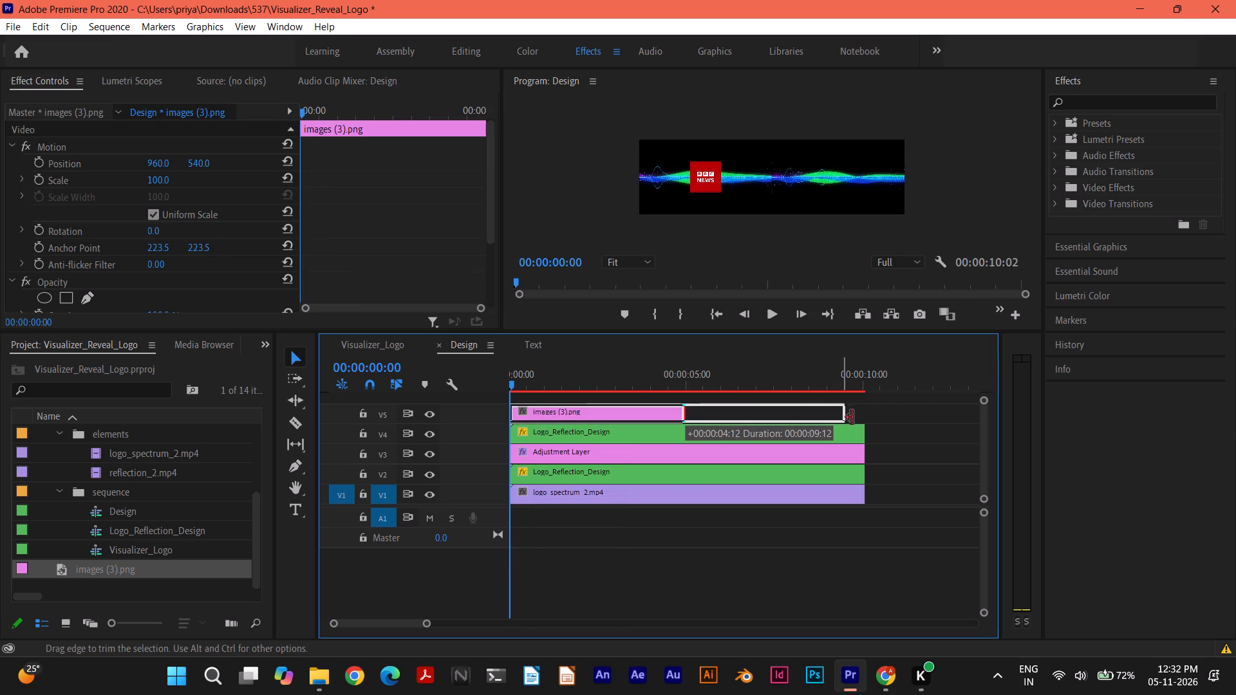
pyautogui.moveTo(852, 418); pyautogui.dragTo(864, 420)
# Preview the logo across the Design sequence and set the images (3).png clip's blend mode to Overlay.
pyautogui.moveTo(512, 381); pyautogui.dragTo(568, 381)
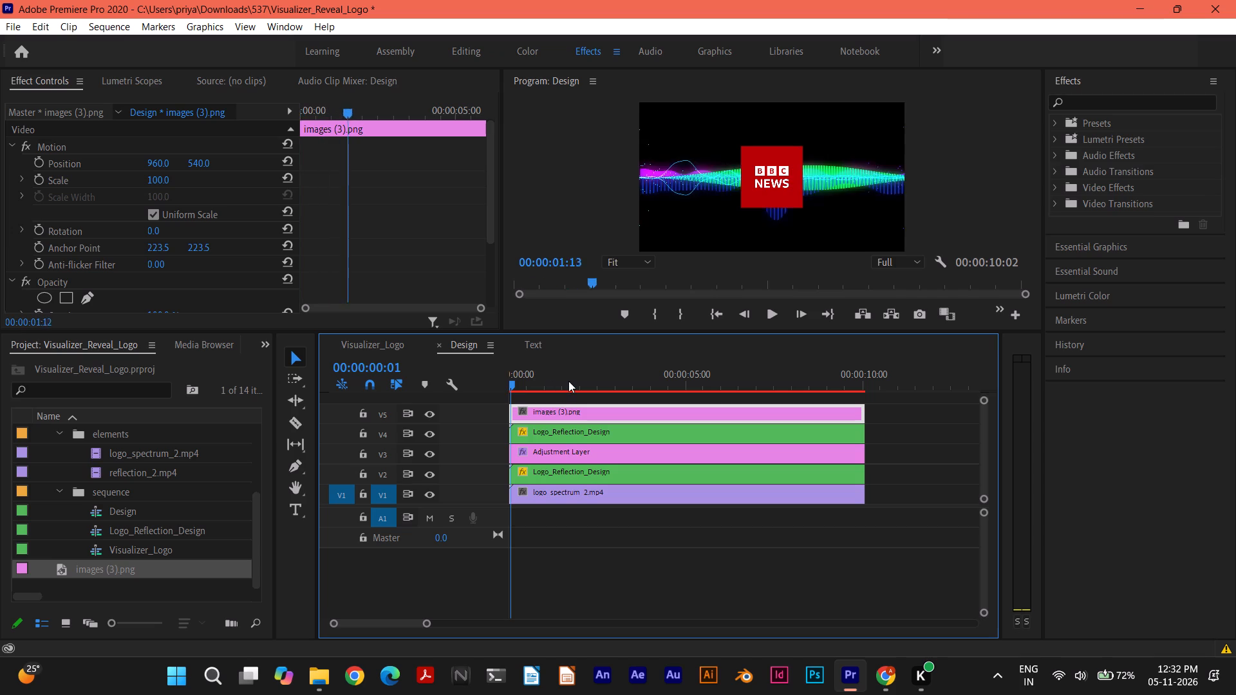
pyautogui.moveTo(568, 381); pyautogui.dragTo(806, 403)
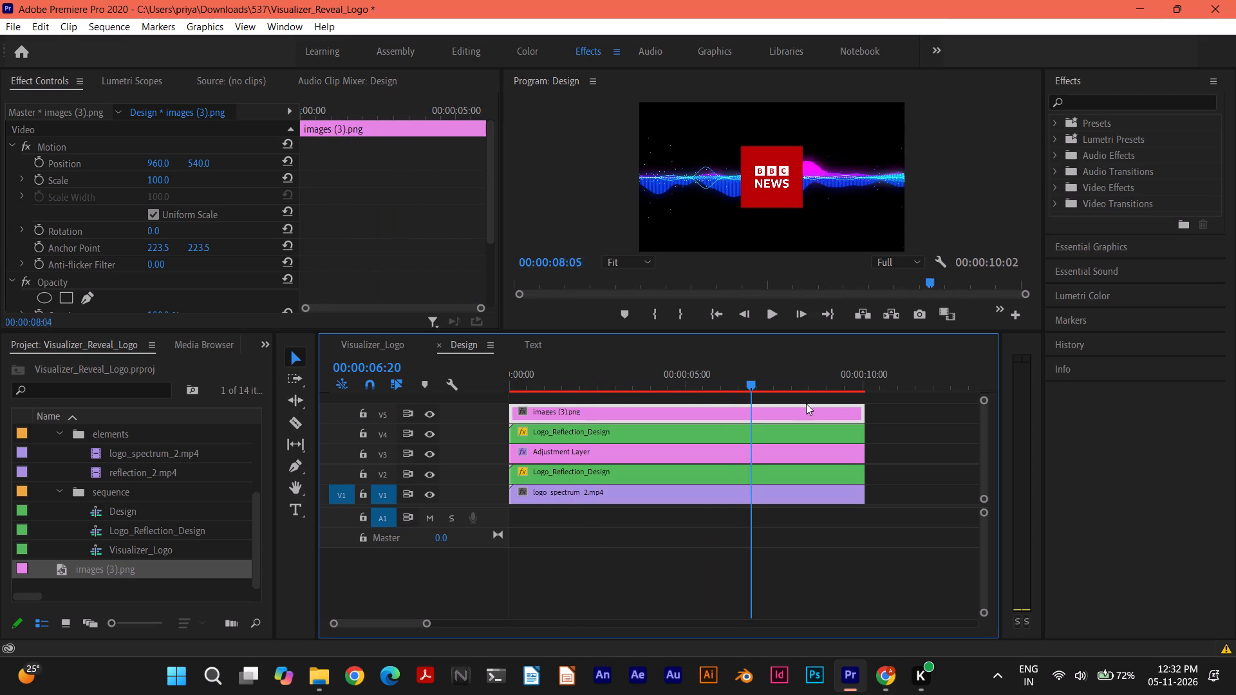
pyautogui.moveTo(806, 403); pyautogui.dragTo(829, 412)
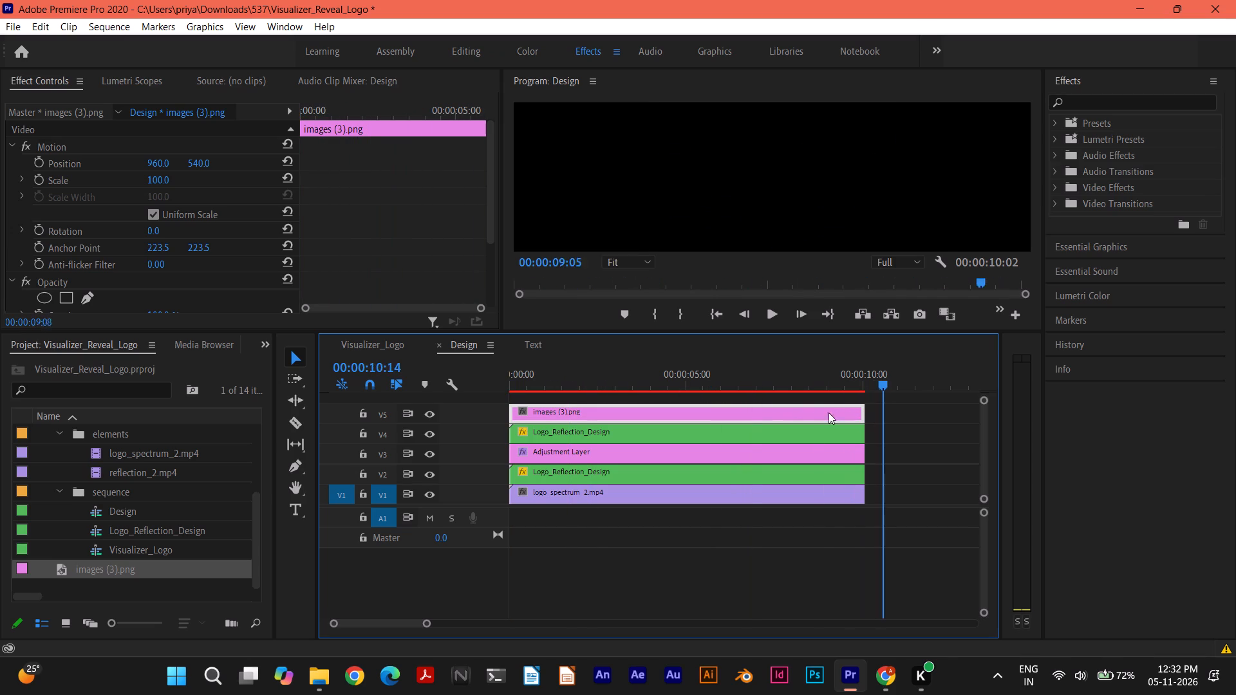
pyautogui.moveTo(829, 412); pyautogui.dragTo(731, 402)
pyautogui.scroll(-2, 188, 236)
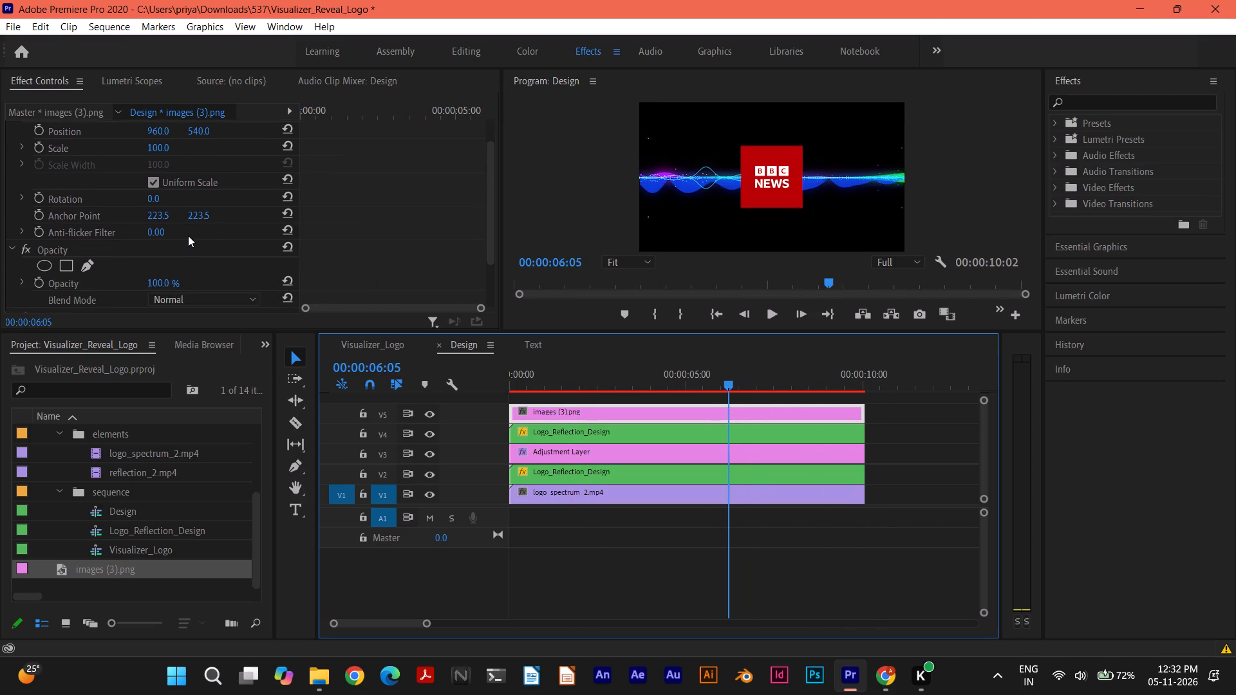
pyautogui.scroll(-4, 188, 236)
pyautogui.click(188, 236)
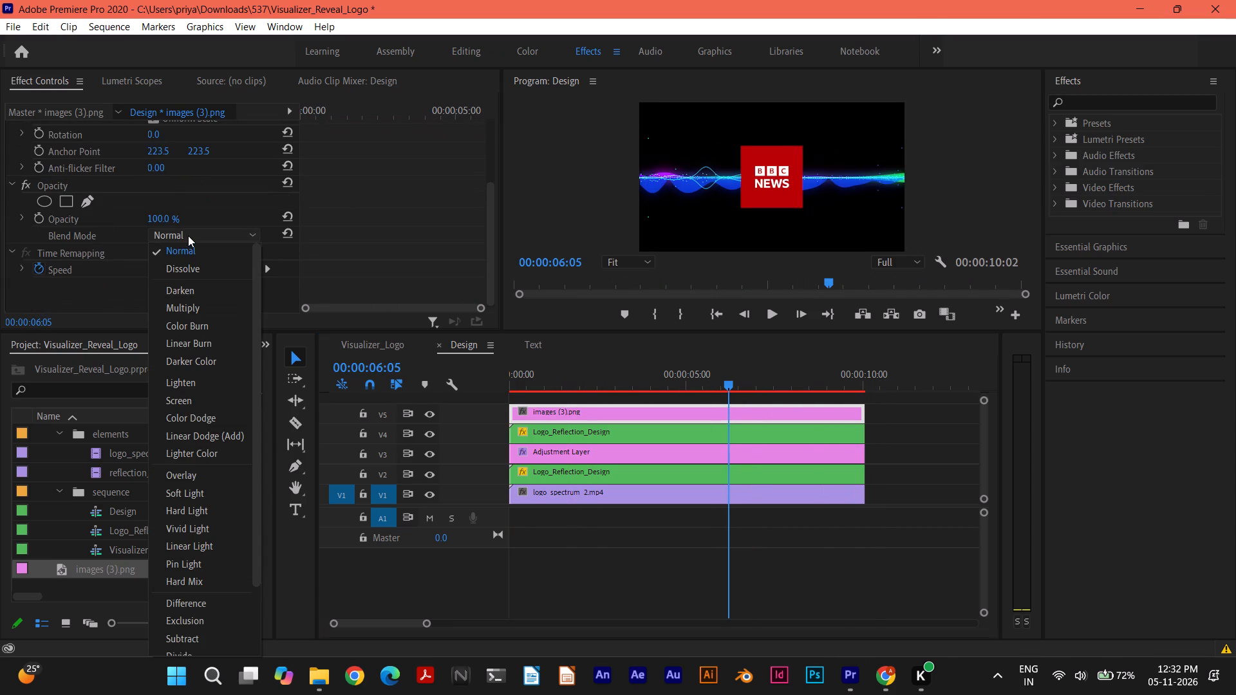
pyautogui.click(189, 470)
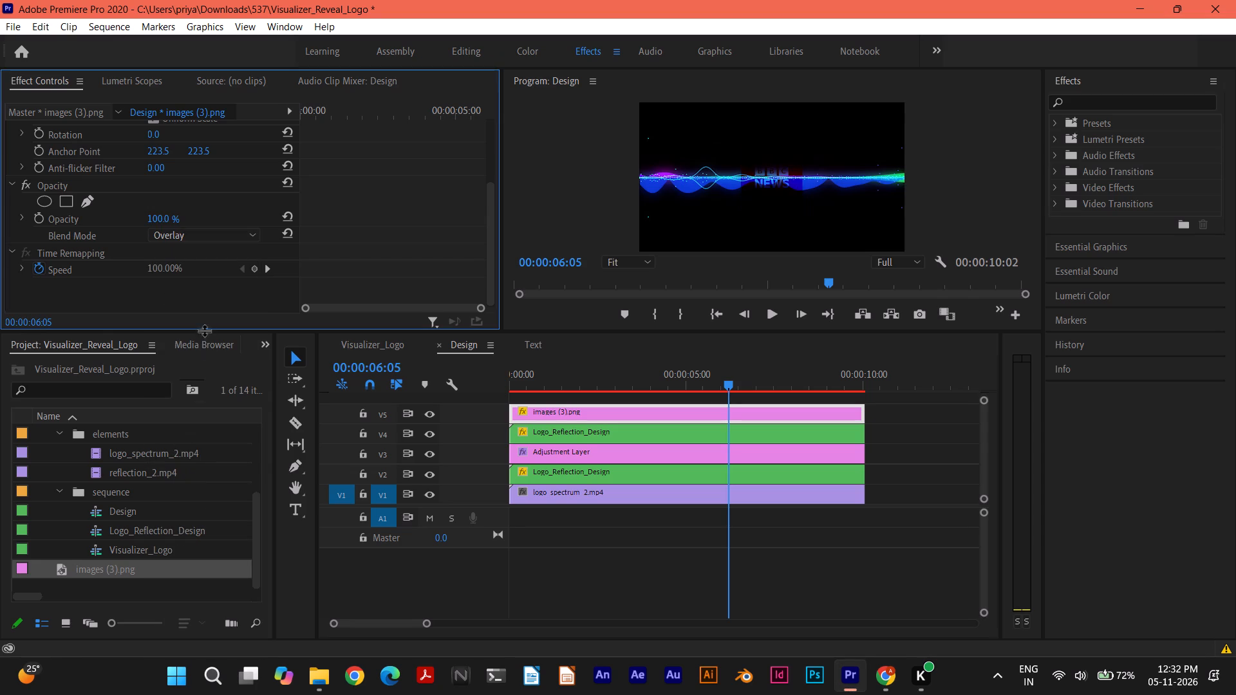
# Check the blended logo at other frames and change the images (3).png clip's blend mode to Color Dodge.
pyautogui.moveTo(729, 385); pyautogui.dragTo(642, 372)
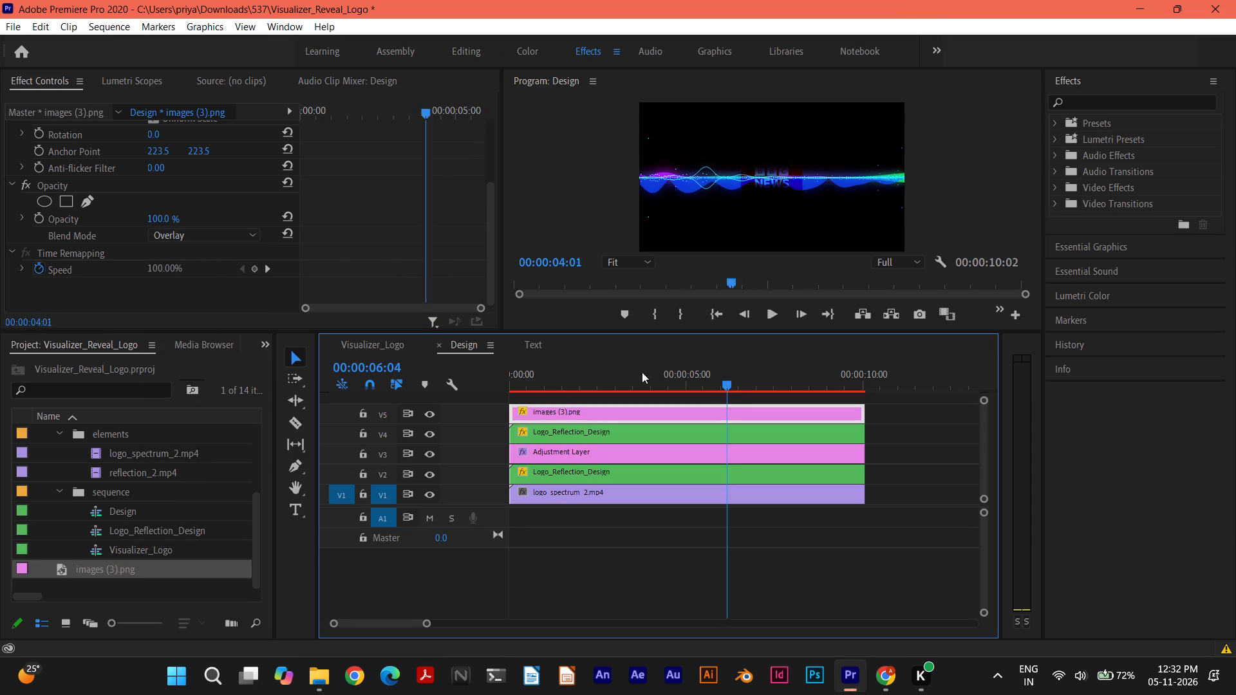
pyautogui.moveTo(642, 372); pyautogui.dragTo(585, 351)
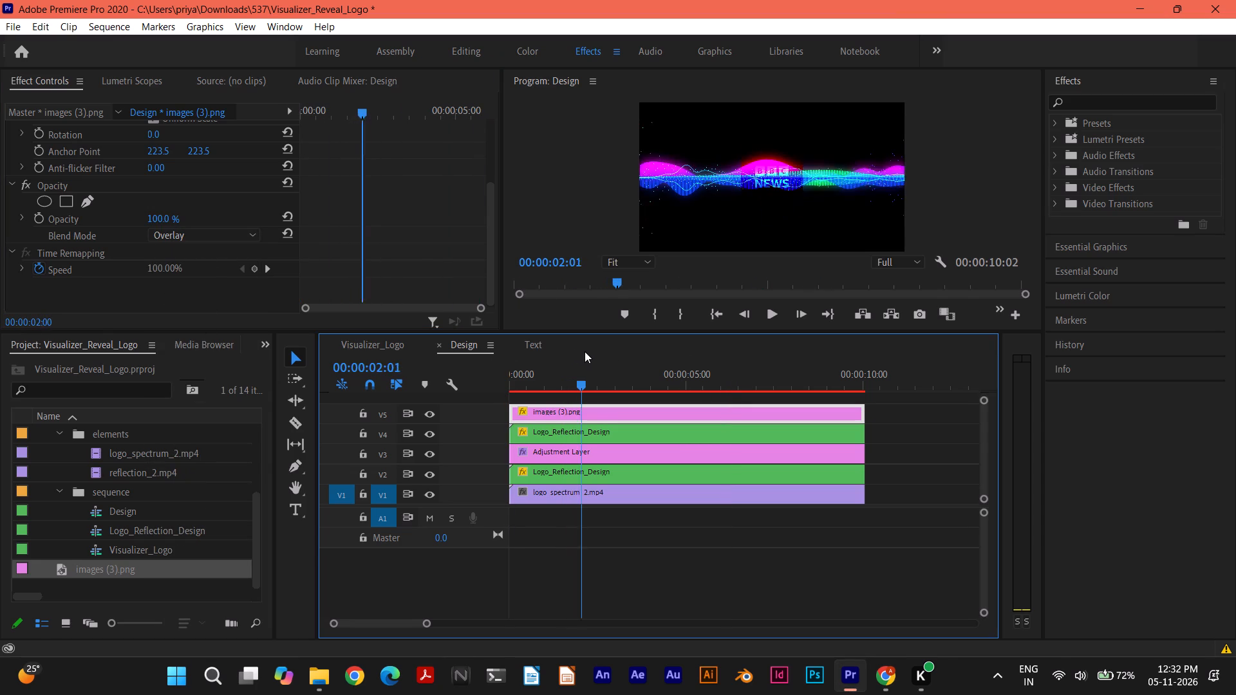
pyautogui.moveTo(585, 351); pyautogui.dragTo(597, 351)
pyautogui.click(198, 236)
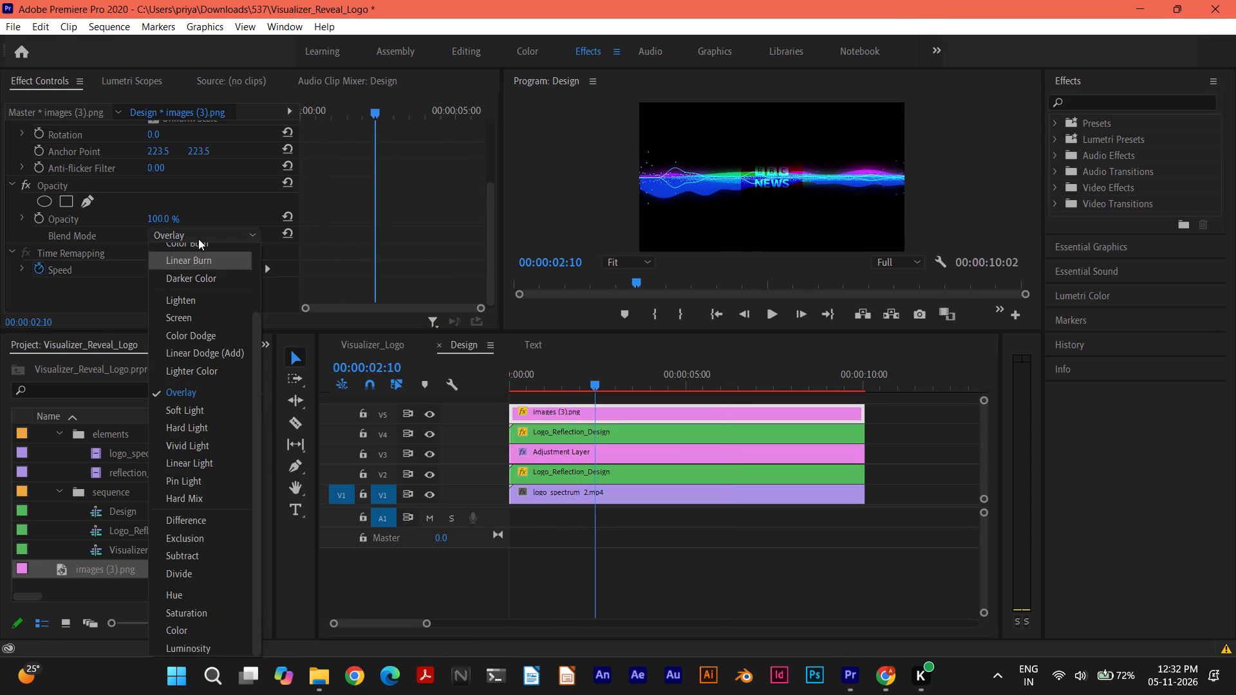
pyautogui.click(200, 228)
pyautogui.scroll(1, 211, 232)
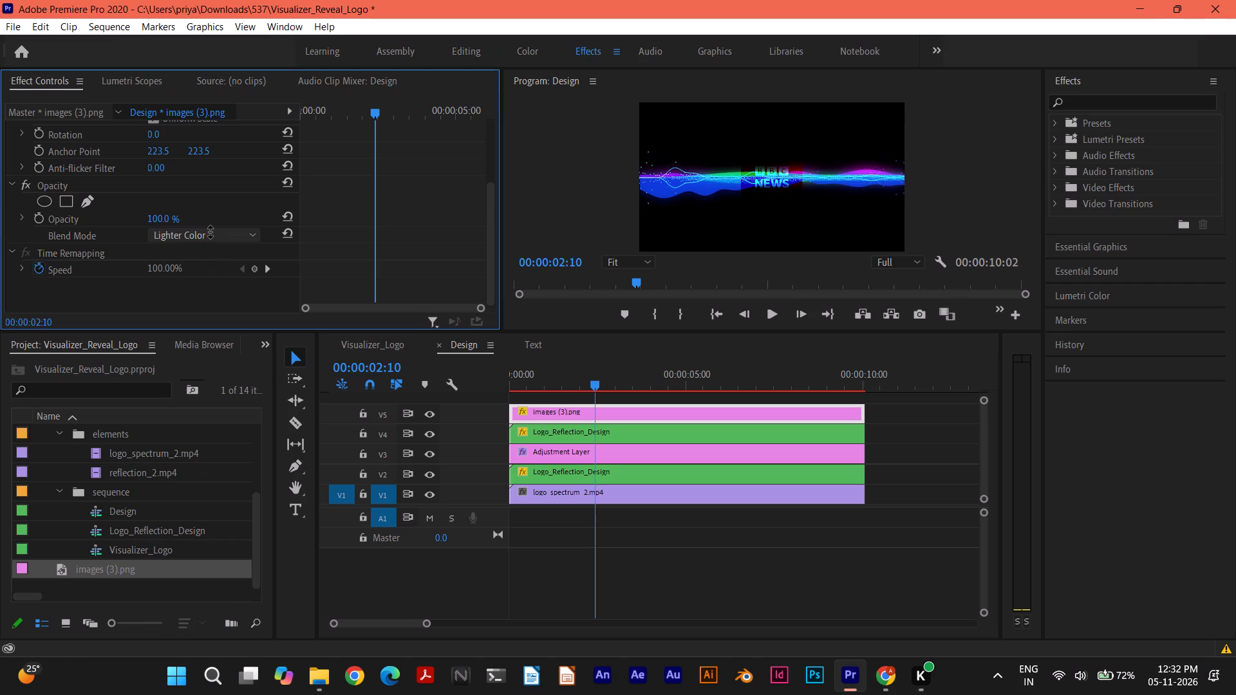
pyautogui.scroll(1, 211, 232)
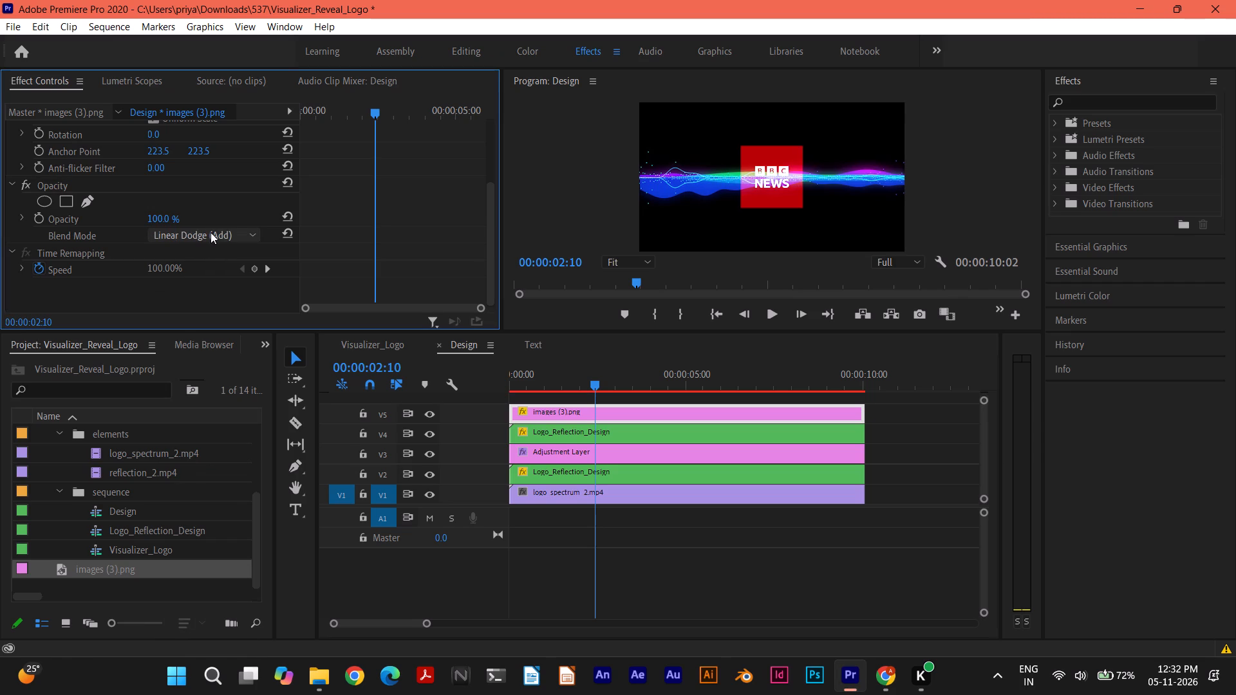
pyautogui.scroll(1, 211, 232)
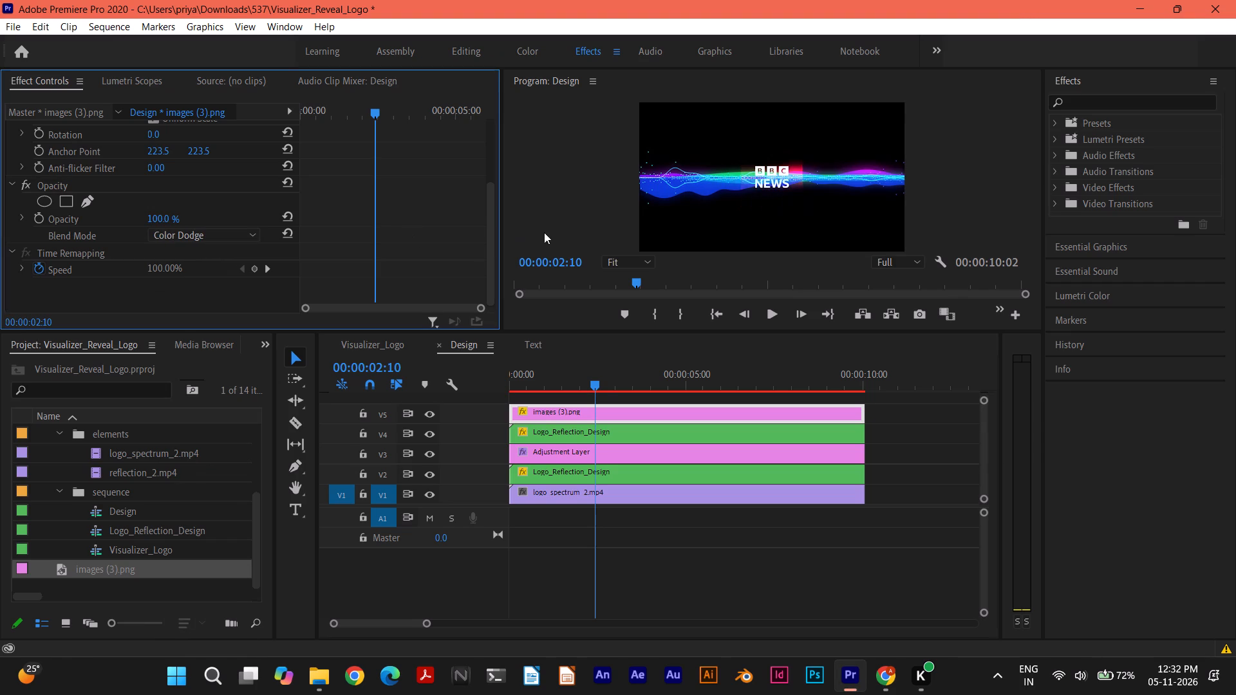
# Play the Design sequence from the start to check the logo reveal, and return the playhead to 00:00:00:00.
pyautogui.moveTo(597, 380); pyautogui.dragTo(447, 385)
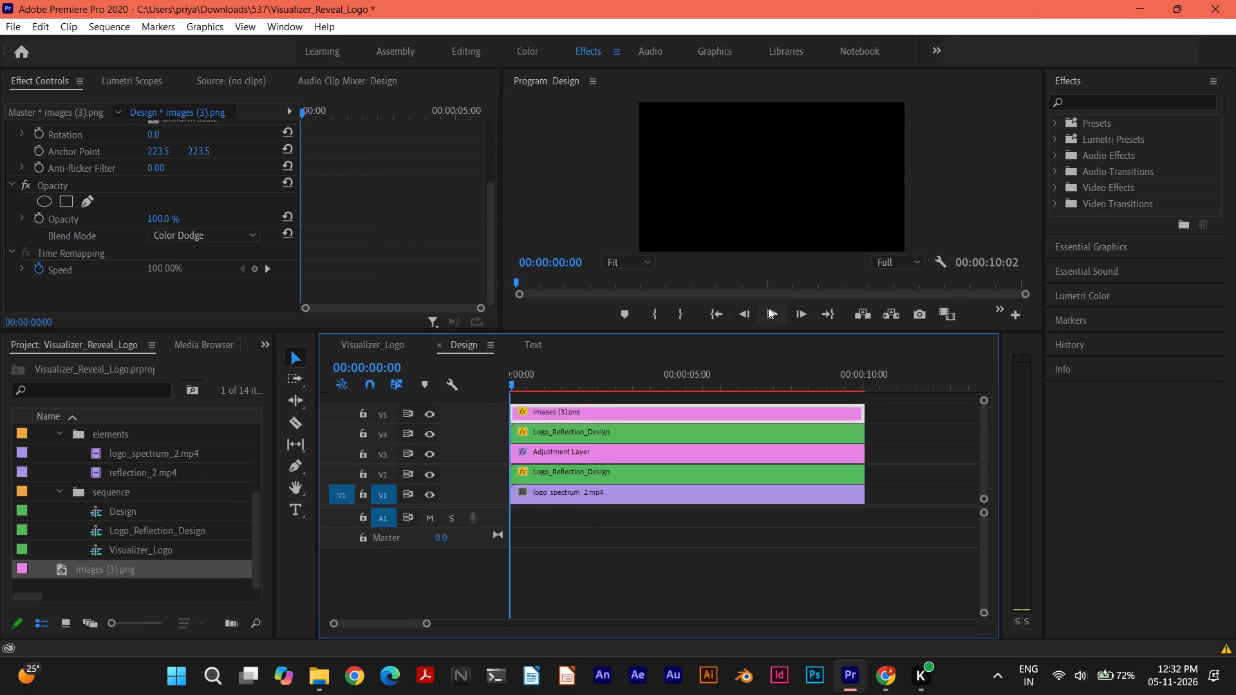
pyautogui.click(768, 308)
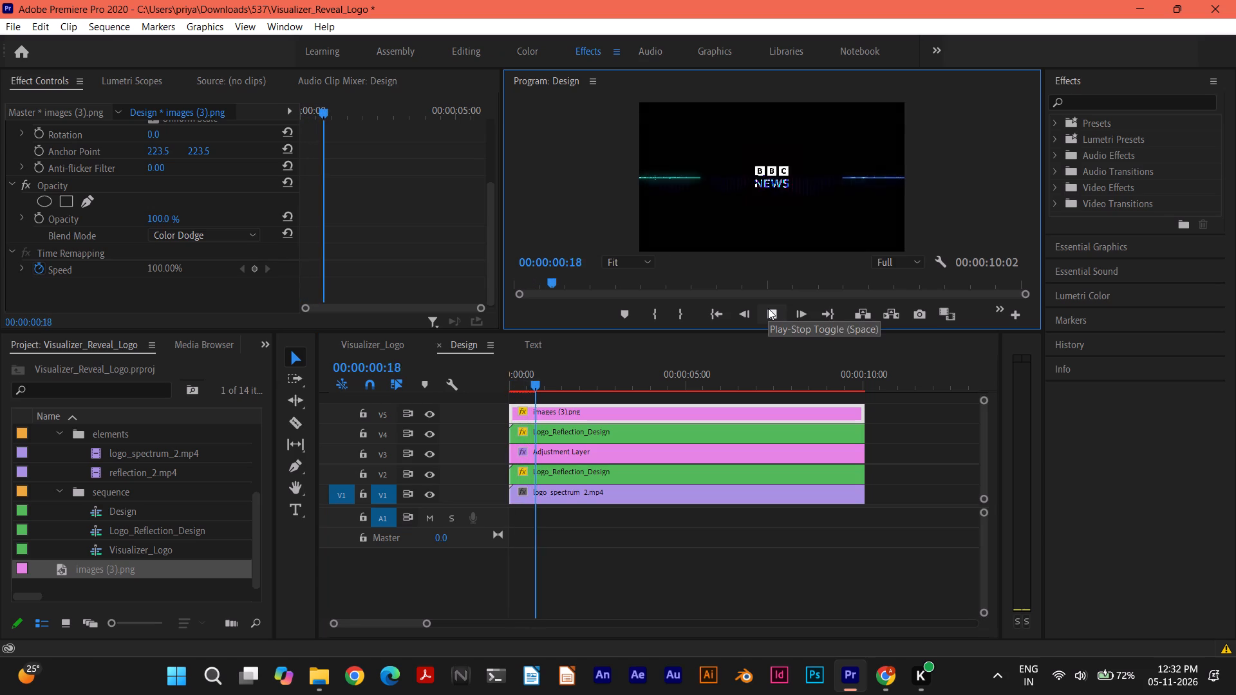
pyautogui.click(768, 308)
pyautogui.moveTo(554, 383); pyautogui.dragTo(483, 385)
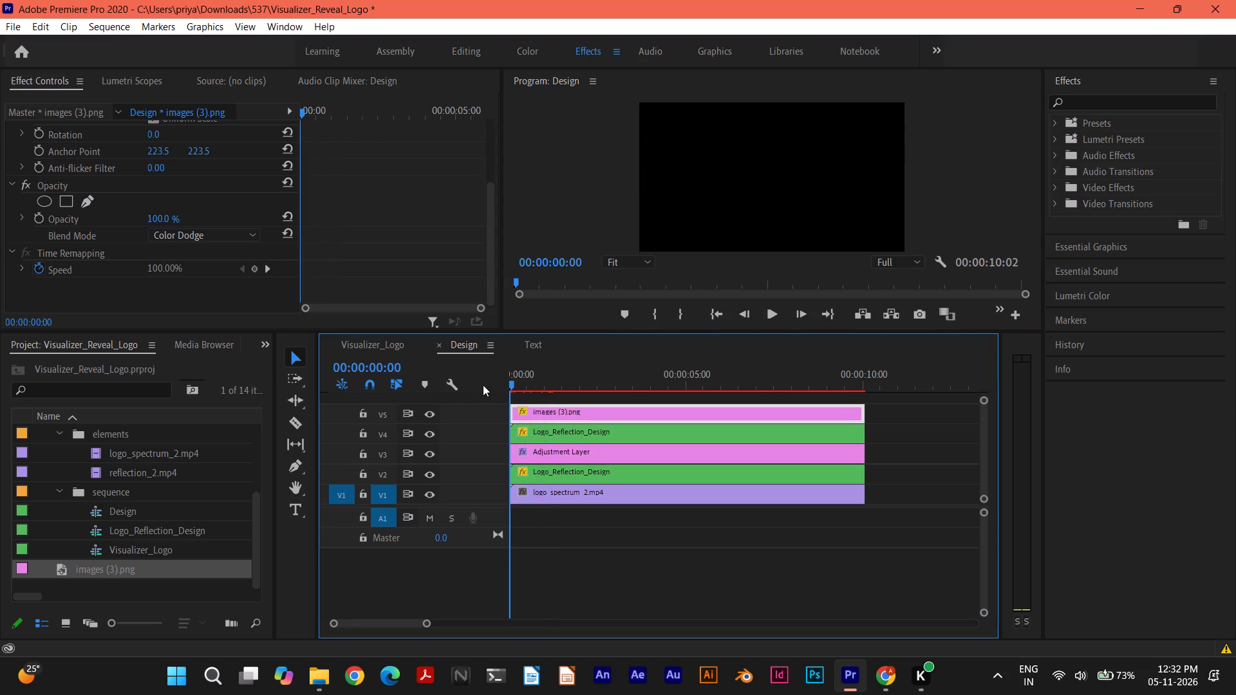
pyautogui.moveTo(483, 385); pyautogui.dragTo(473, 385)
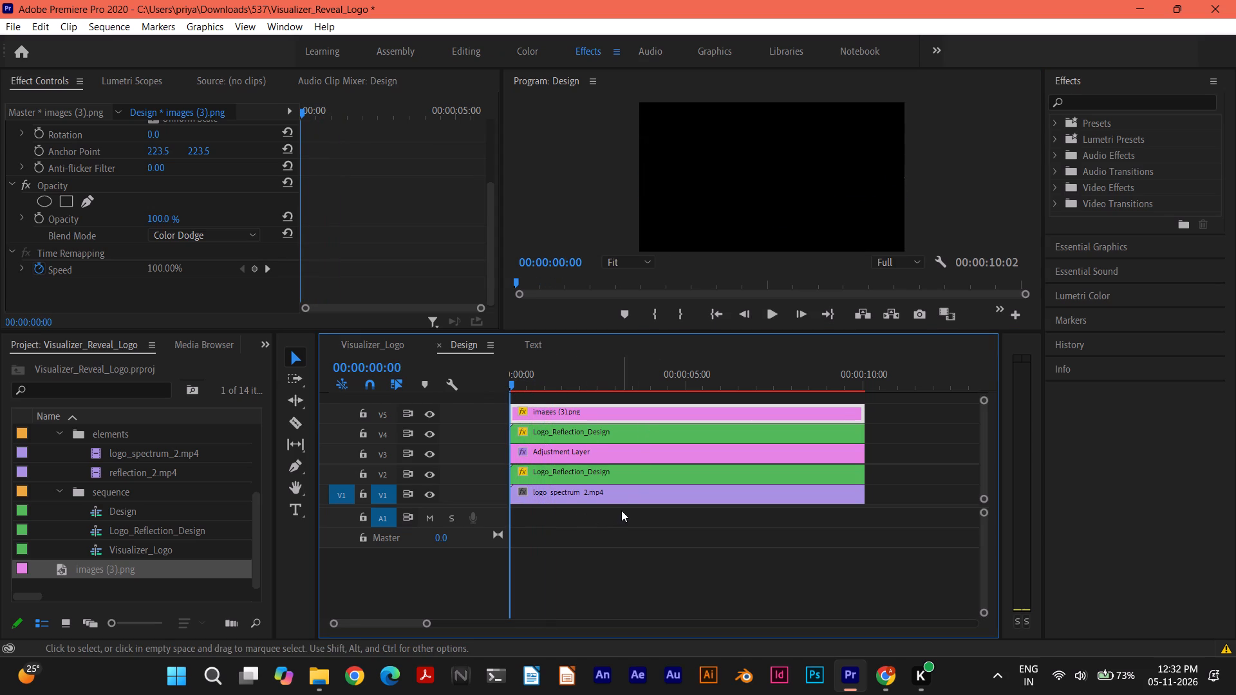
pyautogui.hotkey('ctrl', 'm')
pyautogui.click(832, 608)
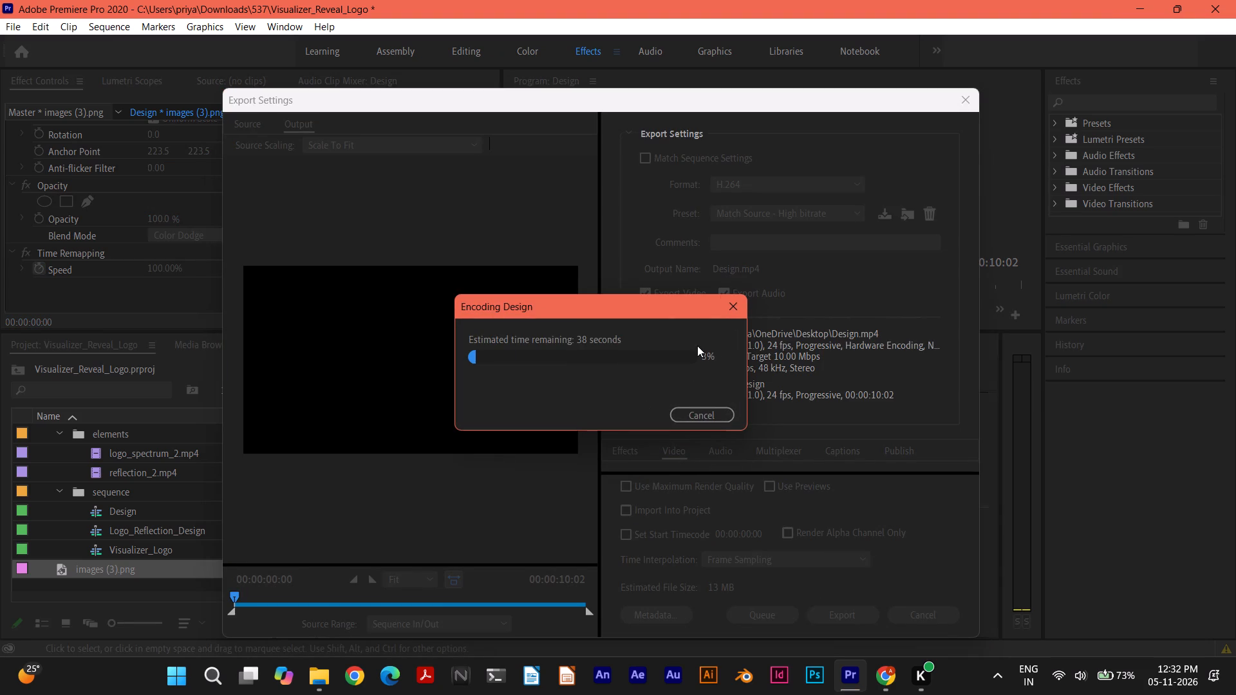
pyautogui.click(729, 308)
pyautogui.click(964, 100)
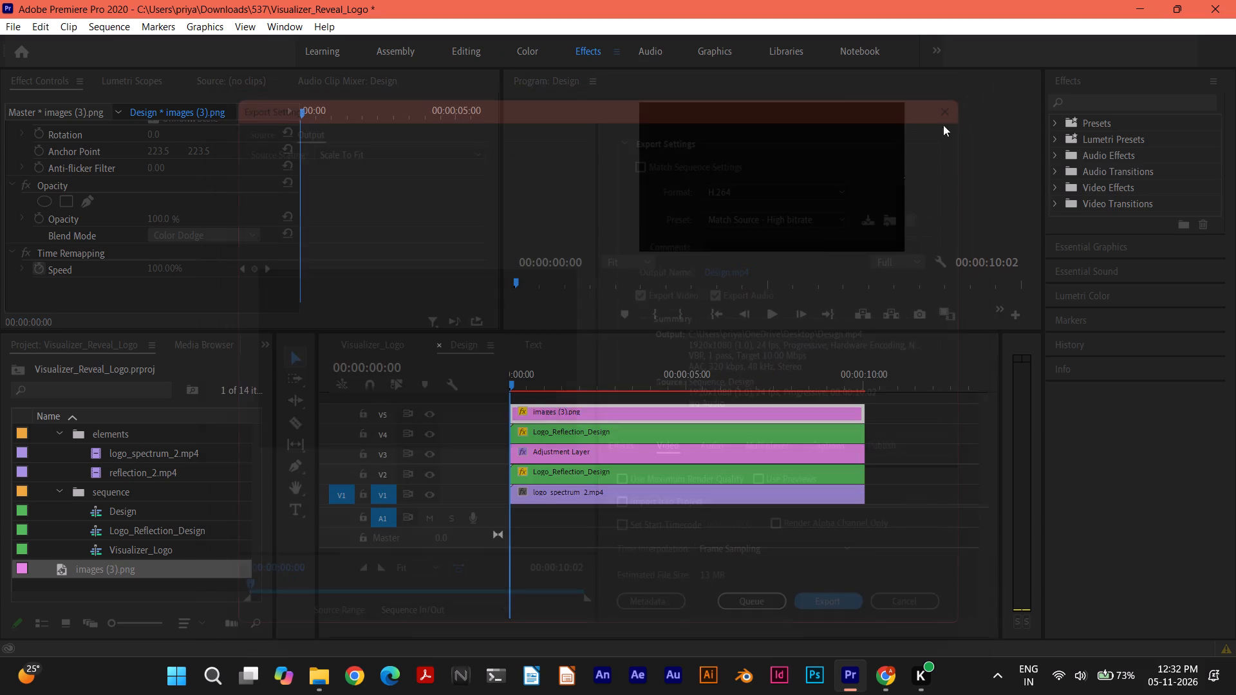
# Render the preview of the whole Design sequence.
pyautogui.press('Return')
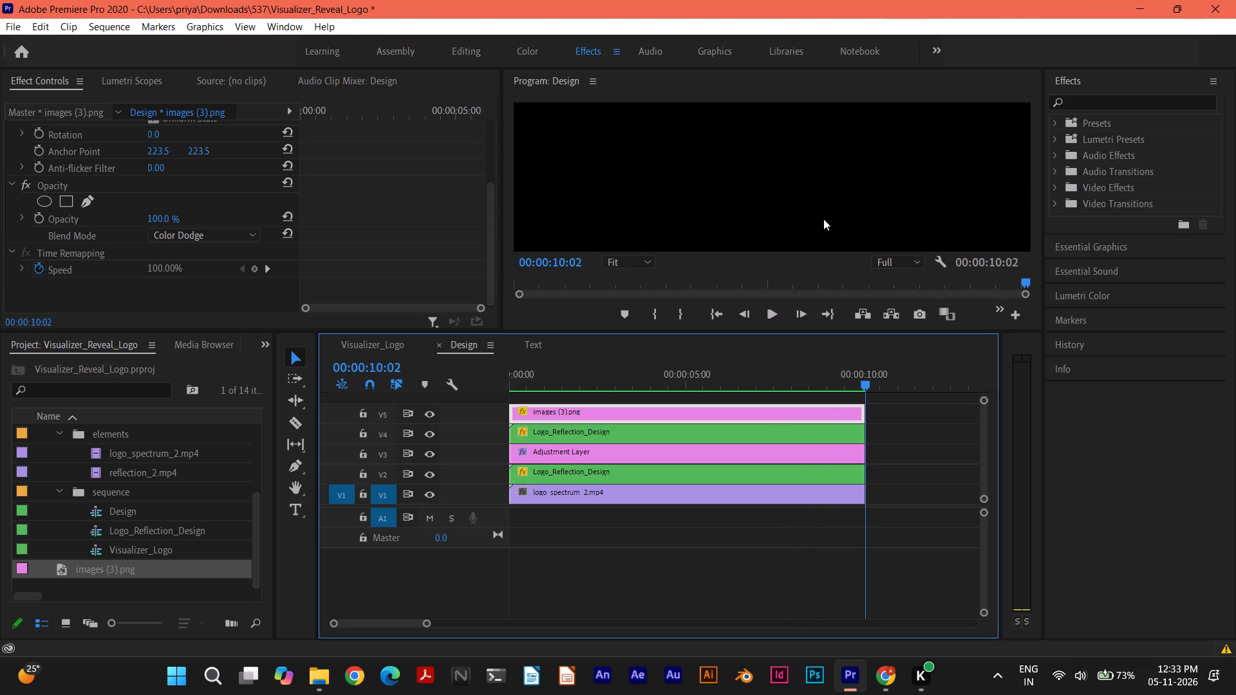
# Export the Design sequence as Design.mp4 in H.264 format with the Match Source - High bitrate preset.
pyautogui.hotkey('ctrl', 'm')
pyautogui.click(830, 616)
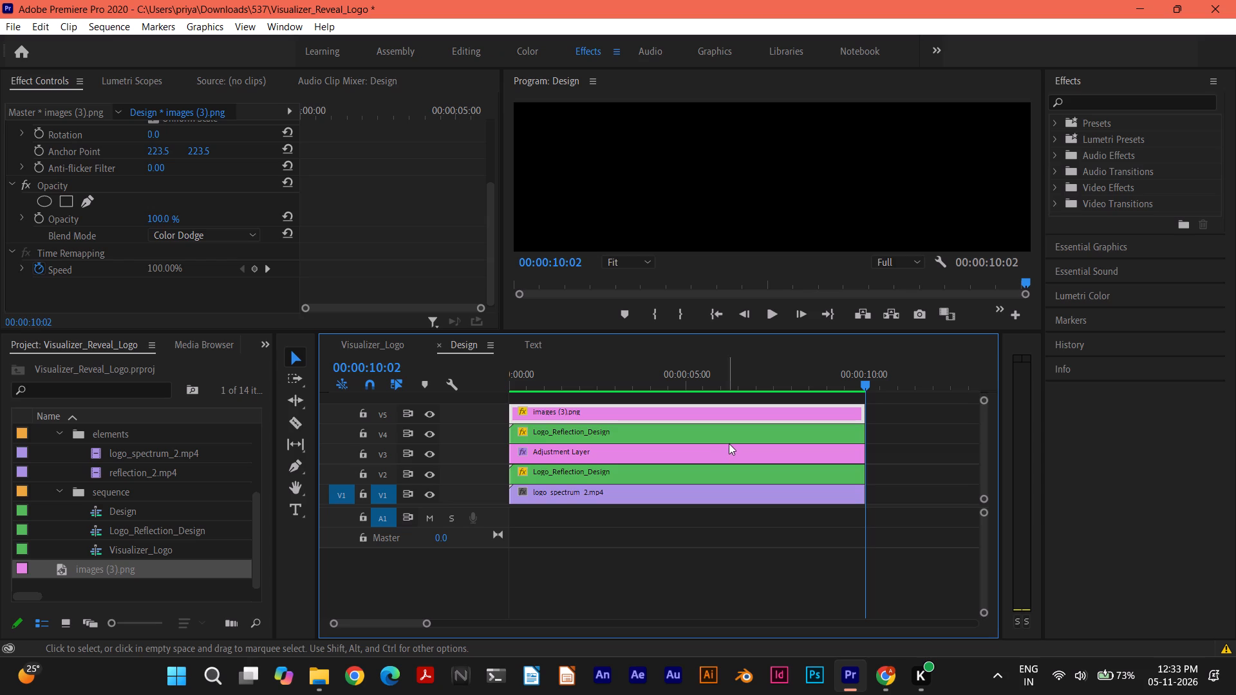
# Minimize the Premiere Pro window and the 537 folder window in File Explorer.
pyautogui.click(1141, 1)
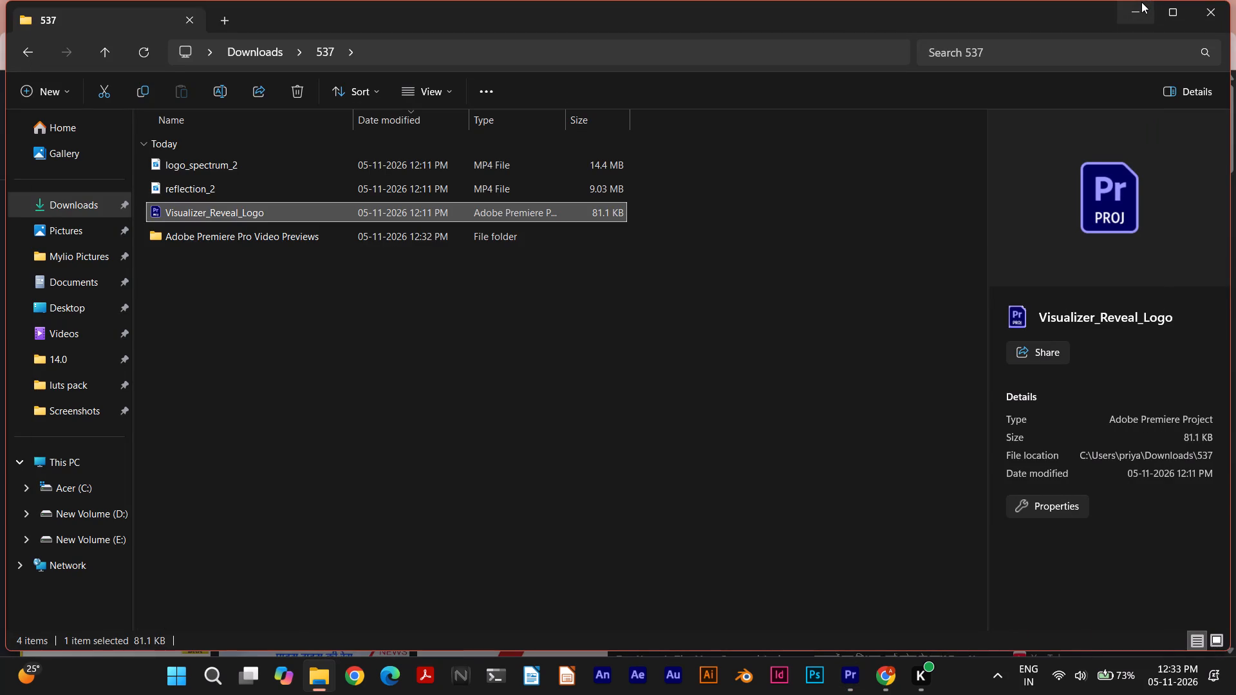
pyautogui.click(1141, 2)
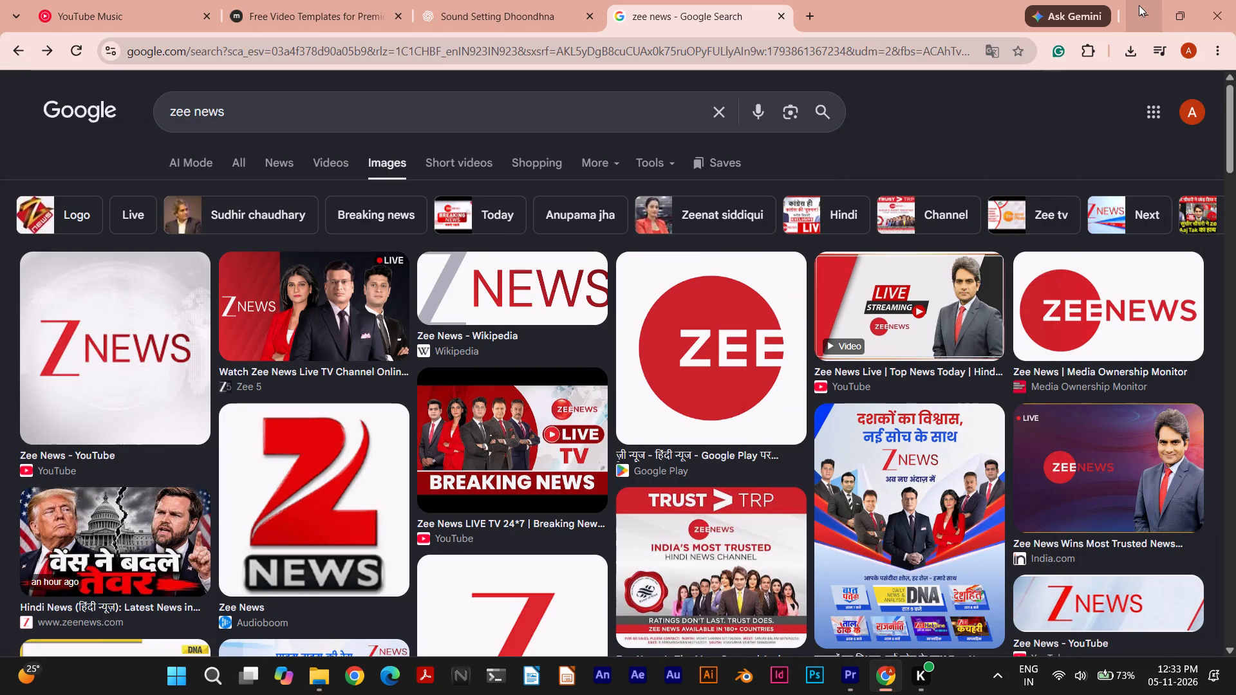
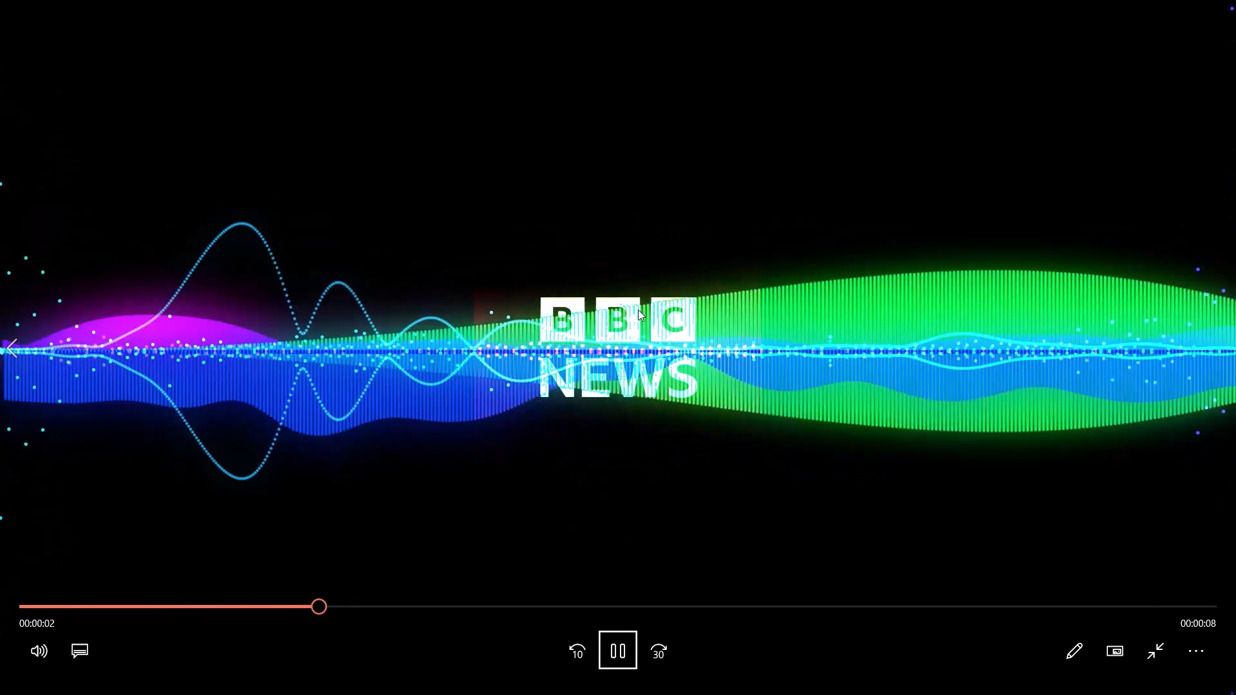
# Scrub through the exported Design video to check the BBC News reveal, and close the player to return to Premiere Pro.
pyautogui.click(628, 647)
pyautogui.moveTo(458, 606); pyautogui.dragTo(429, 607)
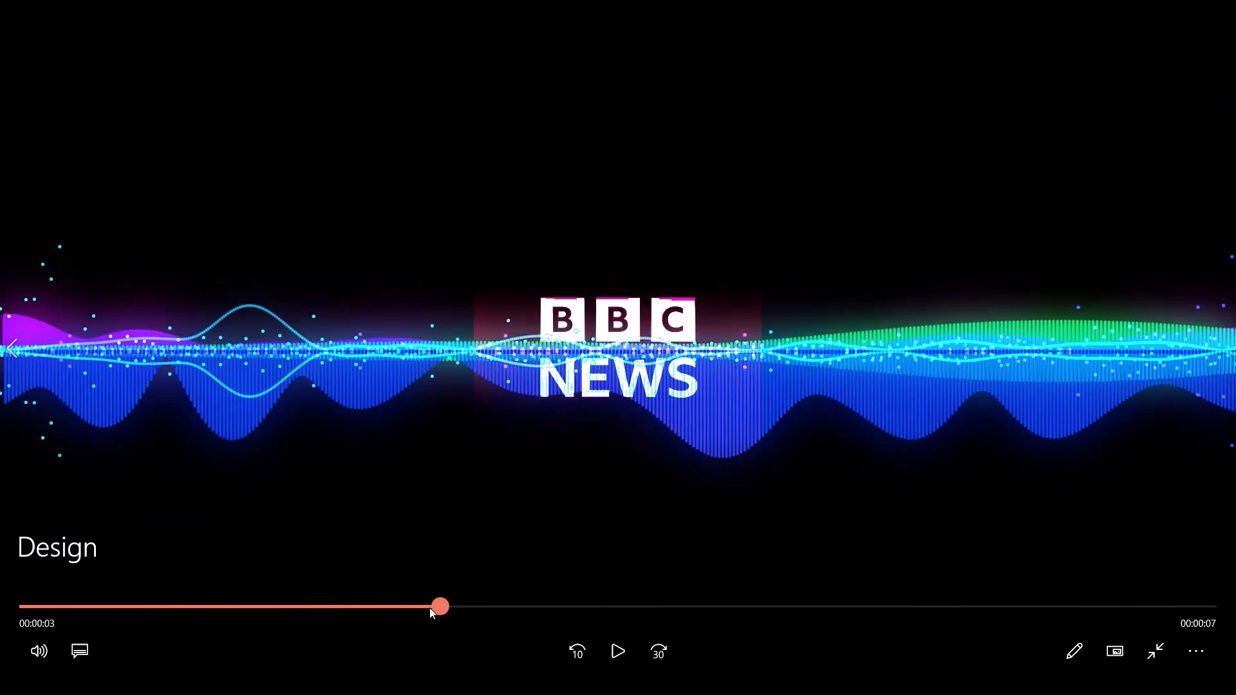
pyautogui.moveTo(429, 607); pyautogui.dragTo(54, 607)
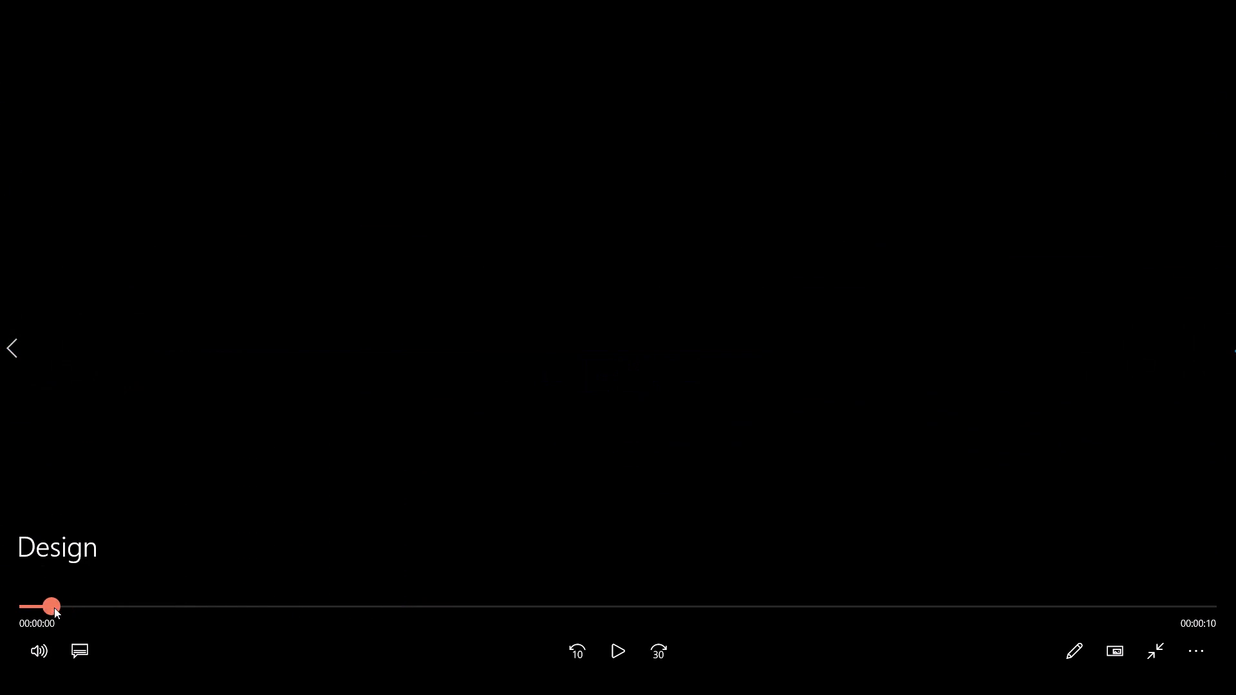
pyautogui.moveTo(54, 607); pyautogui.dragTo(144, 612)
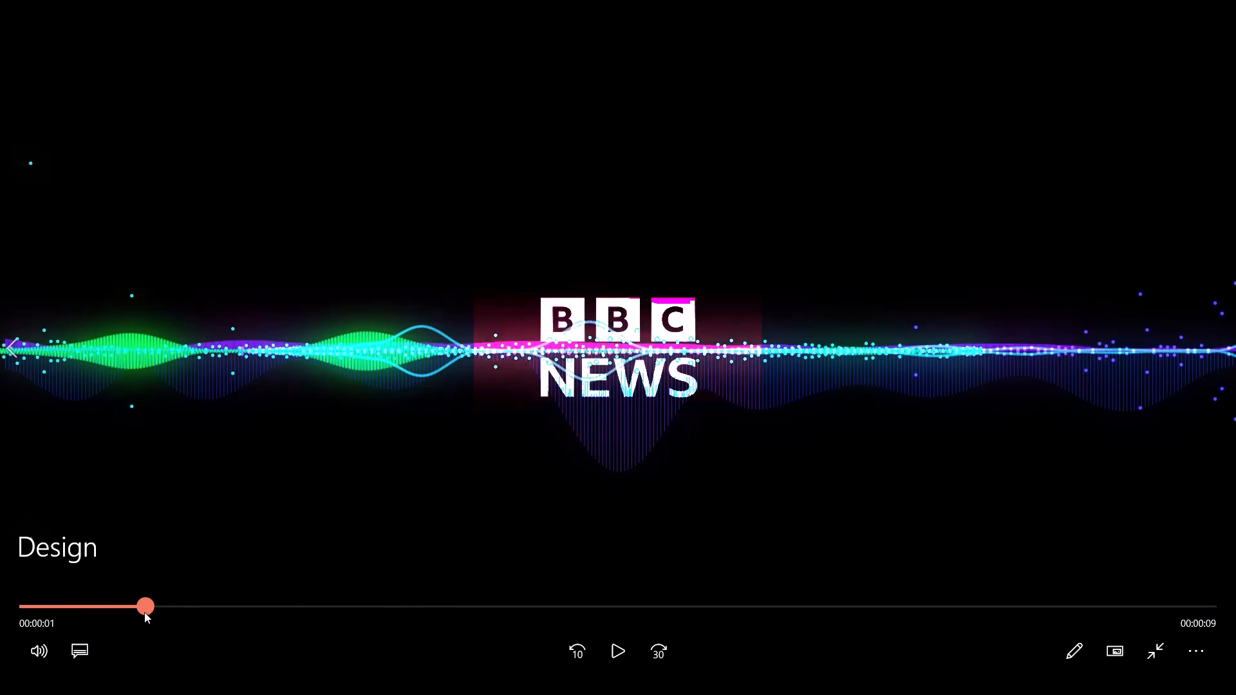
pyautogui.moveTo(144, 612); pyautogui.dragTo(954, 606)
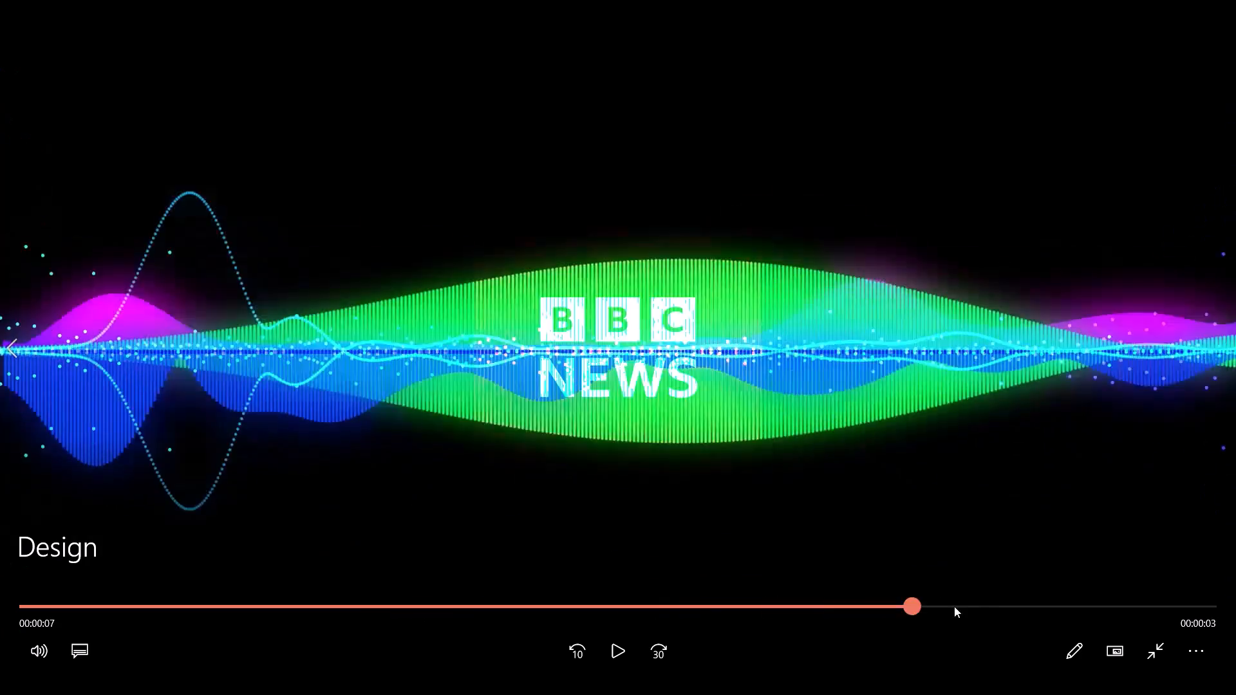
pyautogui.moveTo(954, 606); pyautogui.dragTo(0, 566)
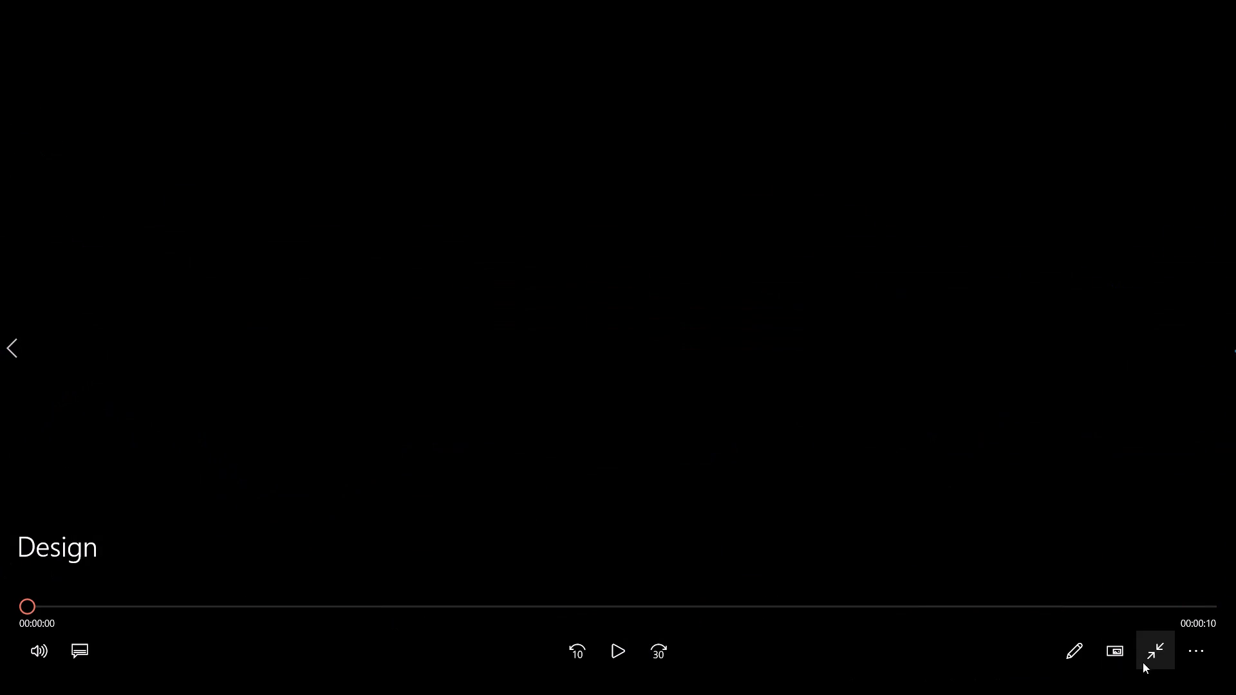
pyautogui.click(1152, 658)
pyautogui.click(1215, 21)
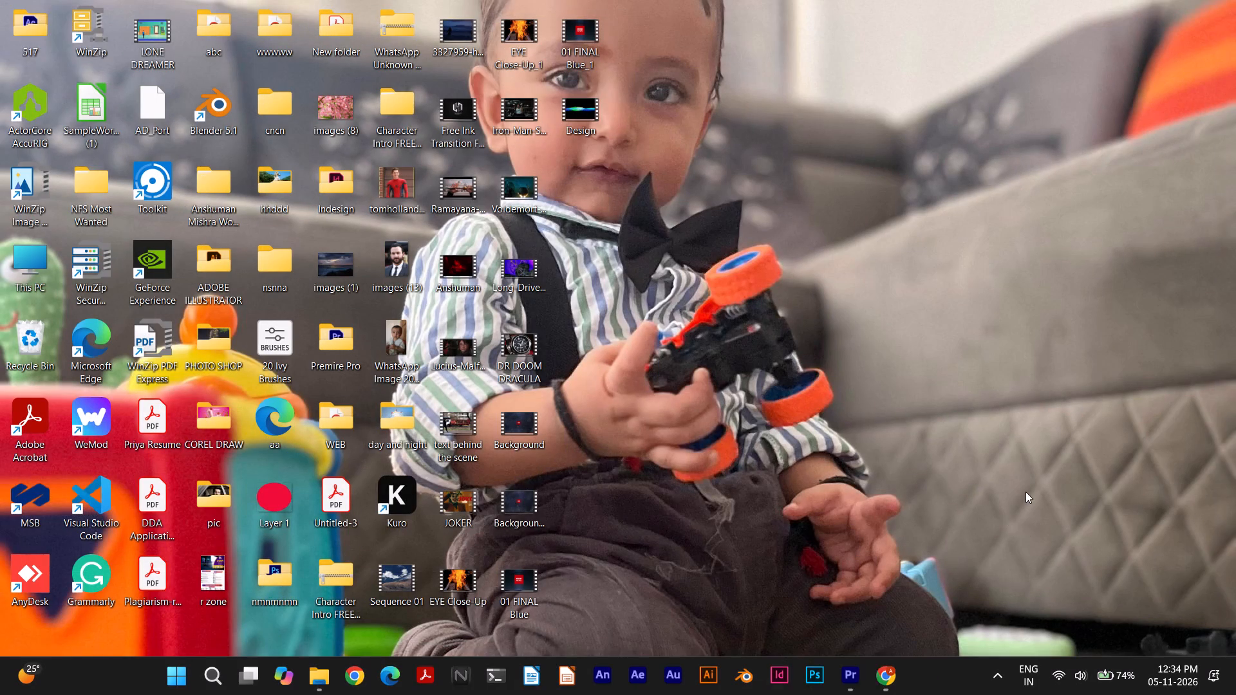
pyautogui.click(890, 669)
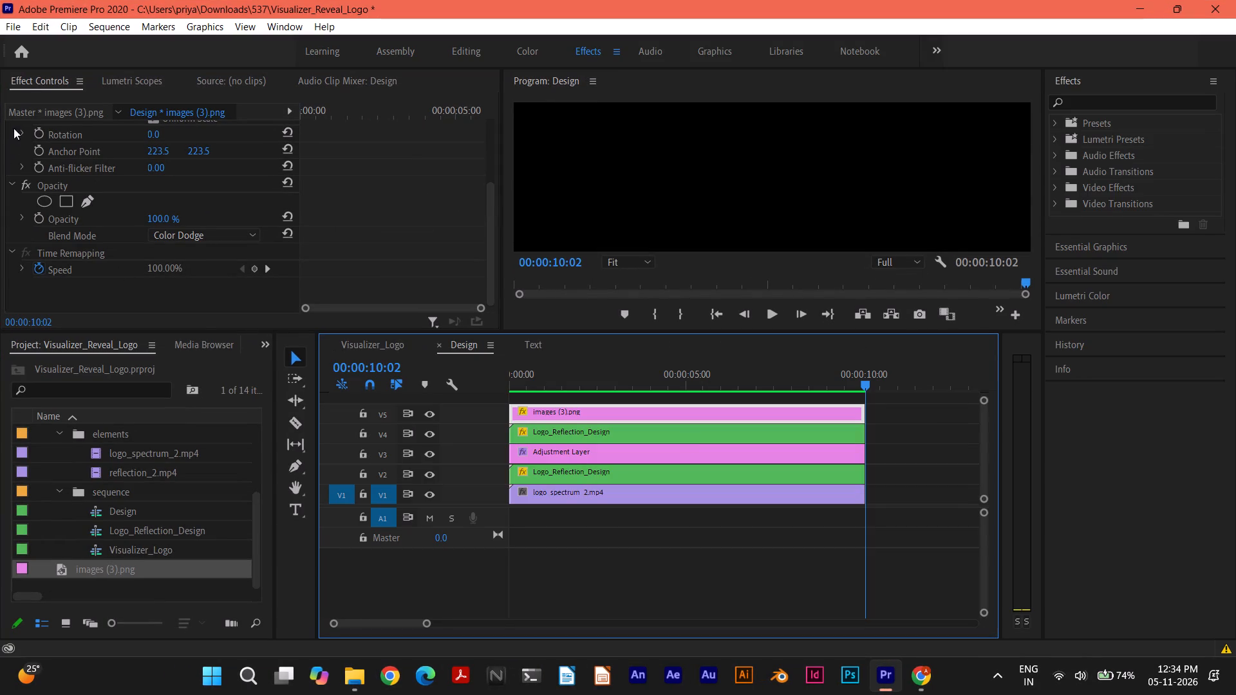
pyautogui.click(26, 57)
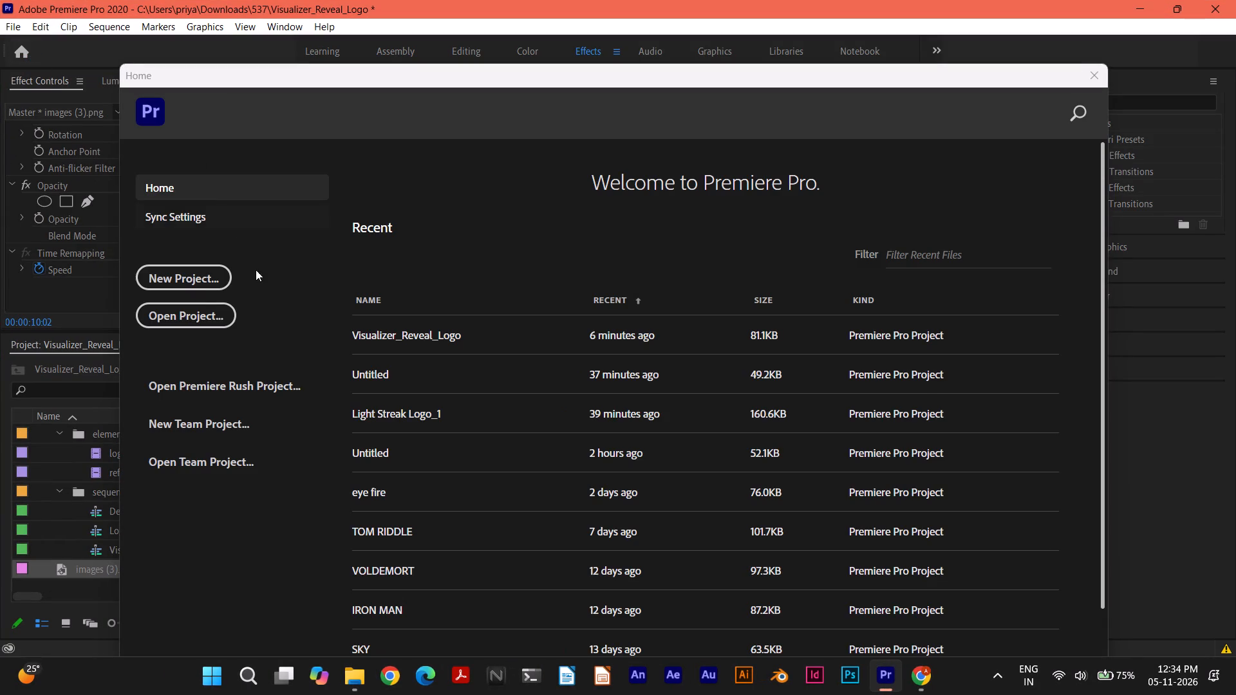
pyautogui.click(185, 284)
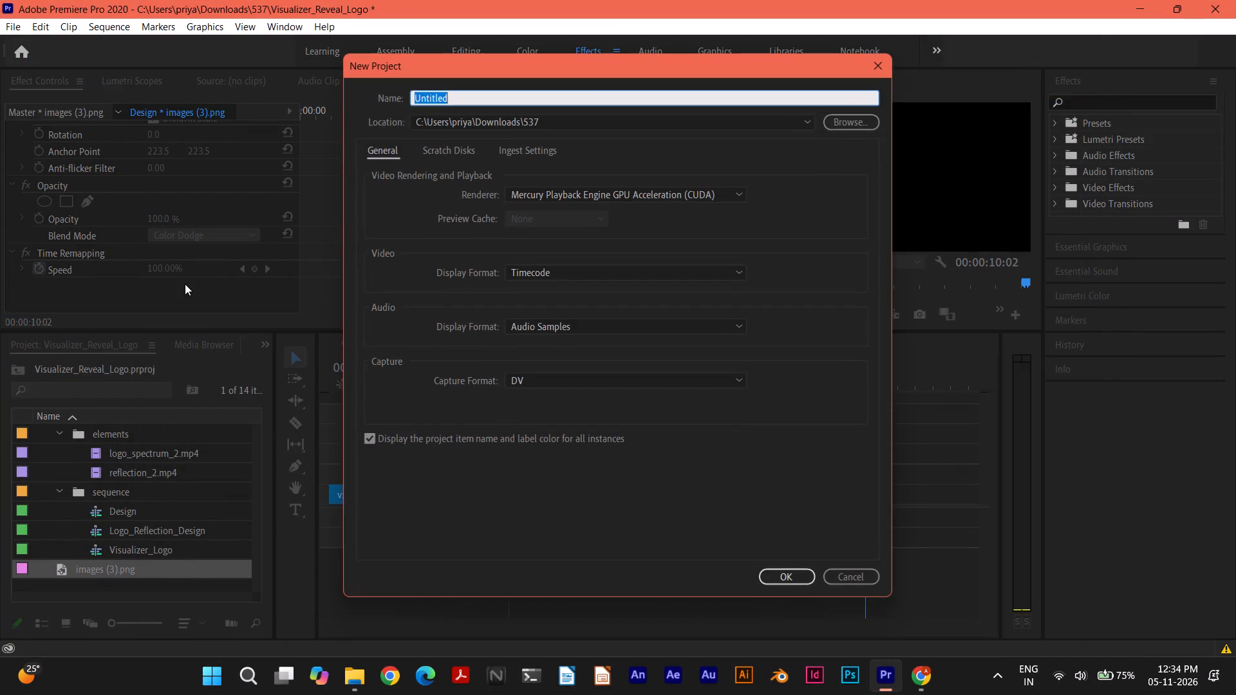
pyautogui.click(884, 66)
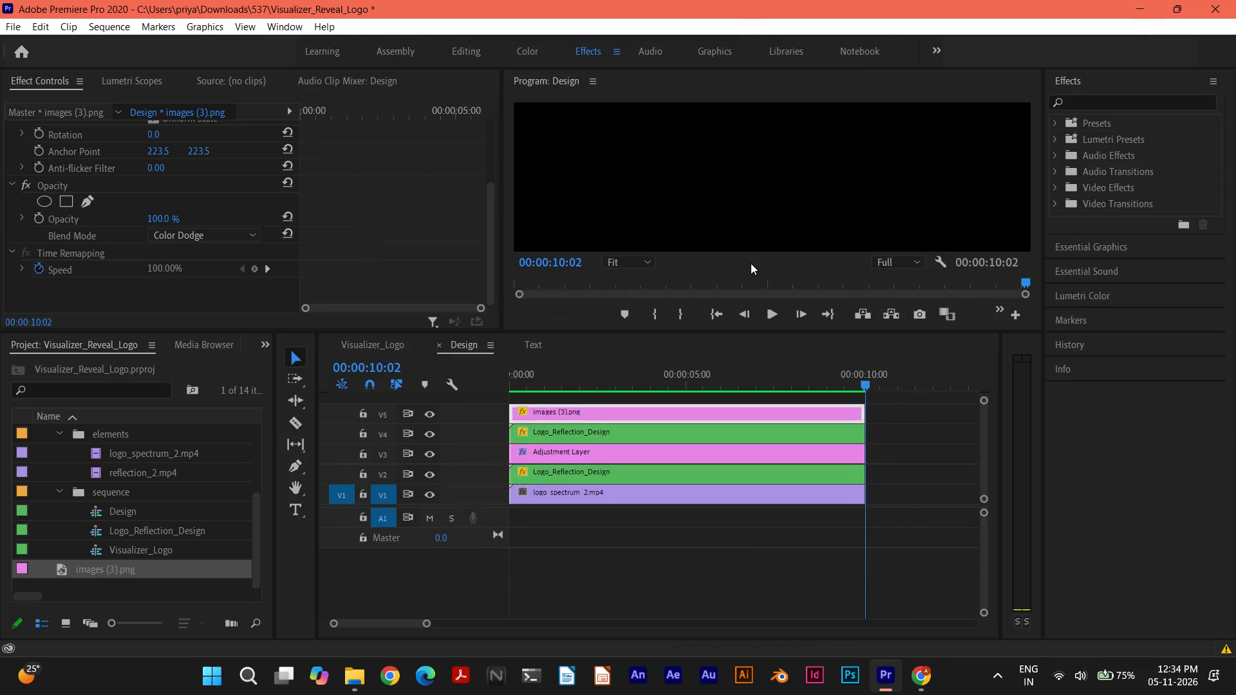
# Save the project under the new name "bbc news design" in the 537 folder.
pyautogui.hotkey('ctrl', 'shift', 's')
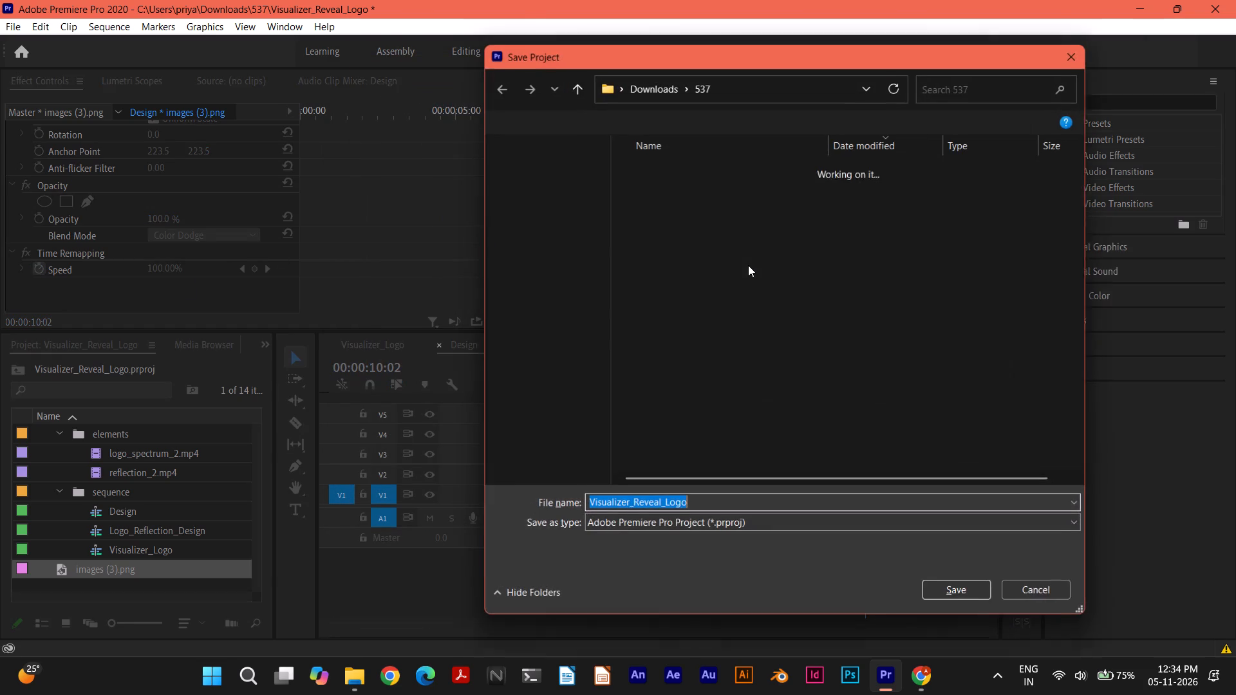
pyautogui.press('BackSpace')
pyautogui.write('bbc')
pyautogui.press('space')
pyautogui.write('nd')
pyautogui.press('BackSpace')
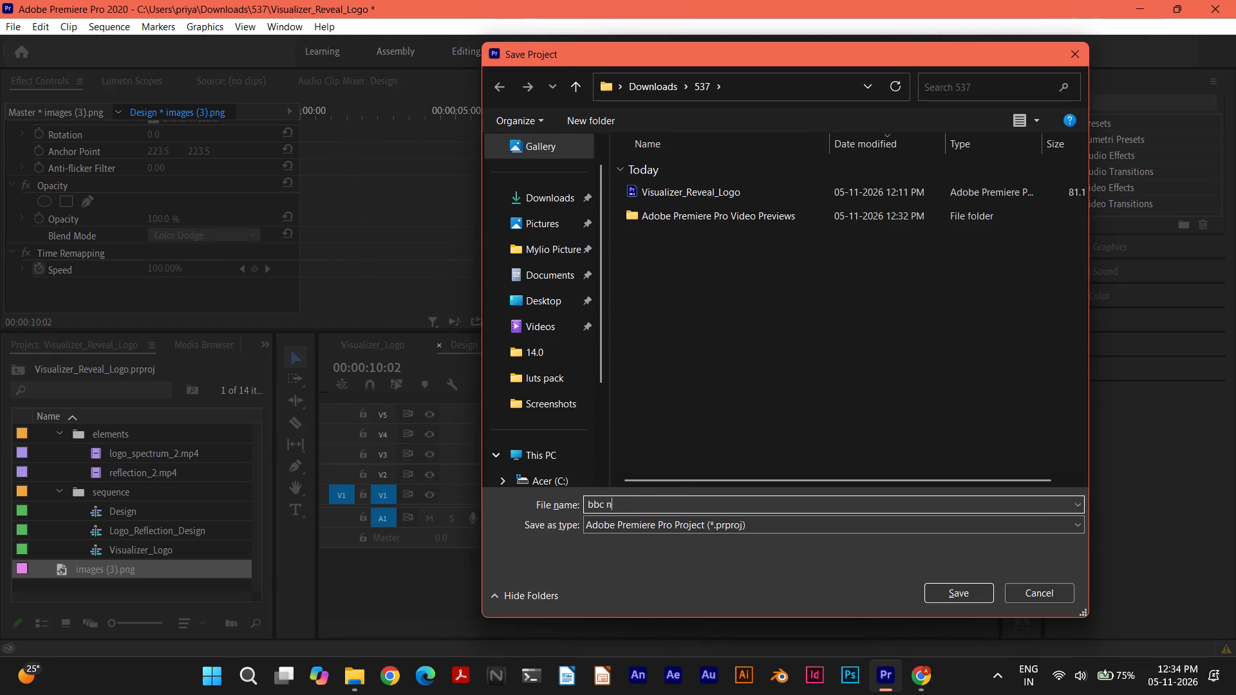
pyautogui.press('BackSpace')
pyautogui.write('nde')
pyautogui.press('BackSpace')
pyautogui.press('BackSpace')
pyautogui.write('ews in')
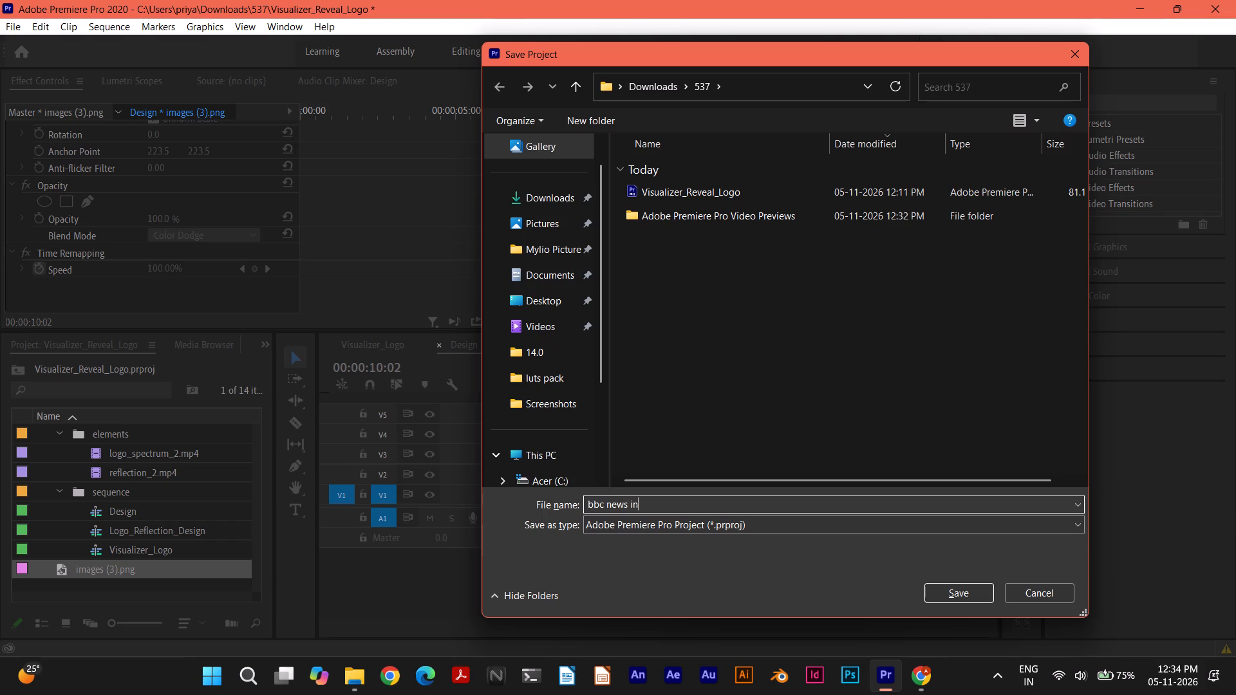
pyautogui.write('ro')
pyautogui.press('BackSpace')
pyautogui.press('BackSpace')
pyautogui.press('BackSpace')
pyautogui.press('BackSpace')
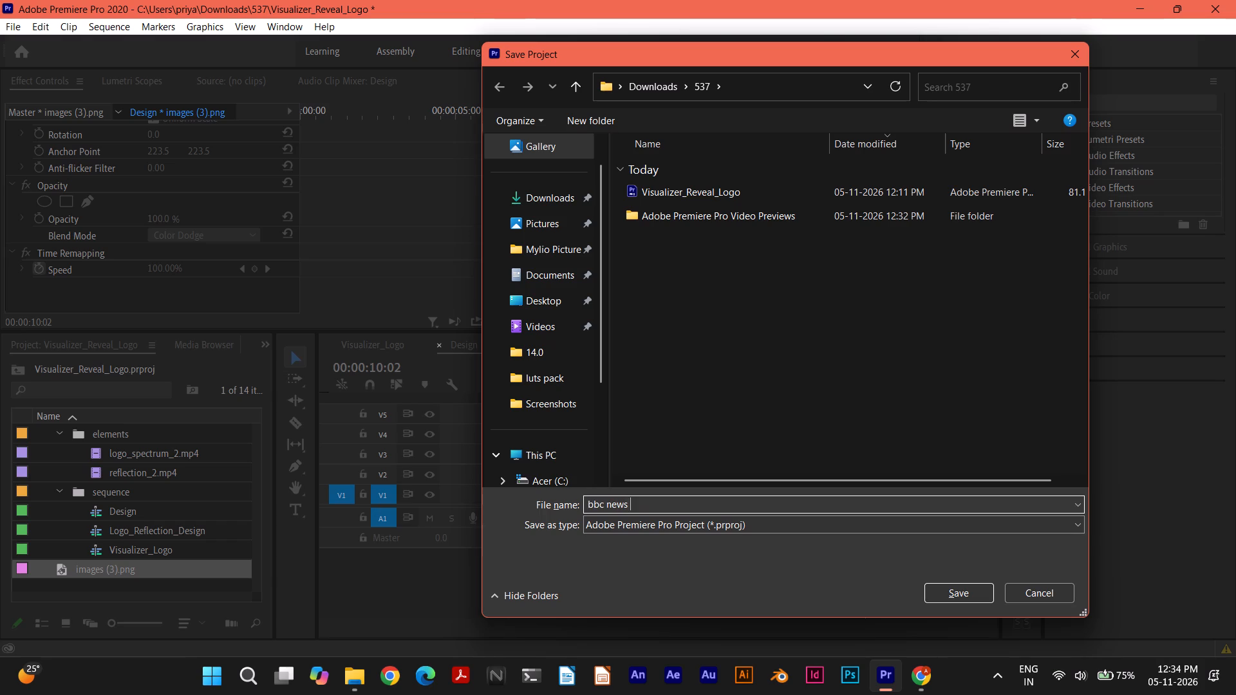
pyautogui.write('design')
pyautogui.press('space')
pyautogui.press('Return')
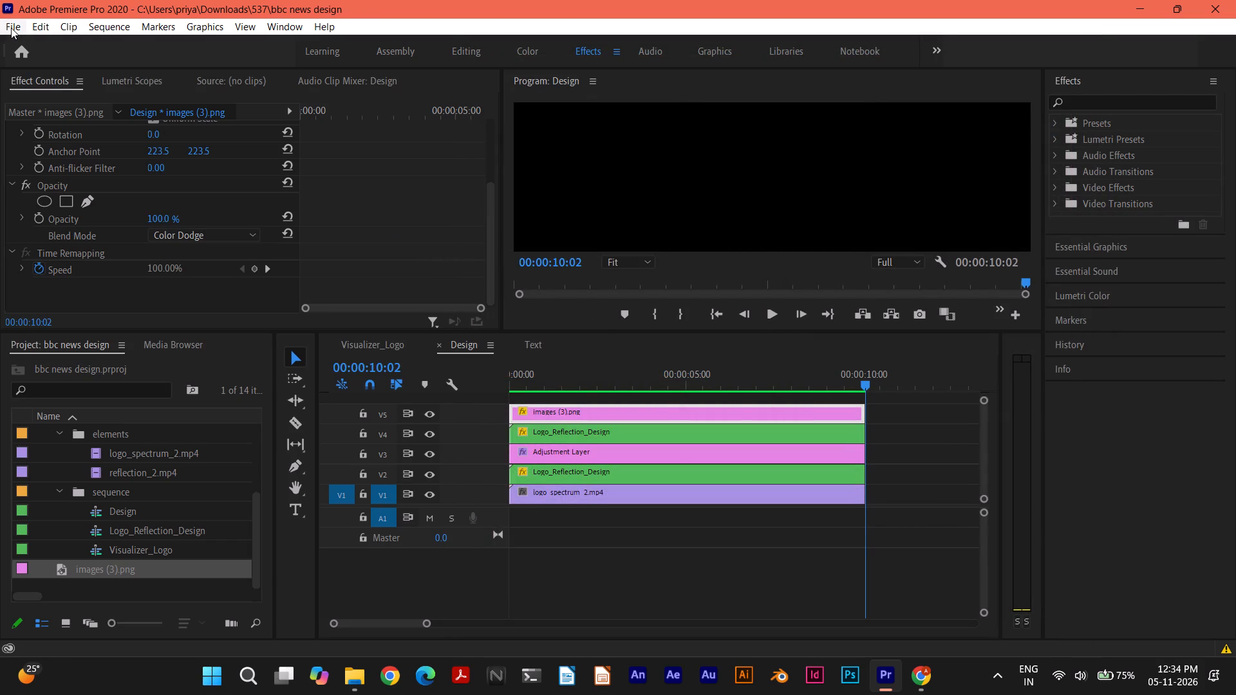
# Create a new Premiere Pro project named Untitled in the 537 folder.
pyautogui.hotkey('ctrl', 'alt', 'n')
pyautogui.press('Return')
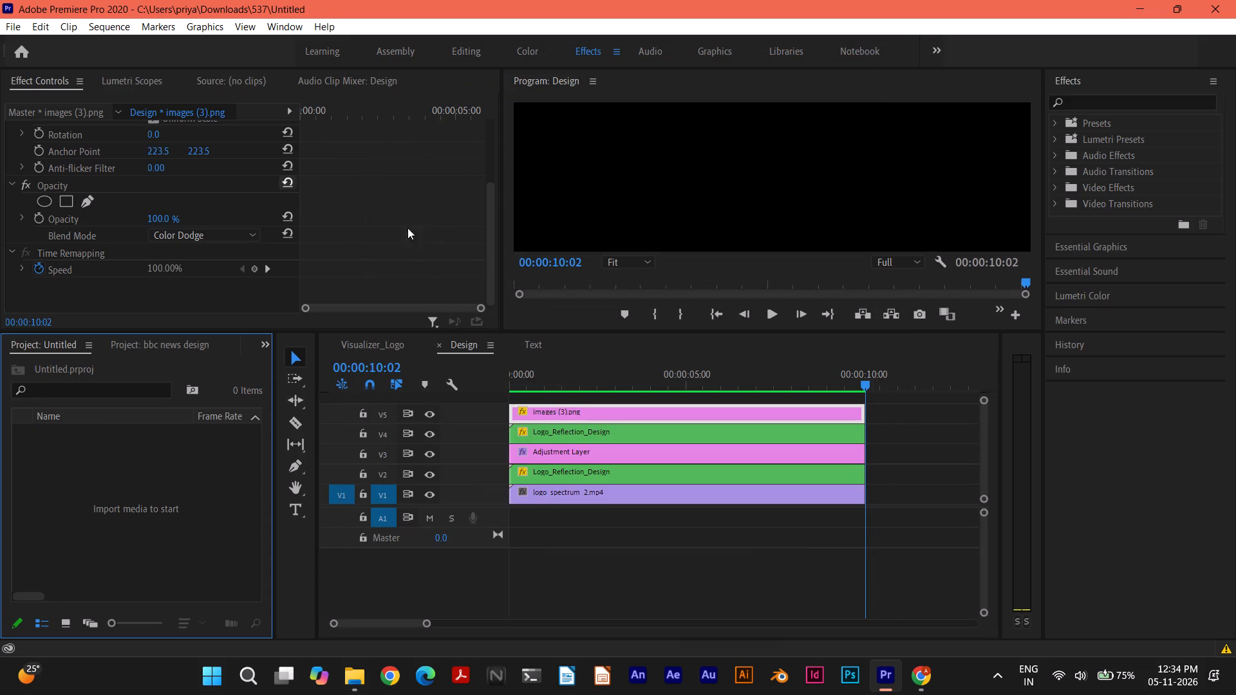
pyautogui.click(563, 416)
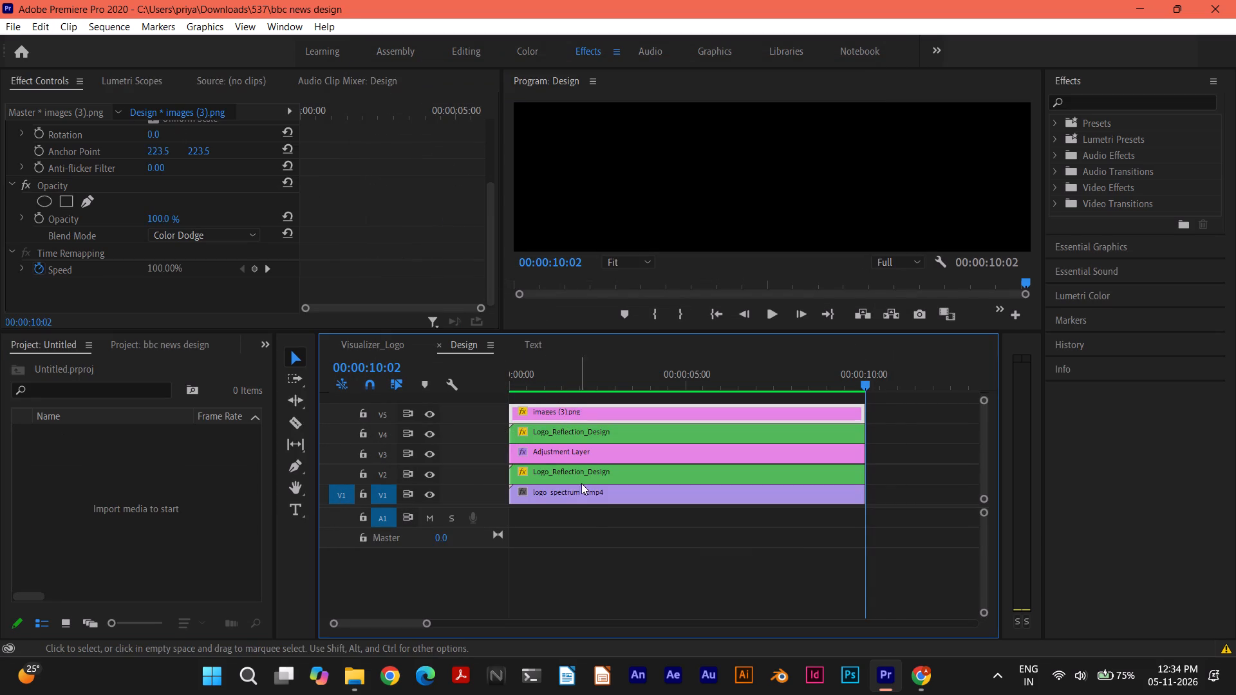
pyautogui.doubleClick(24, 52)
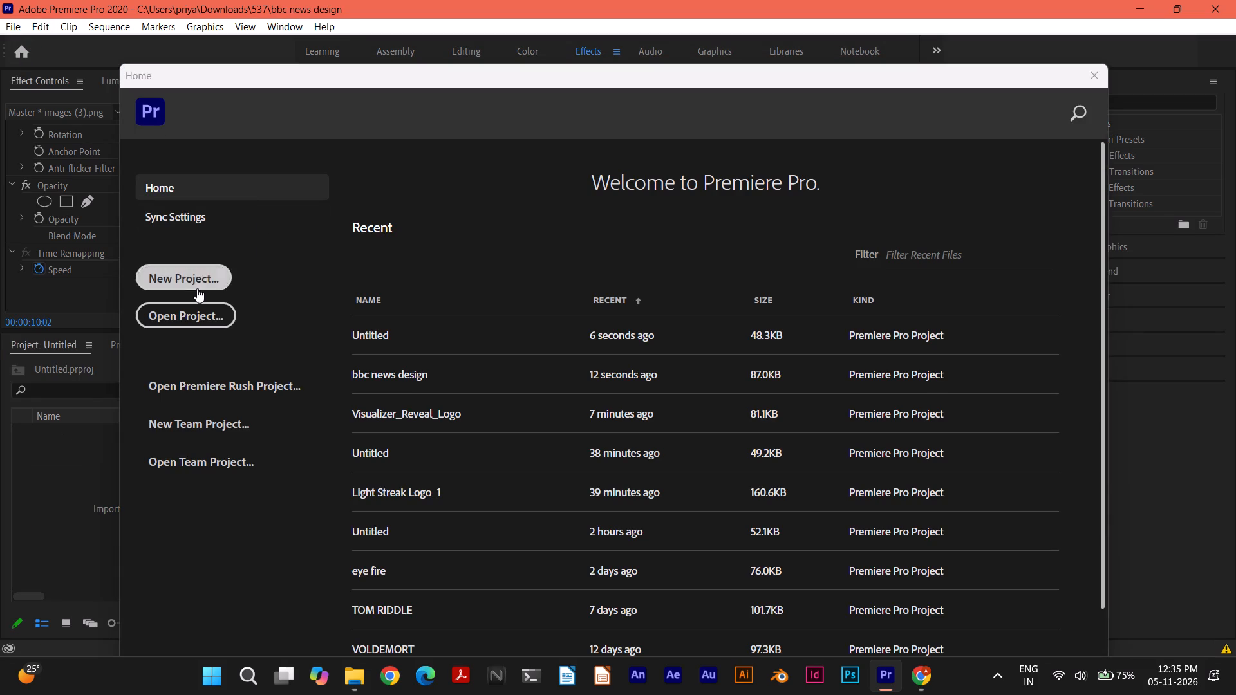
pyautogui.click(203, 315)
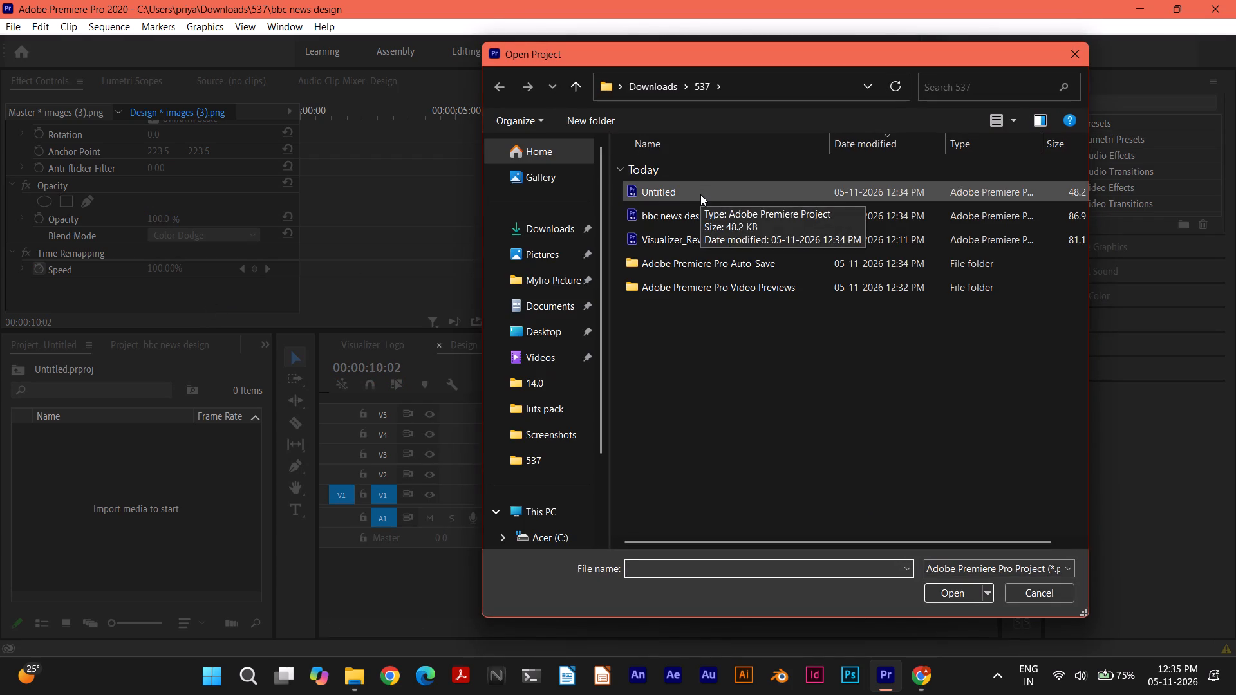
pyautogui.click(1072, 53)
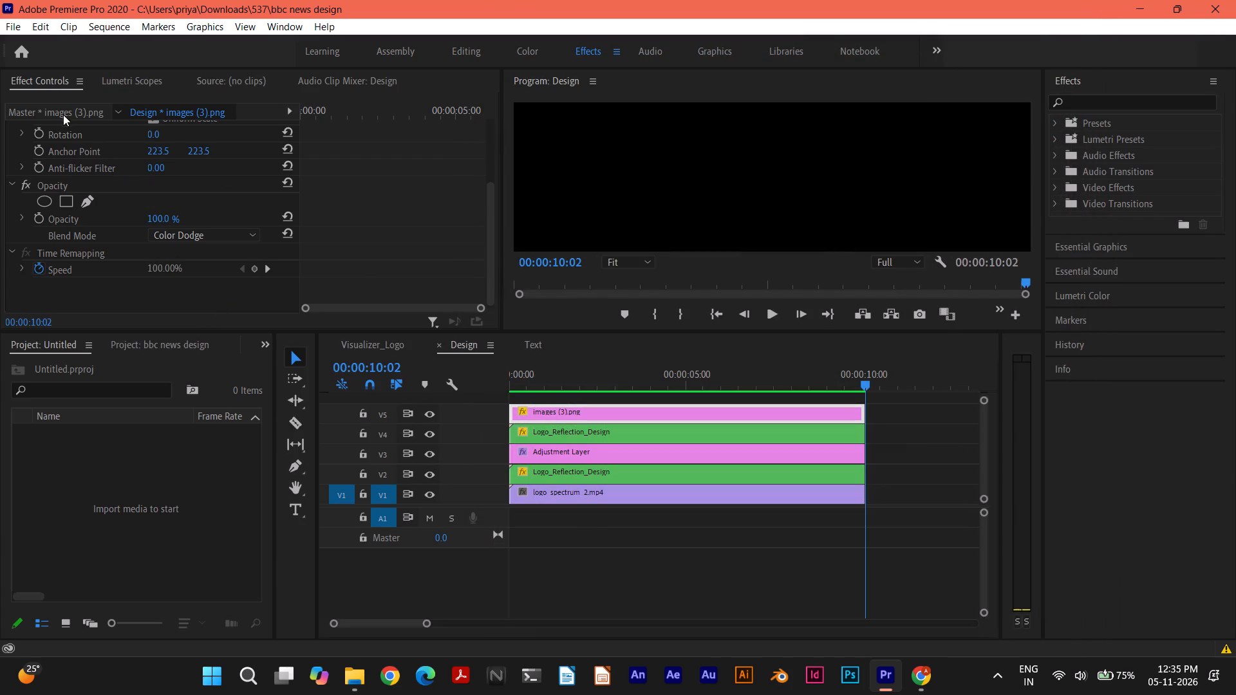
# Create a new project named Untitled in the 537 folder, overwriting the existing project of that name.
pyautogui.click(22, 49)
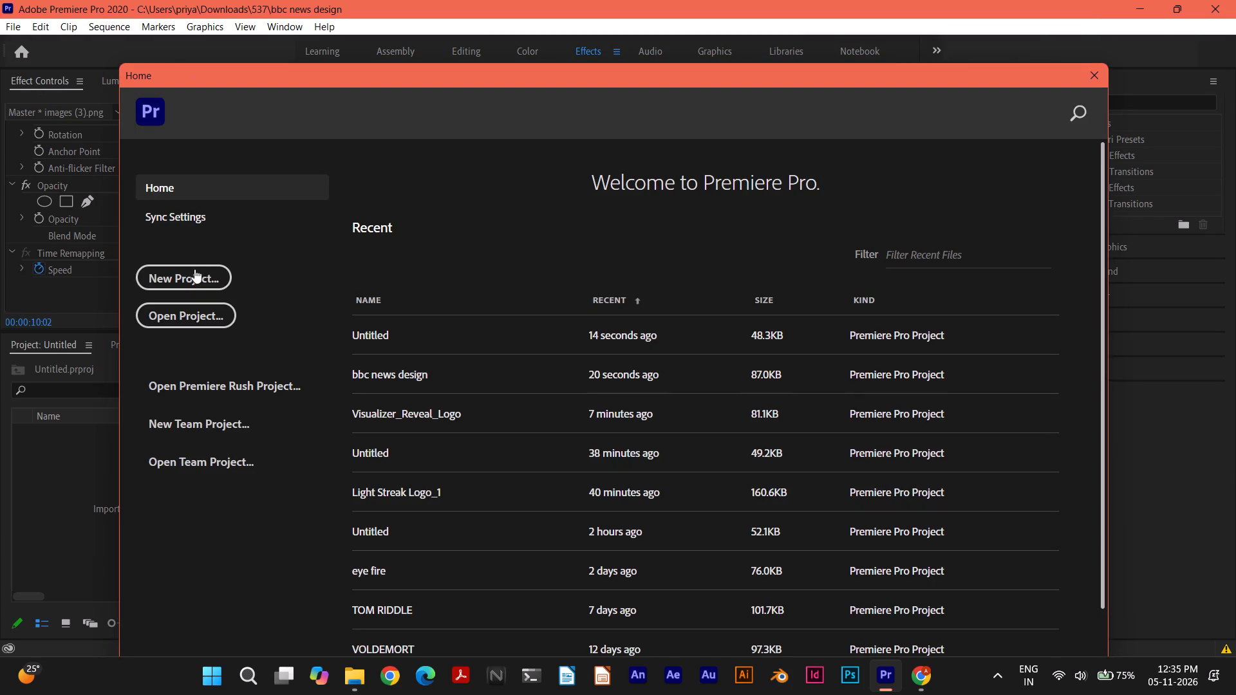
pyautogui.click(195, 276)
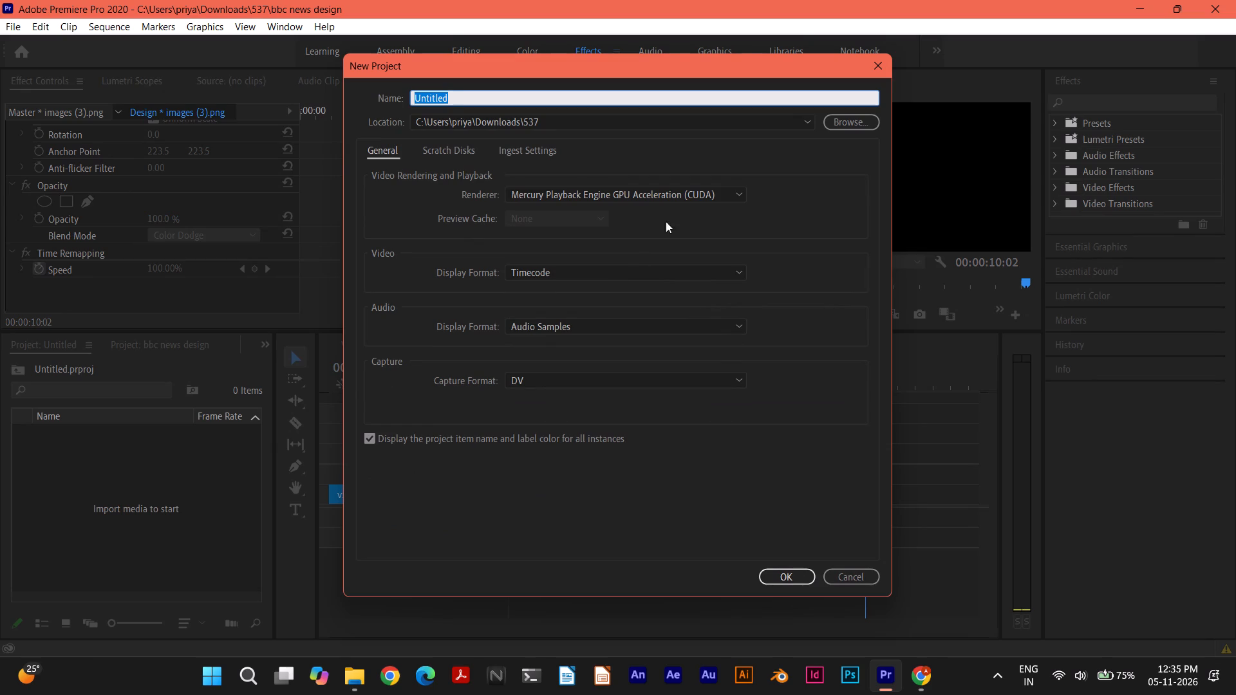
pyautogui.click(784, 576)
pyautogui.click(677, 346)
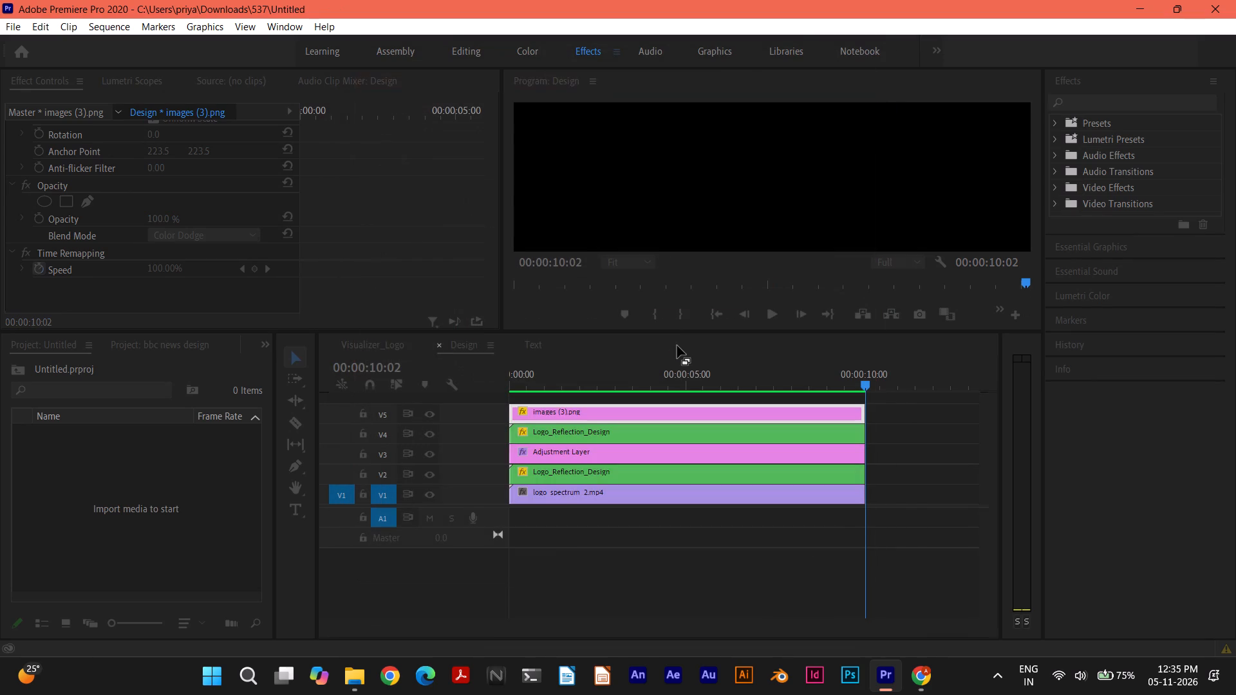
# Close Premiere Pro with its open projects and launch it again.
pyautogui.click(1216, 8)
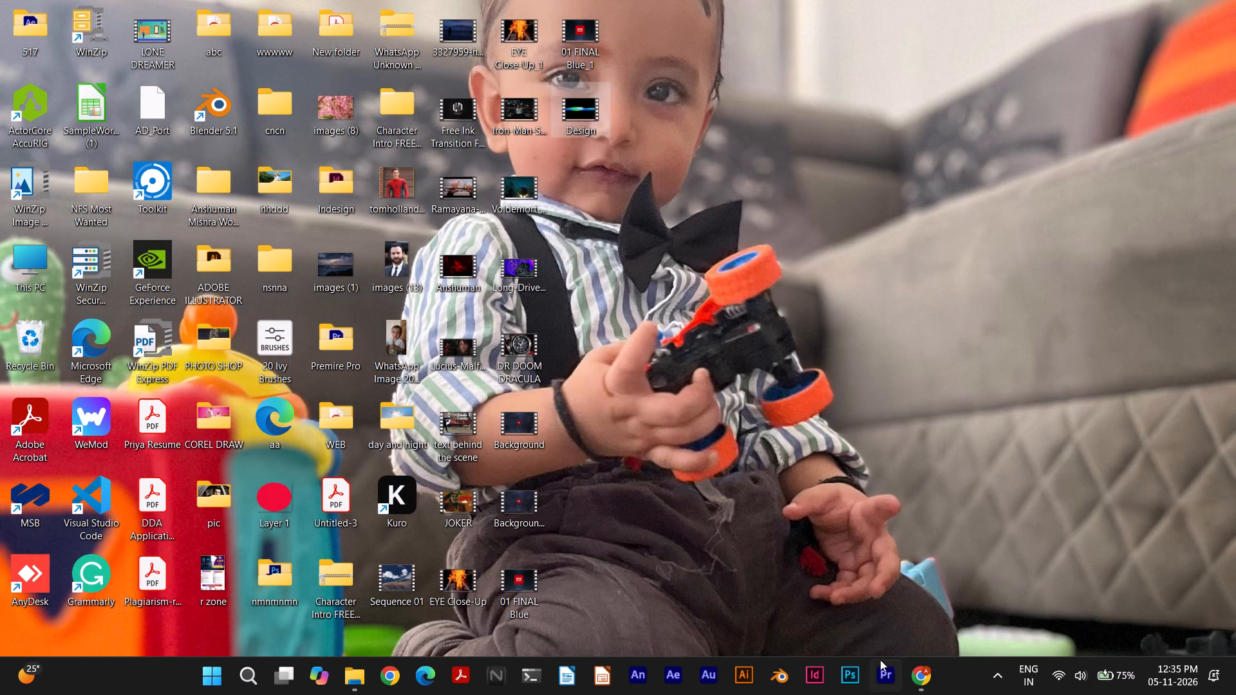
pyautogui.click(881, 662)
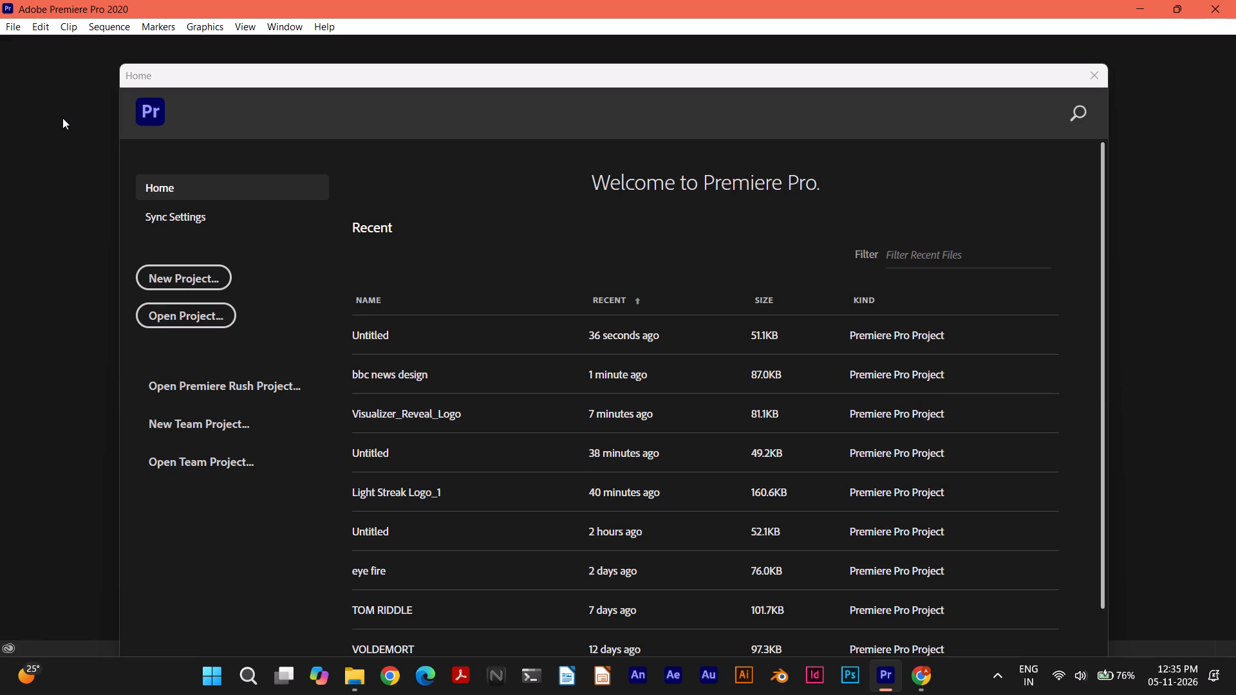
# Create a new project named Untitled in the 537 folder with the default settings, overwriting the existing one.
pyautogui.click(164, 270)
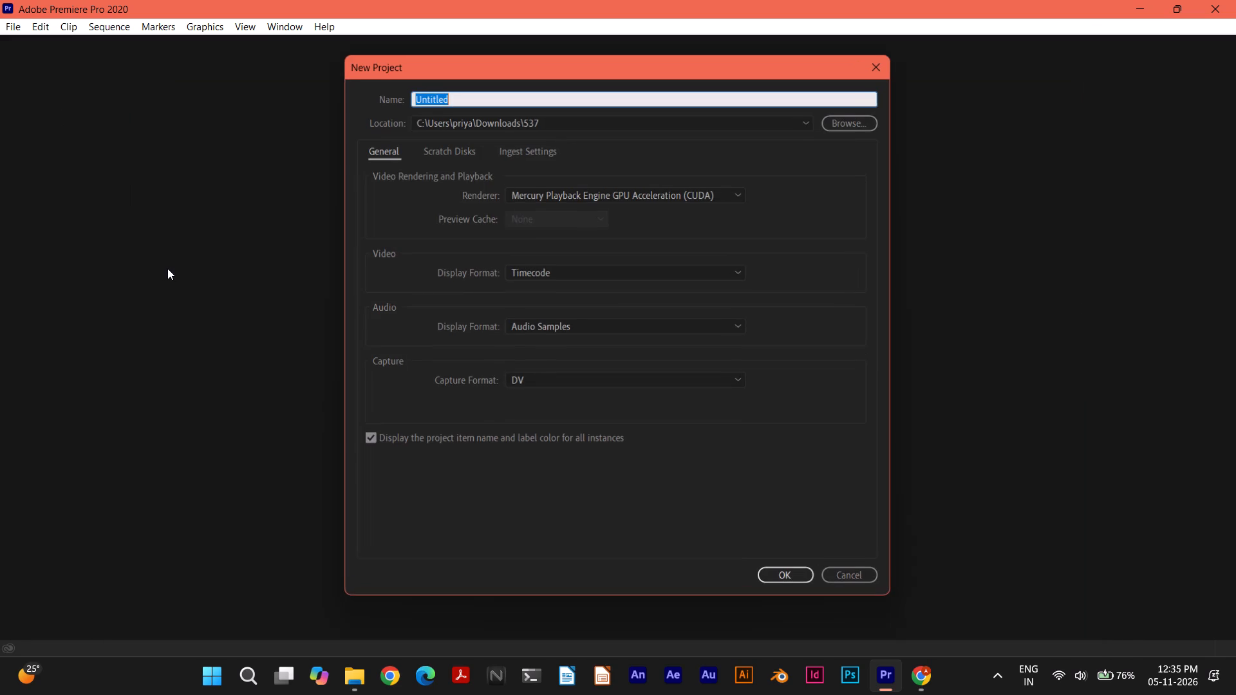
pyautogui.click(785, 572)
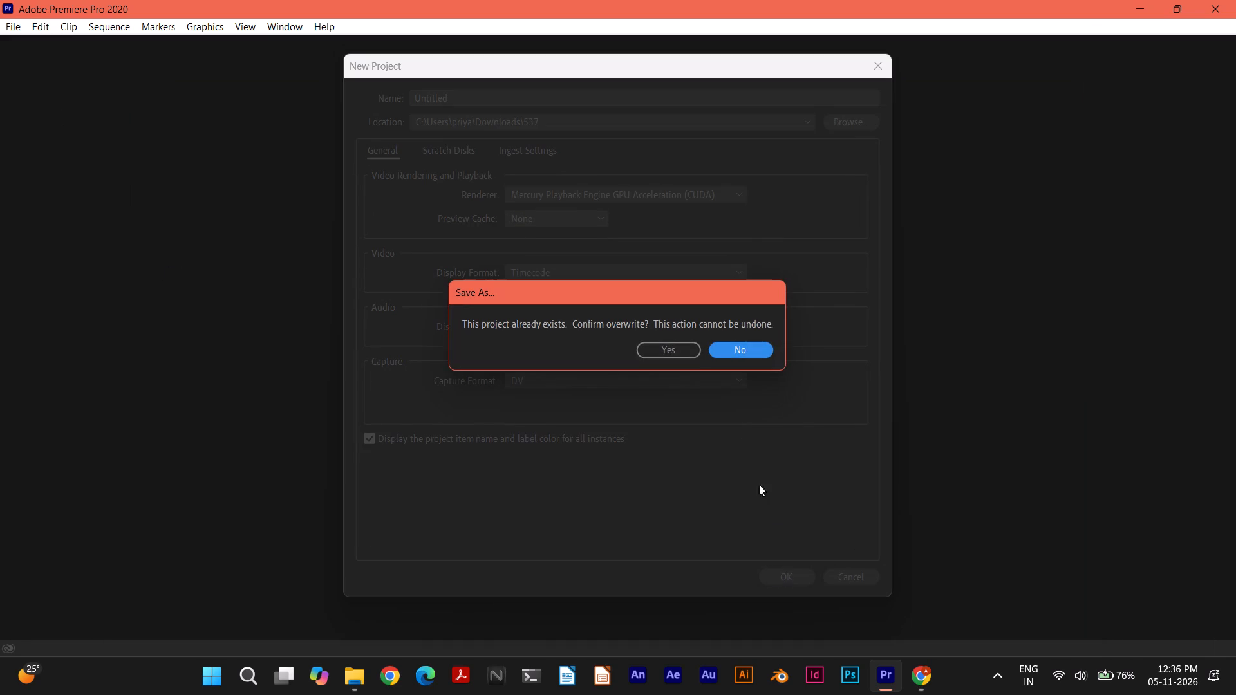
pyautogui.click(691, 352)
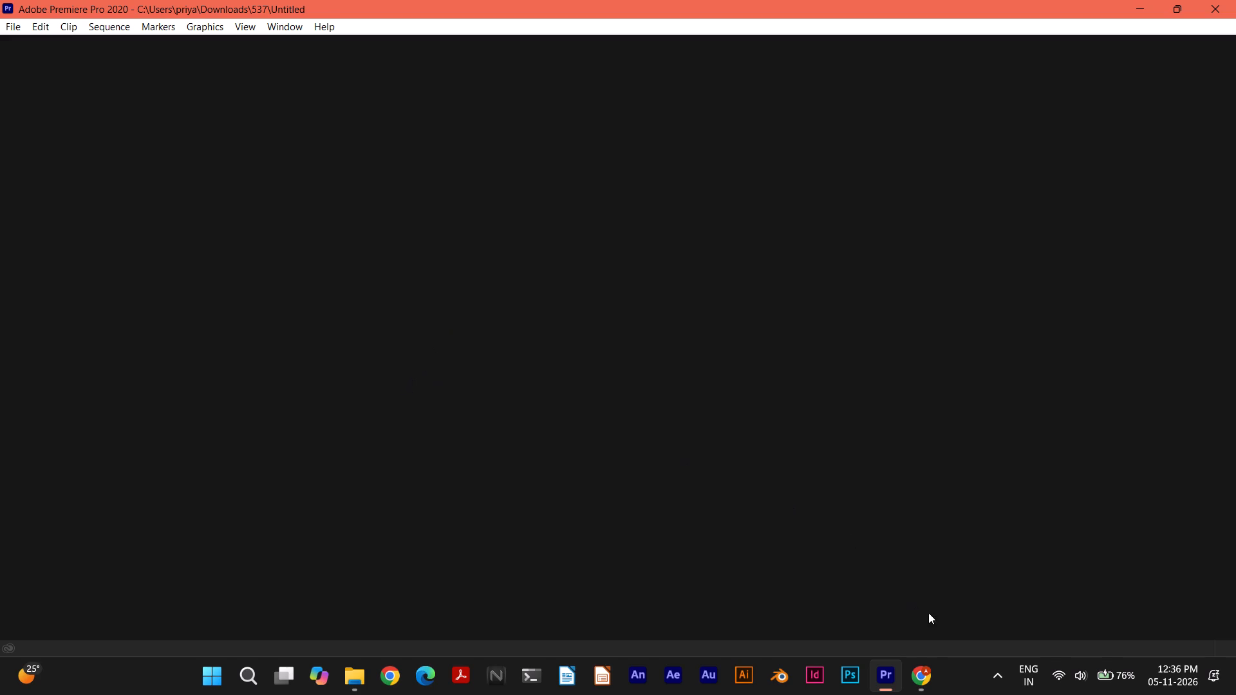
# Switch to Chrome, start playing "Sanson Ki Mala" in YouTube Music, and minimize the browser to return to Premiere Pro.
pyautogui.click(926, 665)
pyautogui.click(120, 13)
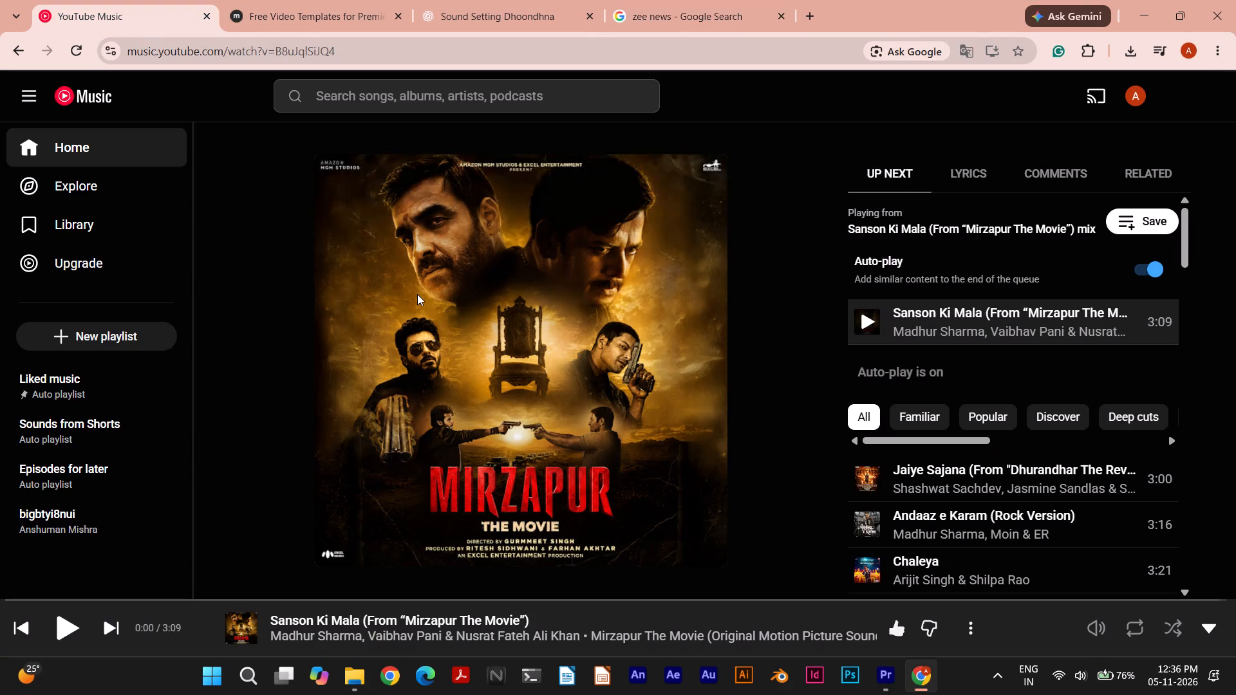
pyautogui.click(417, 294)
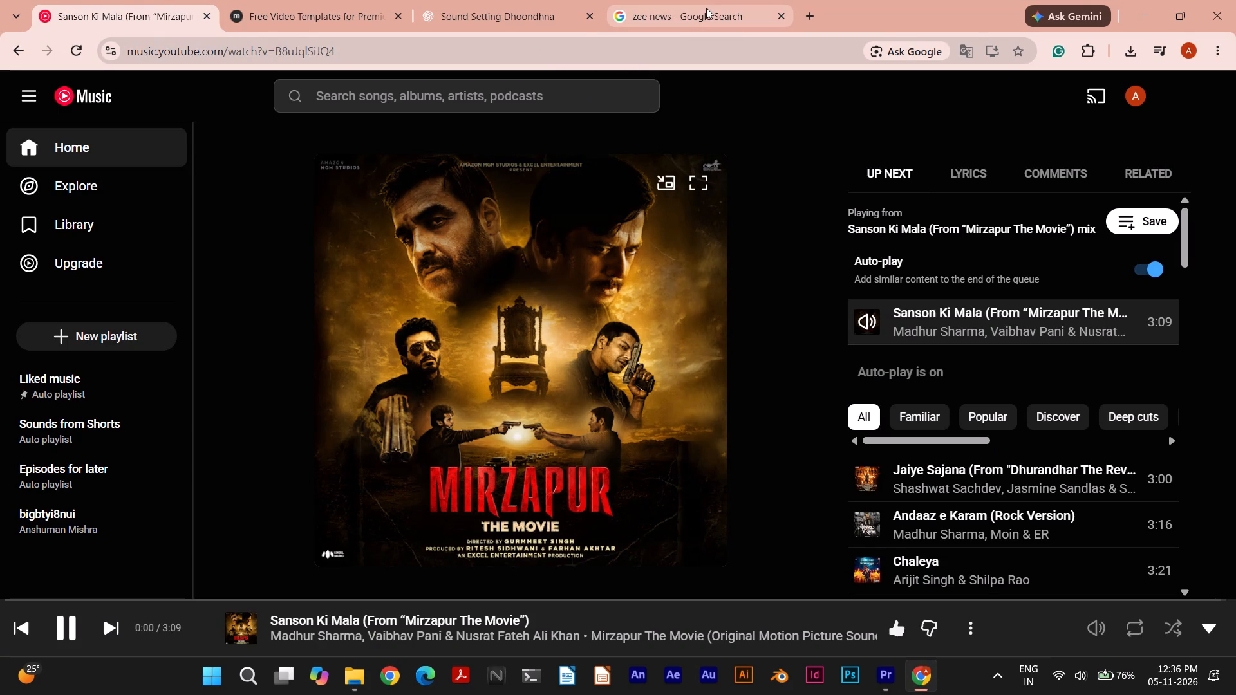
pyautogui.click(1155, 8)
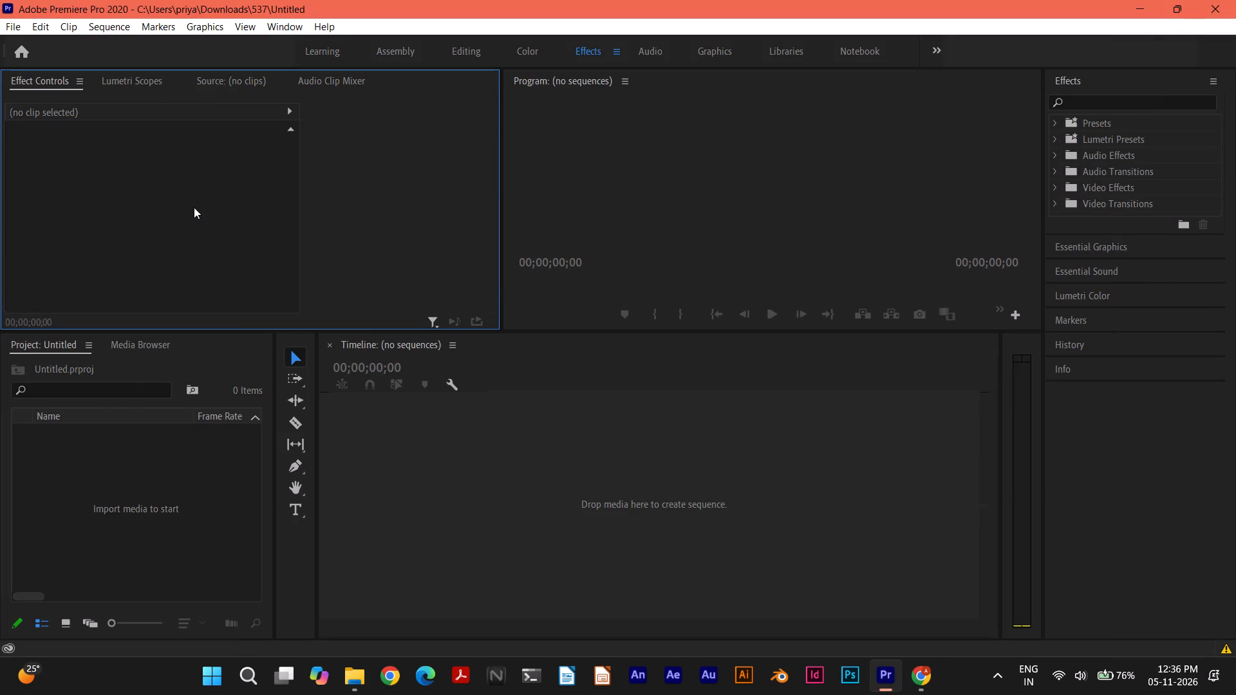
# Import the exported Design video from the Desktop into the Untitled project.
pyautogui.click(194, 207)
pyautogui.doubleClick(194, 506)
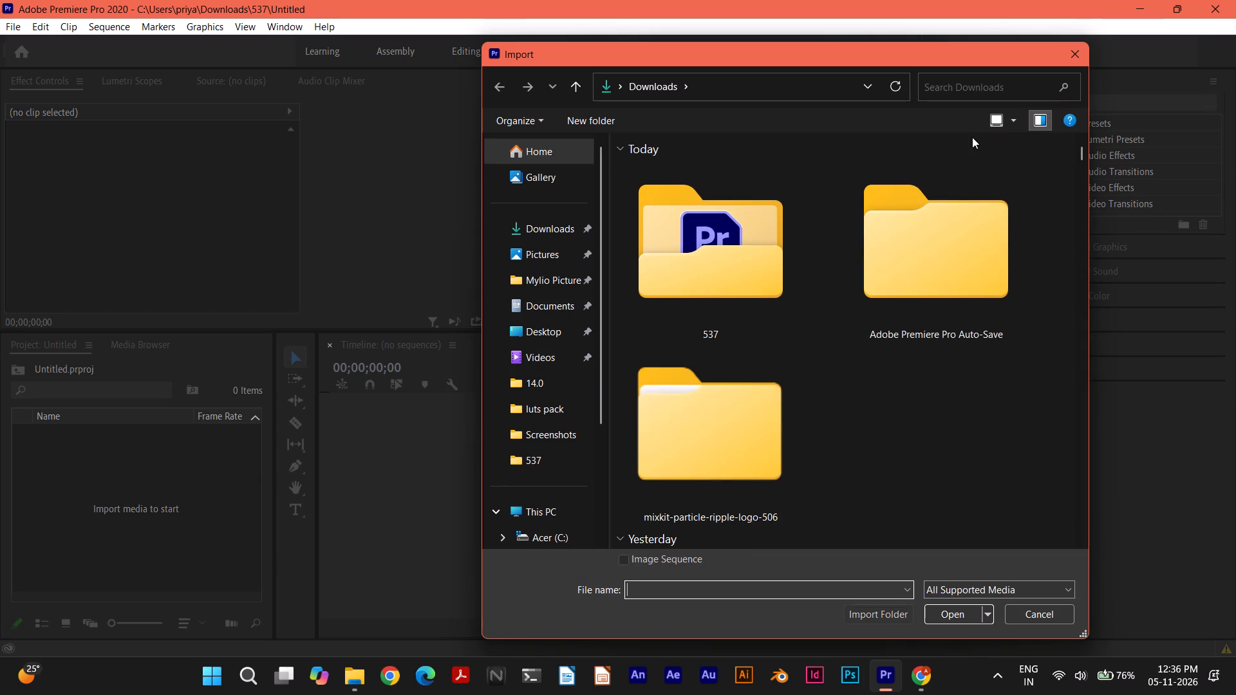
pyautogui.click(561, 225)
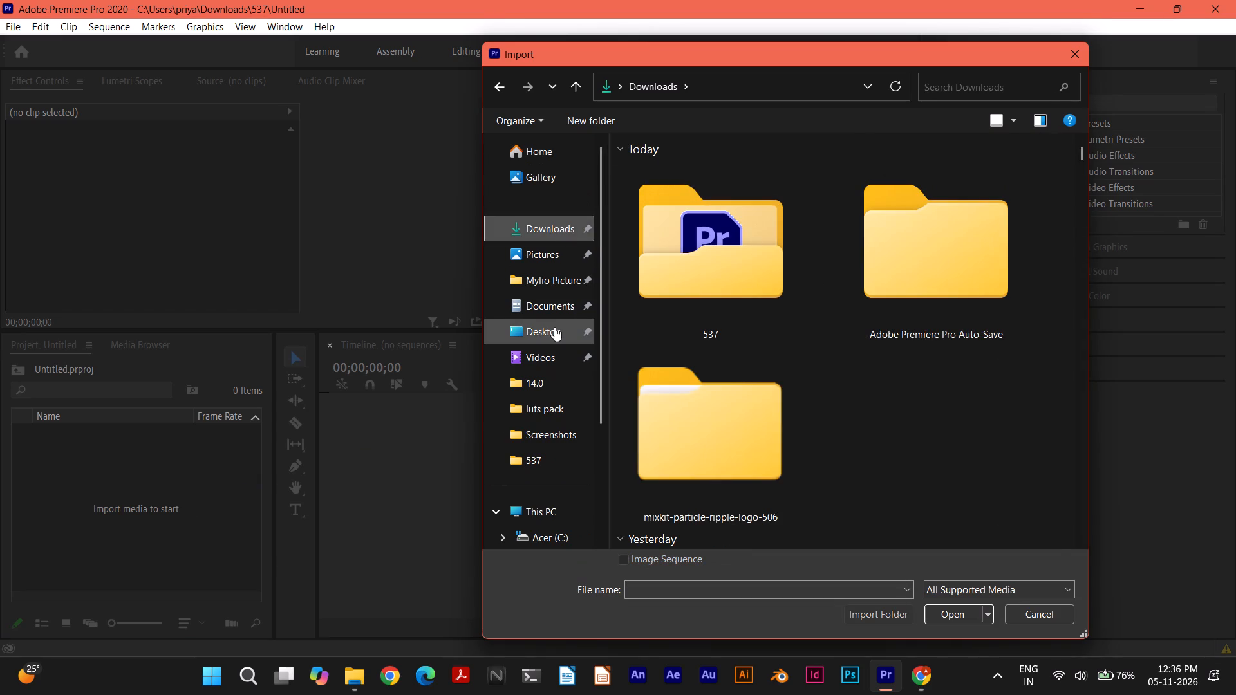
pyautogui.click(554, 327)
pyautogui.scroll(1, 782, 323)
pyautogui.scroll(-4, 782, 323)
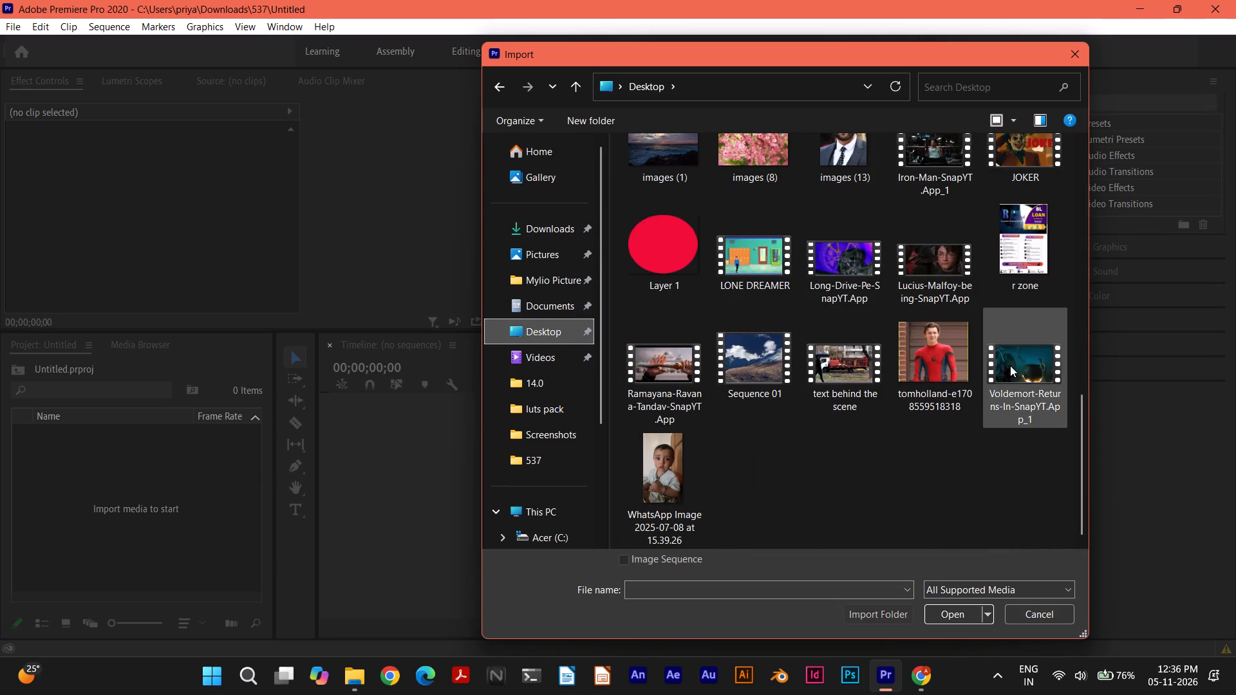
pyautogui.scroll(2, 887, 400)
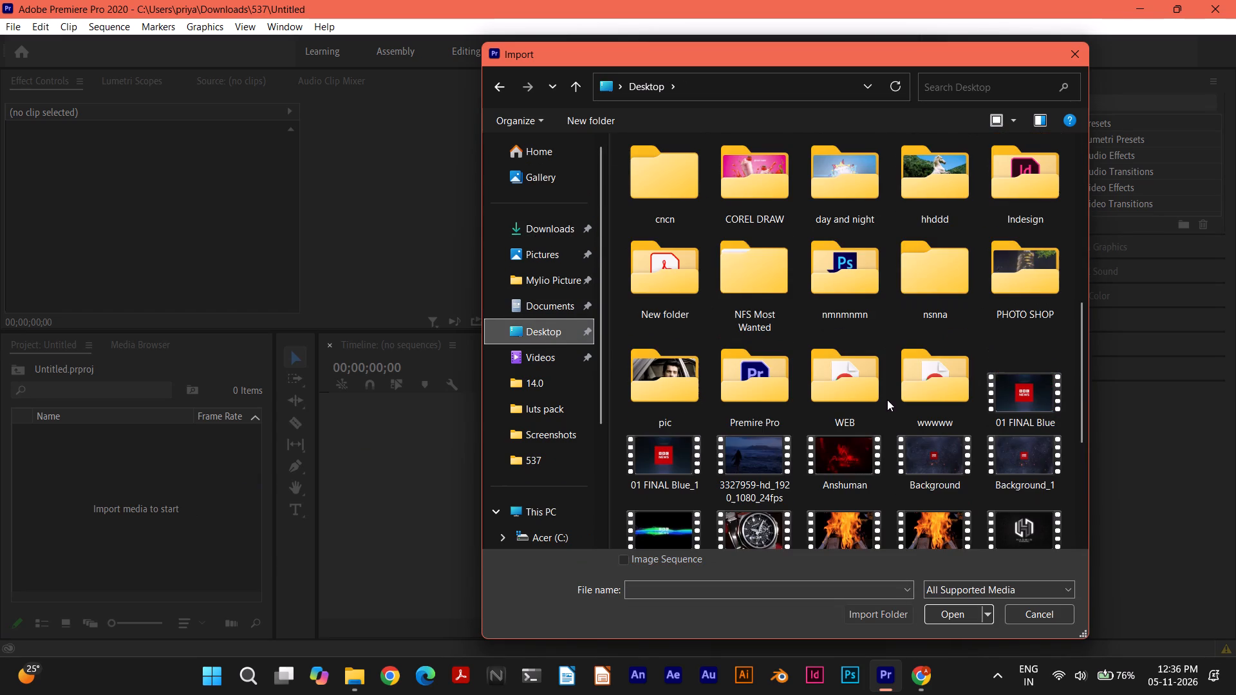
pyautogui.scroll(-1, 900, 421)
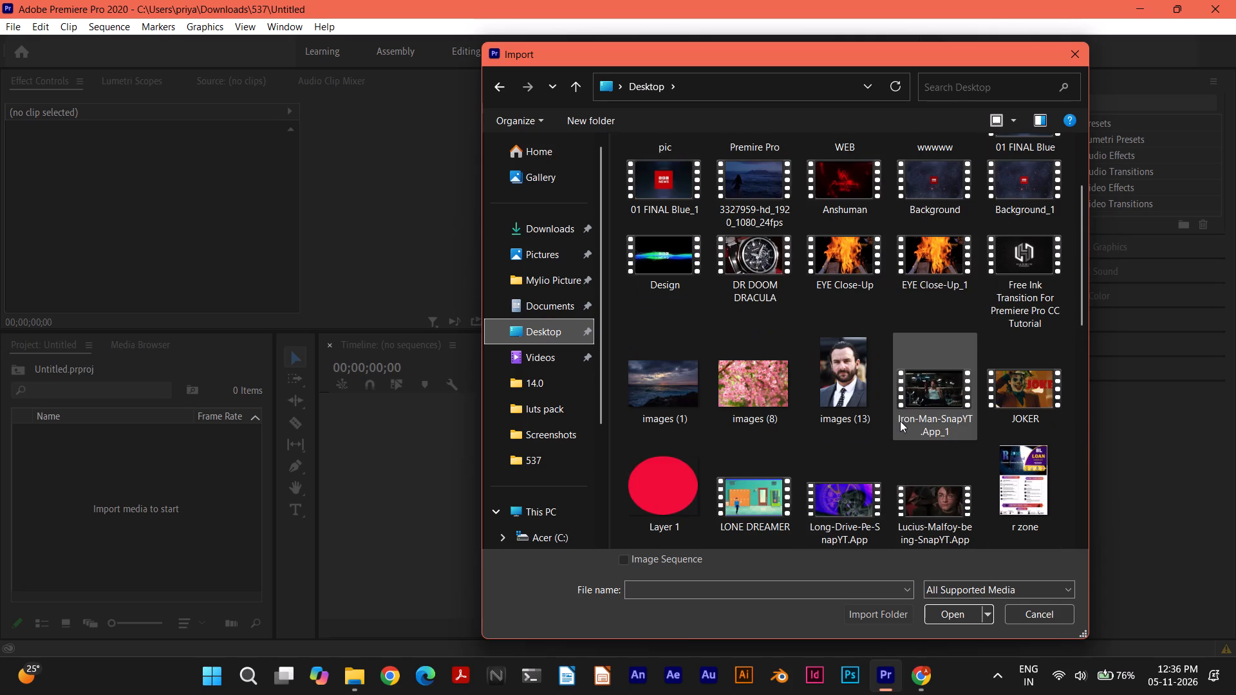
pyautogui.click(682, 263)
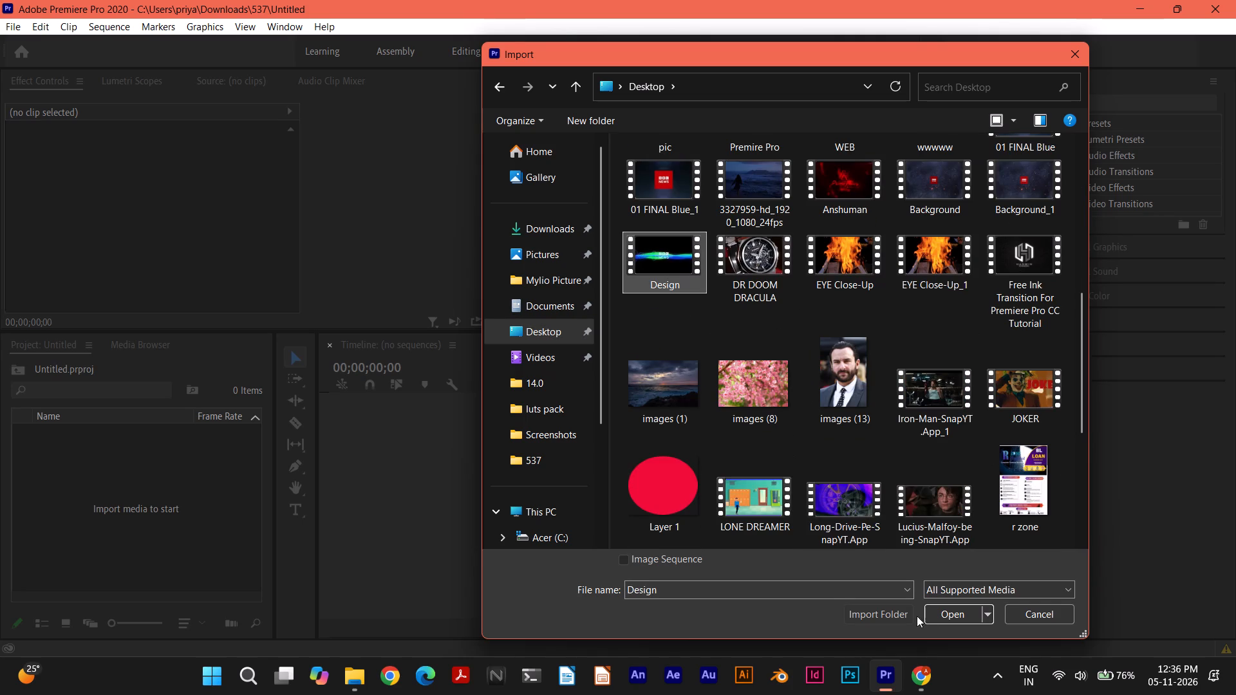
pyautogui.click(946, 615)
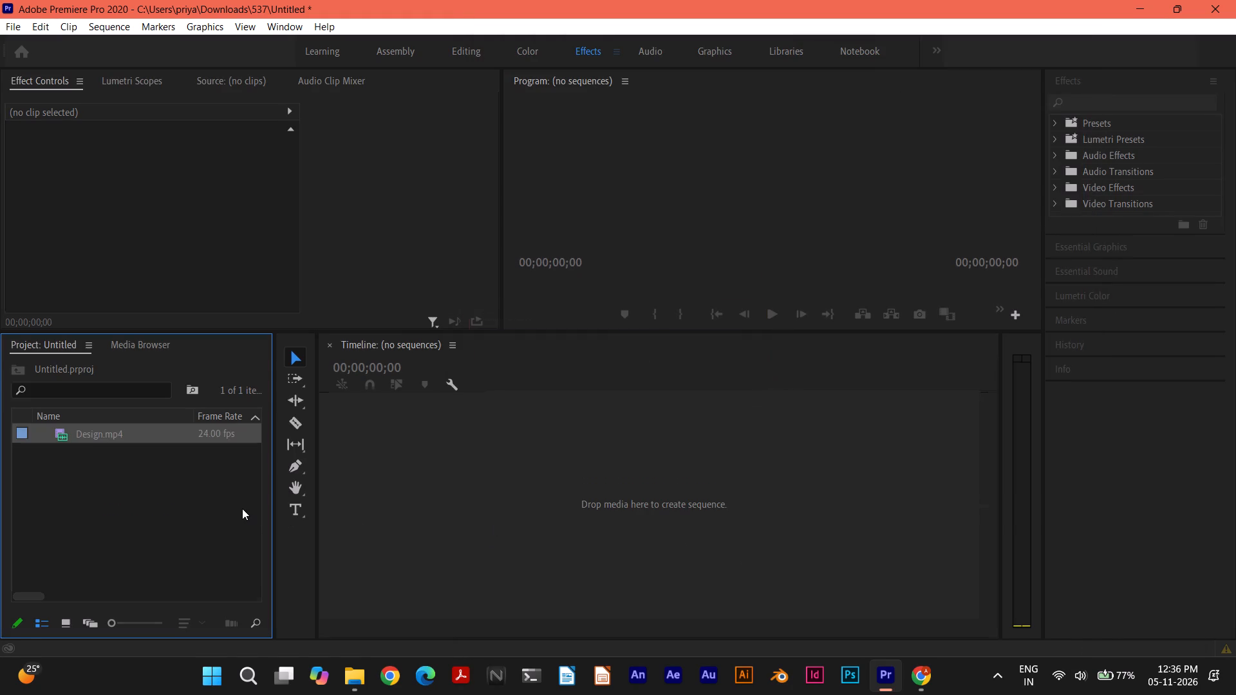
# Import the bbc_theme MP3 audio file from the Downloads folder into the project.
pyautogui.doubleClick(186, 514)
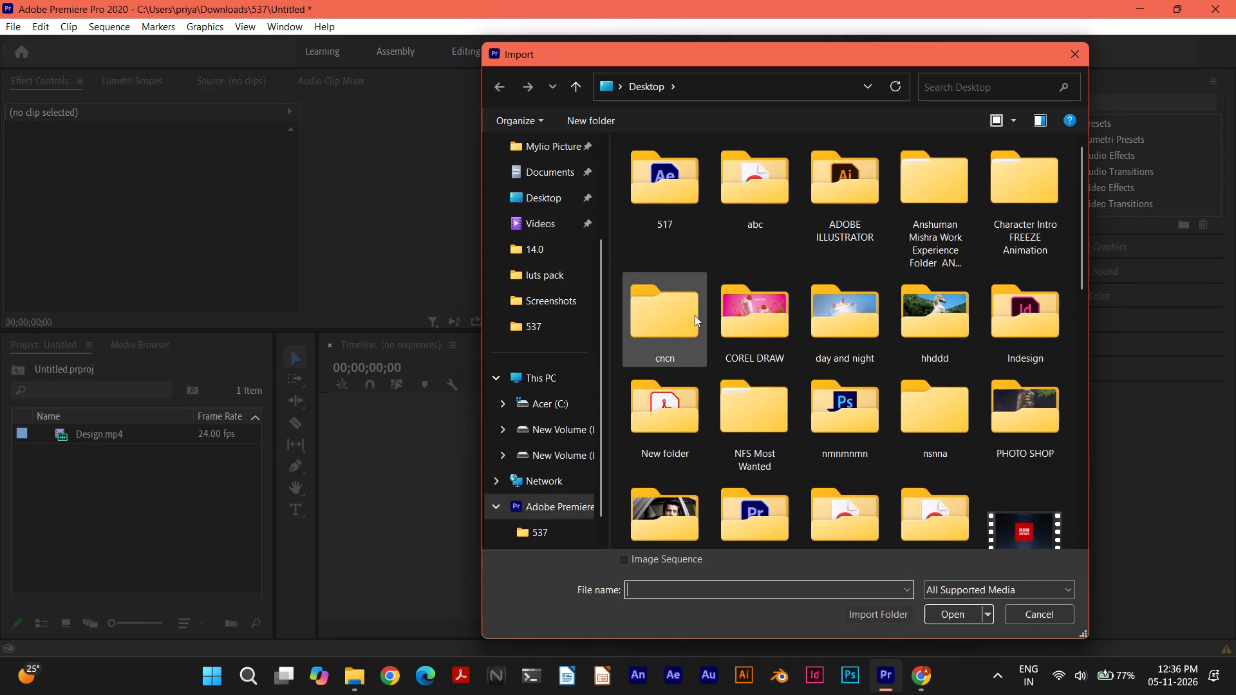
pyautogui.scroll(2, 549, 208)
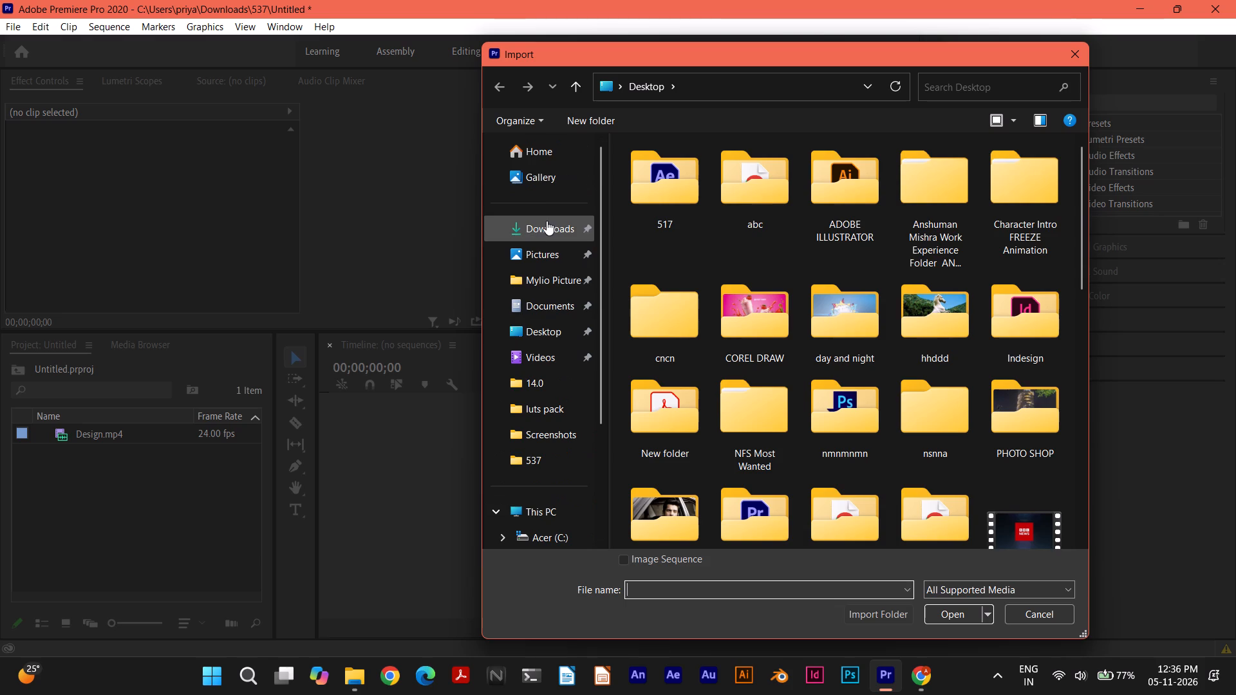
pyautogui.click(546, 230)
pyautogui.scroll(-1, 740, 308)
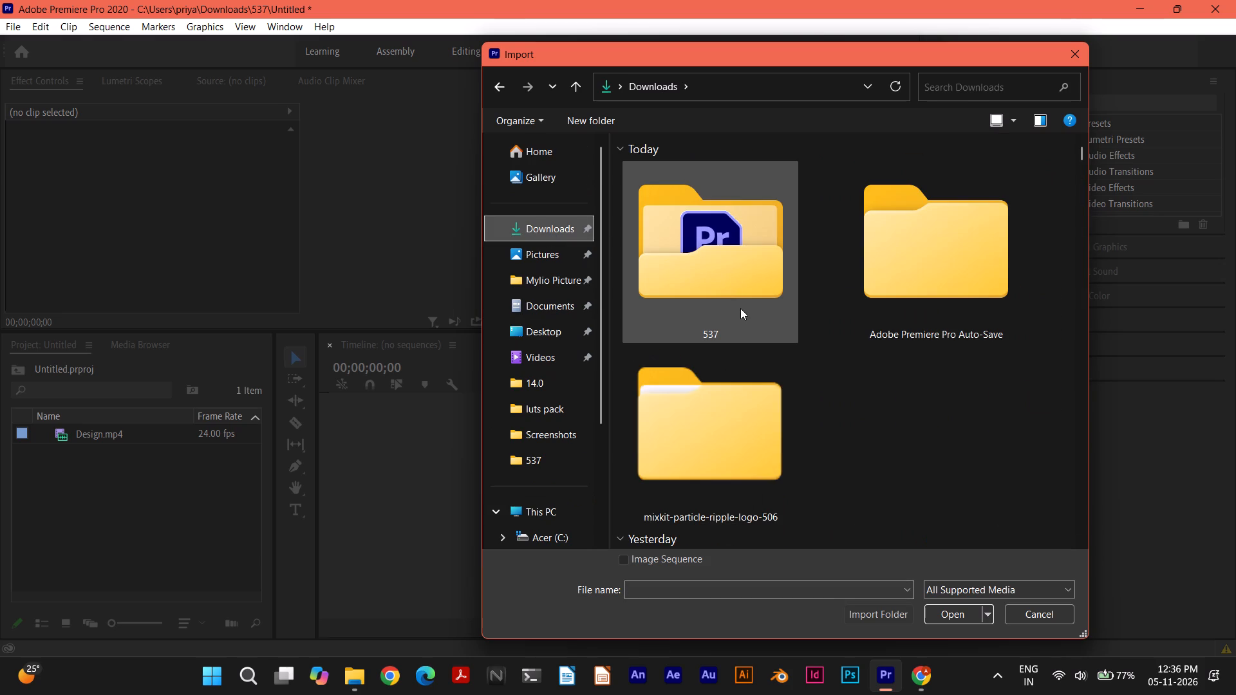
pyautogui.scroll(-1, 740, 319)
pyautogui.click(726, 292)
pyautogui.click(946, 611)
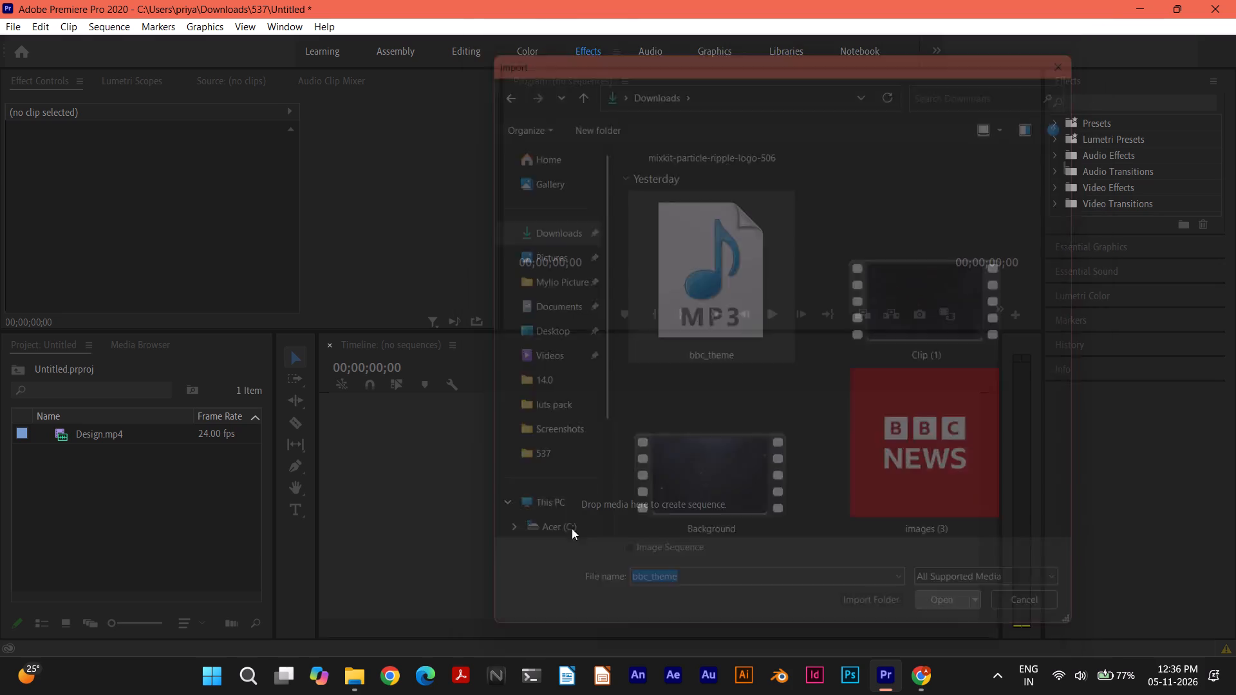
# Place Design.mp4 on the empty timeline to create a sequence from it.
pyautogui.moveTo(117, 440); pyautogui.dragTo(404, 444)
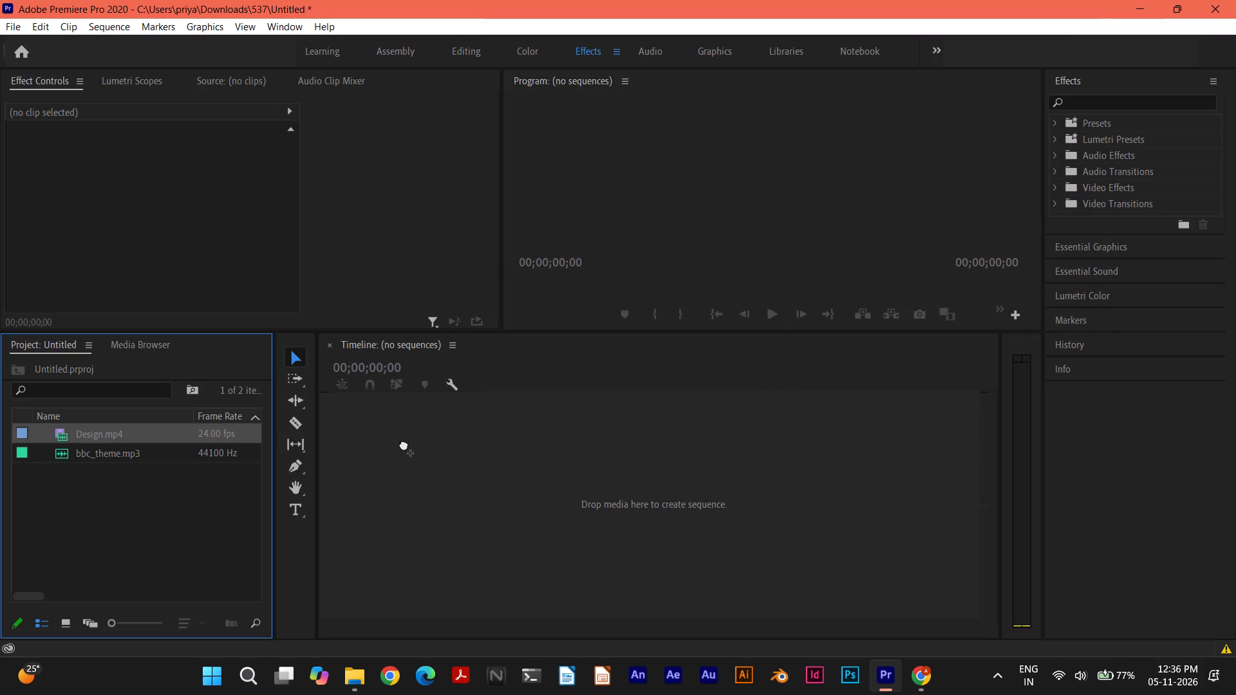
# Drop Design.mp4 onto the empty timeline to create a sequence from it.
pyautogui.moveTo(404, 444); pyautogui.dragTo(519, 457)
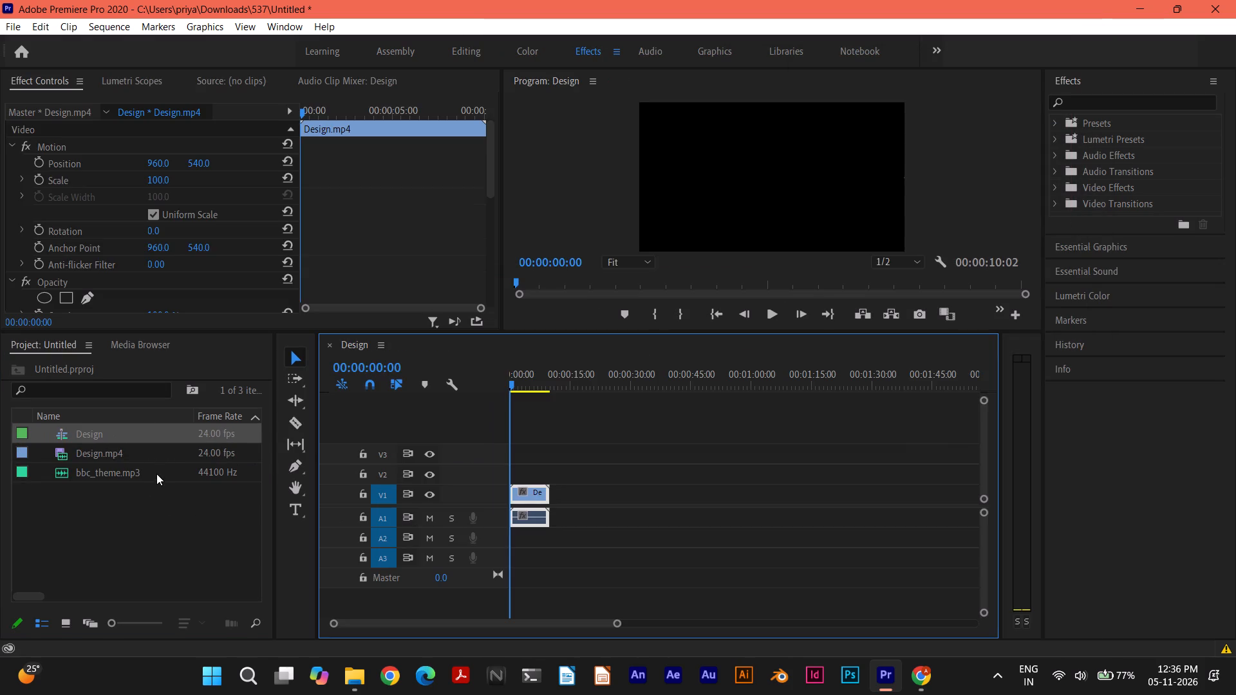
# Place bbc_theme.mp3 on audio track A2 at the start of the Design sequence.
pyautogui.moveTo(129, 473); pyautogui.dragTo(503, 544)
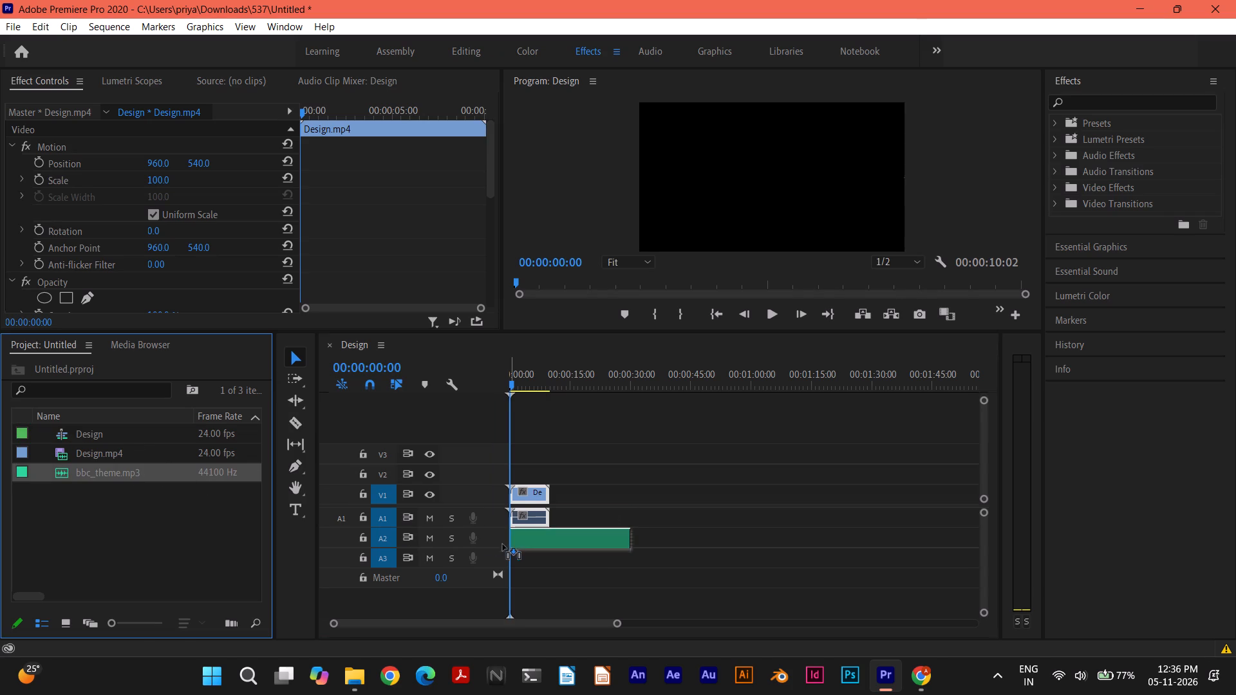
pyautogui.moveTo(503, 544); pyautogui.dragTo(511, 540)
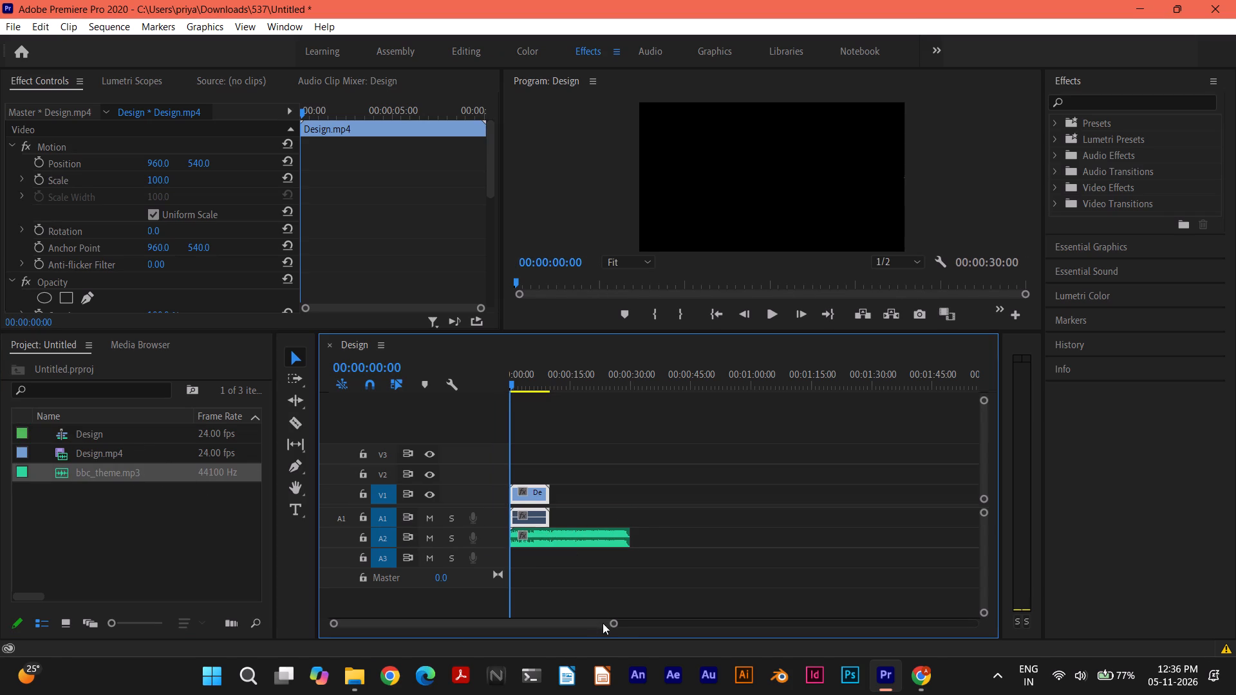
# Trim the end of the bbc_theme clip on A2 to match the end of the Design.mp4 clip.
pyautogui.moveTo(613, 624); pyautogui.dragTo(549, 617)
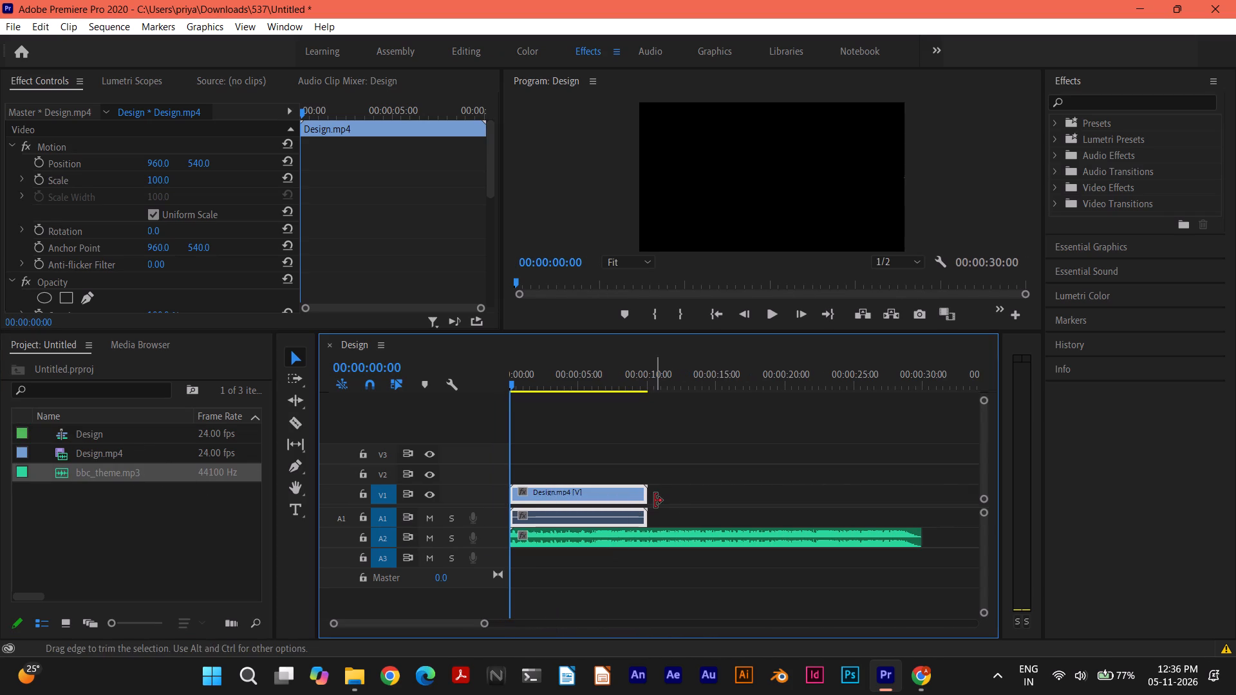
pyautogui.moveTo(646, 496); pyautogui.dragTo(809, 496)
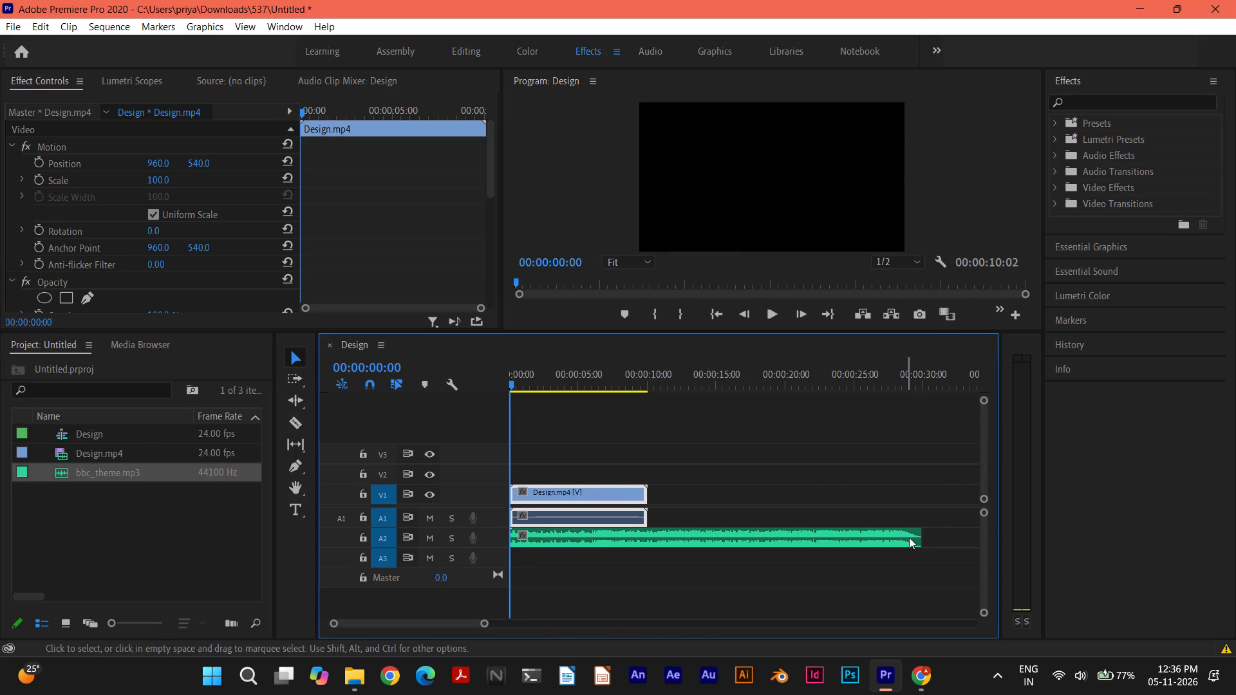
pyautogui.moveTo(923, 539); pyautogui.dragTo(693, 530)
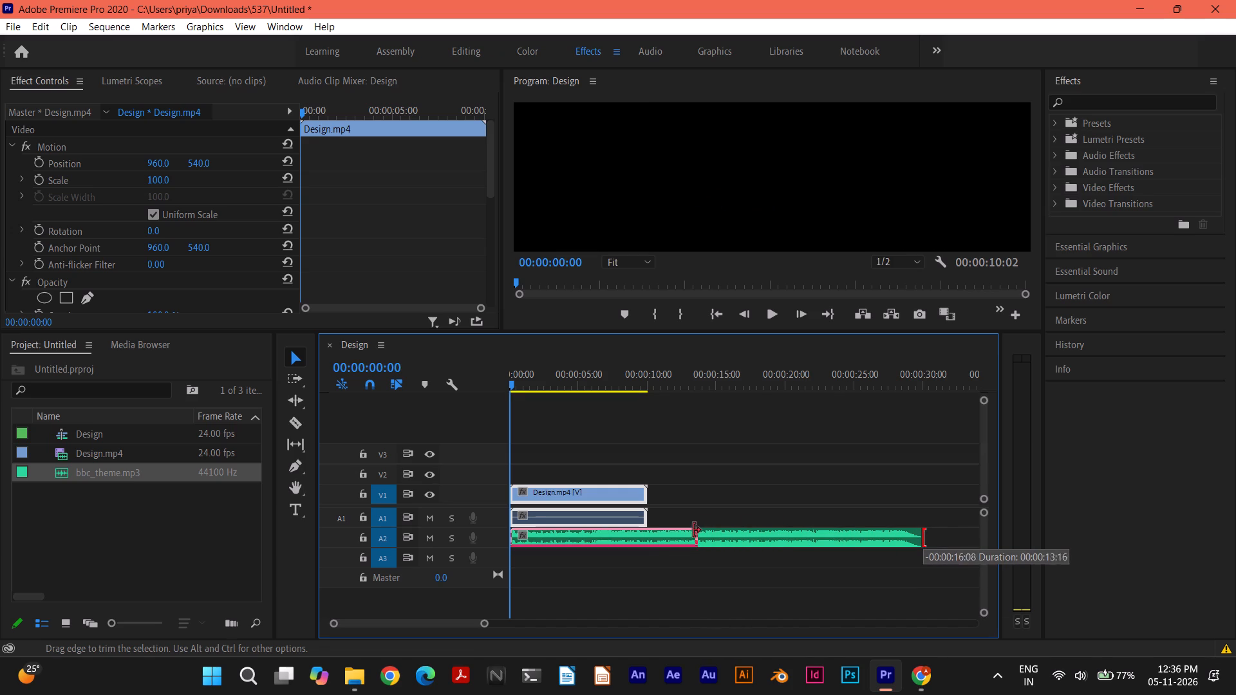
pyautogui.moveTo(693, 530); pyautogui.dragTo(651, 529)
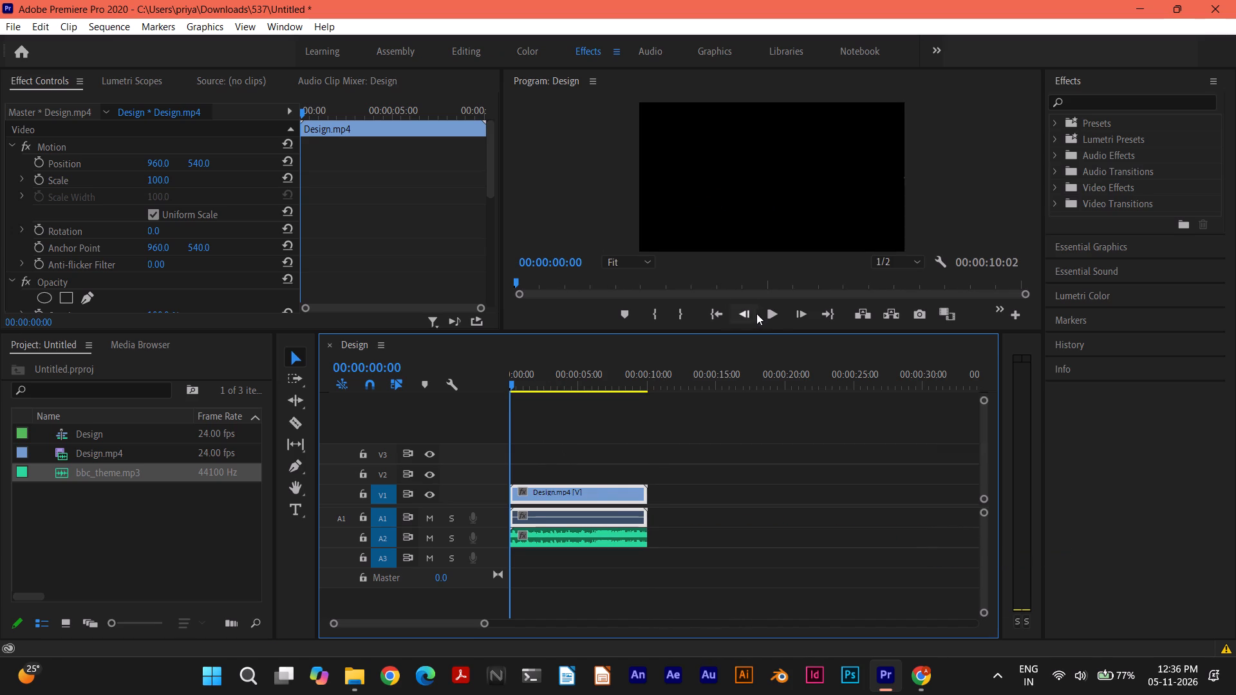
# Play the Design sequence through with its music and check the frame near 00:00:07:23.
pyautogui.click(772, 313)
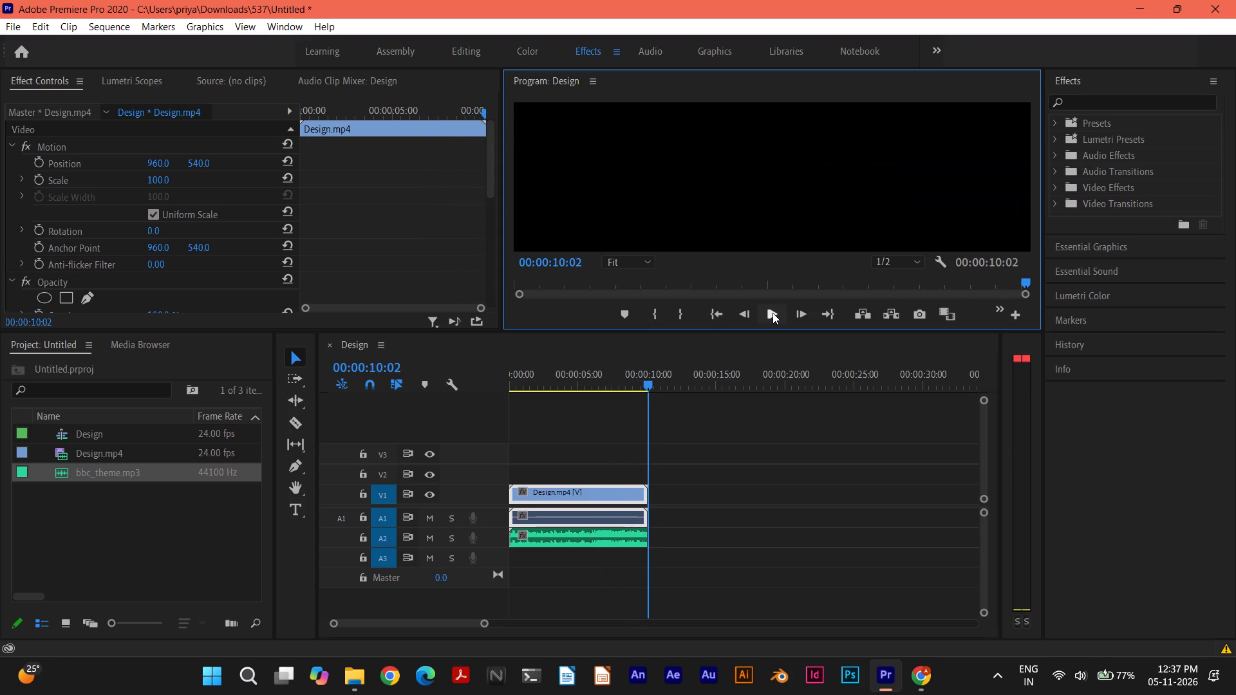
pyautogui.moveTo(646, 385); pyautogui.dragTo(617, 385)
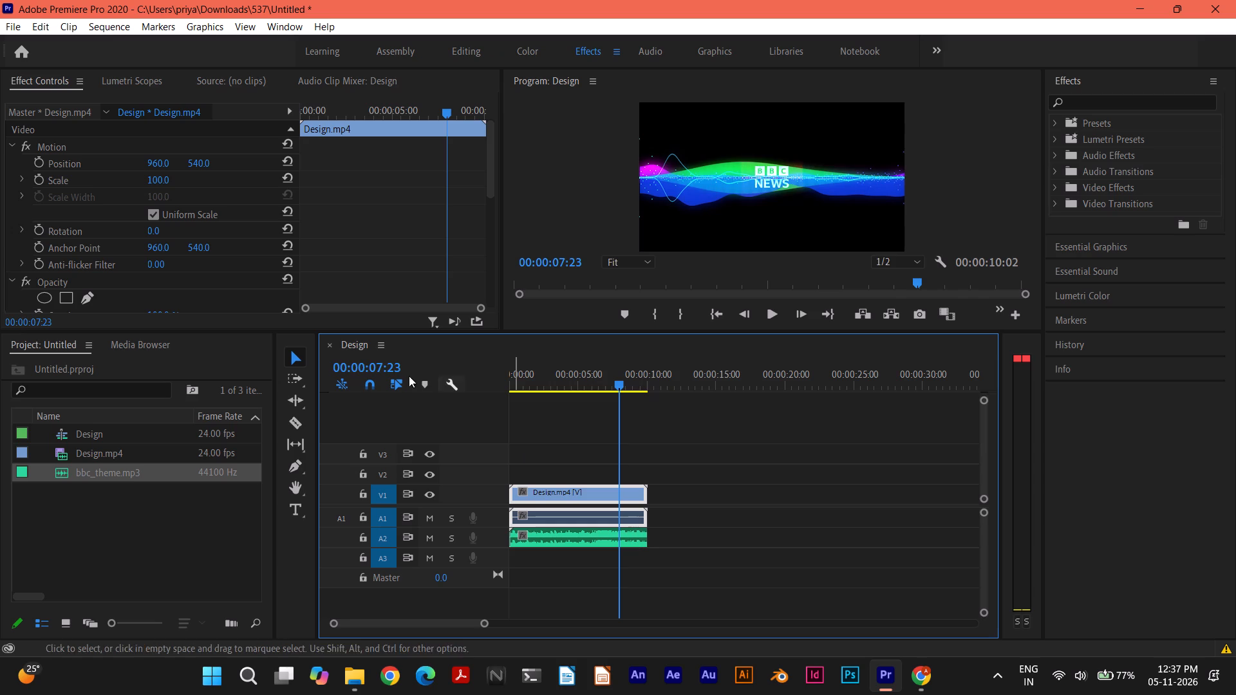
# Add the bbc_theme clip to the selection and apply the default transition at both ends of Design.mp4 on V1.
pyautogui.click(301, 361)
pyautogui.keyDown('shift'); pyautogui.click(592, 541); pyautogui.keyUp('shift')
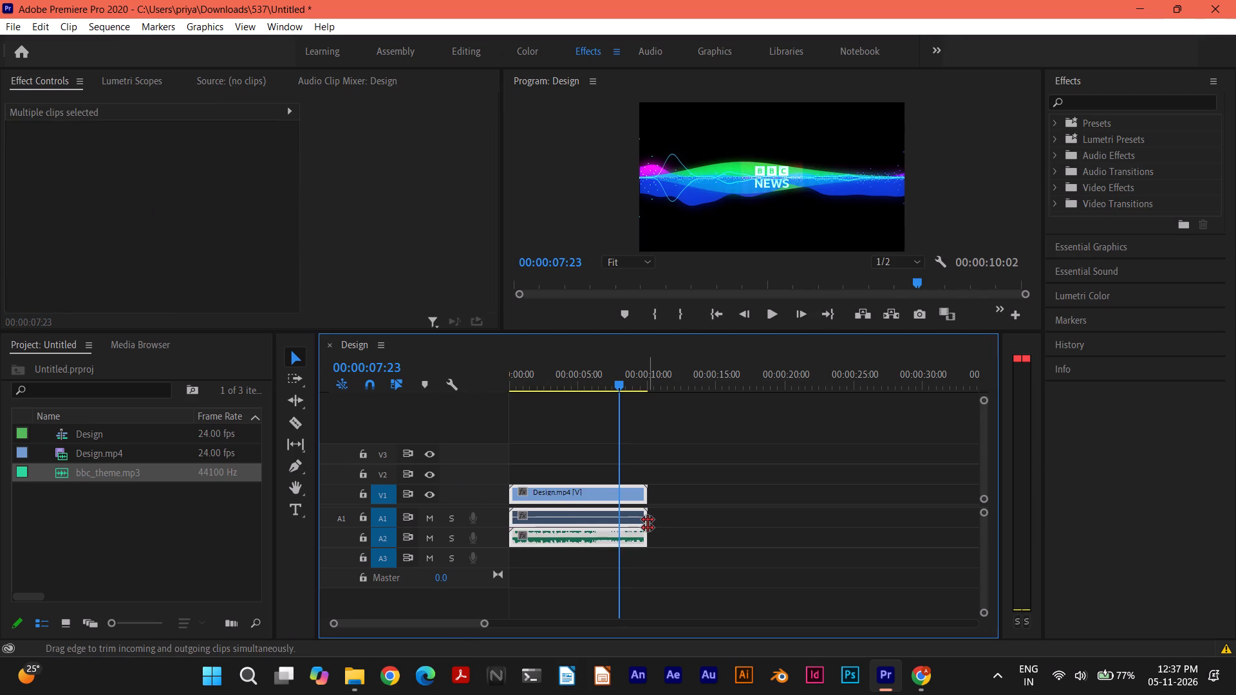
pyautogui.hotkey('ctrl', 'd')
# Scrub back through the sequence to review it, returning the playhead to 00:00:00:00.
pyautogui.moveTo(617, 382); pyautogui.dragTo(621, 382)
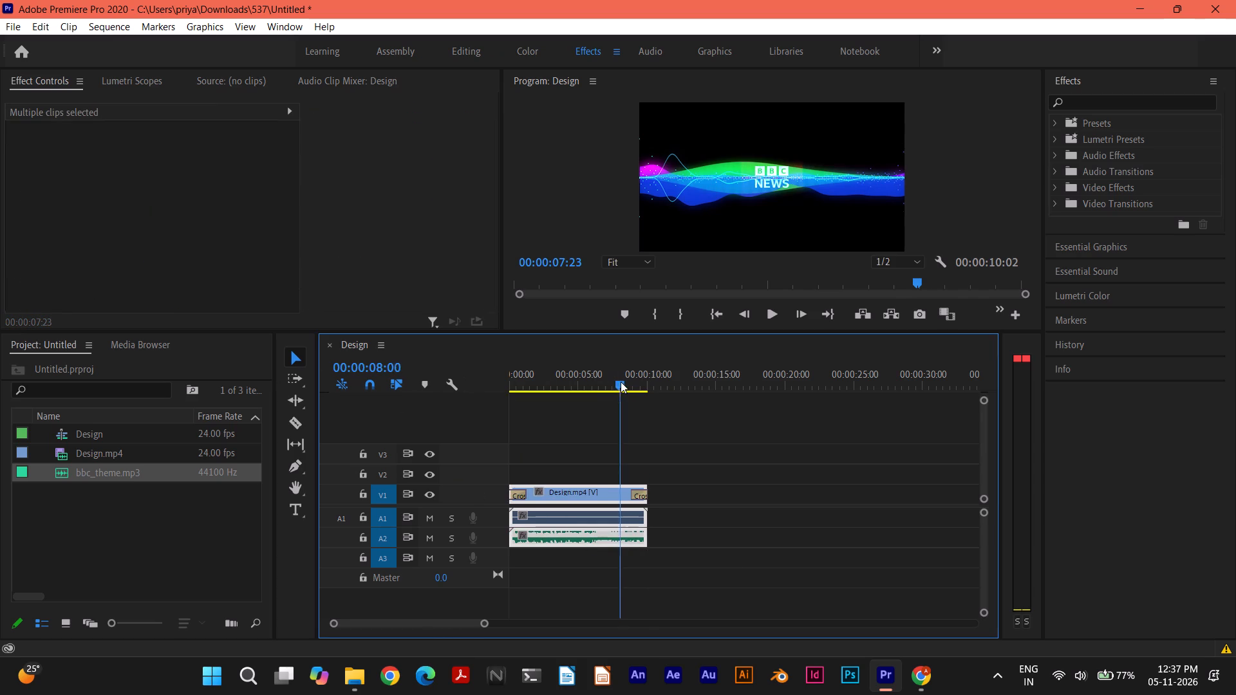
pyautogui.moveTo(621, 382); pyautogui.dragTo(489, 391)
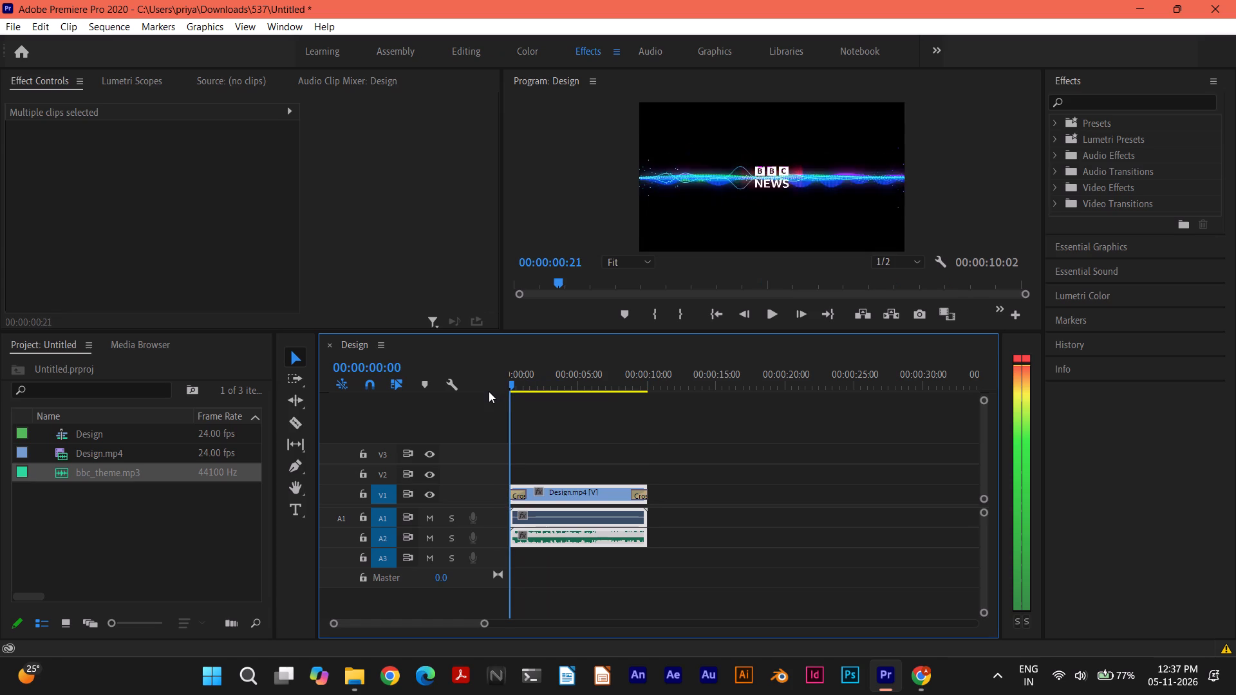
pyautogui.moveTo(489, 391); pyautogui.dragTo(469, 391)
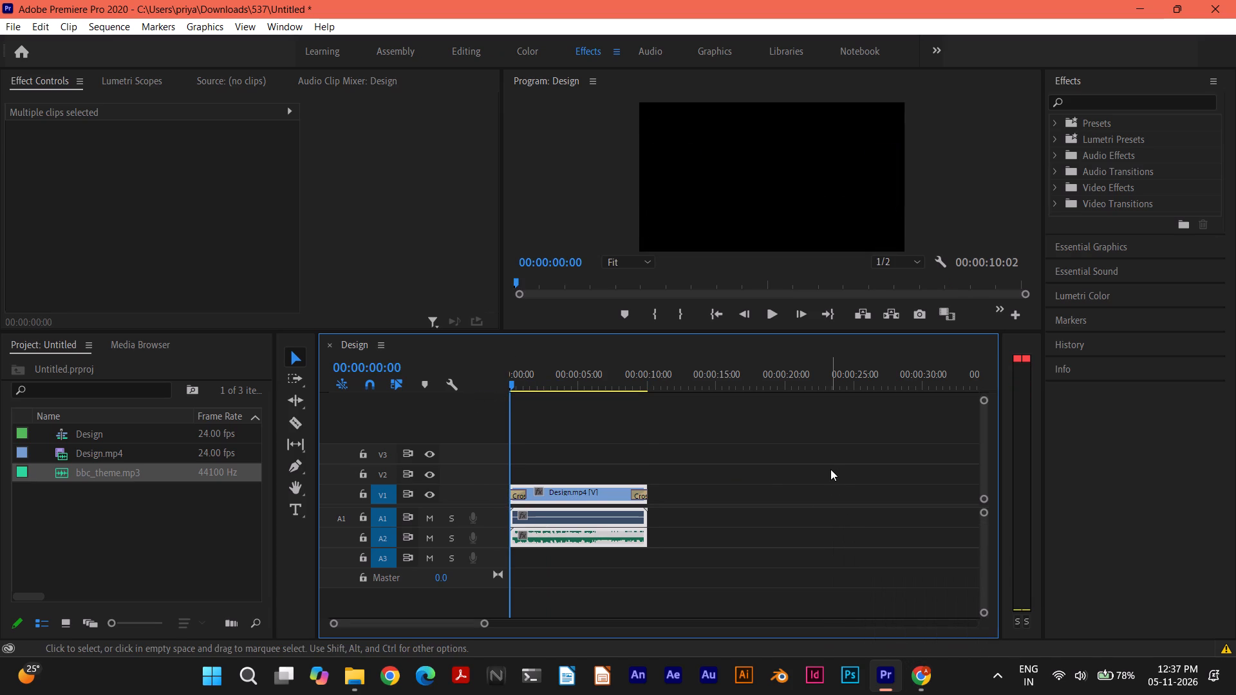
# Export the sequence to the Desktop as Design_1.mp4 using H.264 and the Match Source - High bitrate preset.
pyautogui.hotkey('ctrl', 'm')
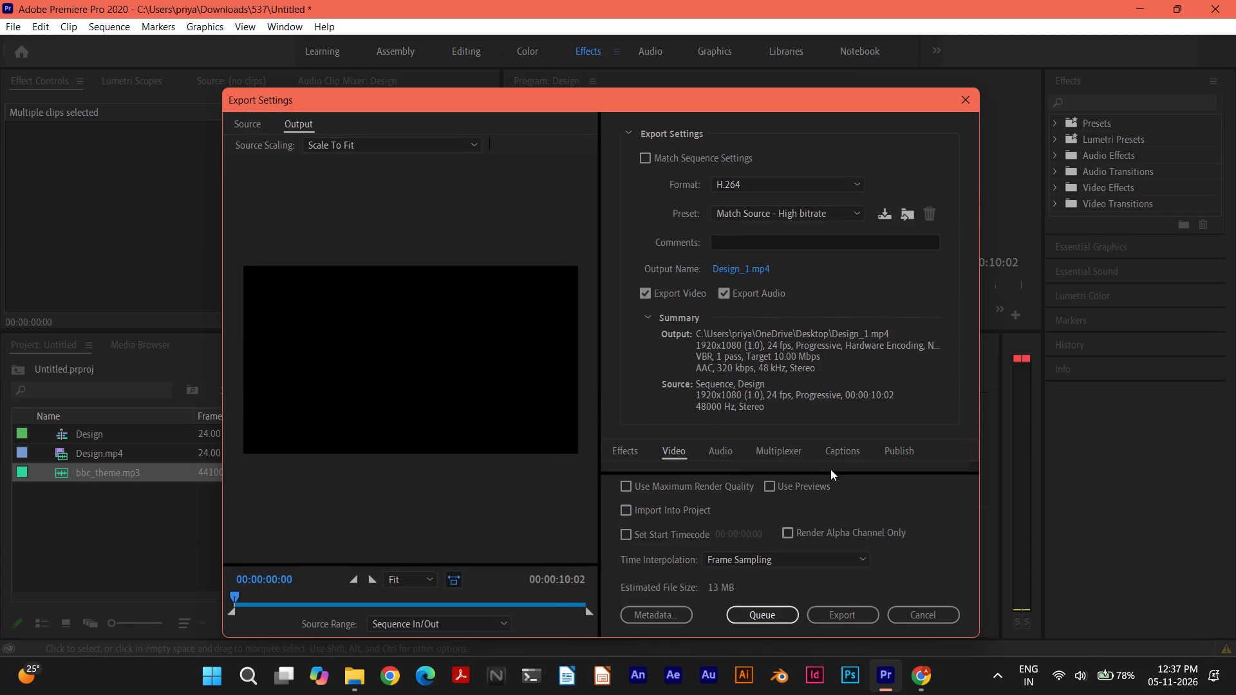
pyautogui.click(839, 616)
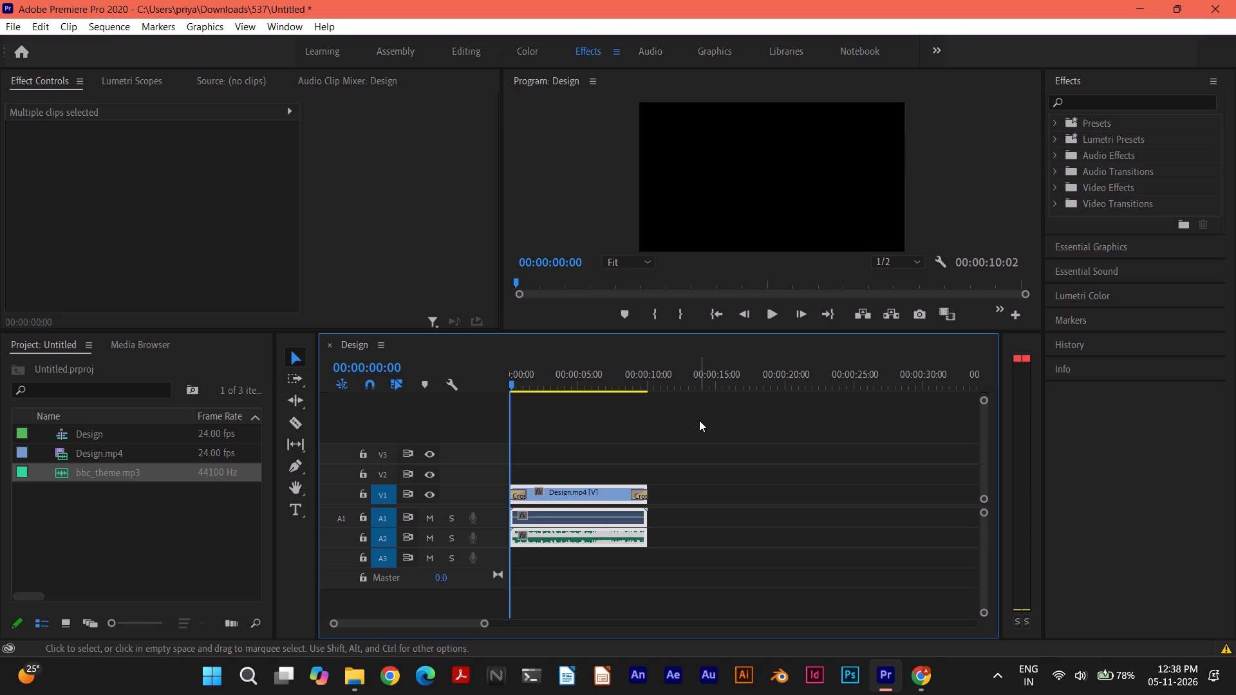
# Widen the audio meters beside the timeline.
pyautogui.moveTo(998, 408); pyautogui.dragTo(955, 407)
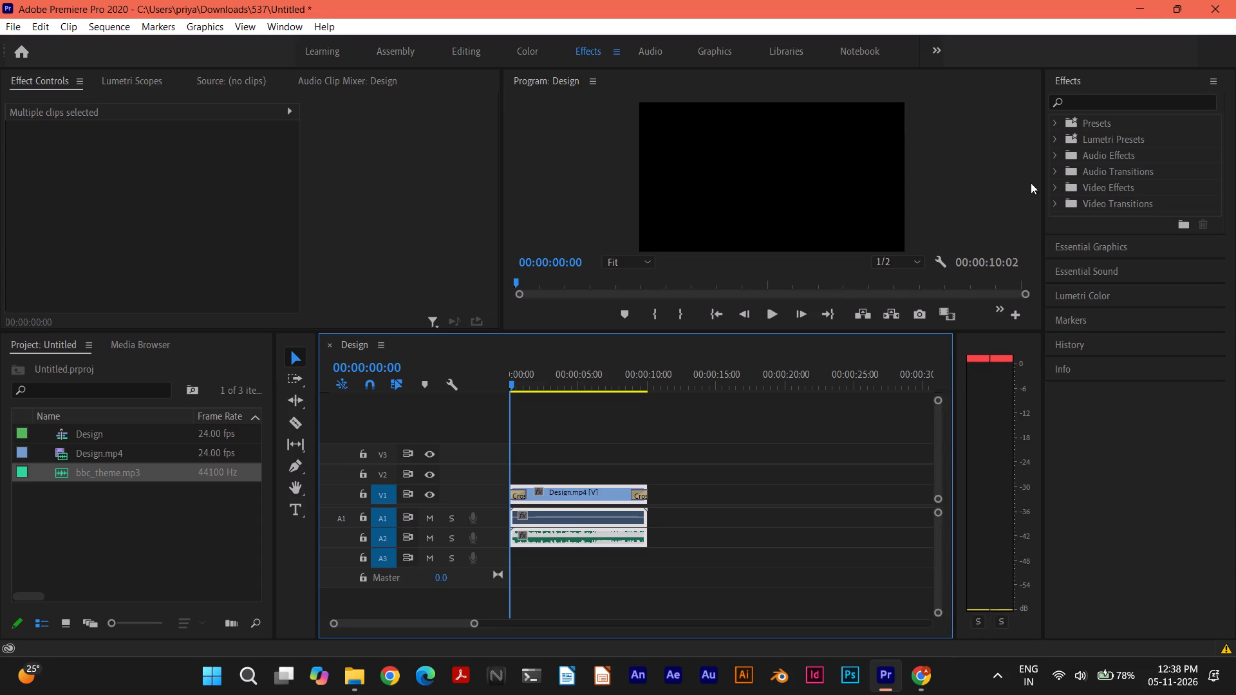
# Open the exported Design_1 video from the Desktop in the video player, leave full screen, and replay it, returning to the start.
pyautogui.click(1138, 10)
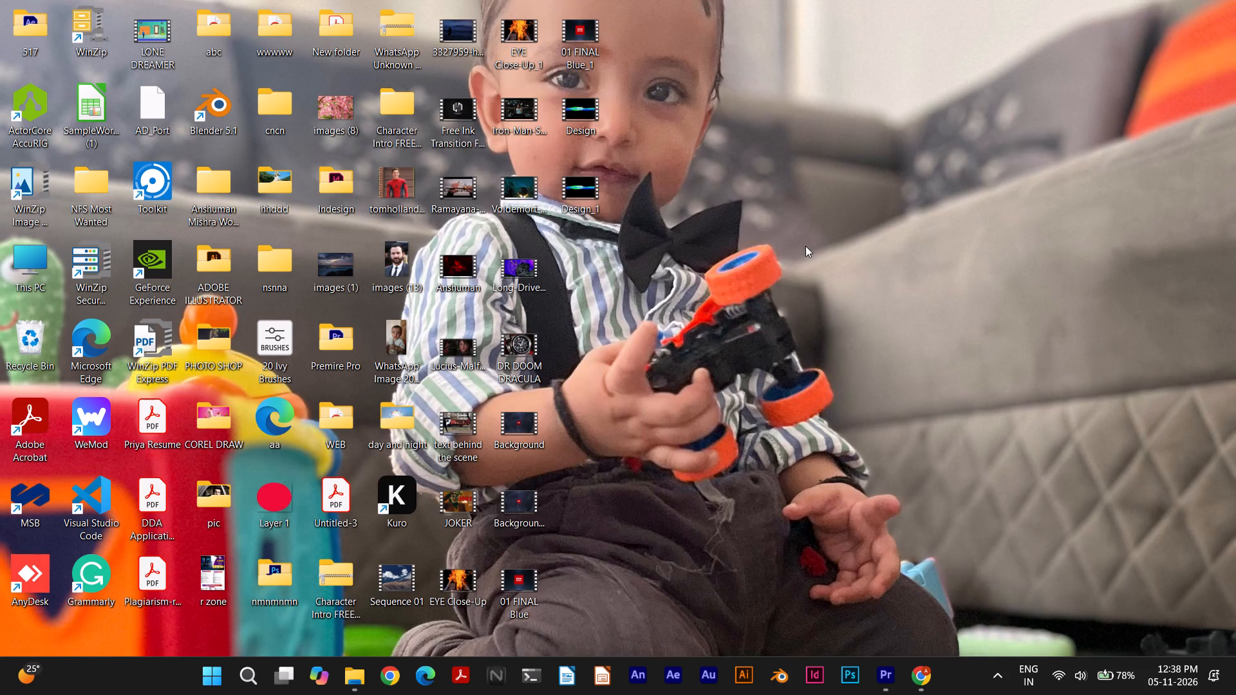
pyautogui.doubleClick(590, 187)
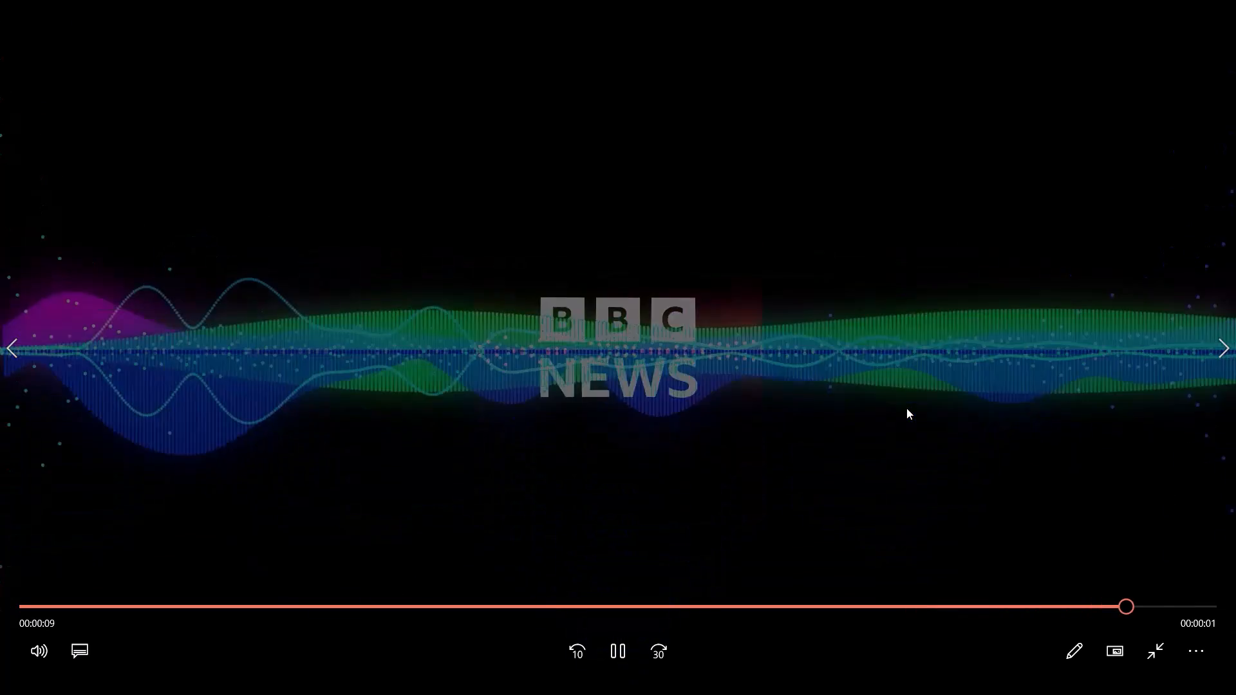
pyautogui.click(1167, 652)
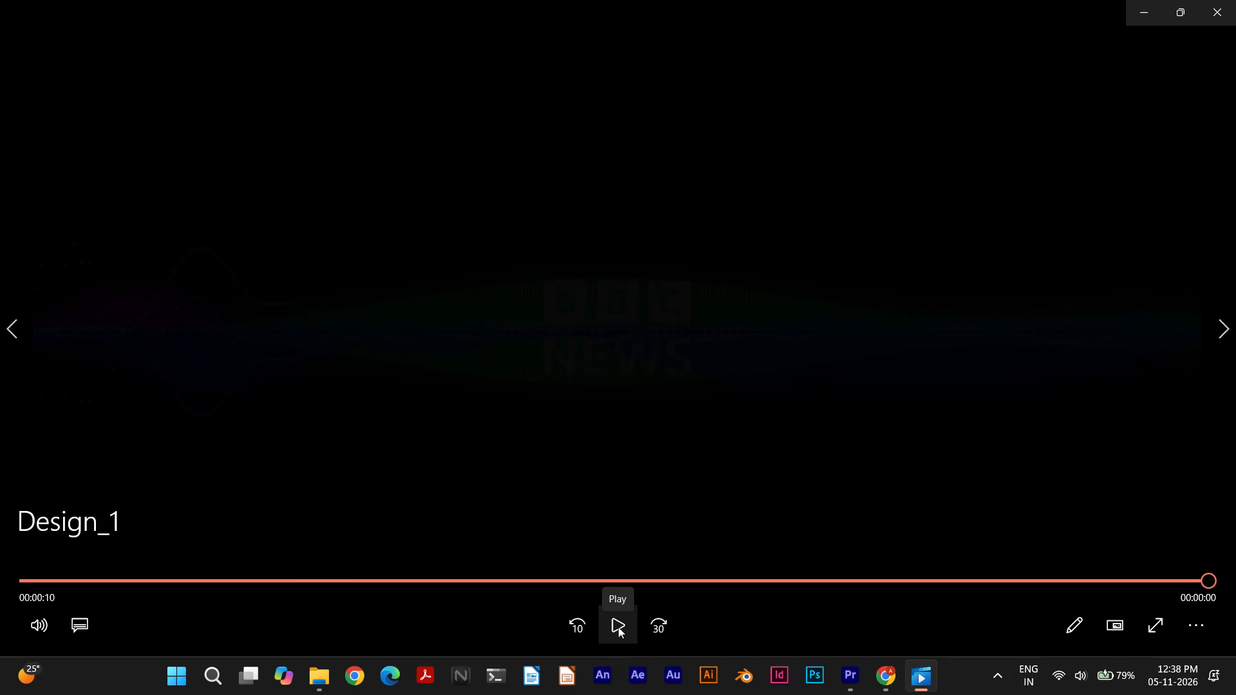
pyautogui.click(618, 627)
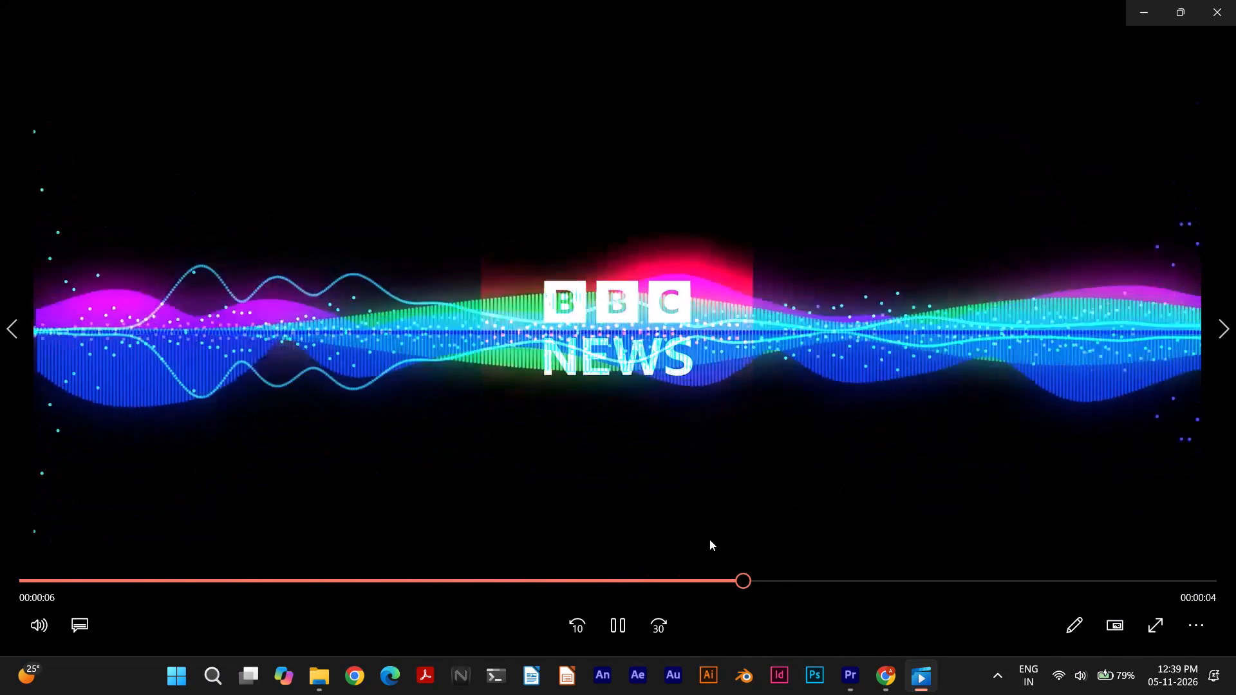
pyautogui.moveTo(711, 578); pyautogui.dragTo(42, 519)
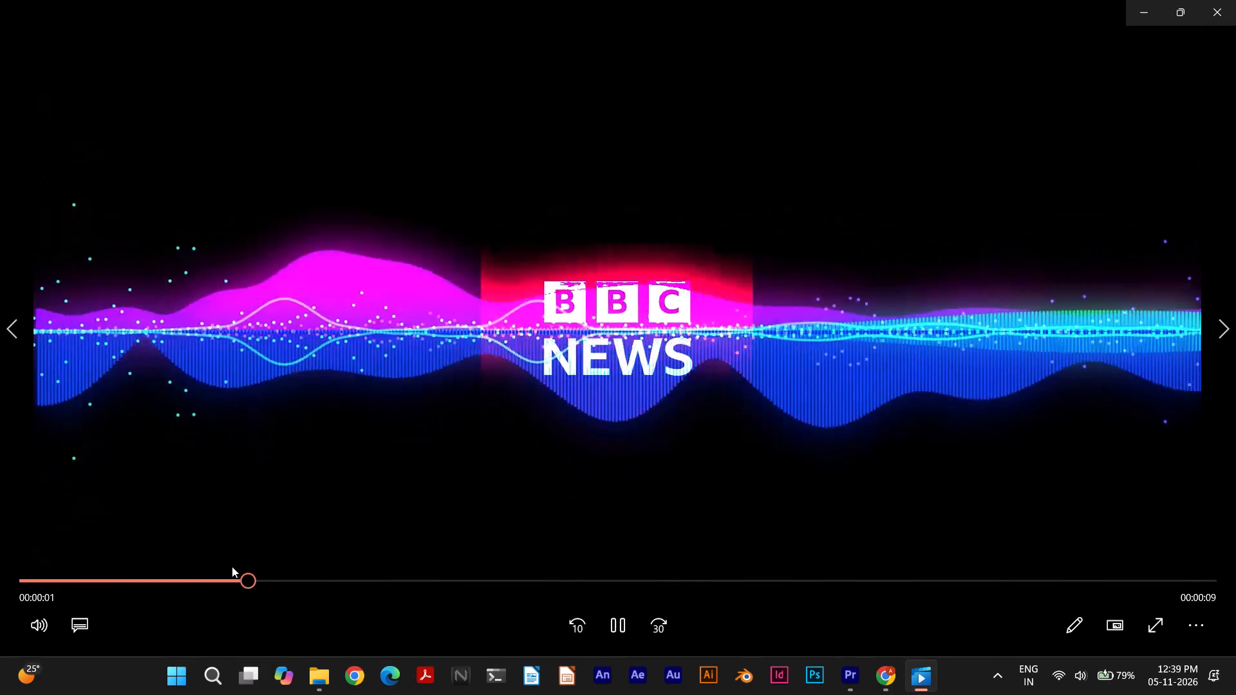
pyautogui.moveTo(247, 585); pyautogui.dragTo(106, 573)
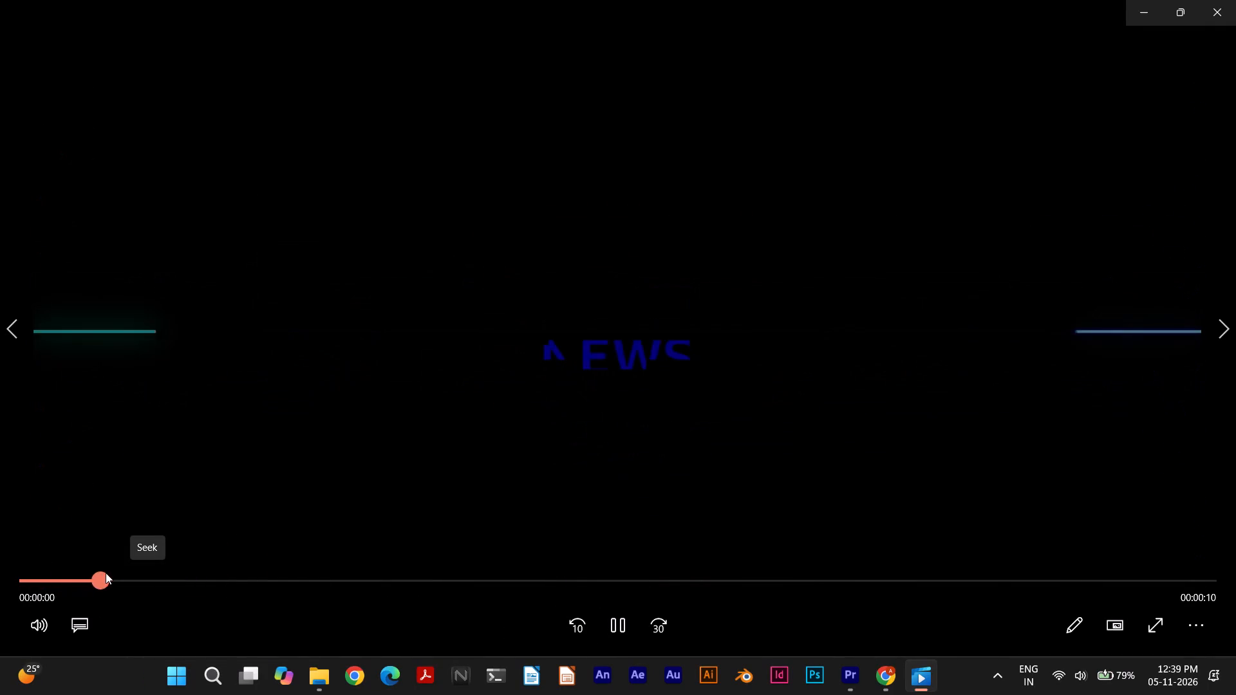
pyautogui.moveTo(106, 573); pyautogui.dragTo(0, 579)
pyautogui.click(630, 614)
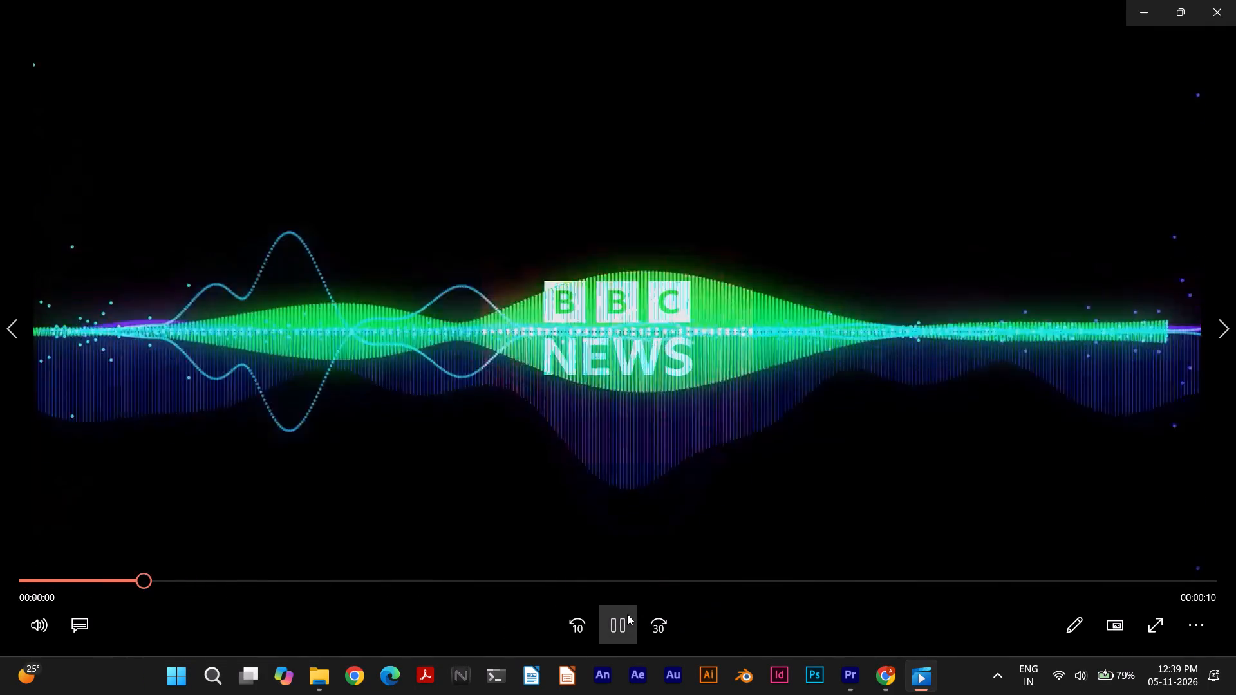
pyautogui.click(577, 619)
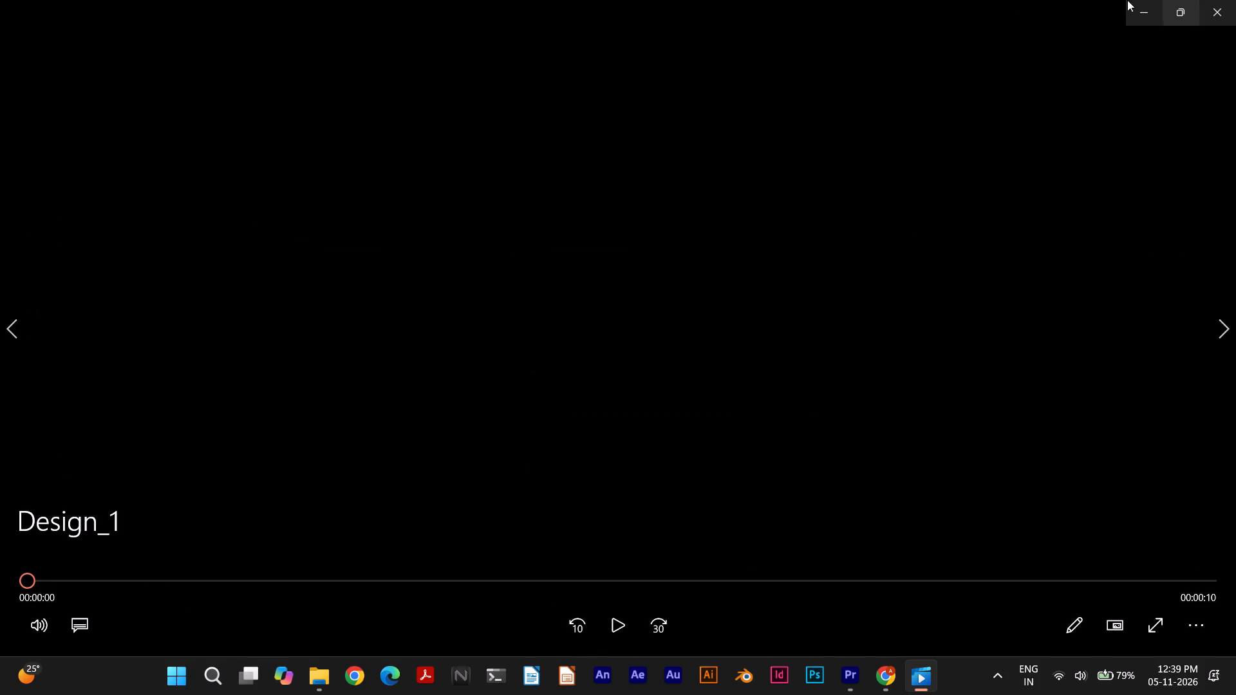
pyautogui.scroll(1, 909, 176)
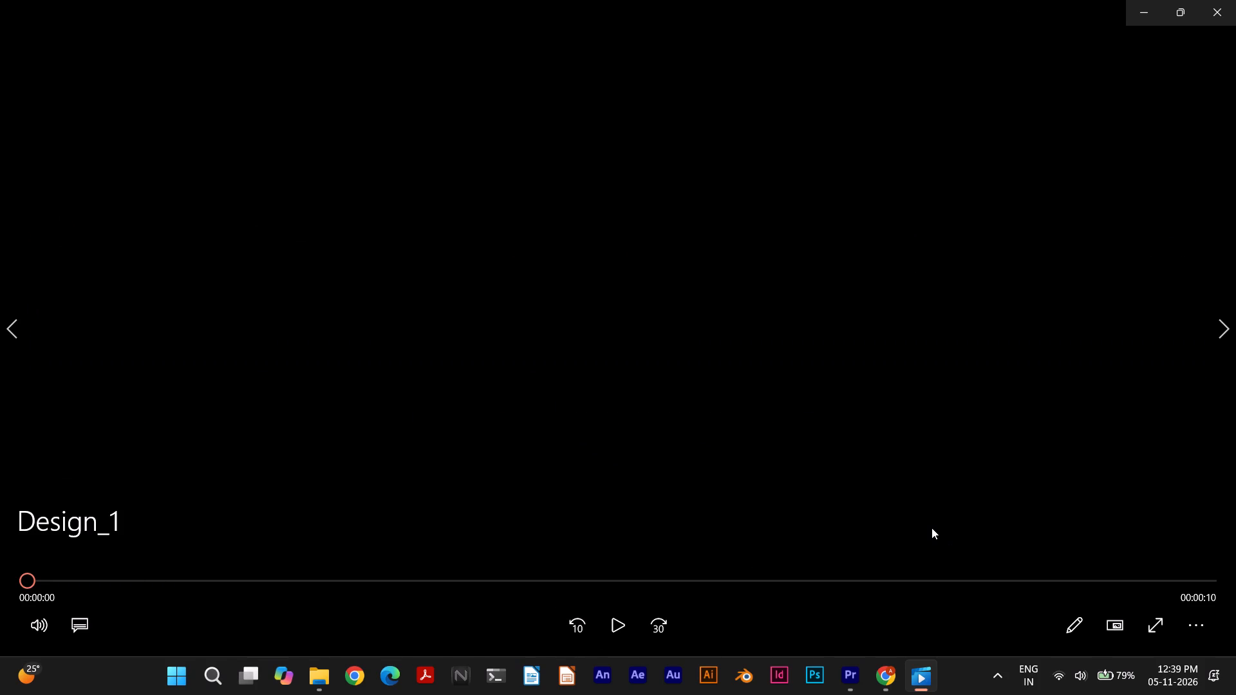
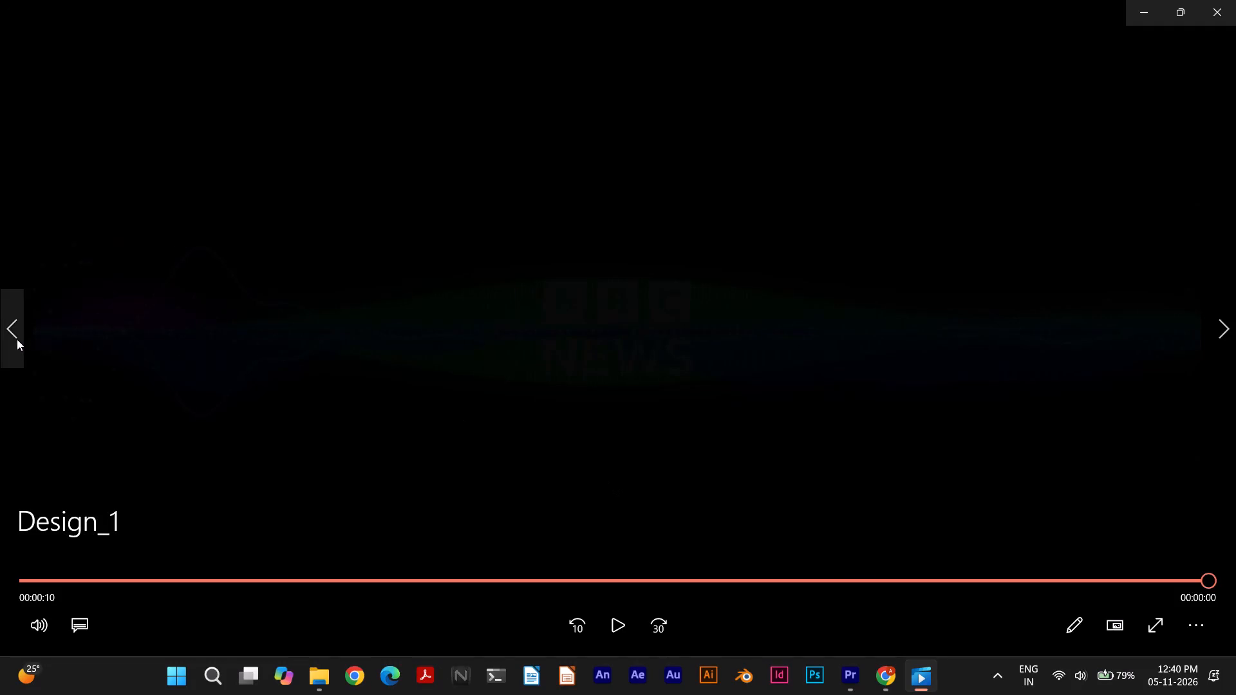
# Go back through the previous videos, 01 FINAL Blue_1 and 01 FINAL Blue, to review them, and close the video player.
pyautogui.click(15, 339)
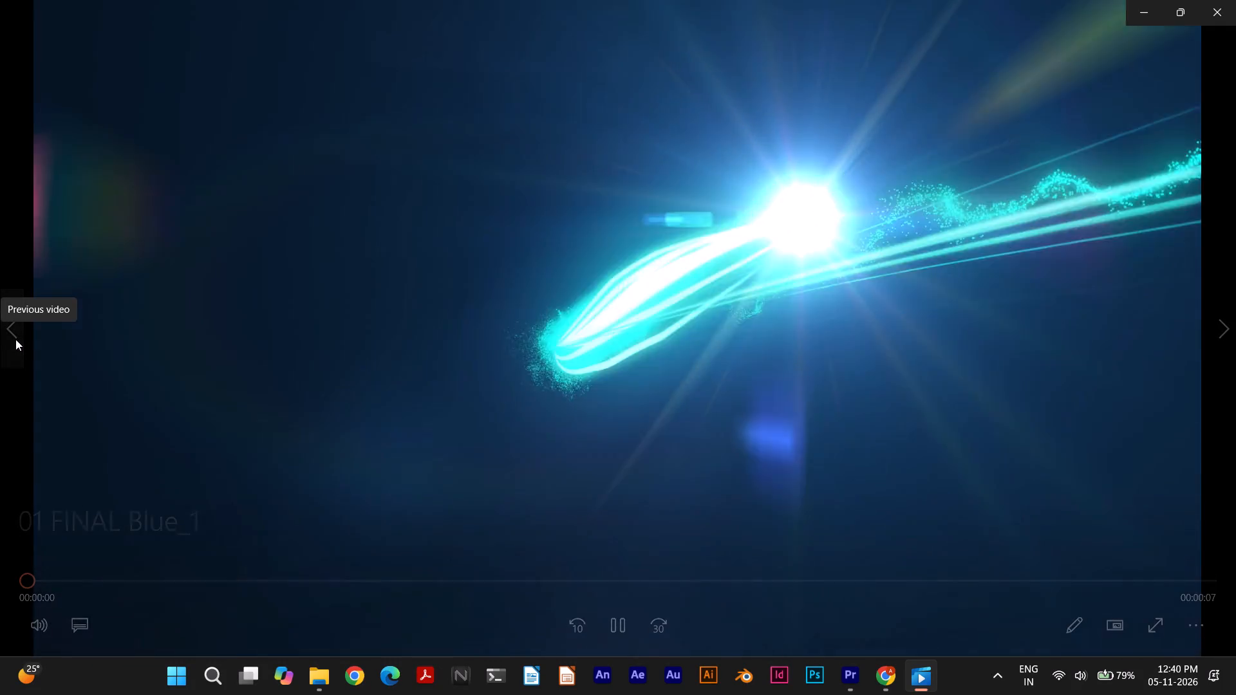
pyautogui.click(15, 339)
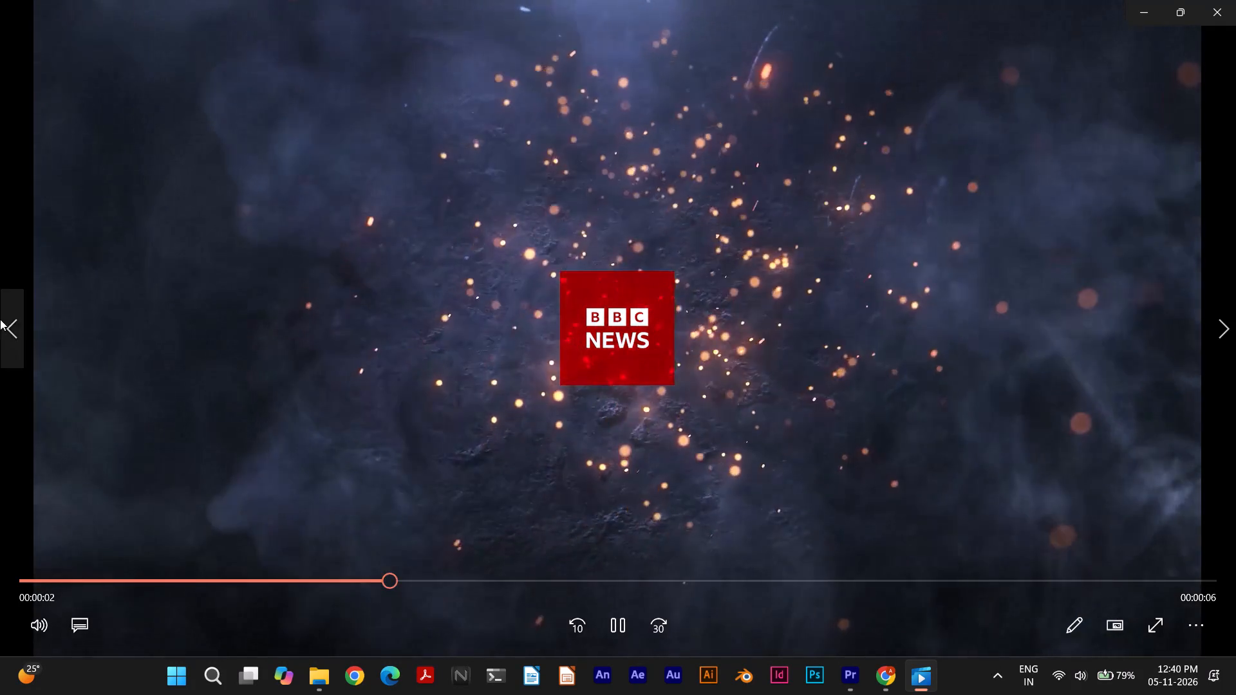
pyautogui.click(0, 319)
pyautogui.click(4, 319)
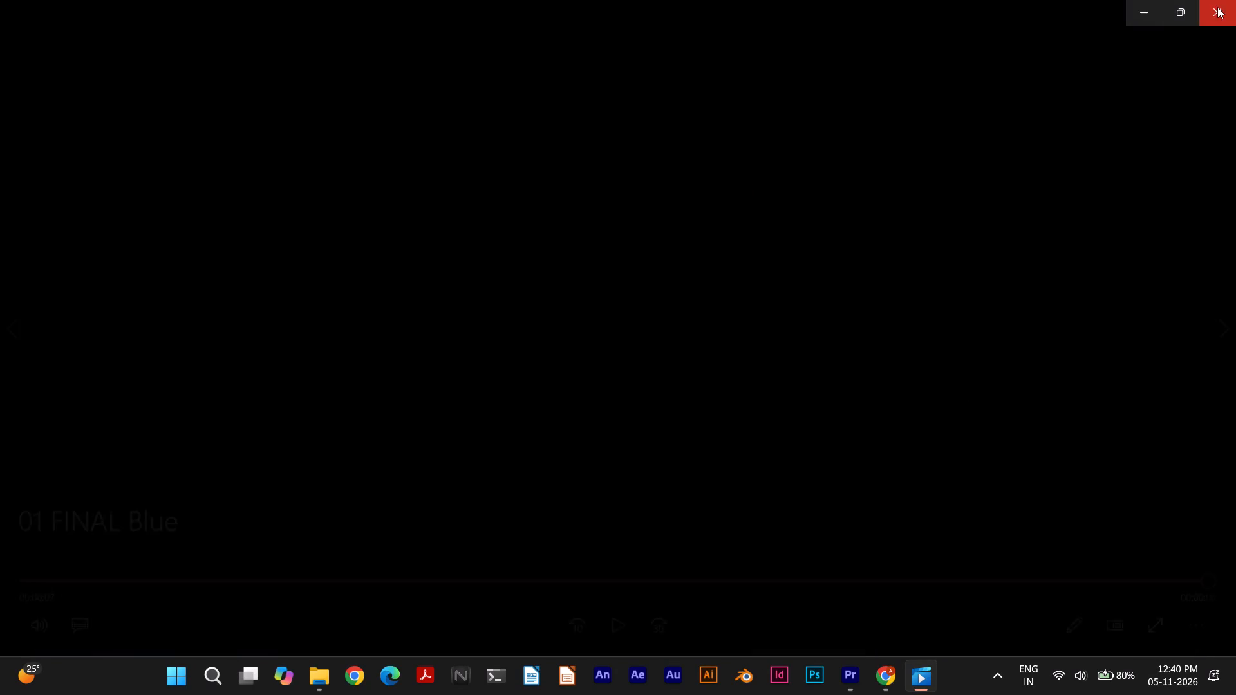
pyautogui.click(1217, 7)
# Minimize the browser window and switch back to the Design sequence in Premiere Pro.
pyautogui.click(914, 679)
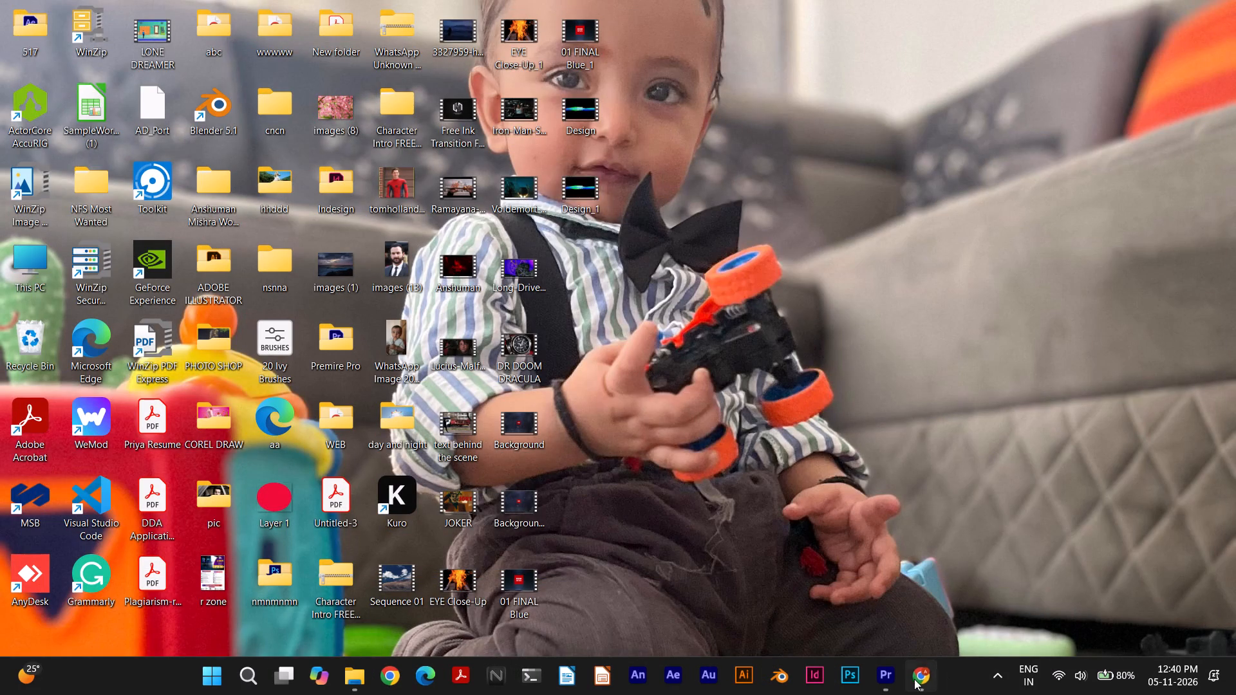
pyautogui.click(1138, 10)
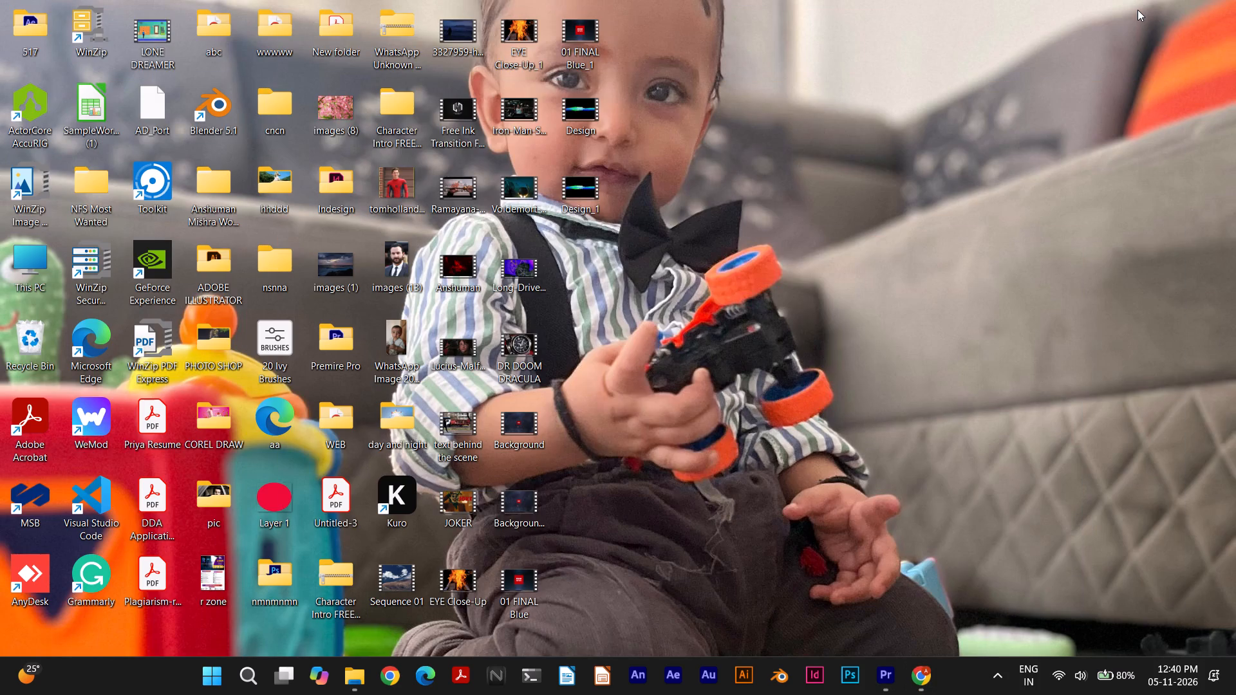
pyautogui.click(890, 662)
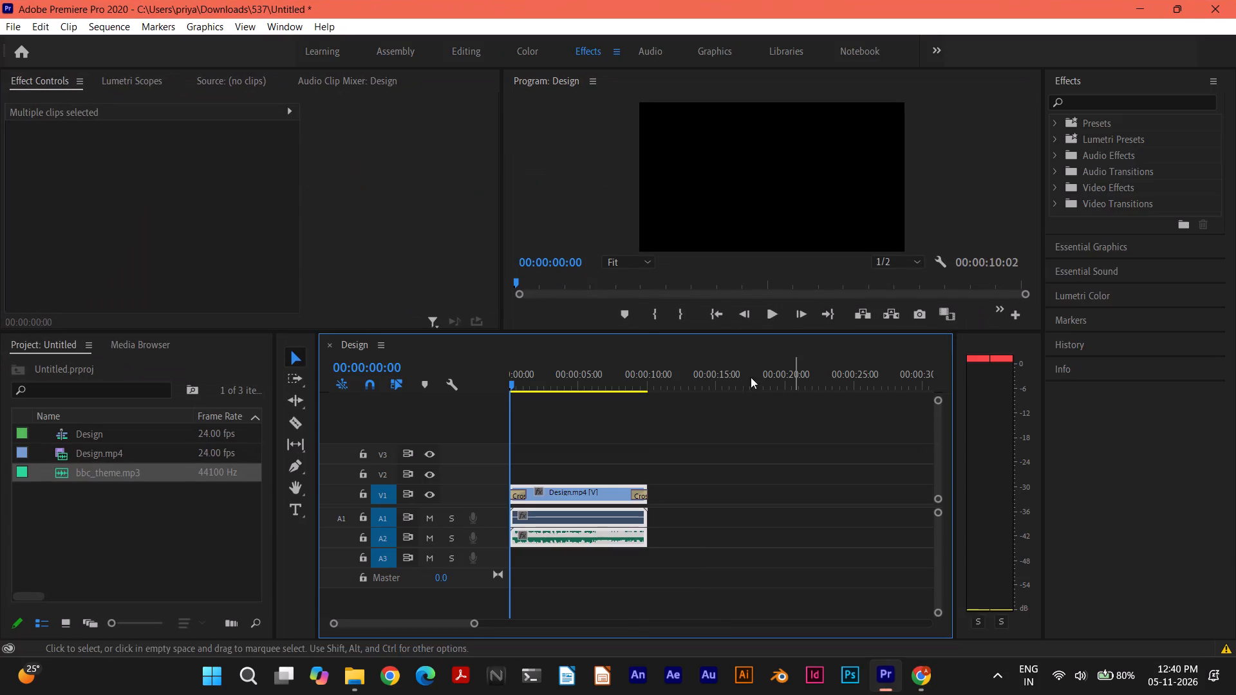
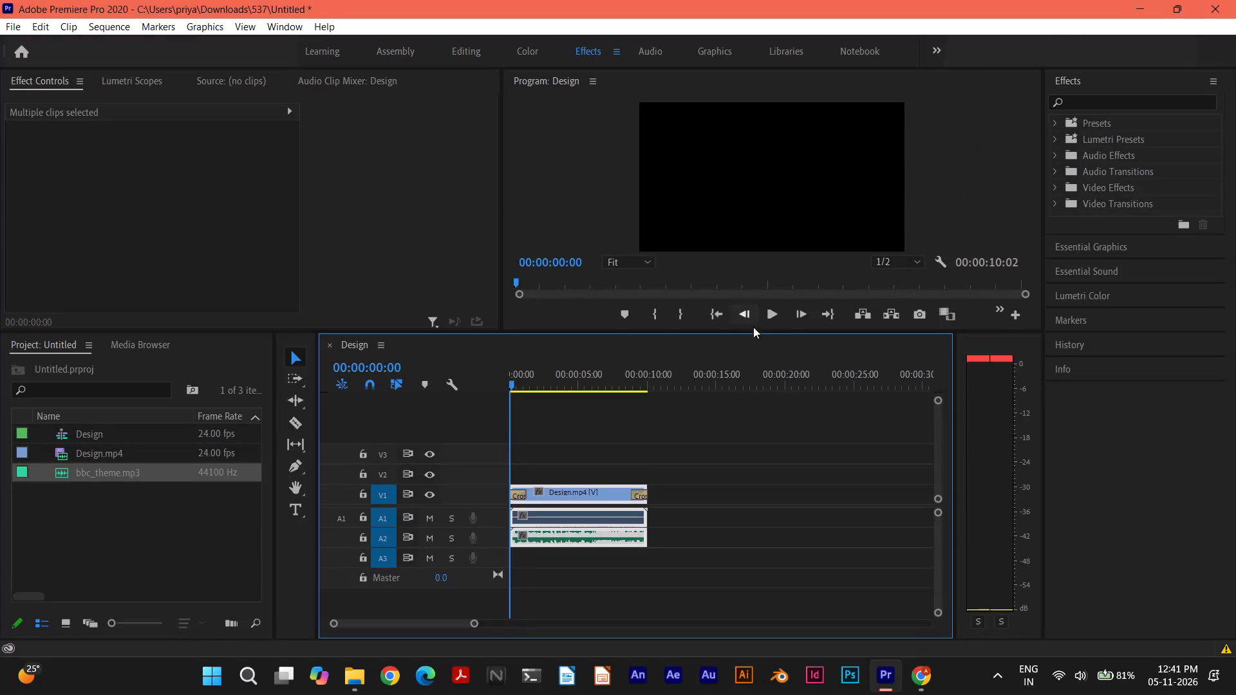
# Play the exported Design_1 video from the desktop, pause it partway, leave full screen and minimize the player.
pyautogui.click(1138, 6)
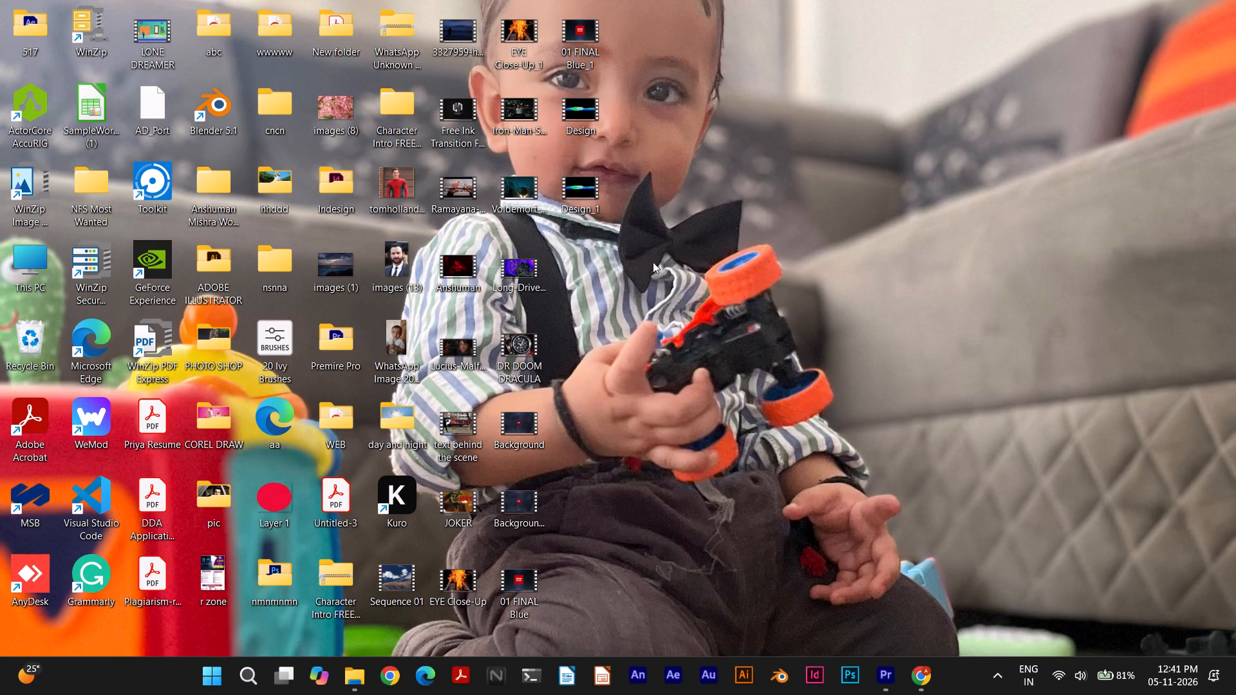
pyautogui.click(588, 190)
pyautogui.click(588, 190)
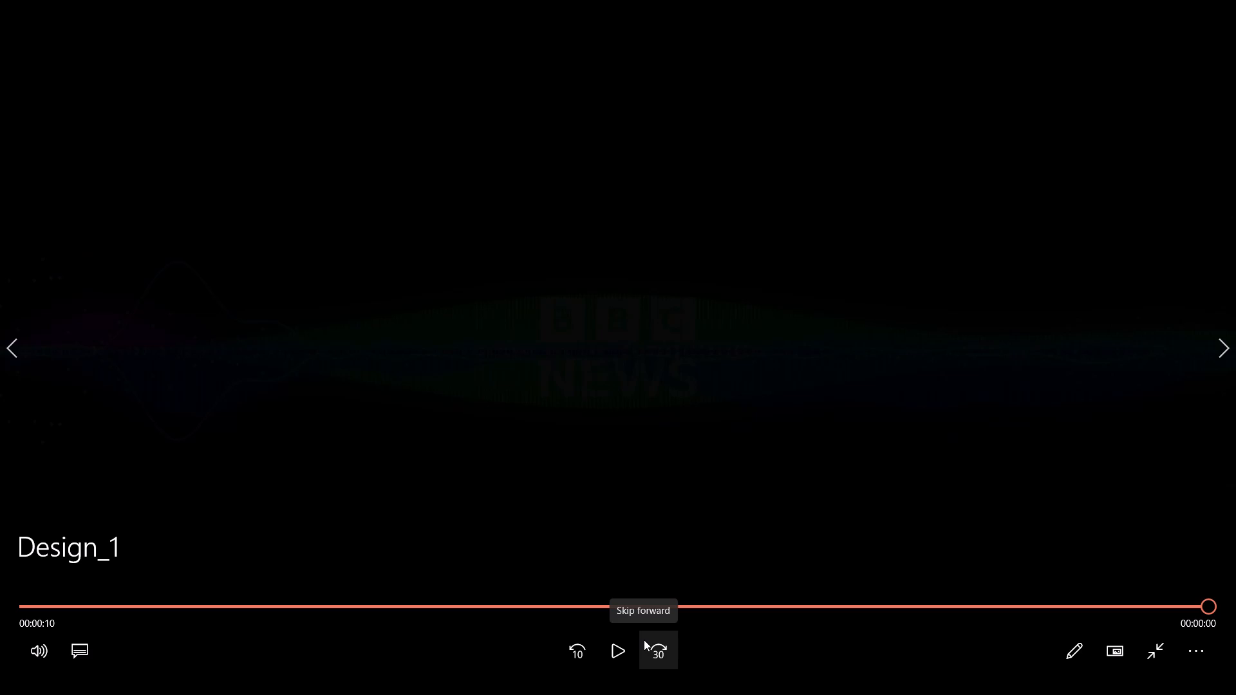
pyautogui.click(626, 640)
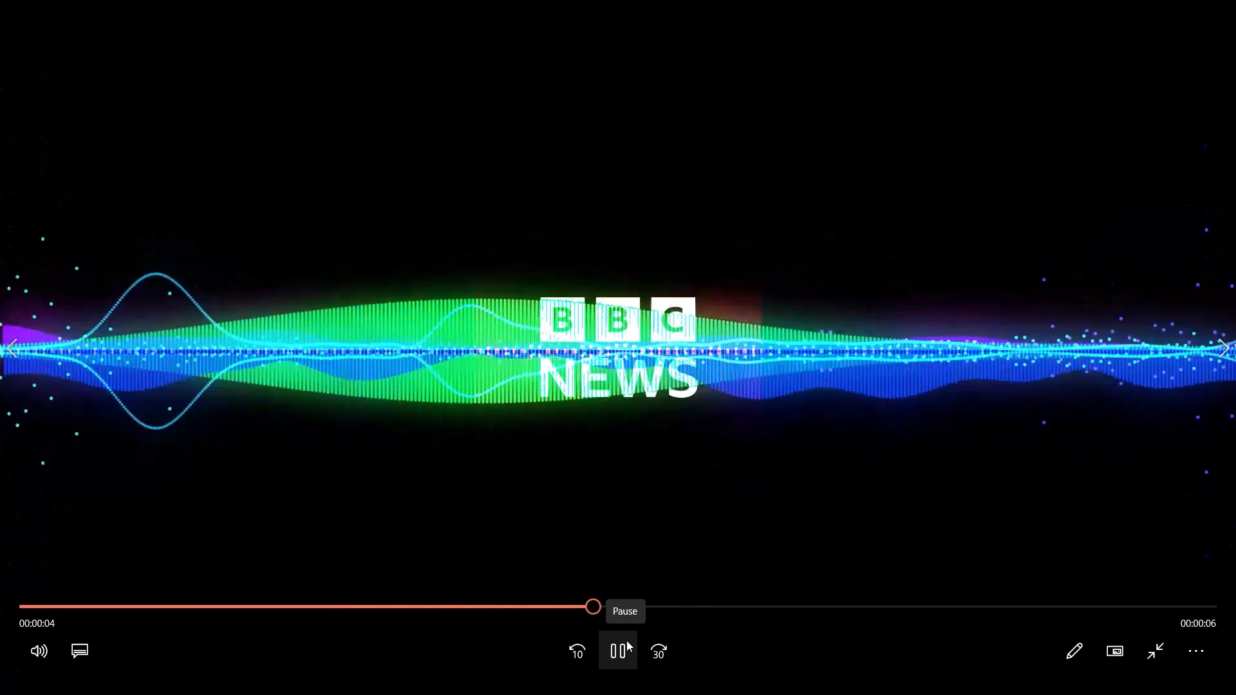
pyautogui.click(626, 640)
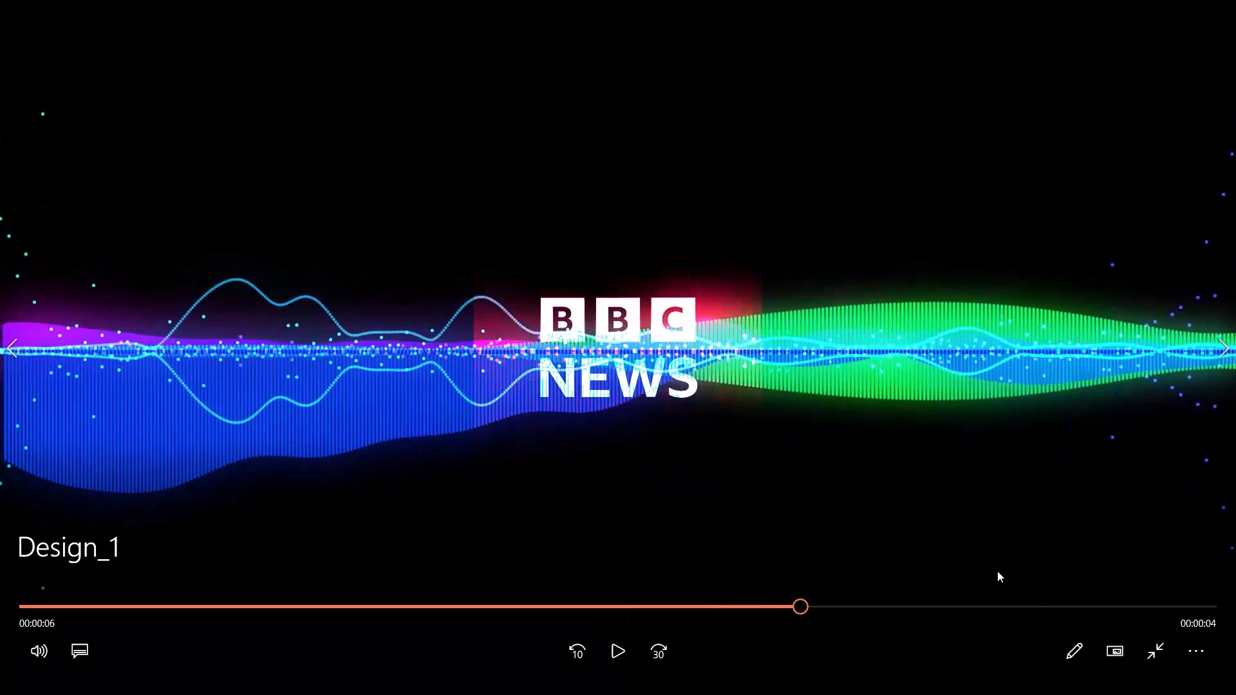
pyautogui.click(1163, 644)
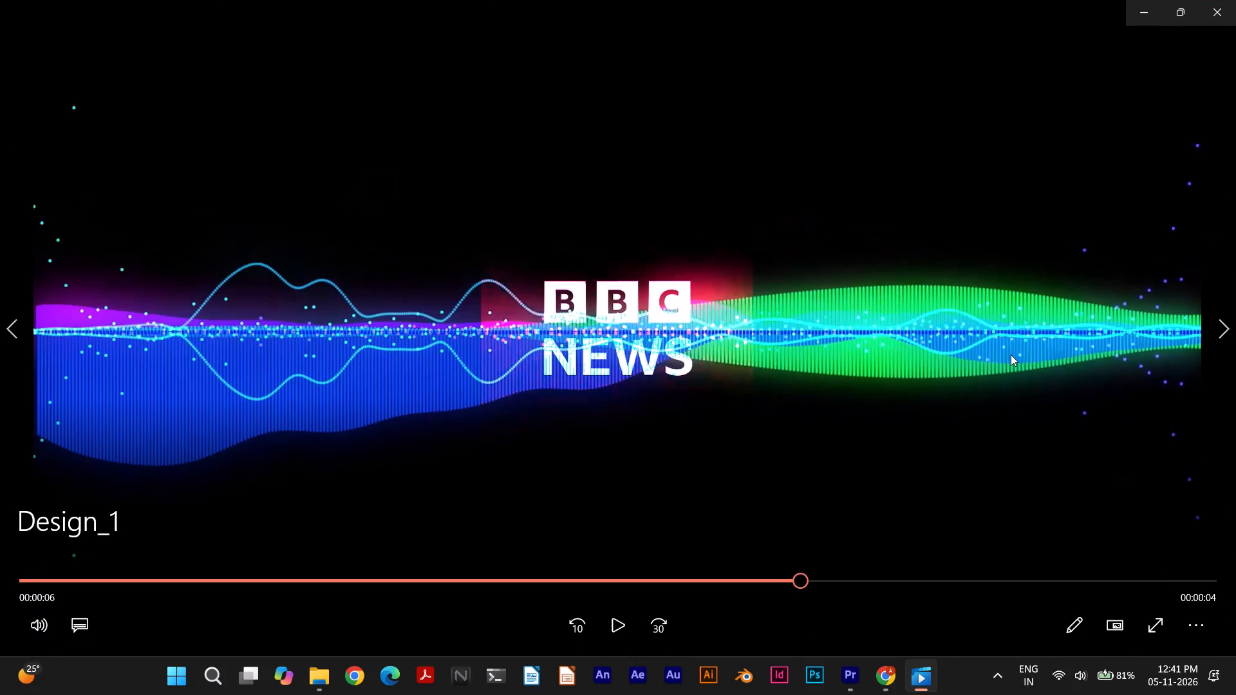
pyautogui.click(1147, 3)
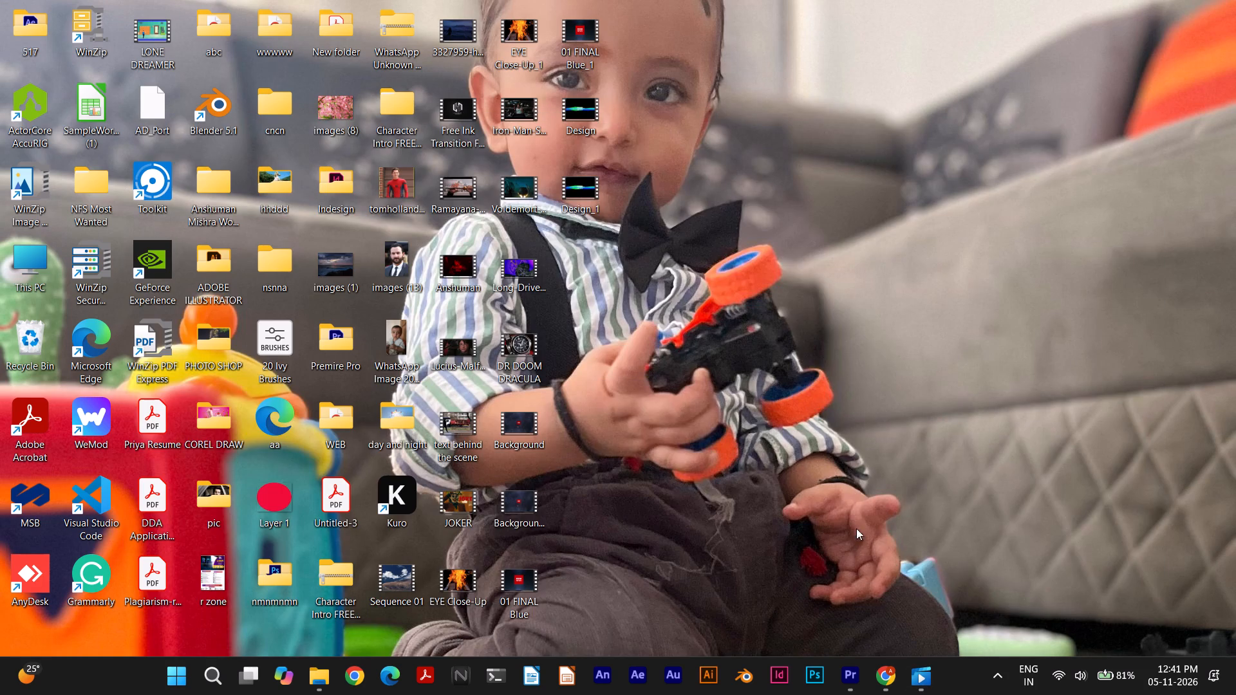
# Replay Design_1 from the desktop, compare it with the earlier BBC News logo videos, and close the video player.
pyautogui.click(857, 669)
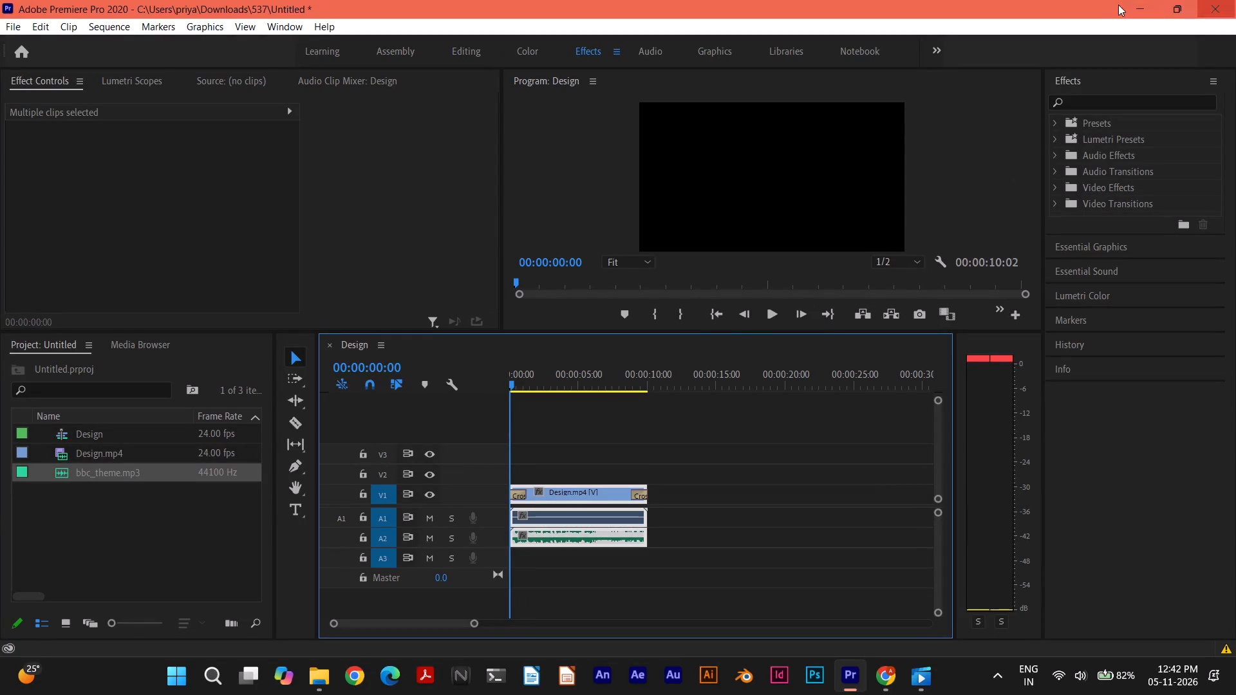
pyautogui.click(1137, 2)
pyautogui.doubleClick(591, 187)
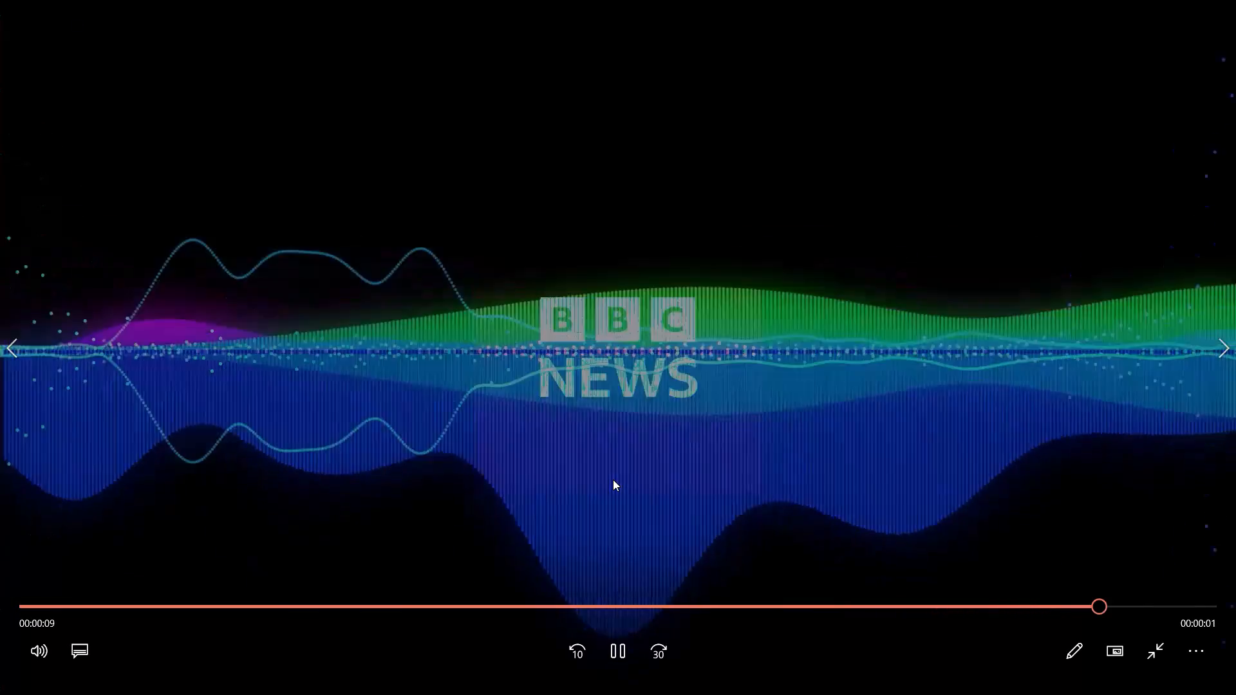
pyautogui.click(1161, 641)
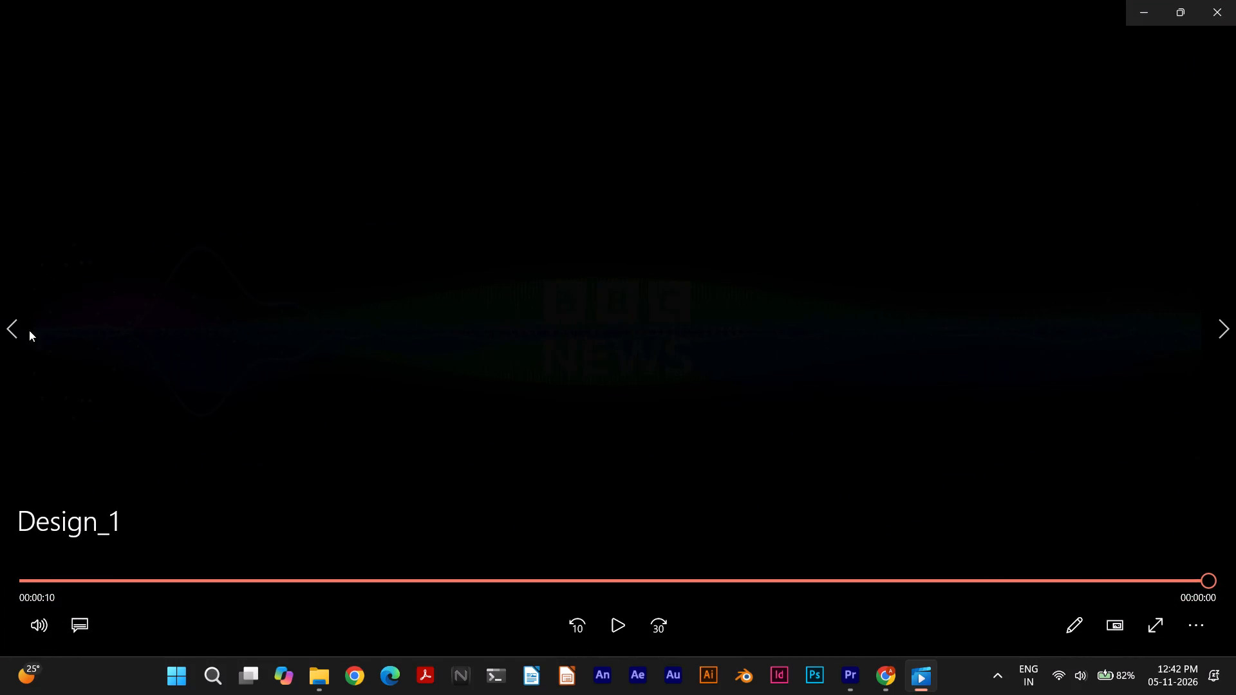
pyautogui.click(8, 326)
pyautogui.click(8, 326)
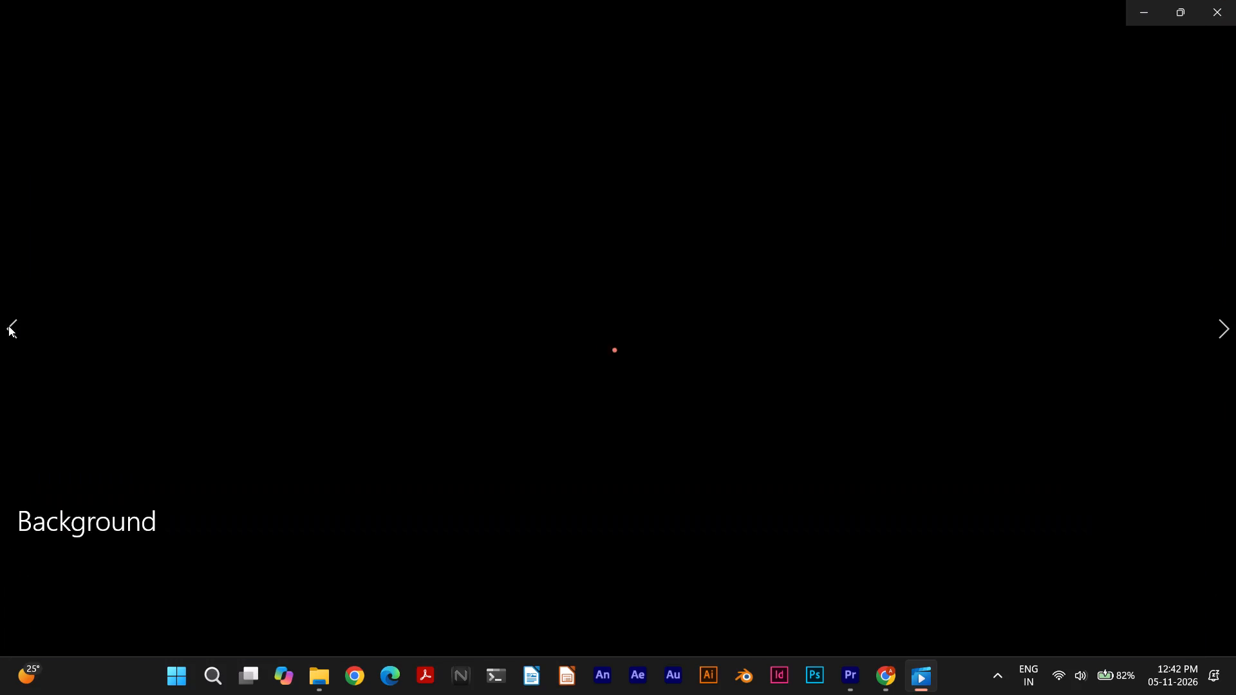
pyautogui.click(1217, 322)
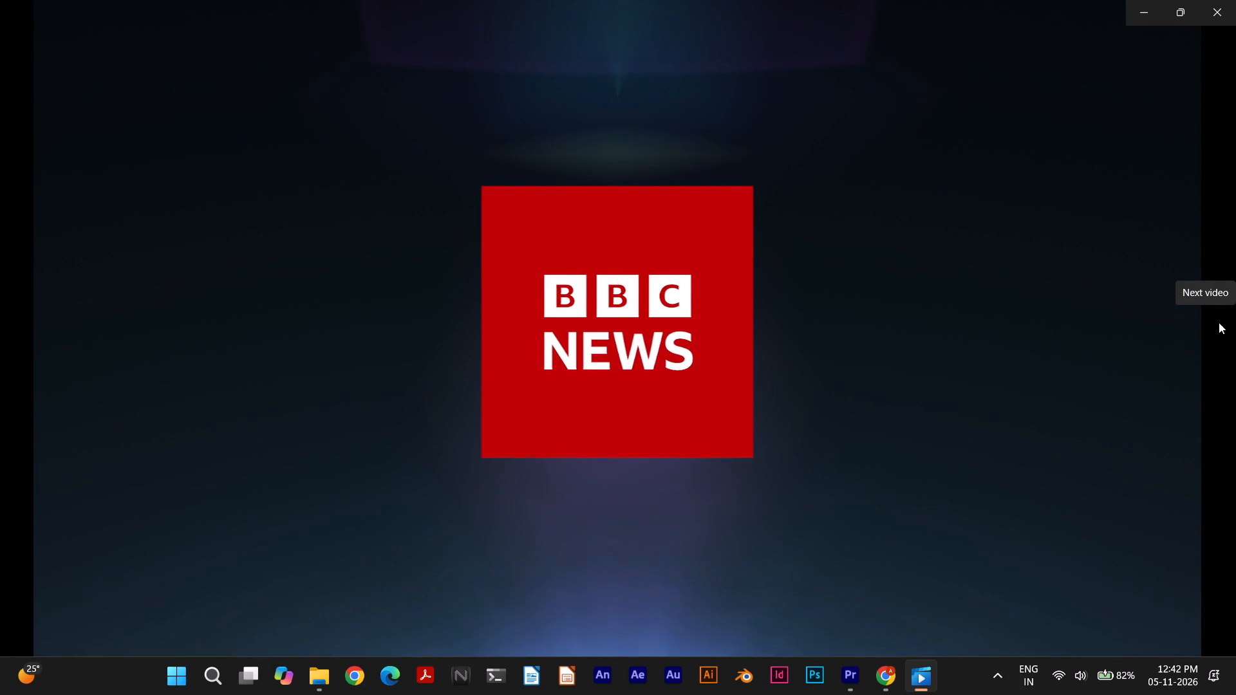
pyautogui.click(1223, 331)
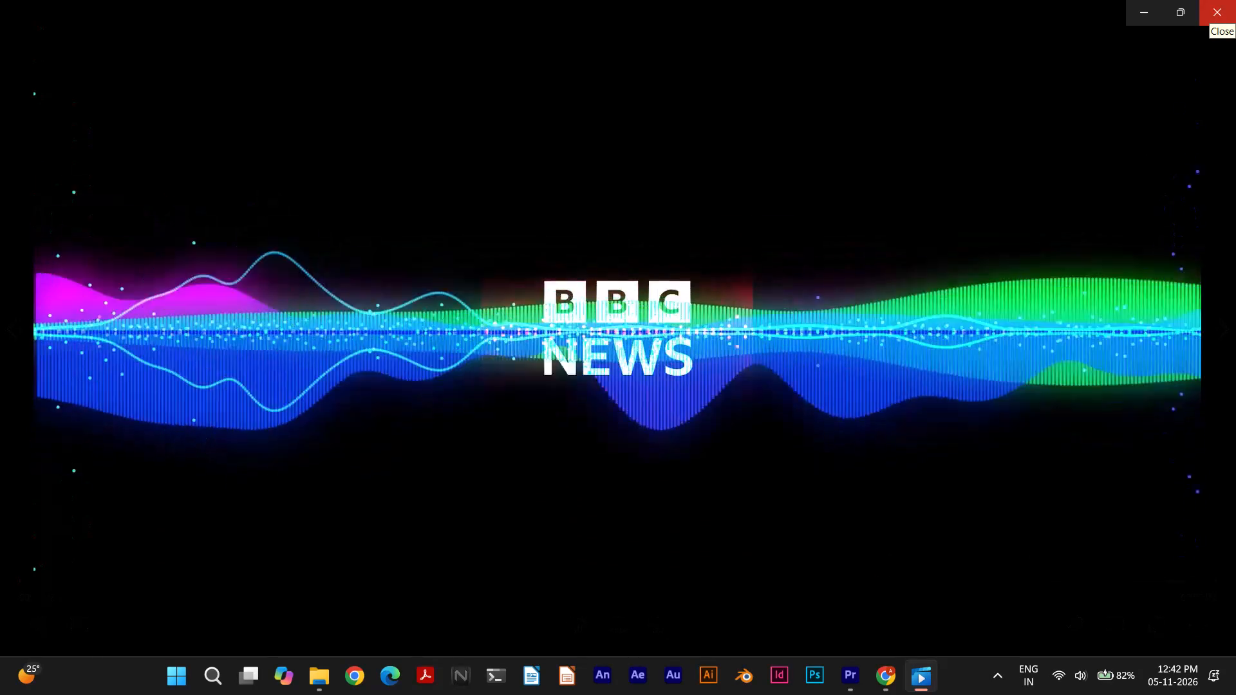
pyautogui.click(10, 326)
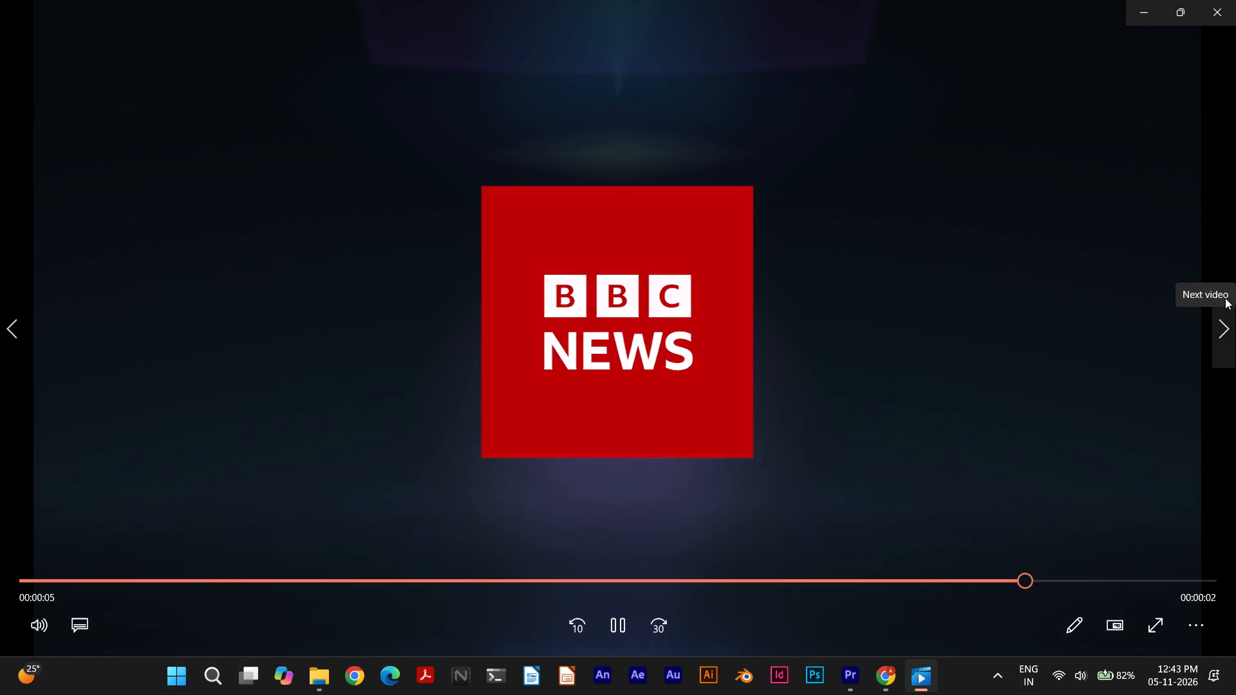
pyautogui.click(1228, 329)
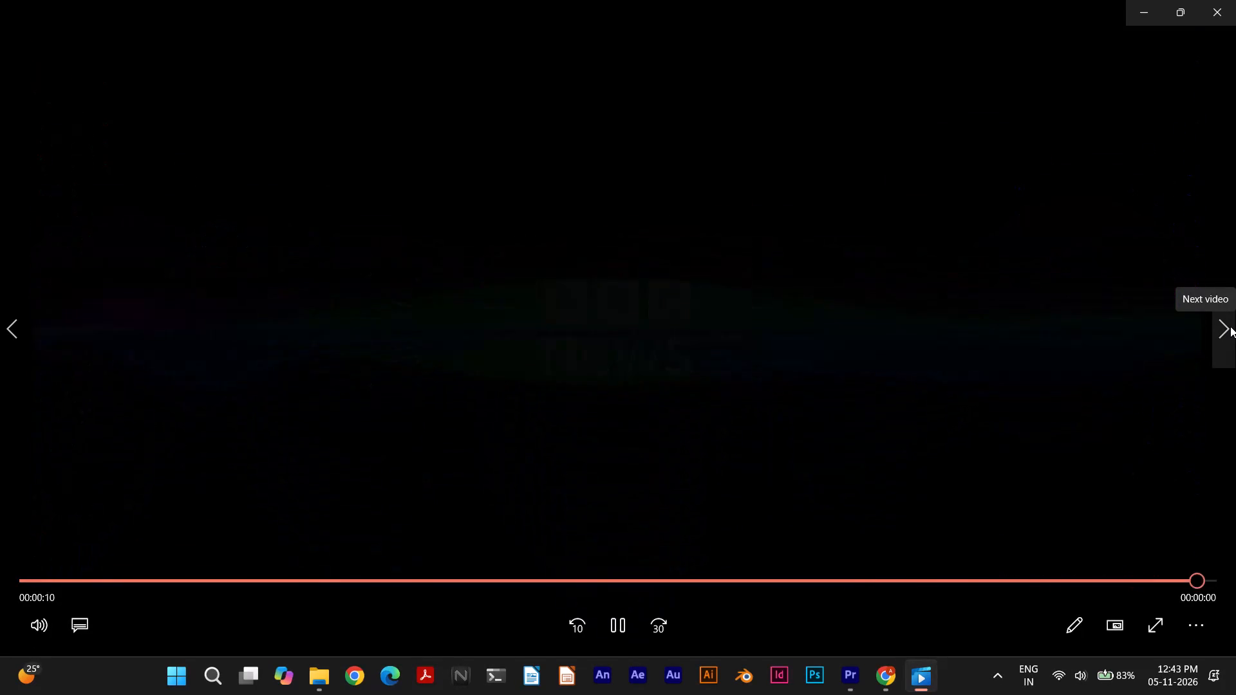
pyautogui.click(1221, 0)
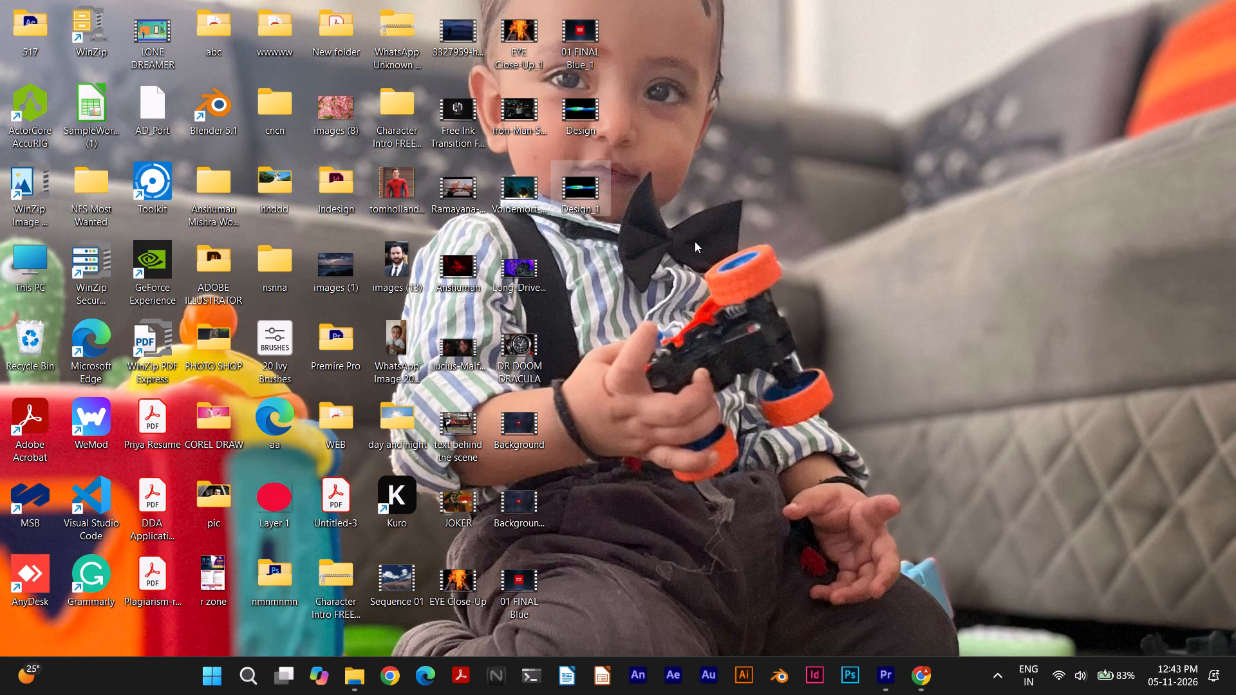
# Switch to Chrome and resume the song Sanson Ki Mala in YouTube Music.
pyautogui.click(919, 667)
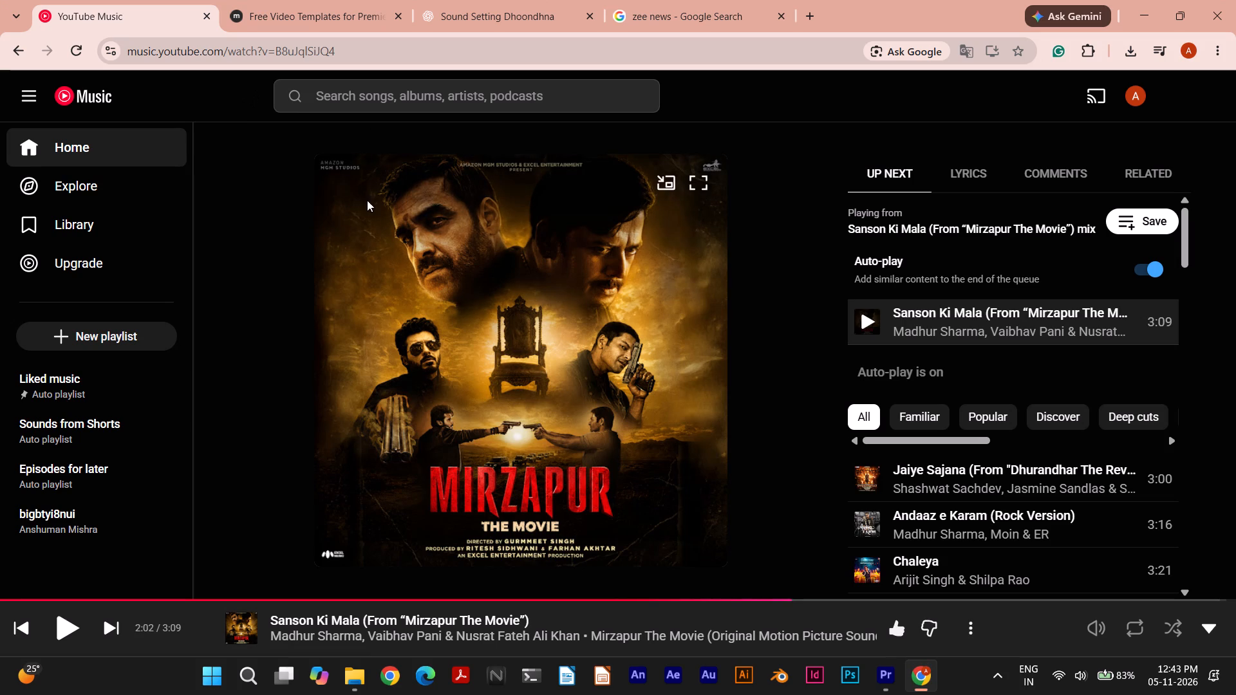
pyautogui.click(367, 200)
# Close the zee news Google Search page and minimize the browser.
pyautogui.click(697, 14)
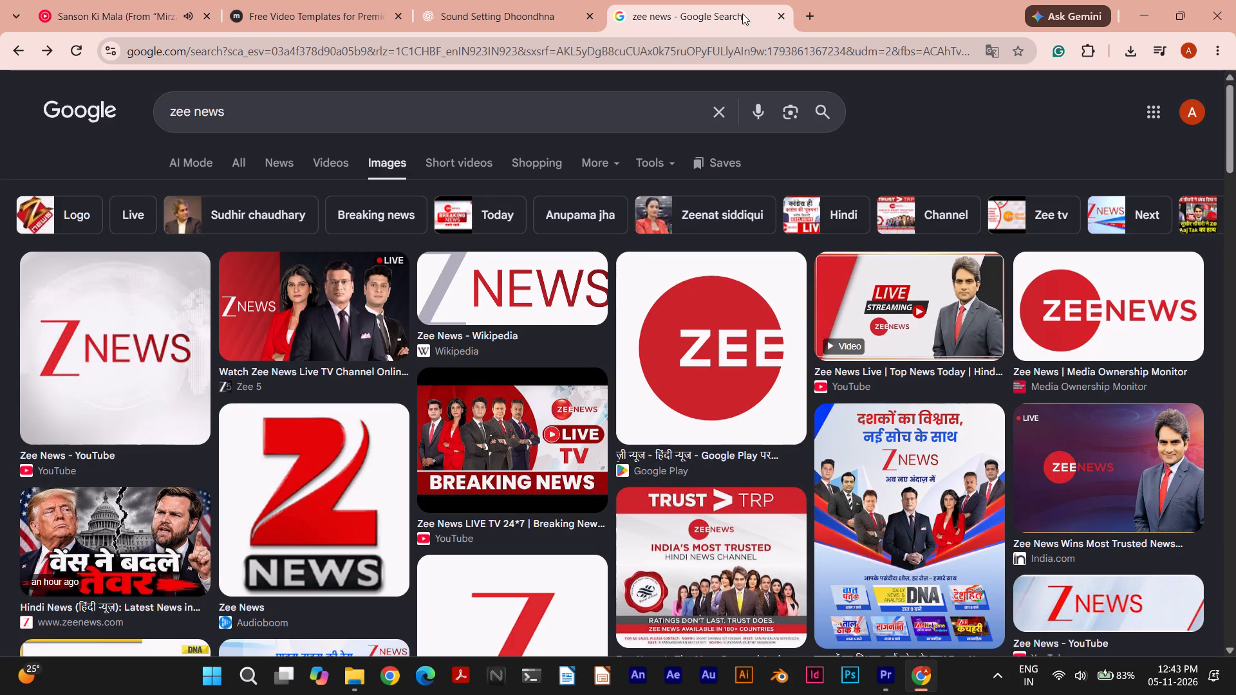
pyautogui.click(780, 14)
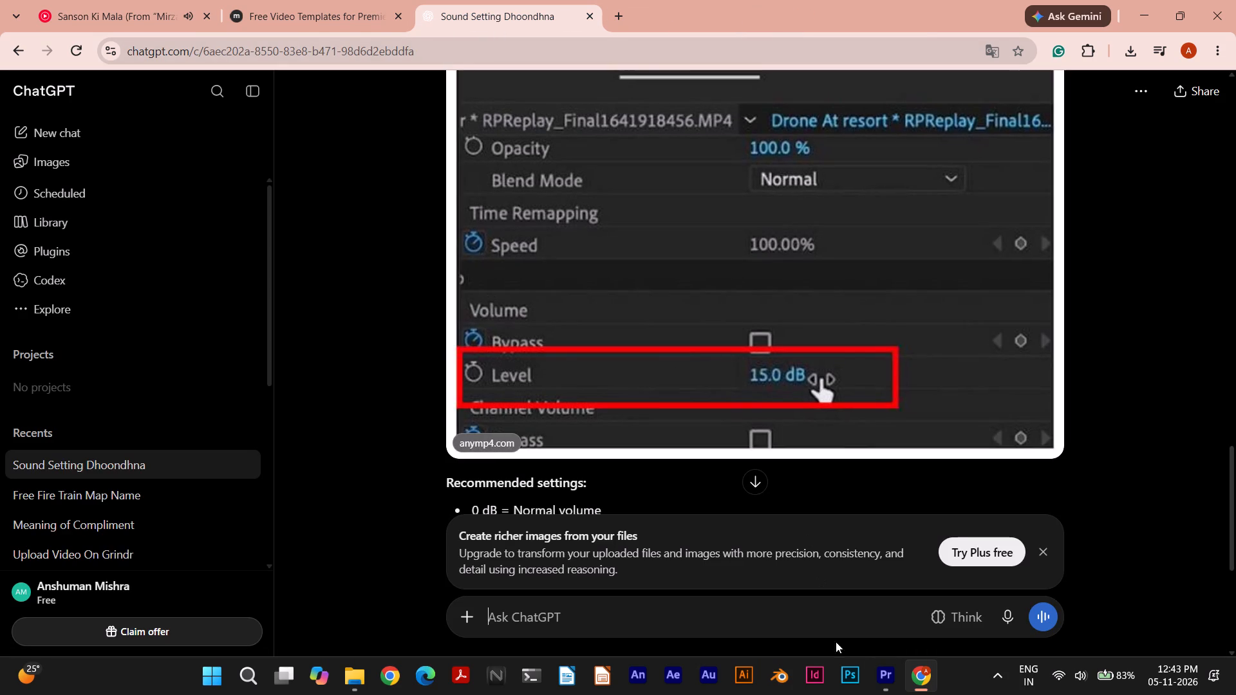
pyautogui.click(1142, 5)
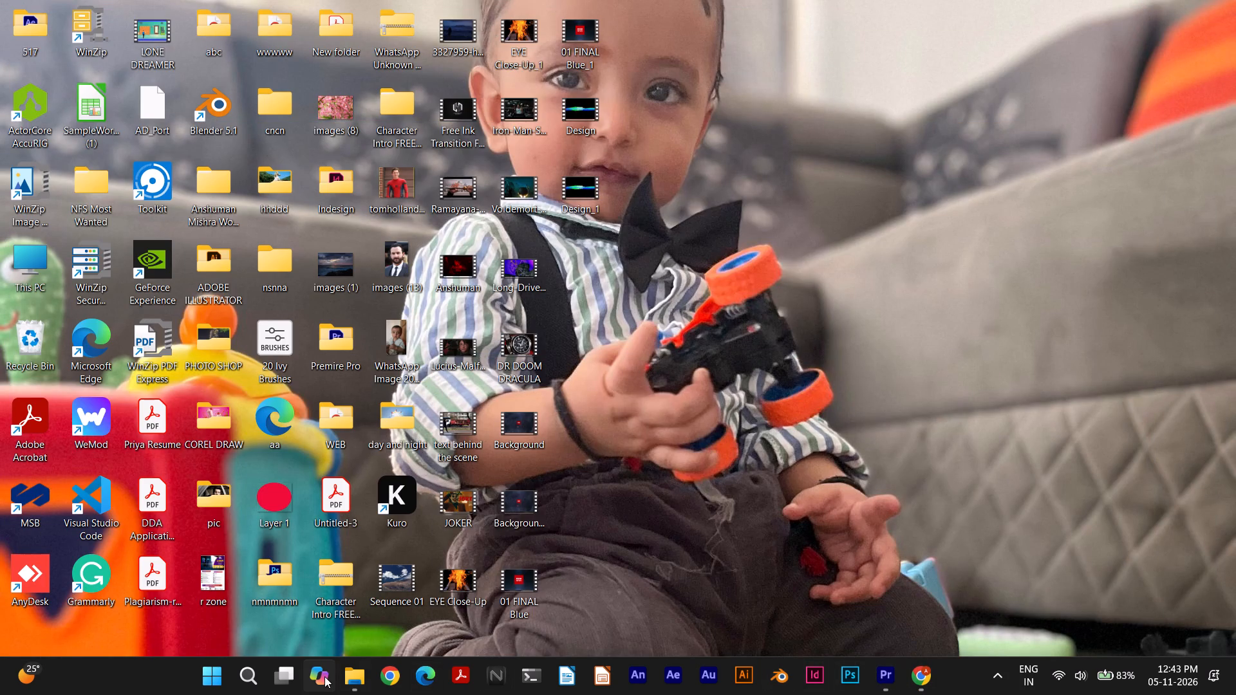
# In File Explorer's Downloads folder, extract the mixkit-retro-shape-title-517 archive to its own folder and close the extracted folder's window.
pyautogui.click(357, 674)
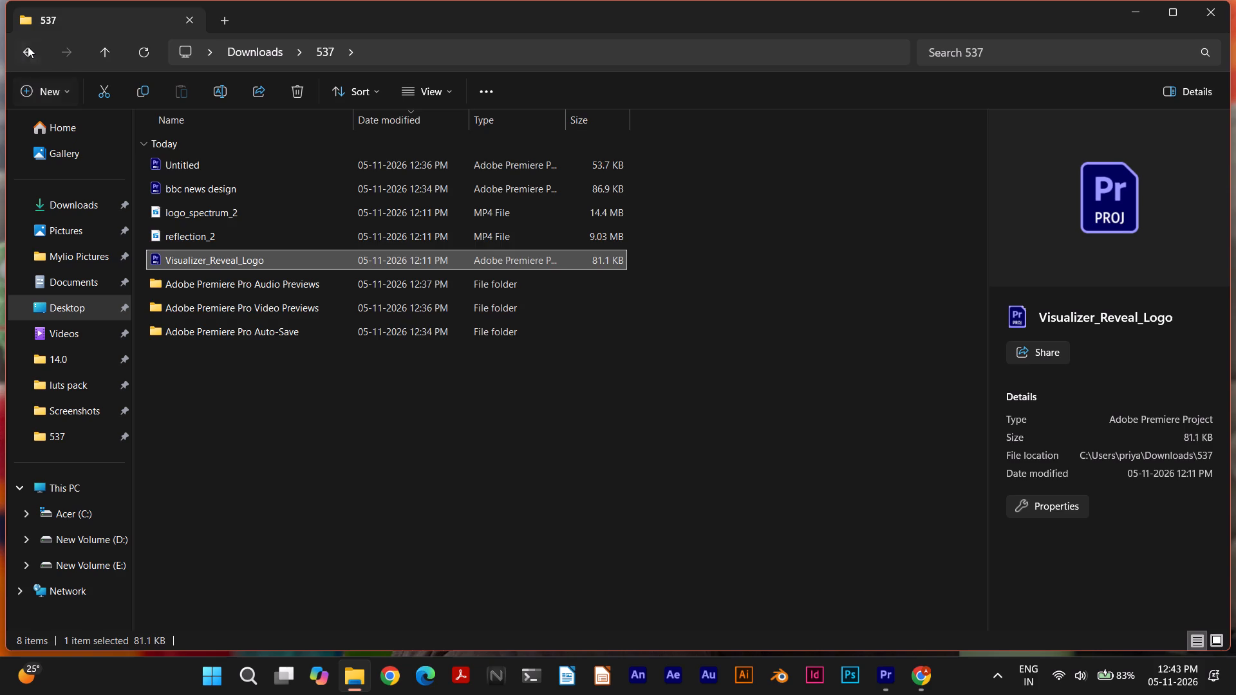
pyautogui.click(28, 46)
pyautogui.click(684, 377)
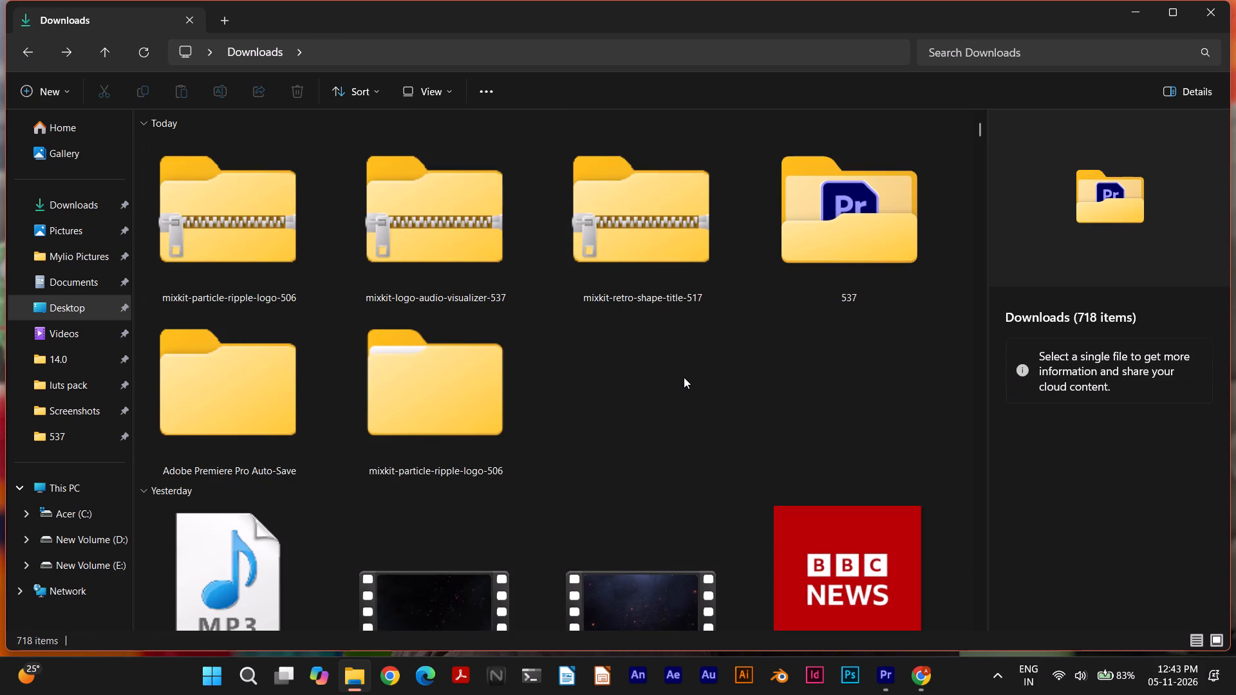
pyautogui.rightClick(615, 226)
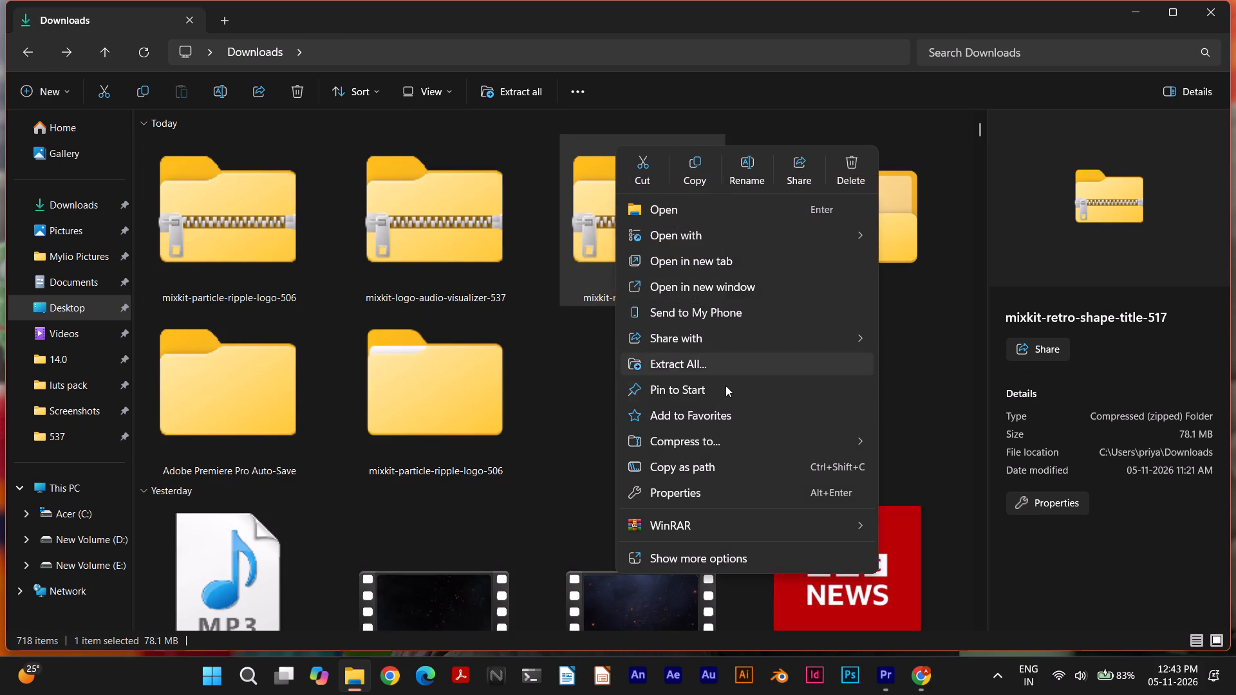
pyautogui.click(720, 366)
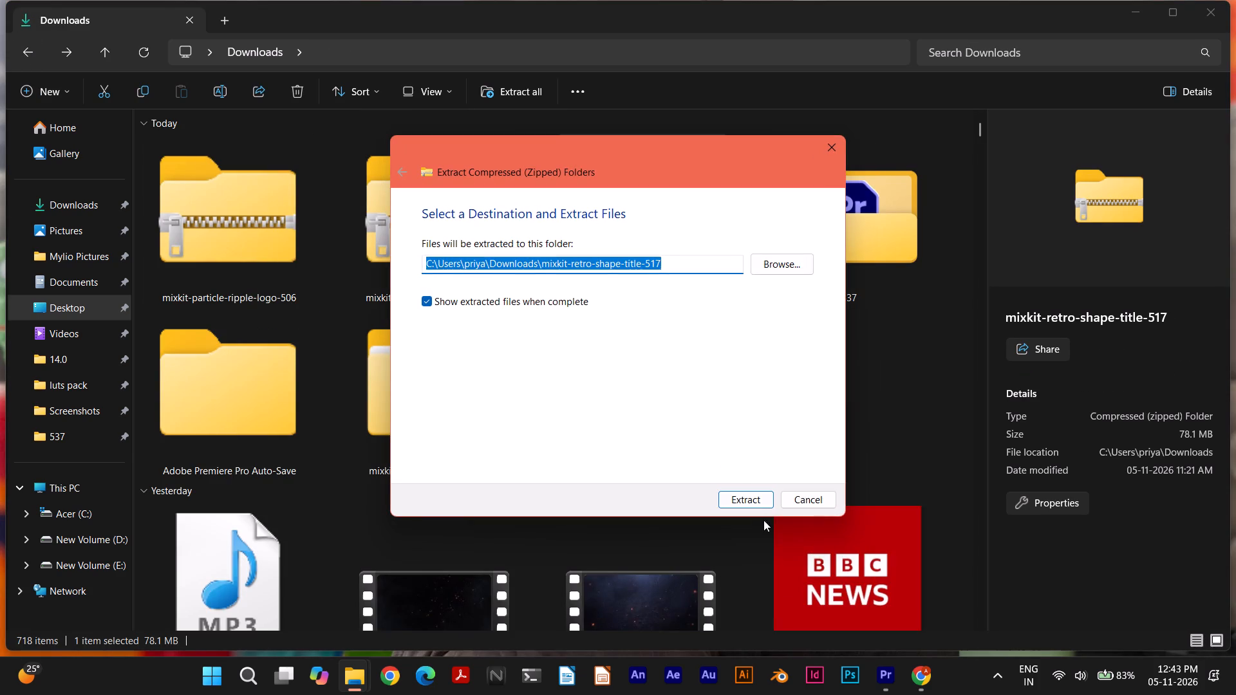
pyautogui.click(758, 496)
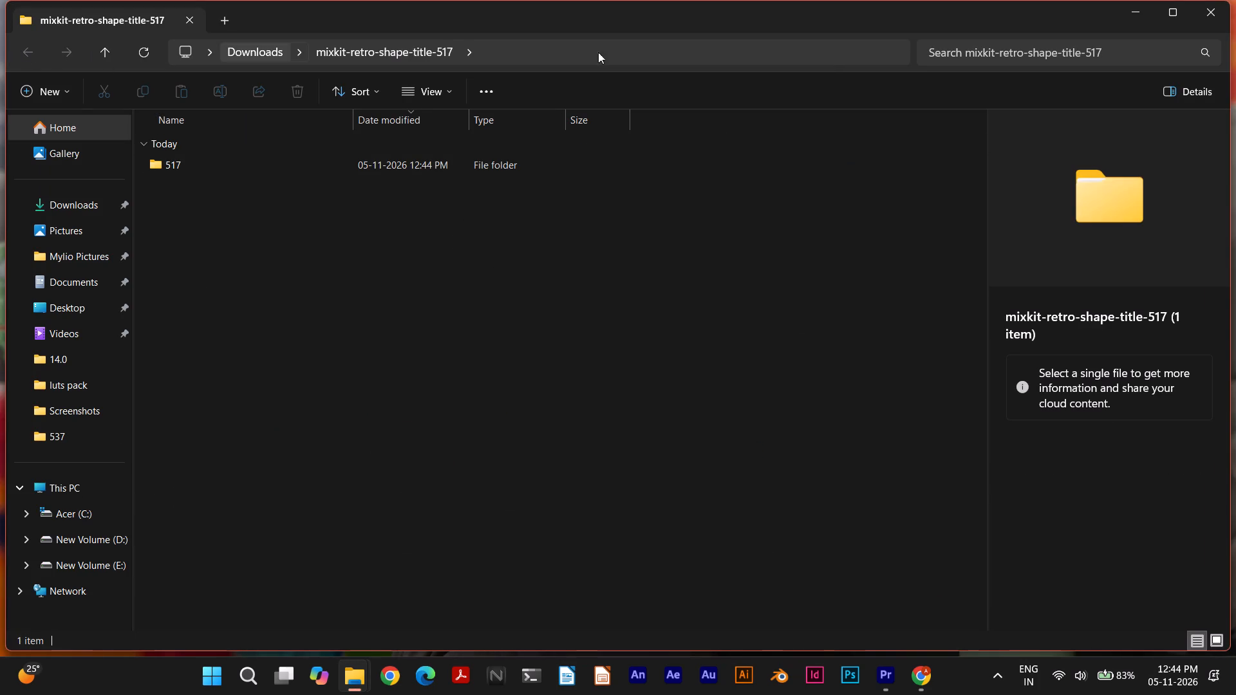
pyautogui.click(1197, 13)
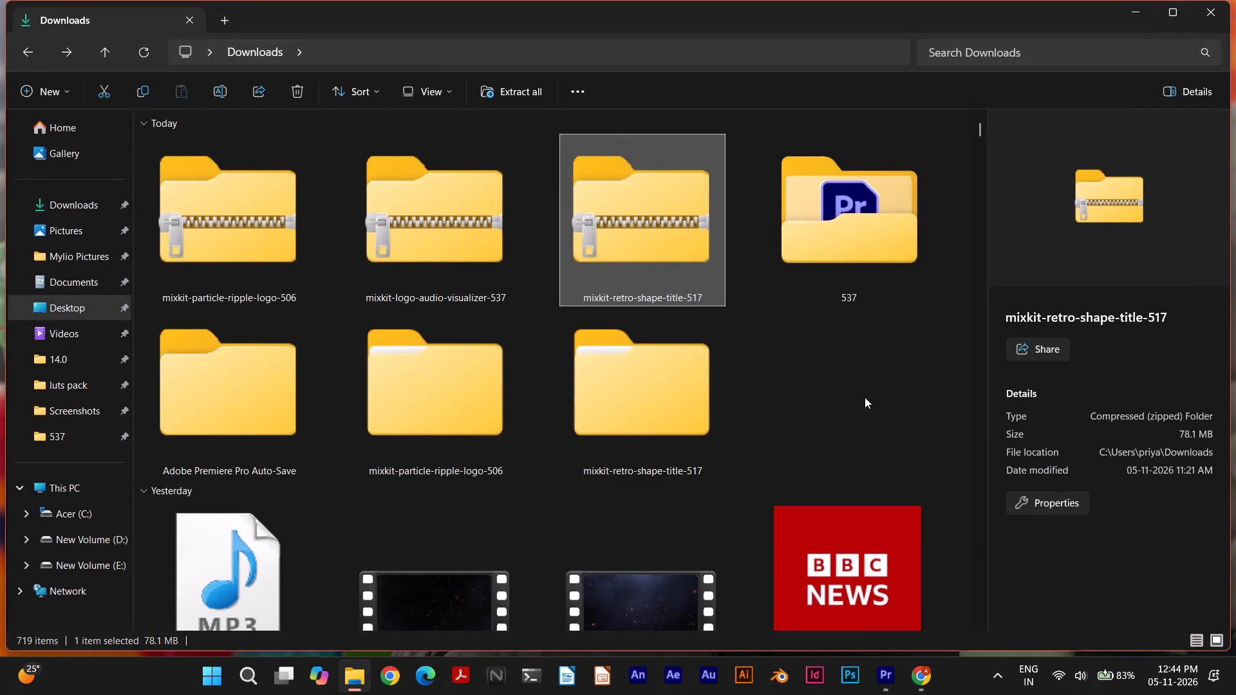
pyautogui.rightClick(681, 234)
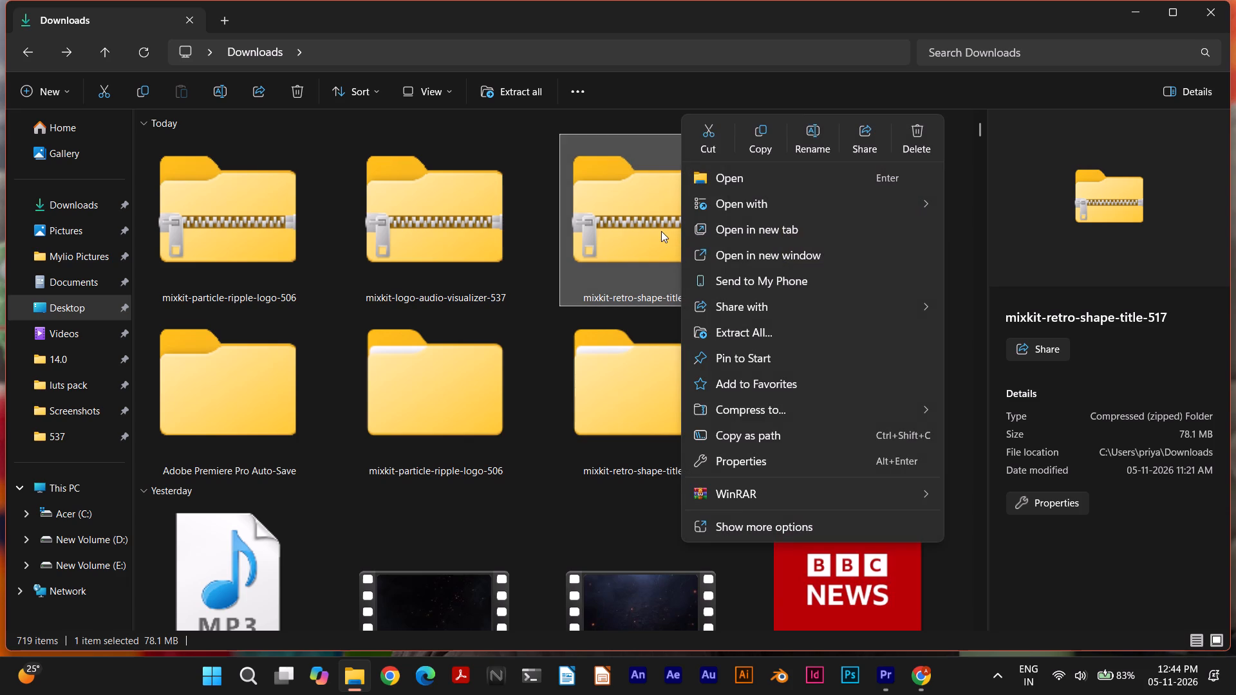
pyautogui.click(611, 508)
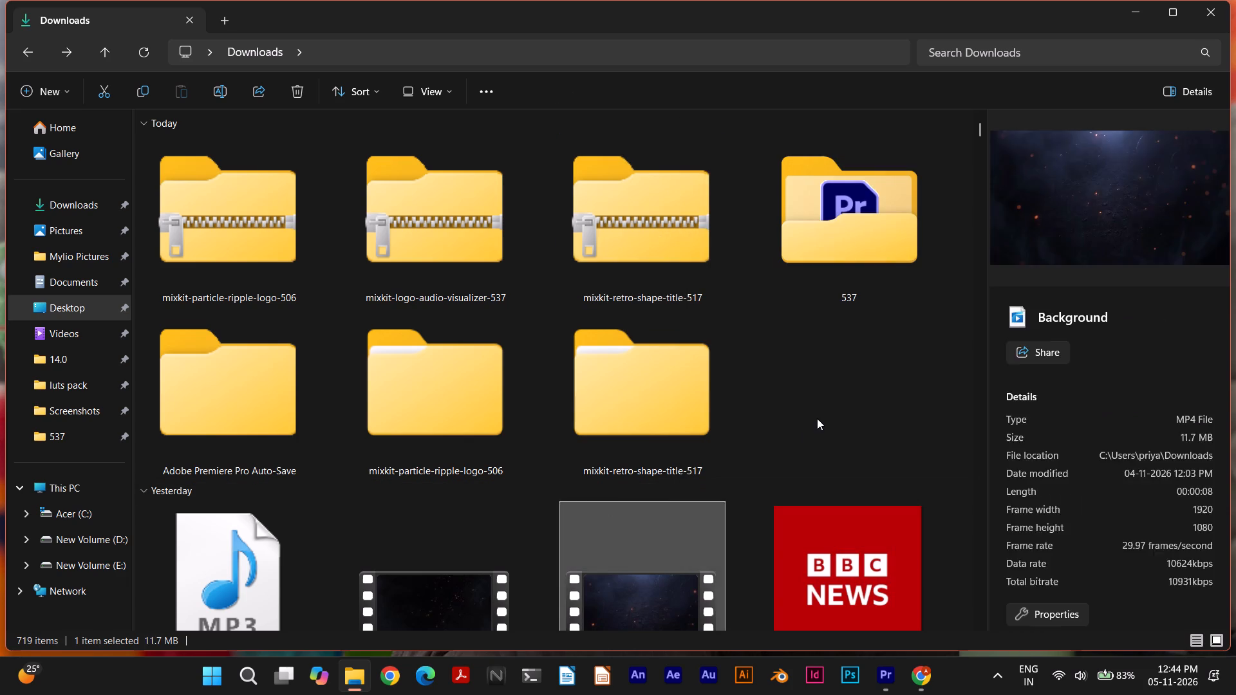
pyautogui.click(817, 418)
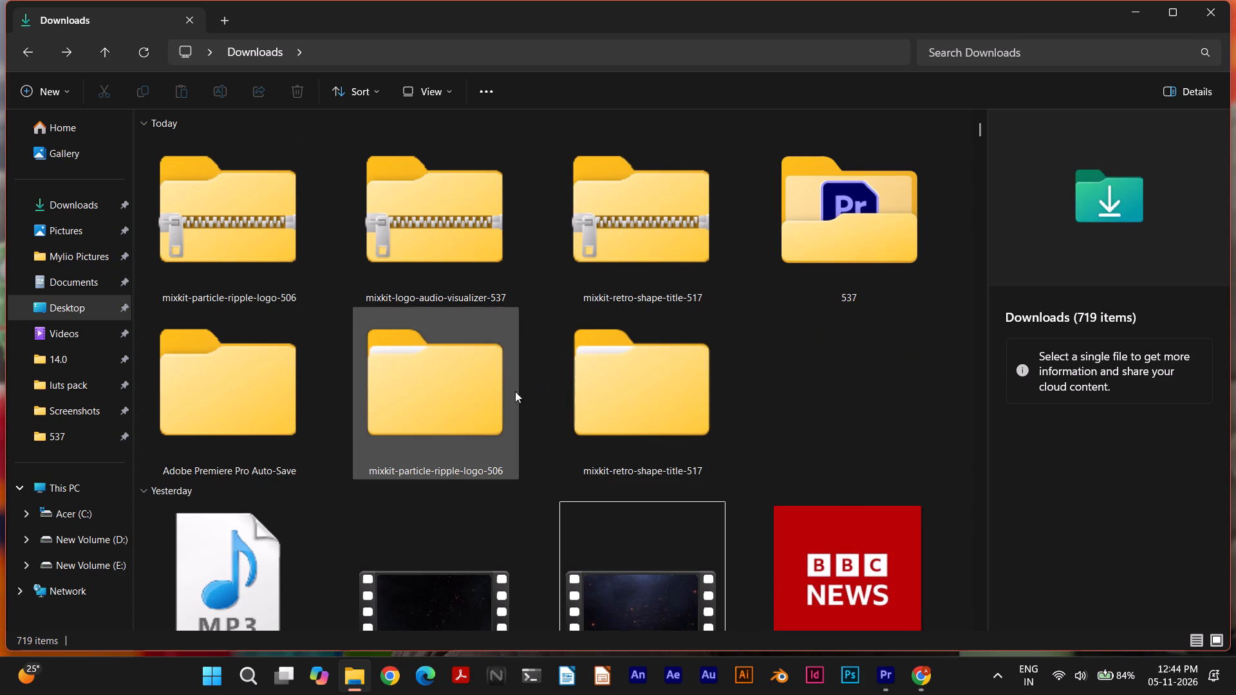
# Look through the 506 project folder inside mixkit-particle-ripple-logo-506 and return to Downloads.
pyautogui.doubleClick(428, 394)
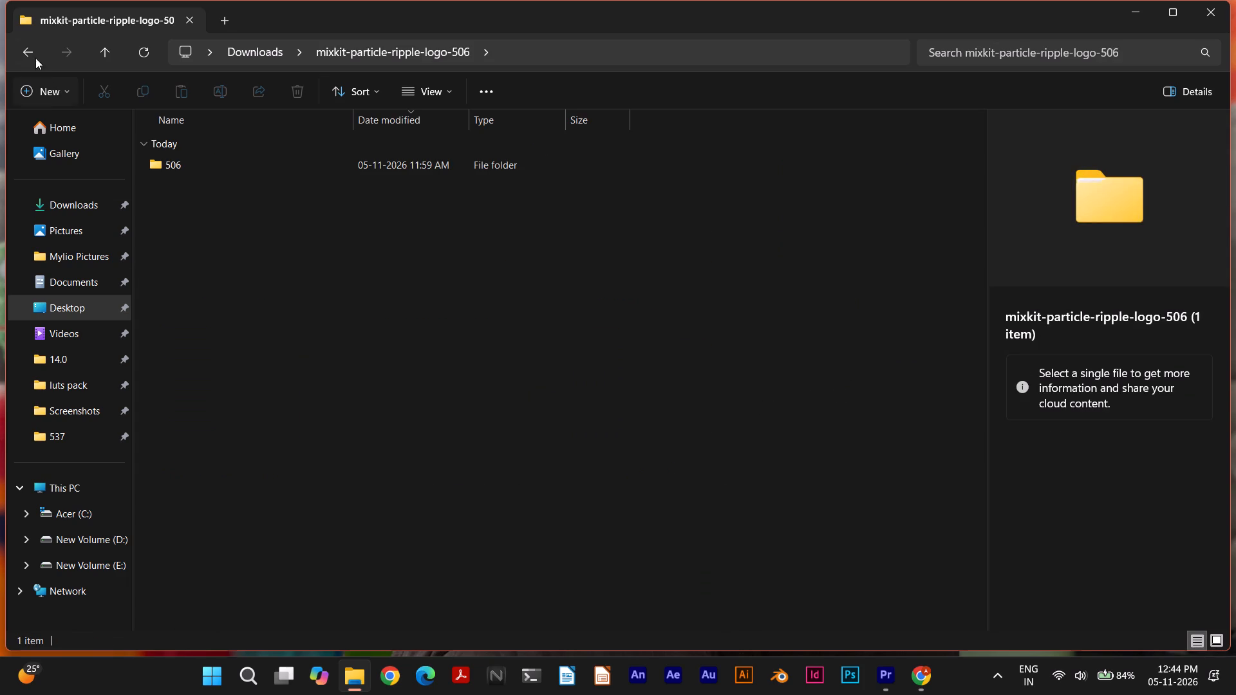
pyautogui.doubleClick(155, 162)
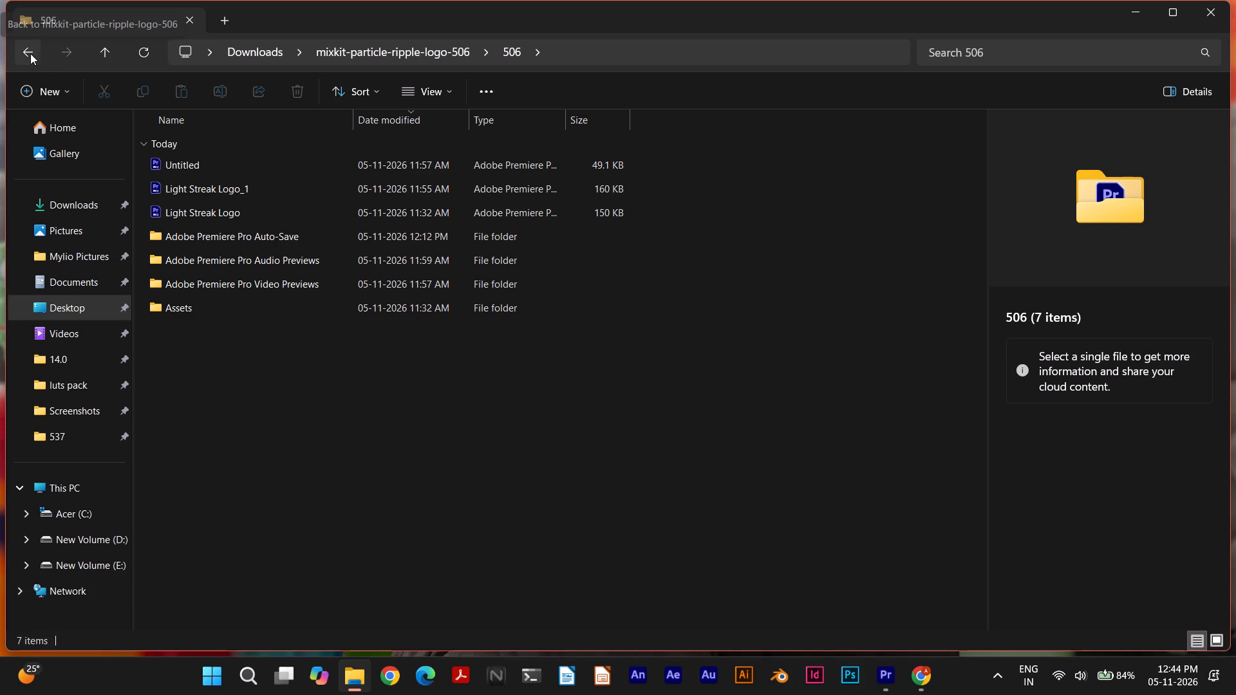
pyautogui.click(30, 53)
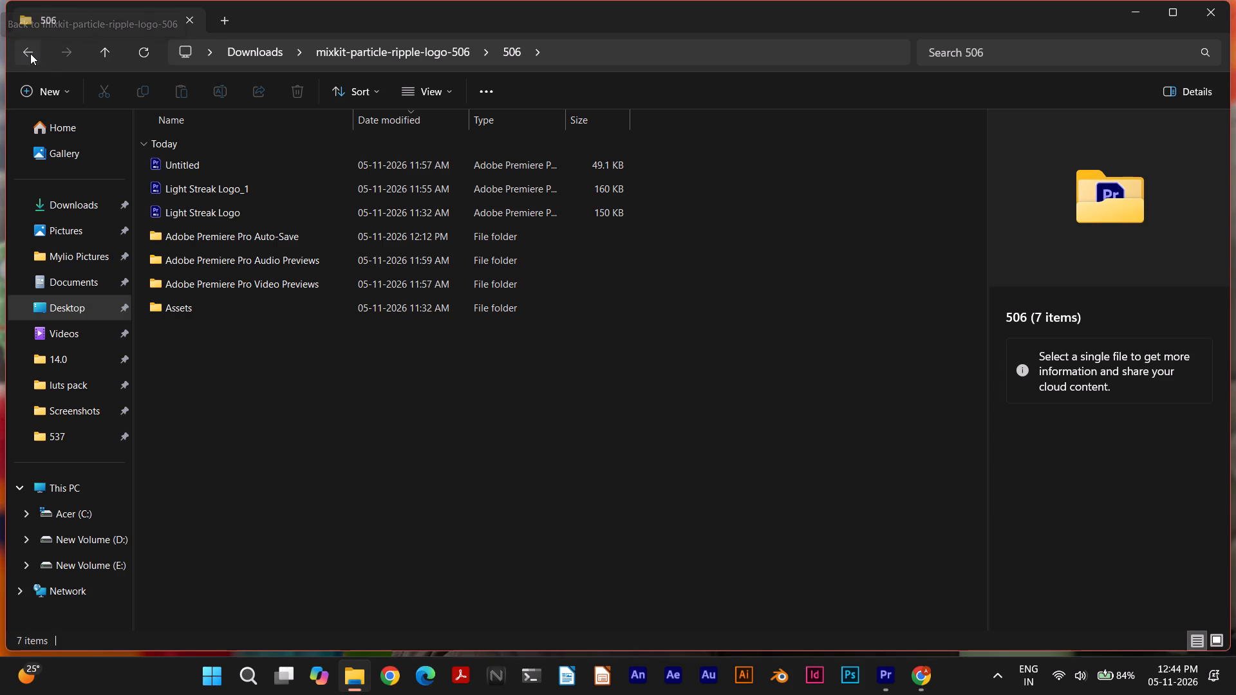
pyautogui.click(30, 53)
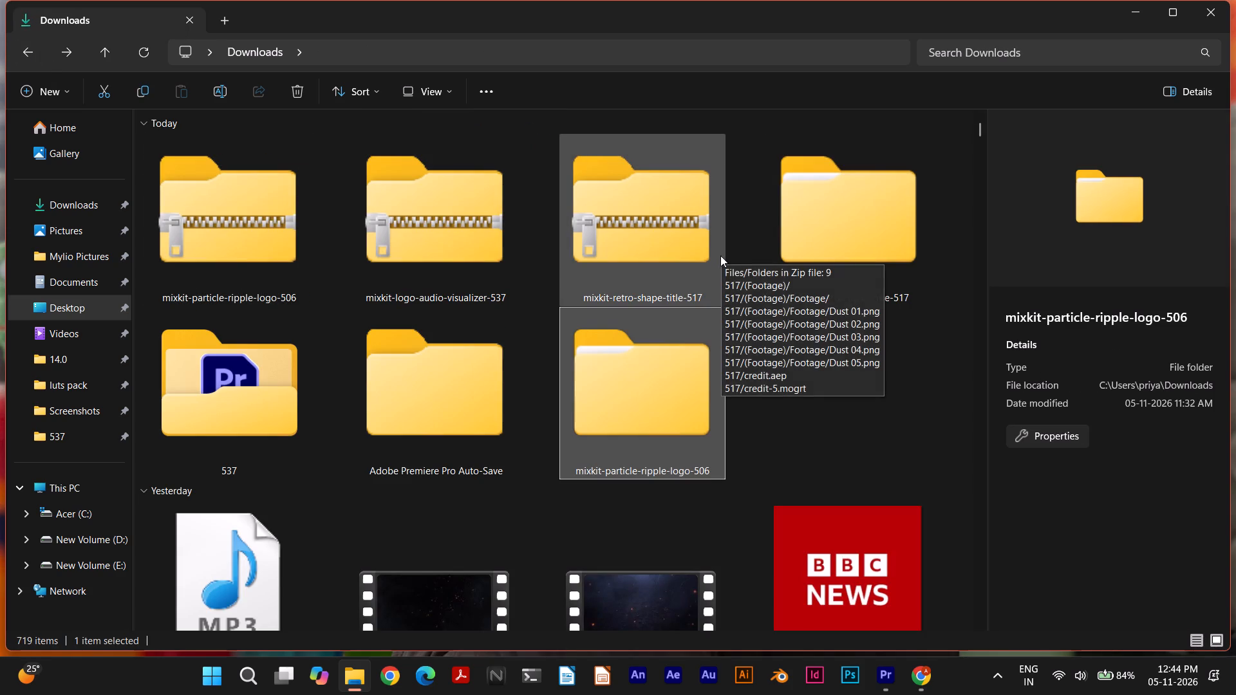
# Switch to YouTube Music in Chrome and play Jaiye Sajana from the suggested songs.
pyautogui.click(921, 676)
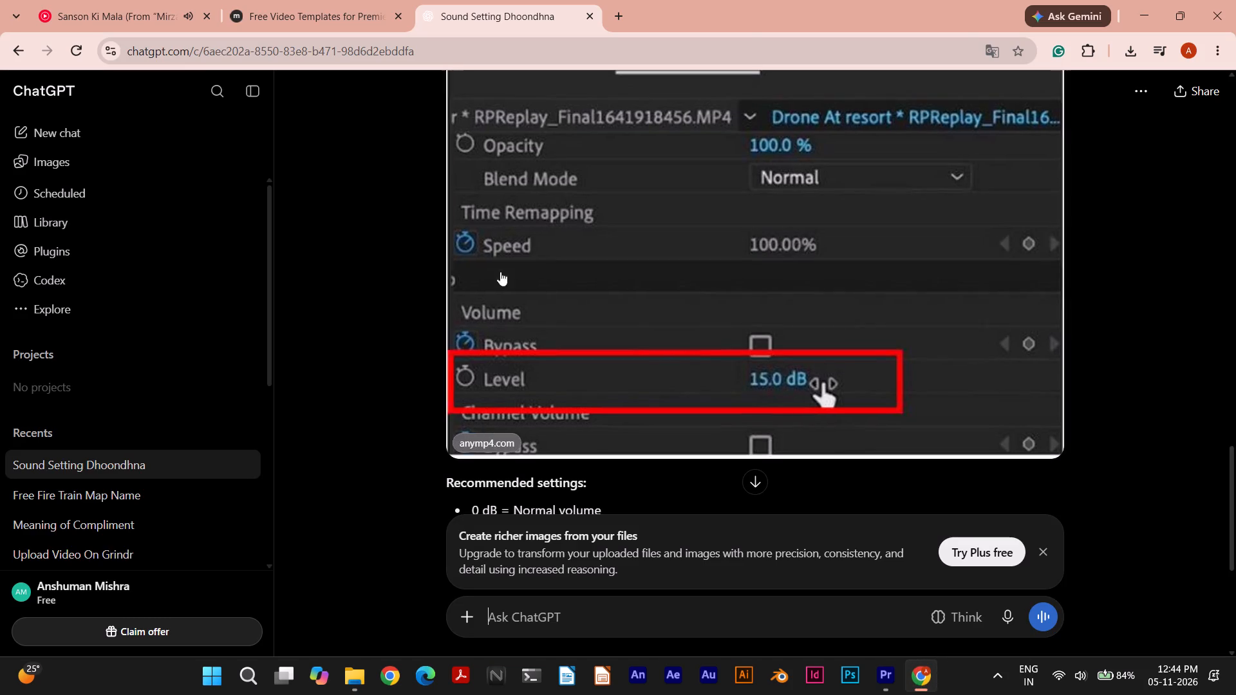
pyautogui.click(156, 29)
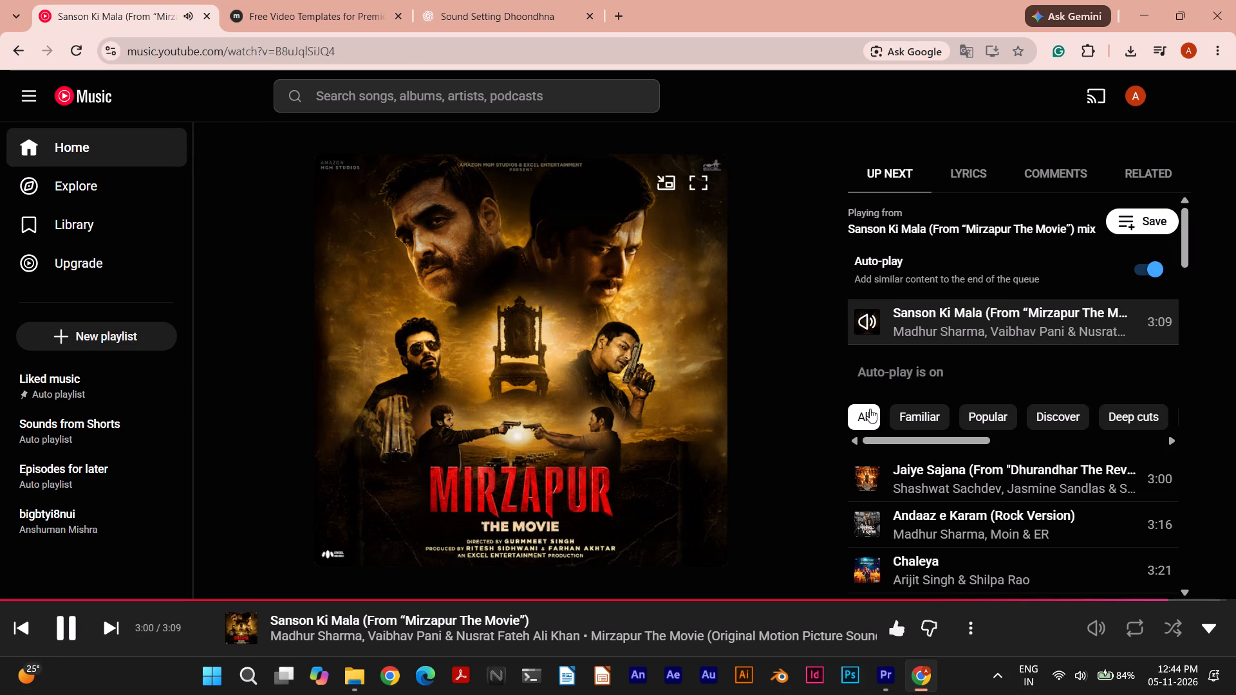
pyautogui.click(866, 476)
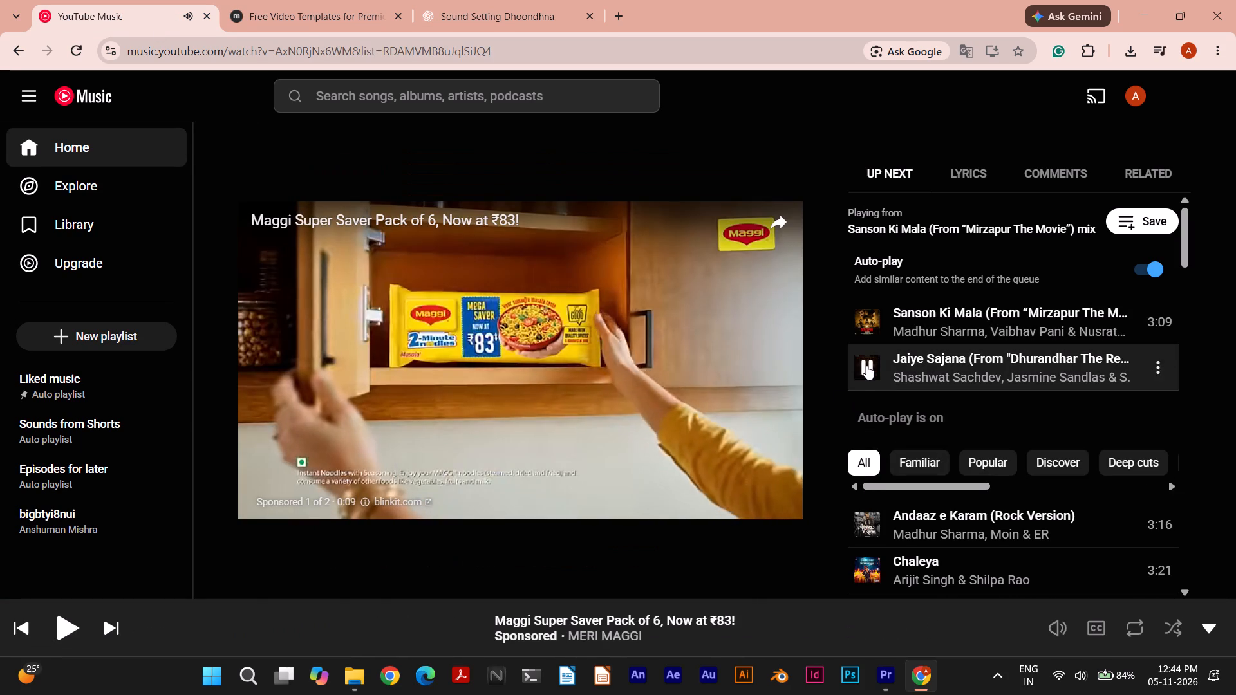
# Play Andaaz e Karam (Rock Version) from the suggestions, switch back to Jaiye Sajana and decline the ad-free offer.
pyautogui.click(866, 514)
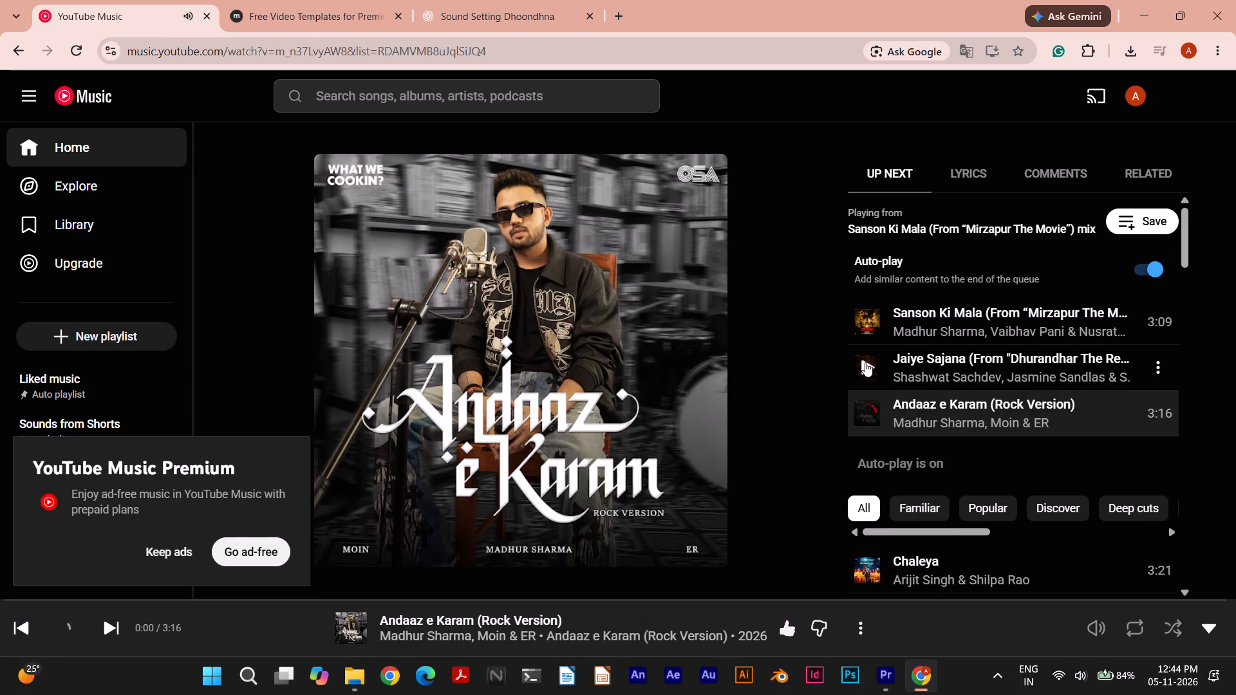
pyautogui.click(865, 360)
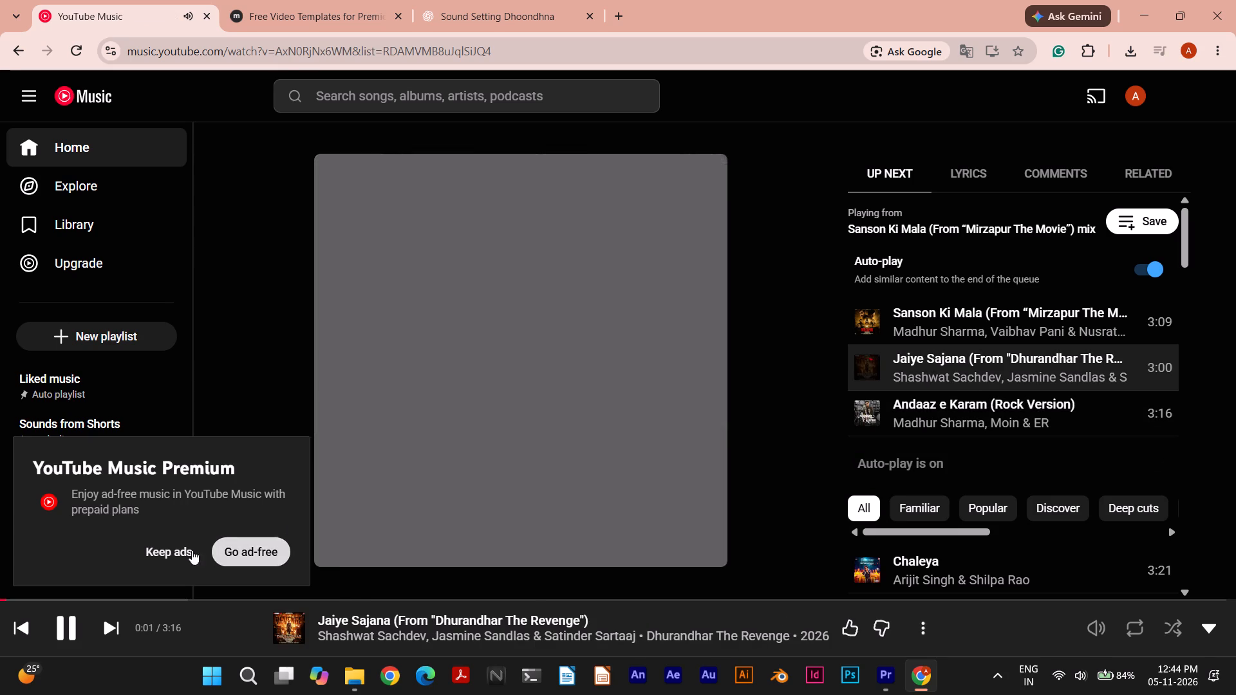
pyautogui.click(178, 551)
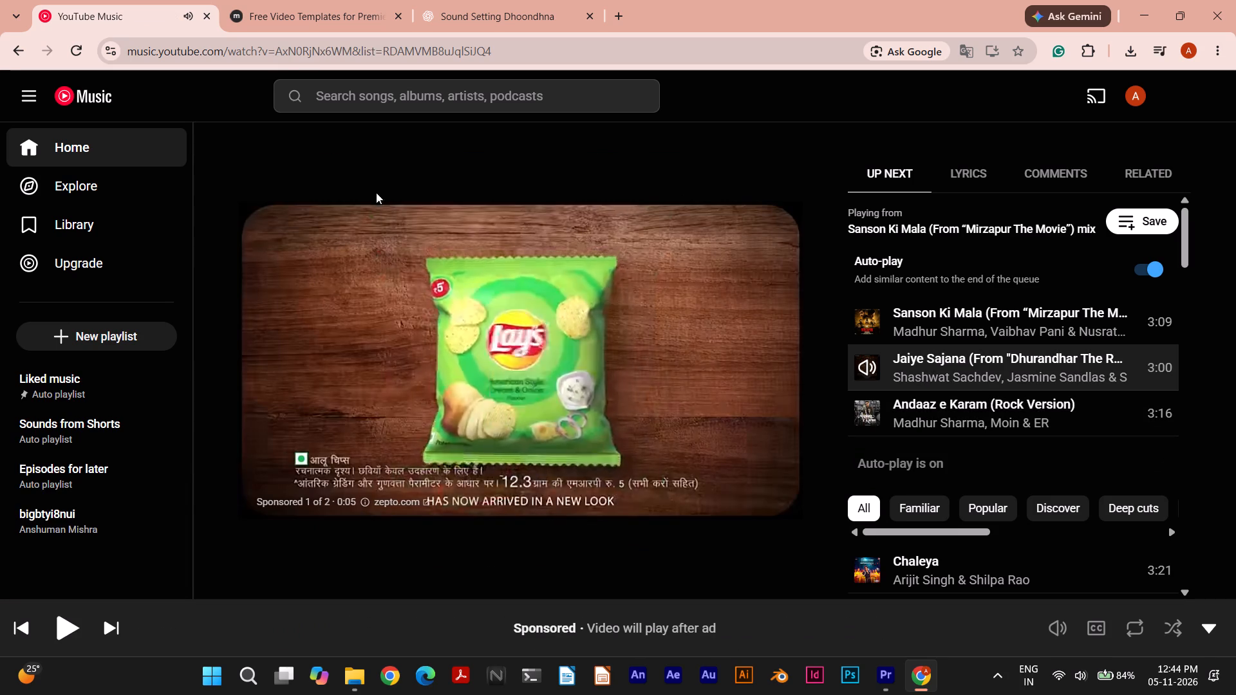
# Search YouTube Music for "numb", declining the family plan offer.
pyautogui.click(413, 100)
pyautogui.write('numb')
pyautogui.press('space')
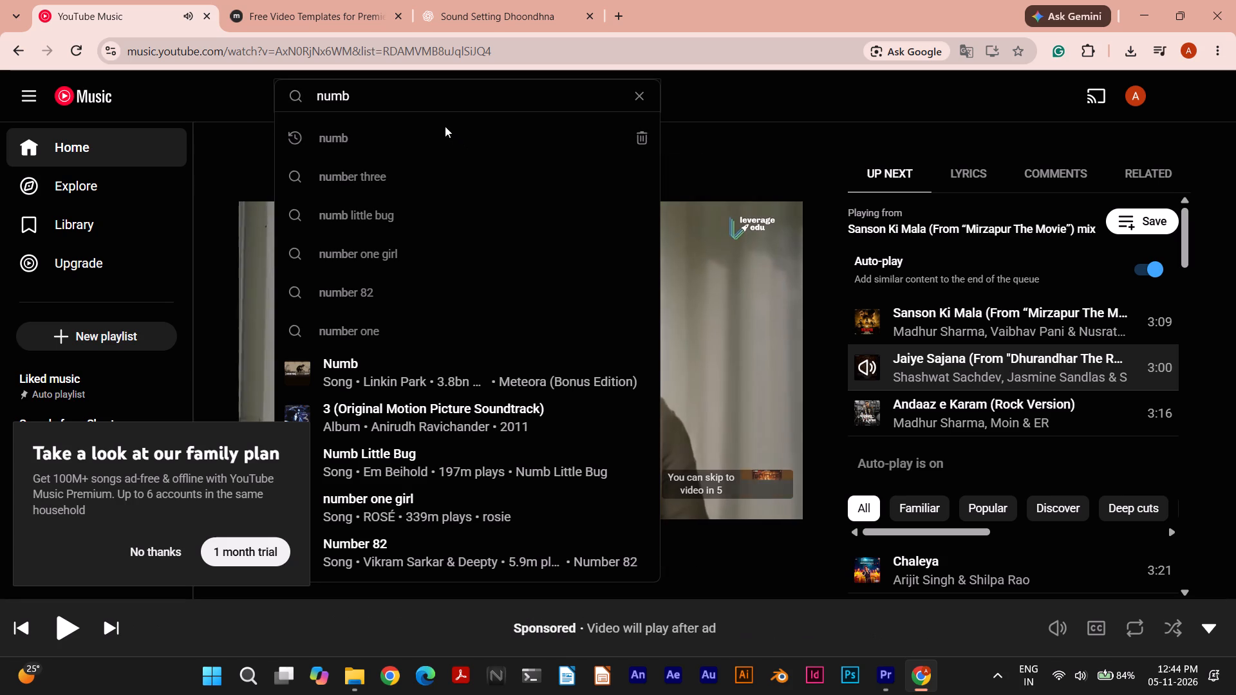
pyautogui.click(411, 100)
pyautogui.click(415, 88)
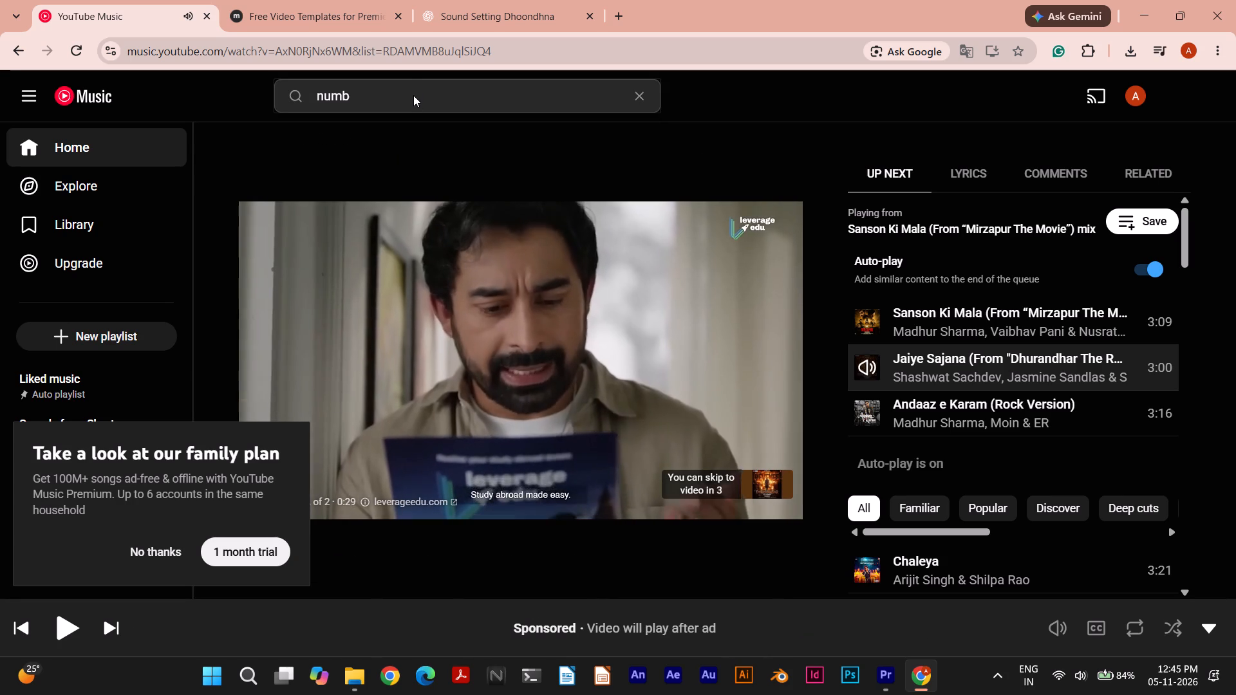
pyautogui.click(413, 95)
pyautogui.click(160, 555)
pyautogui.click(362, 106)
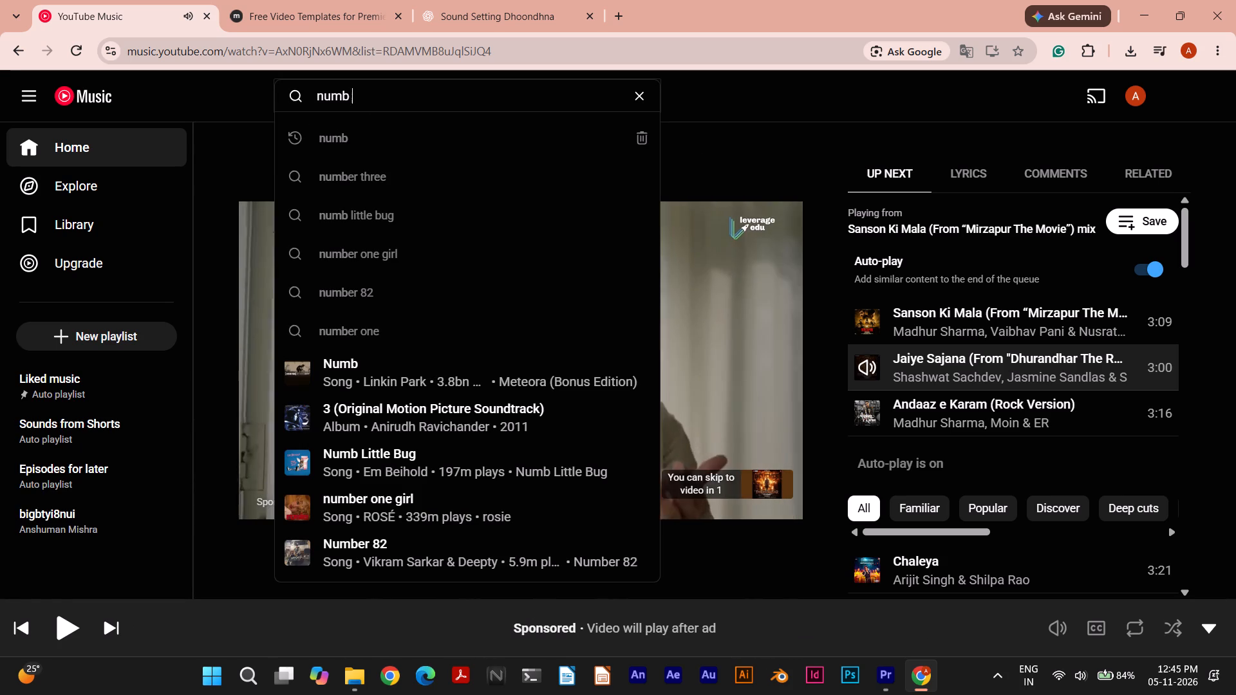
pyautogui.press('Return')
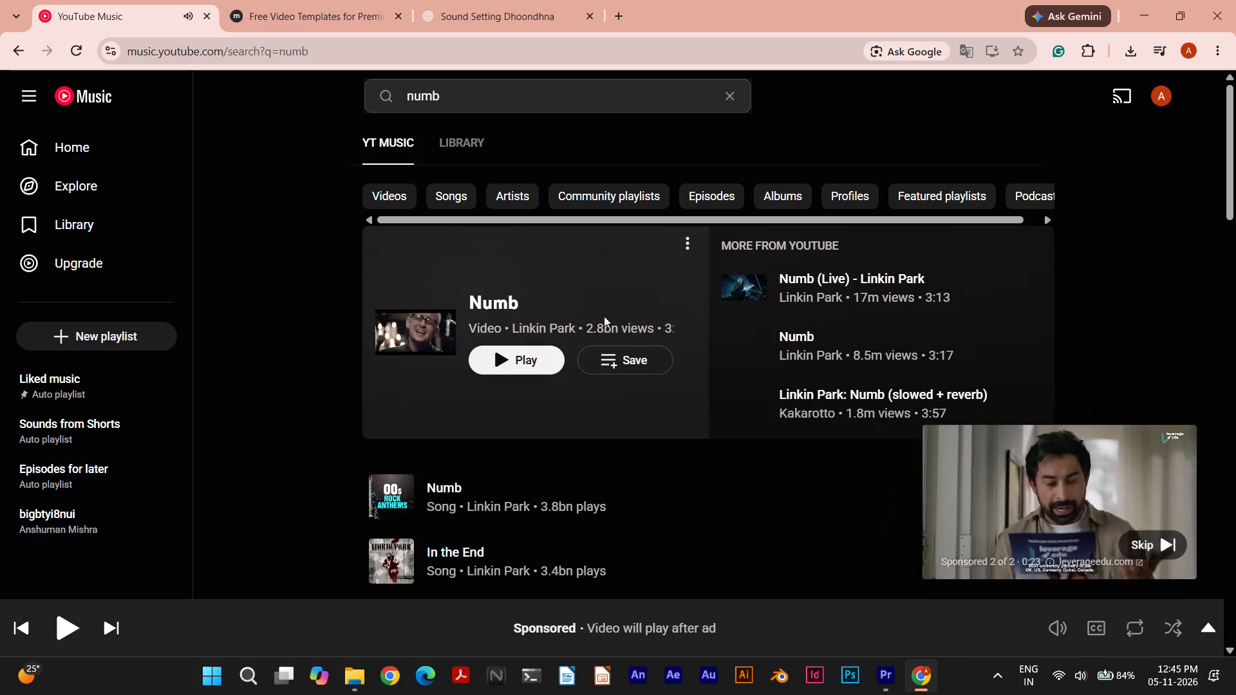
# Look through the "numb" search results for the wanted version of the song.
pyautogui.scroll(-2, 314, 405)
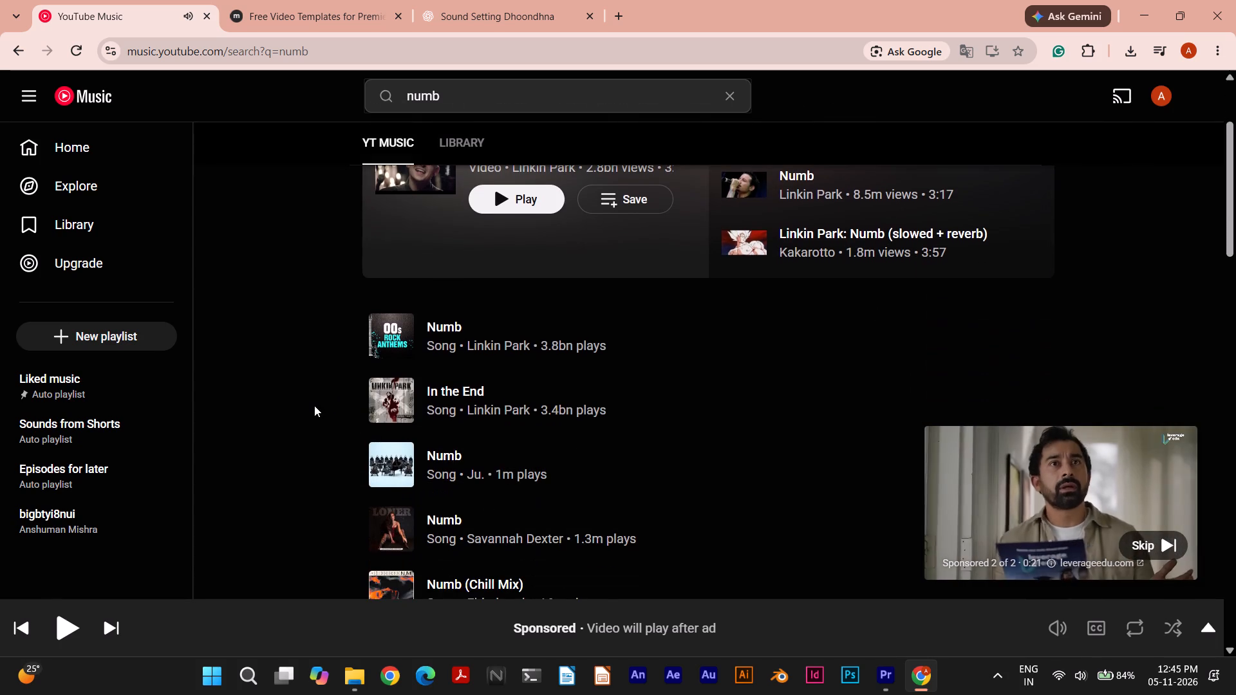
pyautogui.scroll(-5, 314, 405)
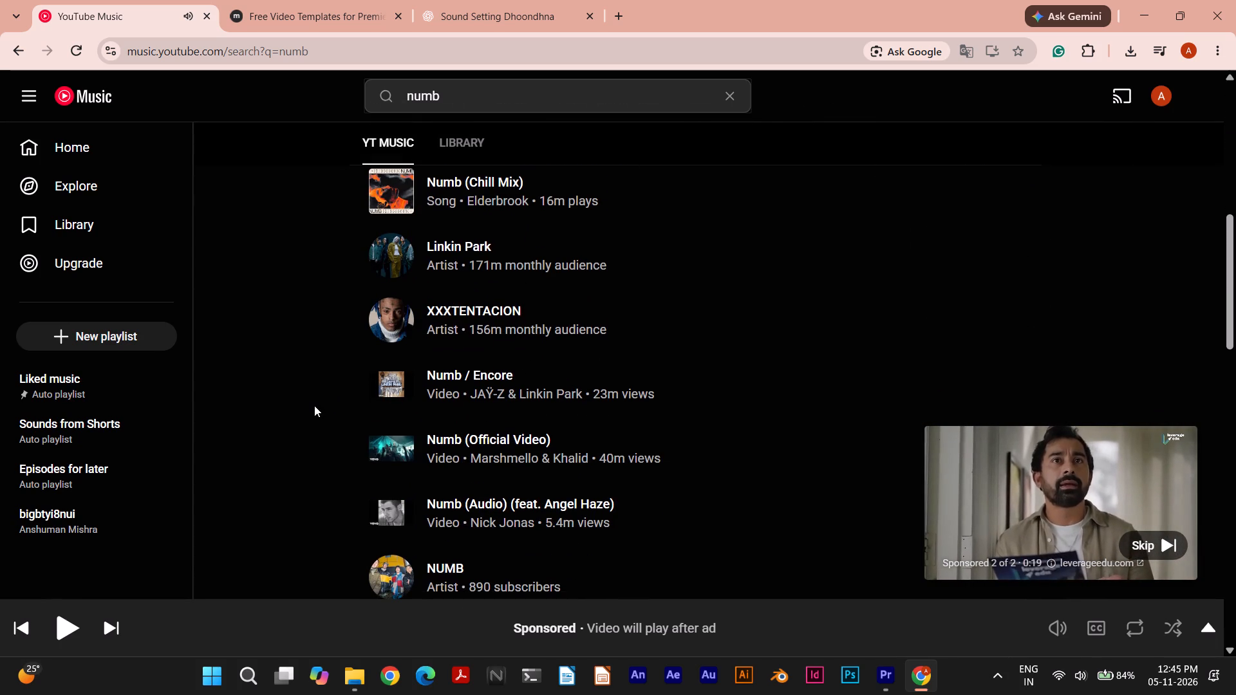
pyautogui.scroll(1, 314, 405)
pyautogui.scroll(-2, 314, 405)
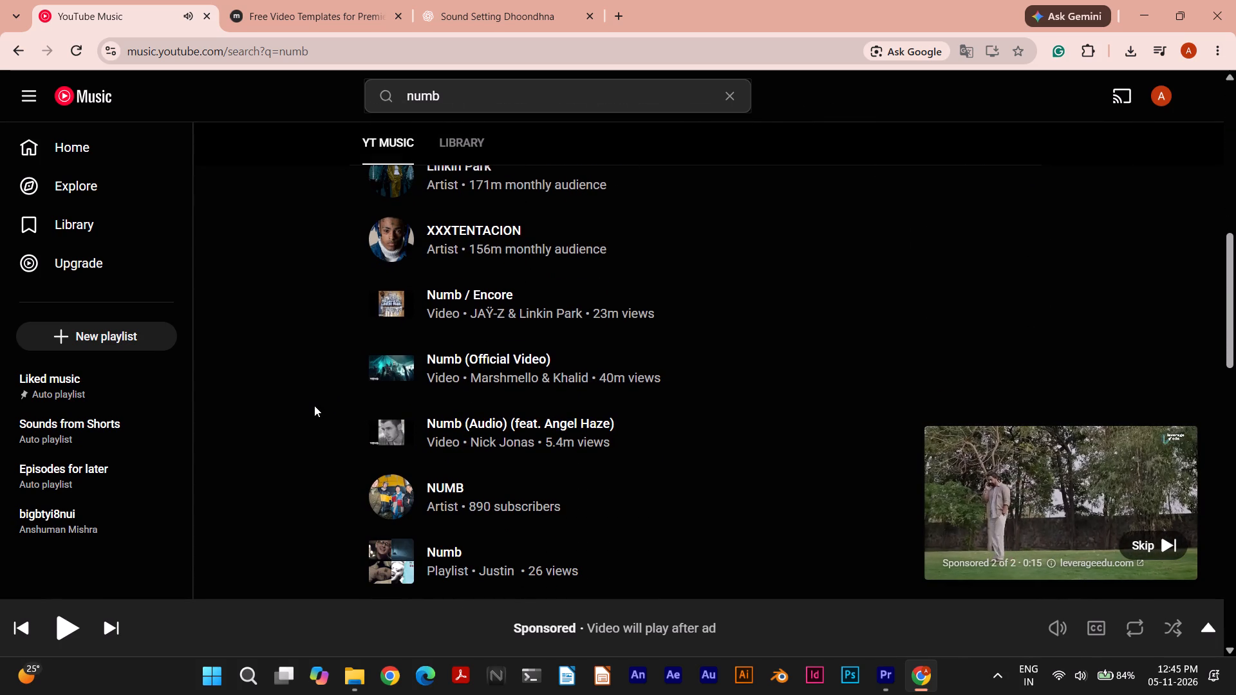
pyautogui.scroll(-1, 314, 405)
pyautogui.scroll(1, 314, 405)
pyautogui.scroll(-1, 314, 405)
pyautogui.moveTo(1228, 311); pyautogui.dragTo(1230, 171)
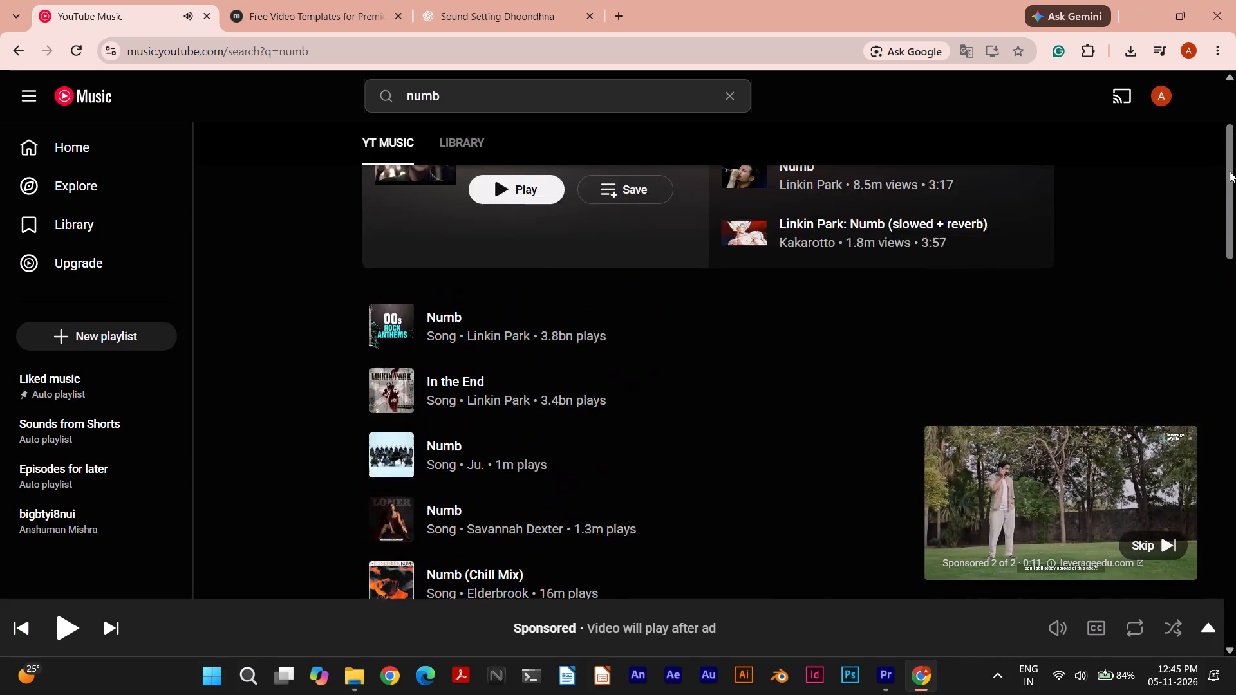
pyautogui.moveTo(1230, 171); pyautogui.dragTo(1230, 112)
pyautogui.click(556, 101)
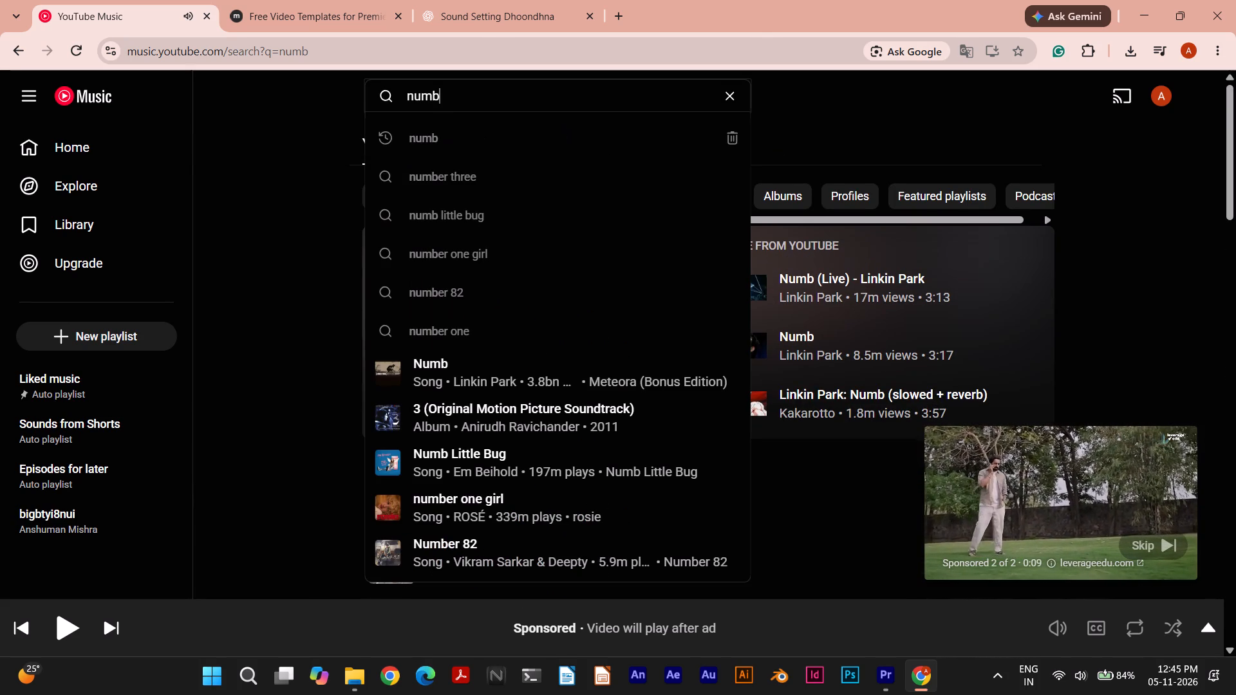
pyautogui.press('space')
pyautogui.write('ka')
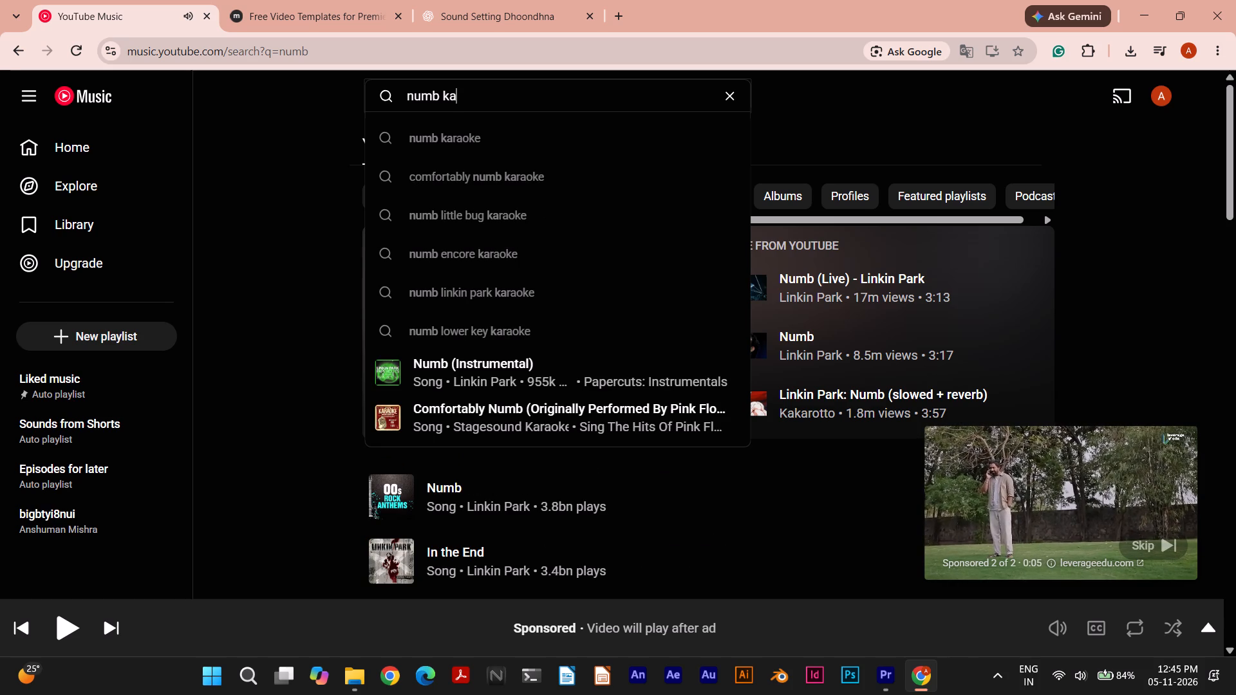
pyautogui.press('BackSpace')
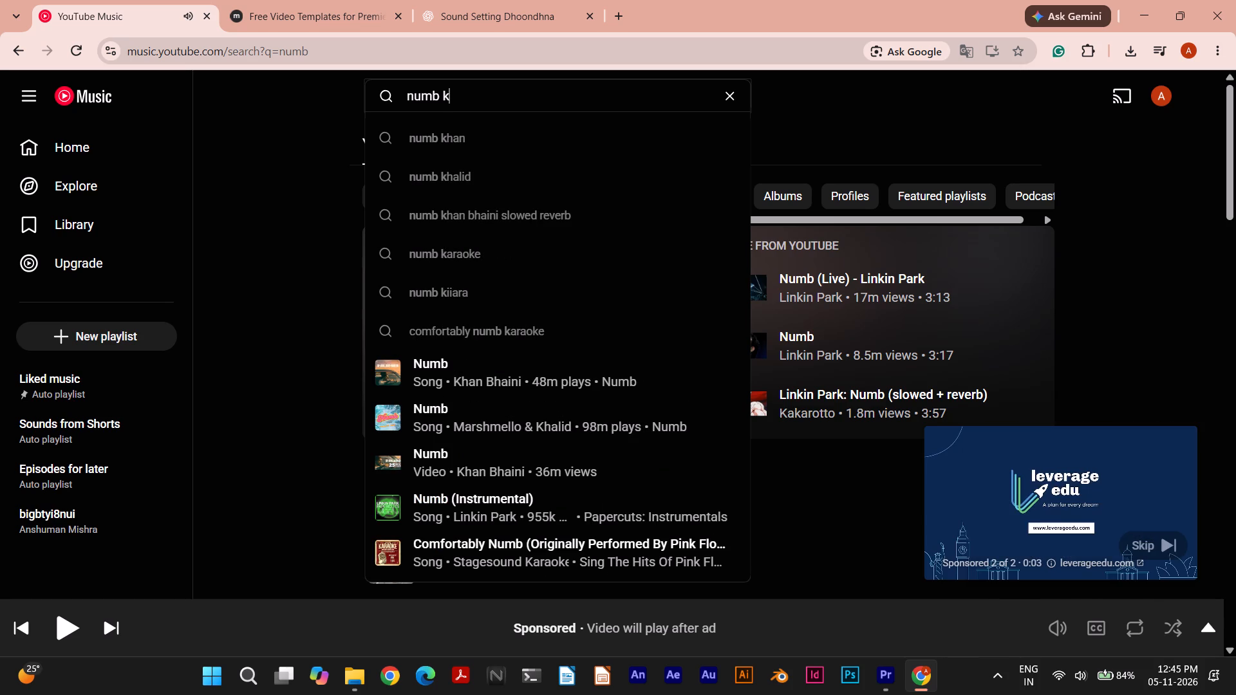
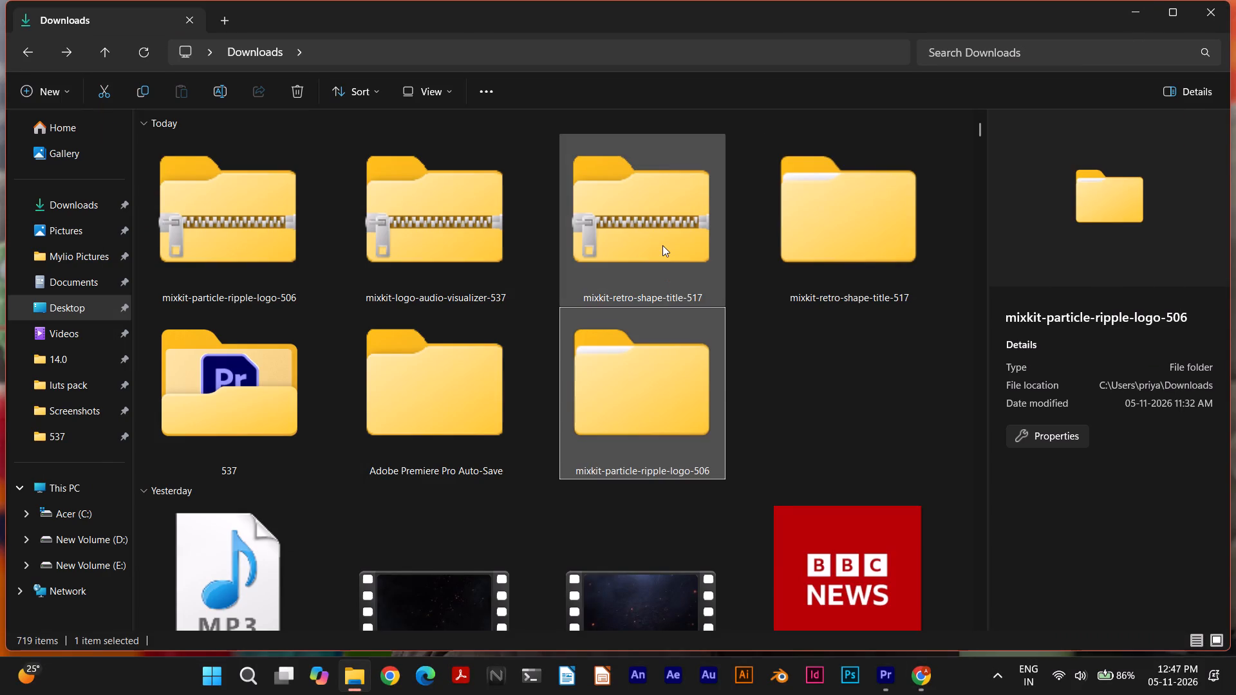
pyautogui.click(865, 423)
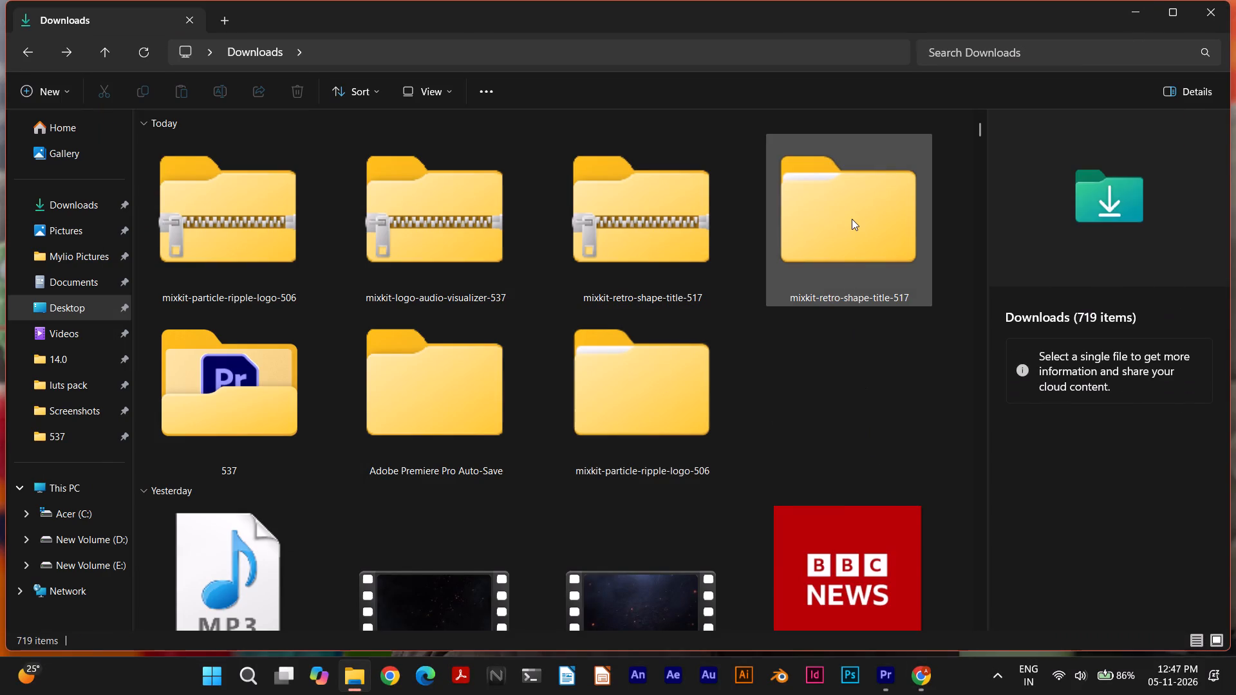
pyautogui.rightClick(852, 219)
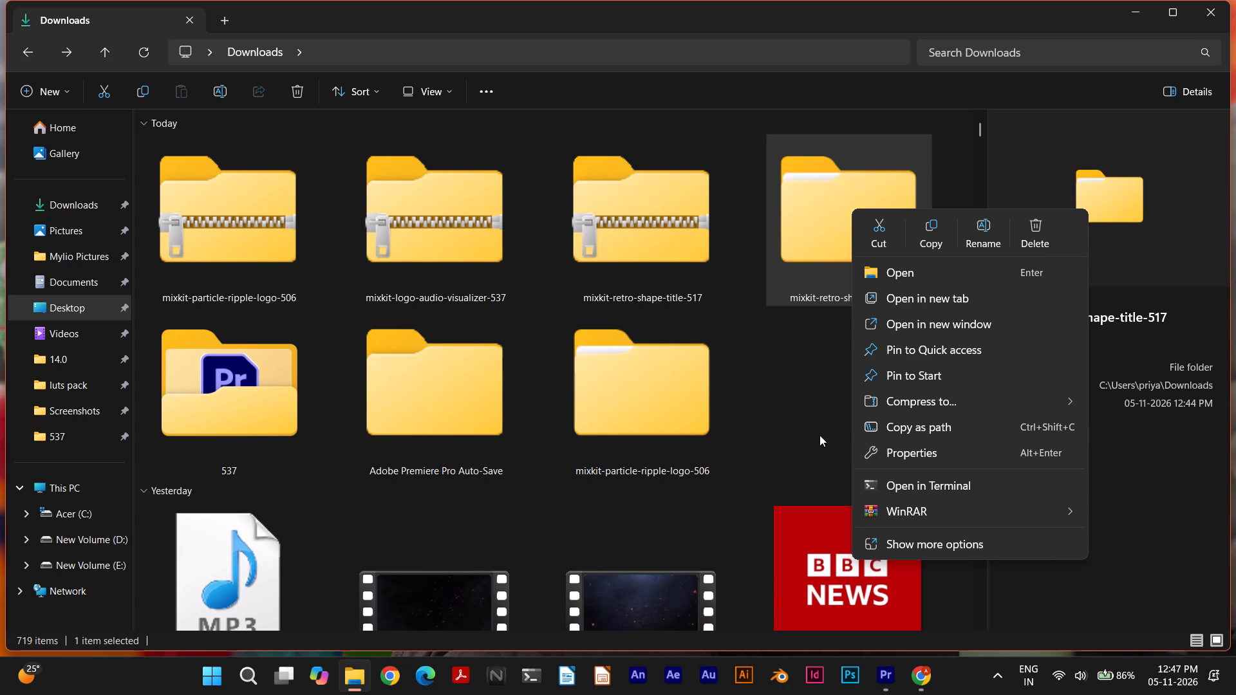
pyautogui.doubleClick(823, 220)
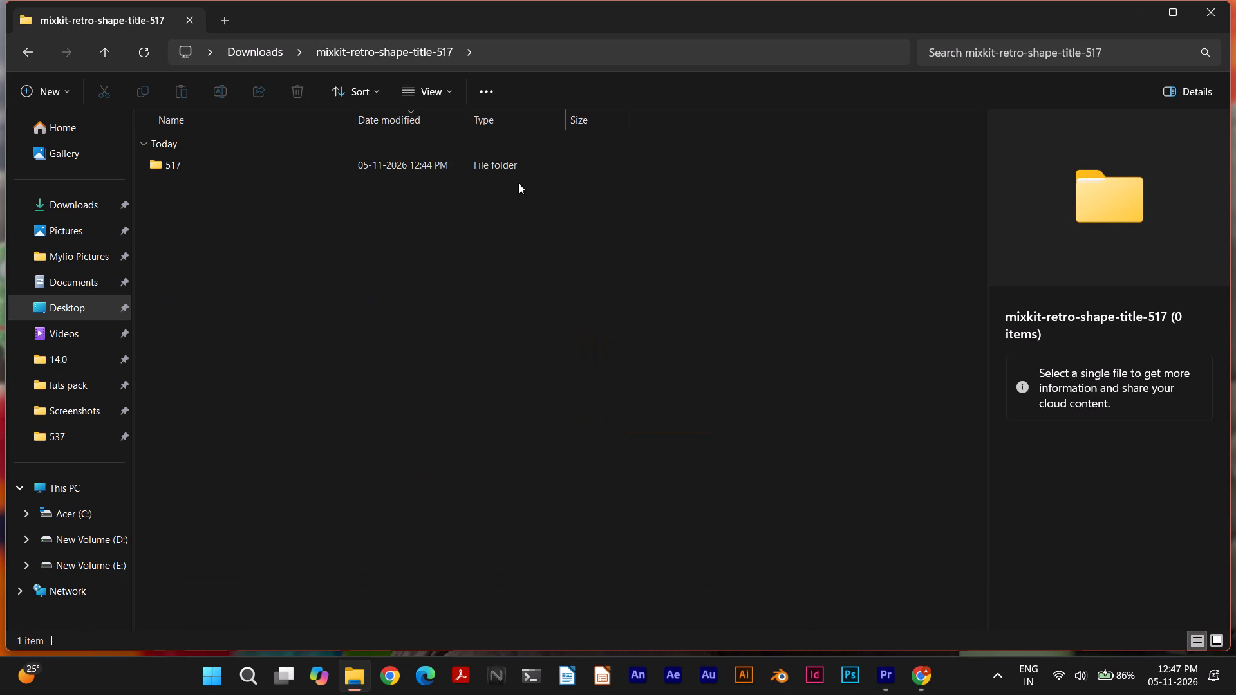
pyautogui.doubleClick(508, 165)
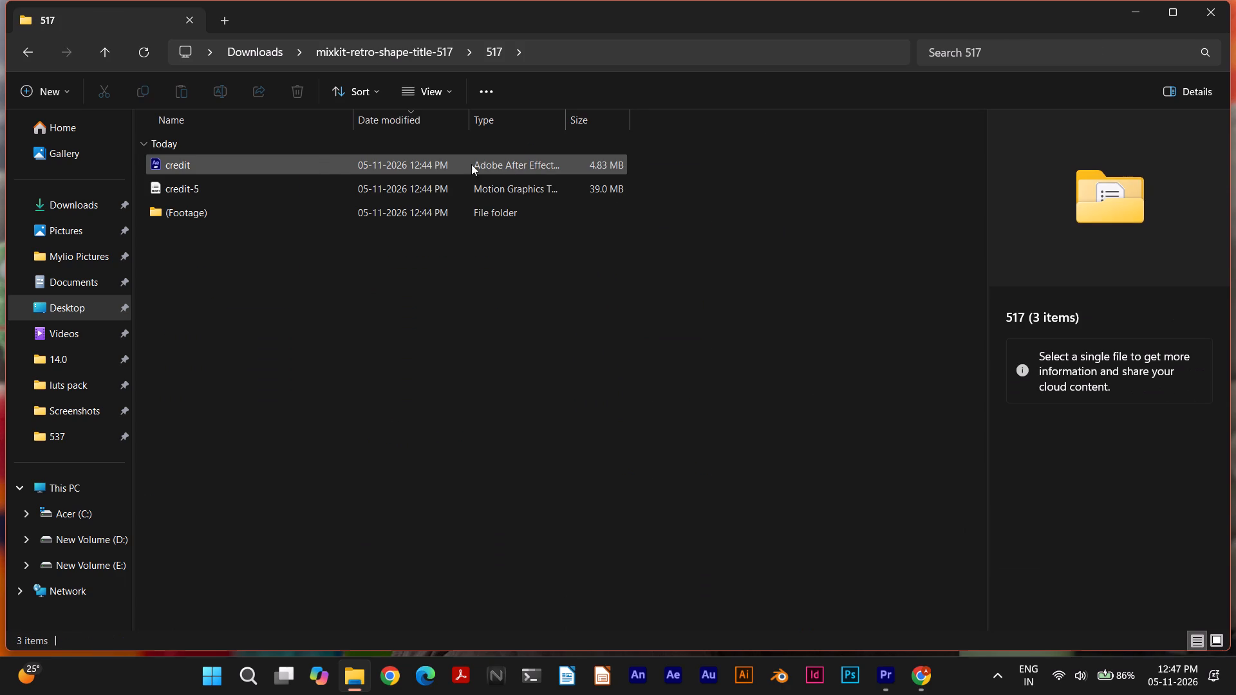
pyautogui.rightClick(315, 162)
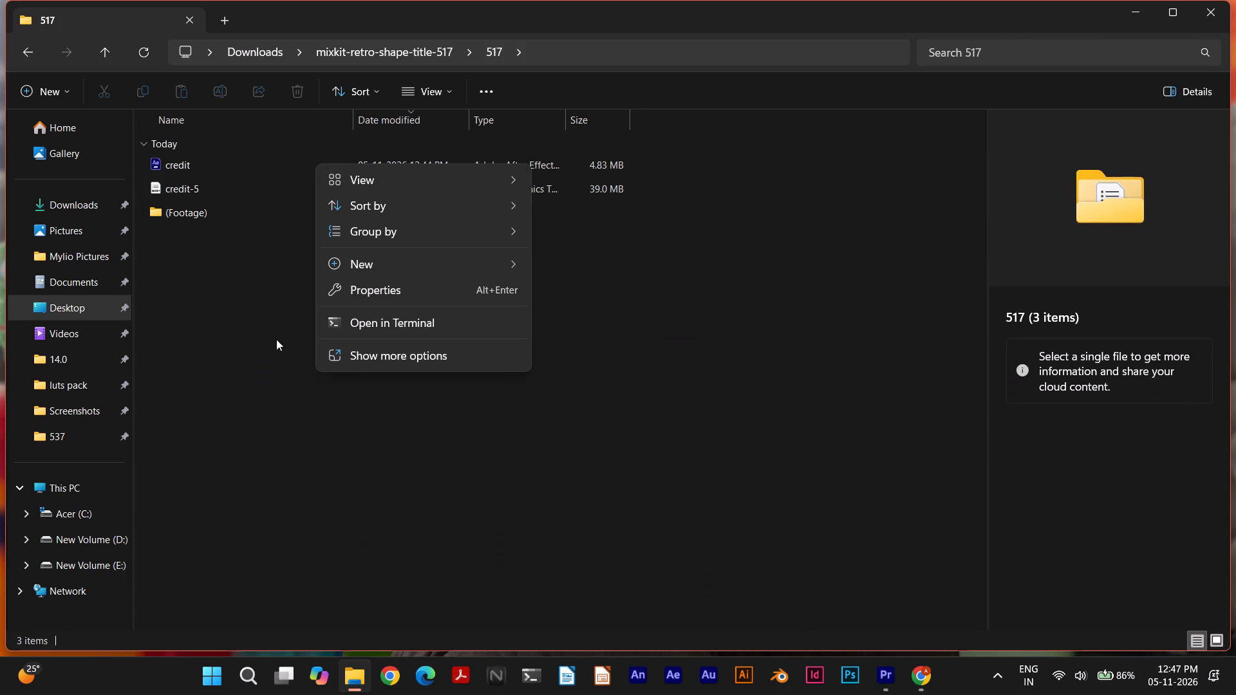
pyautogui.click(276, 339)
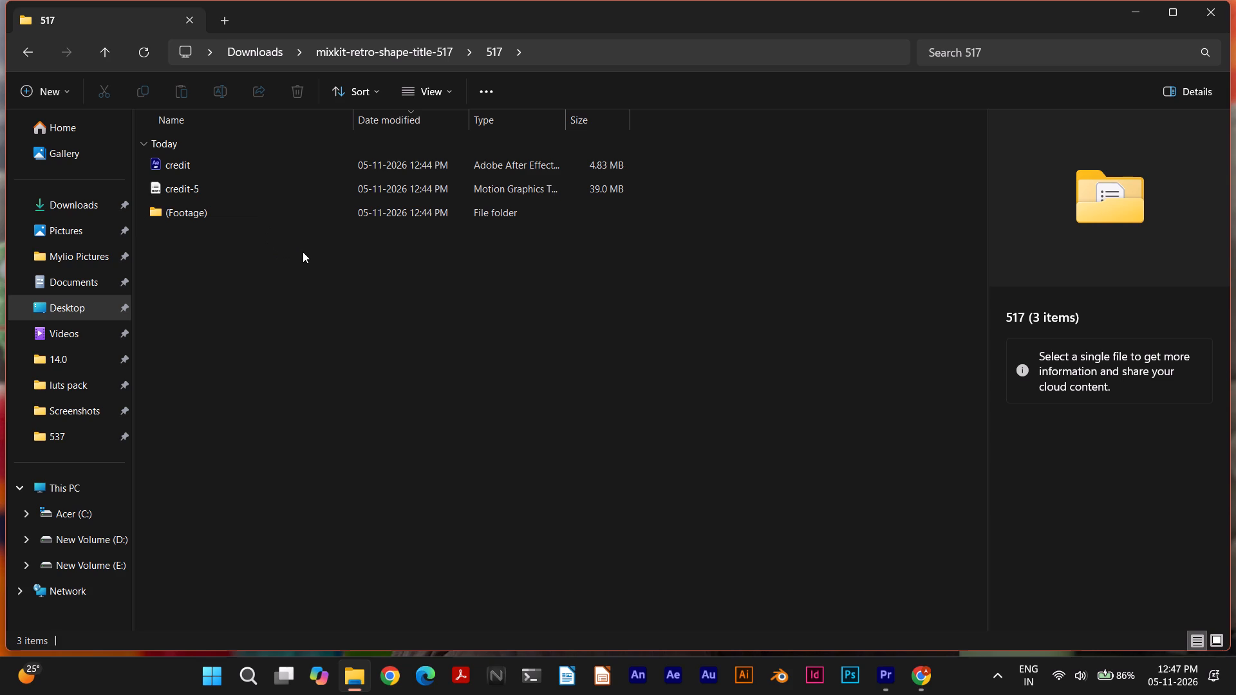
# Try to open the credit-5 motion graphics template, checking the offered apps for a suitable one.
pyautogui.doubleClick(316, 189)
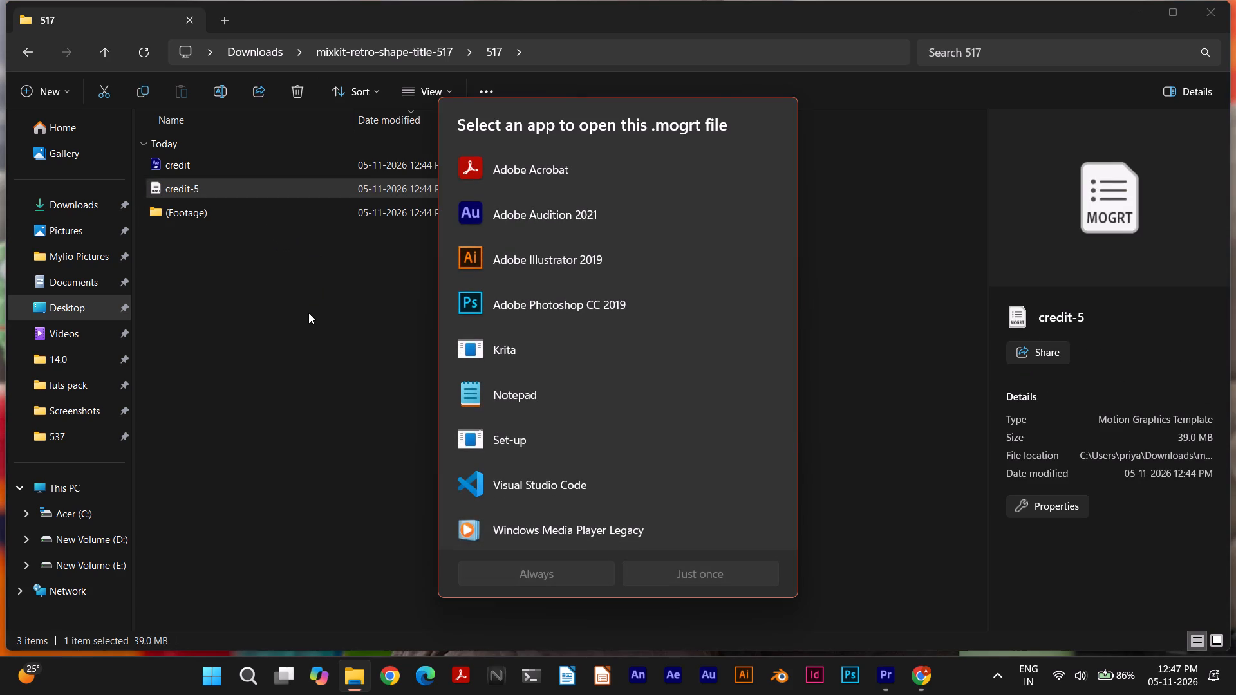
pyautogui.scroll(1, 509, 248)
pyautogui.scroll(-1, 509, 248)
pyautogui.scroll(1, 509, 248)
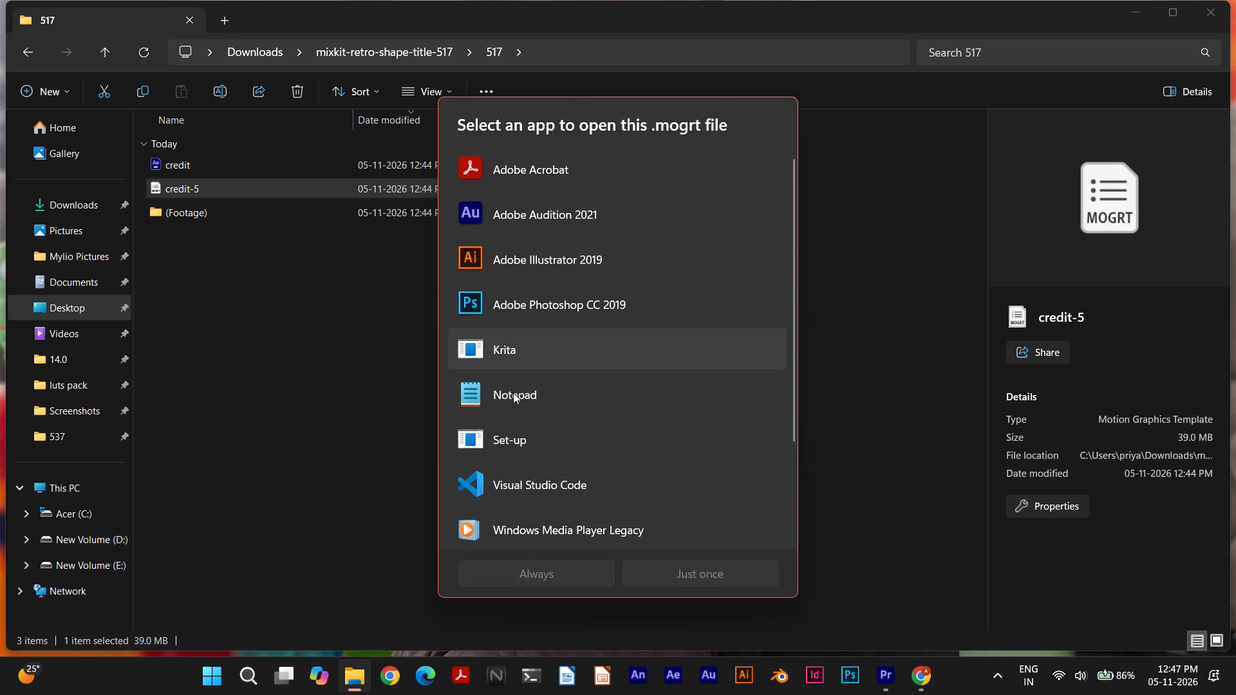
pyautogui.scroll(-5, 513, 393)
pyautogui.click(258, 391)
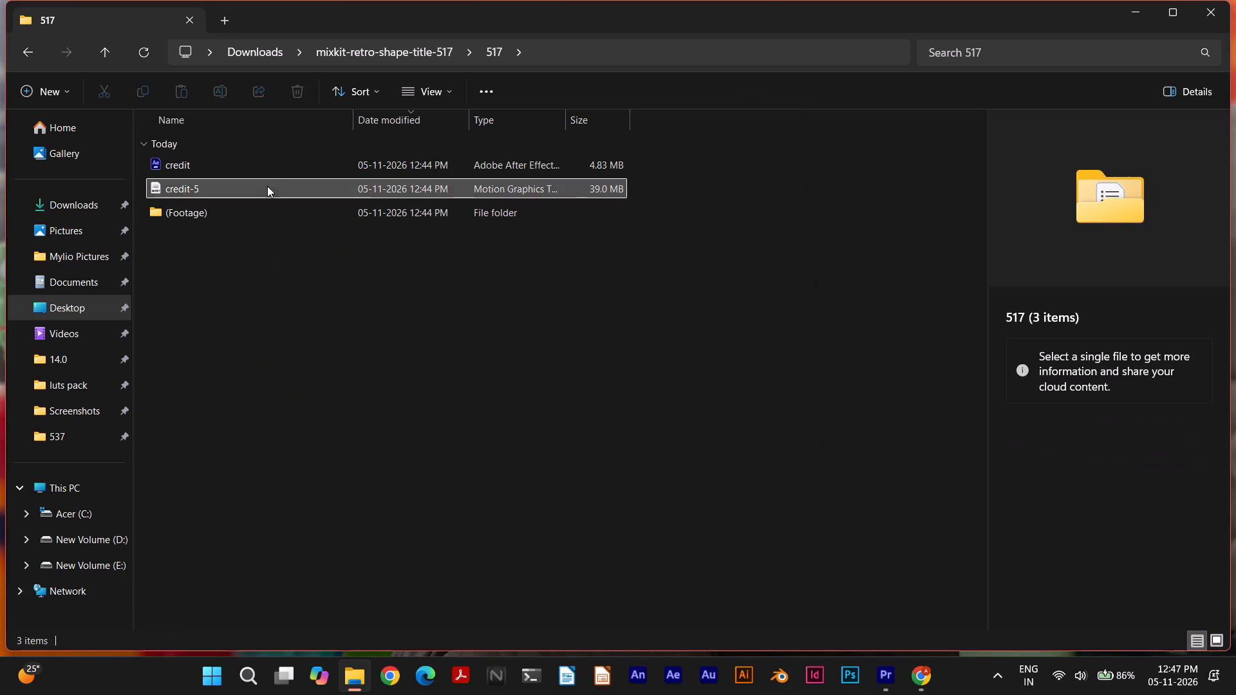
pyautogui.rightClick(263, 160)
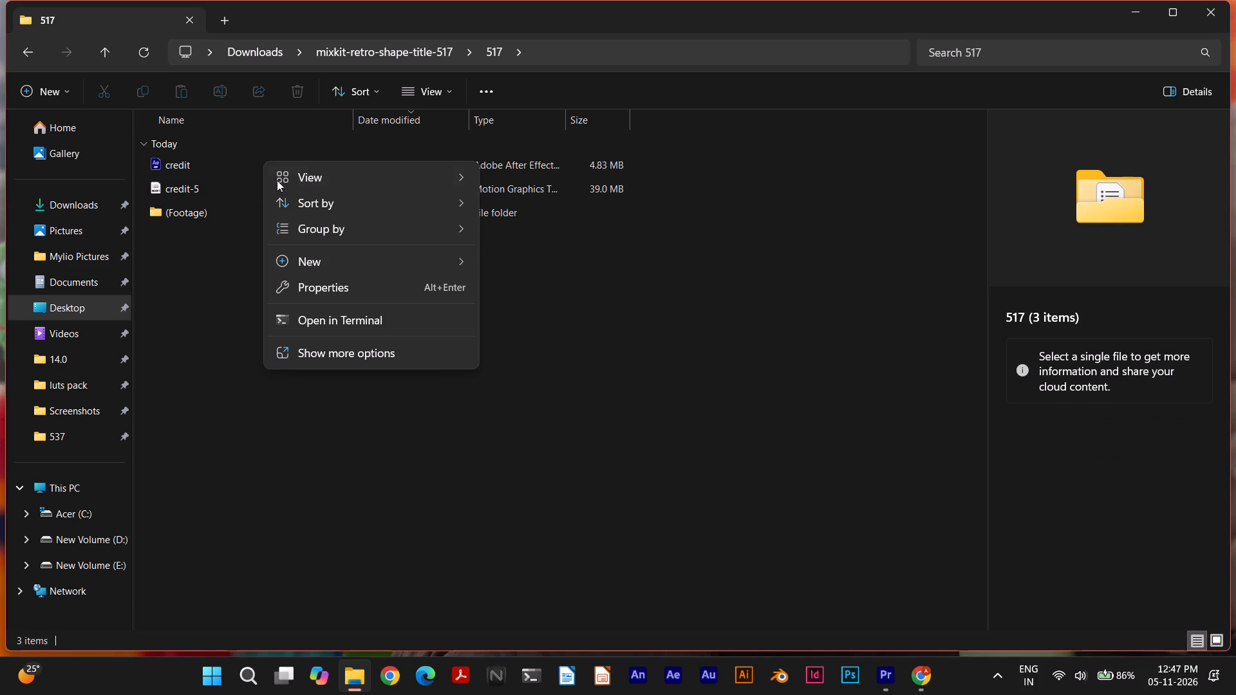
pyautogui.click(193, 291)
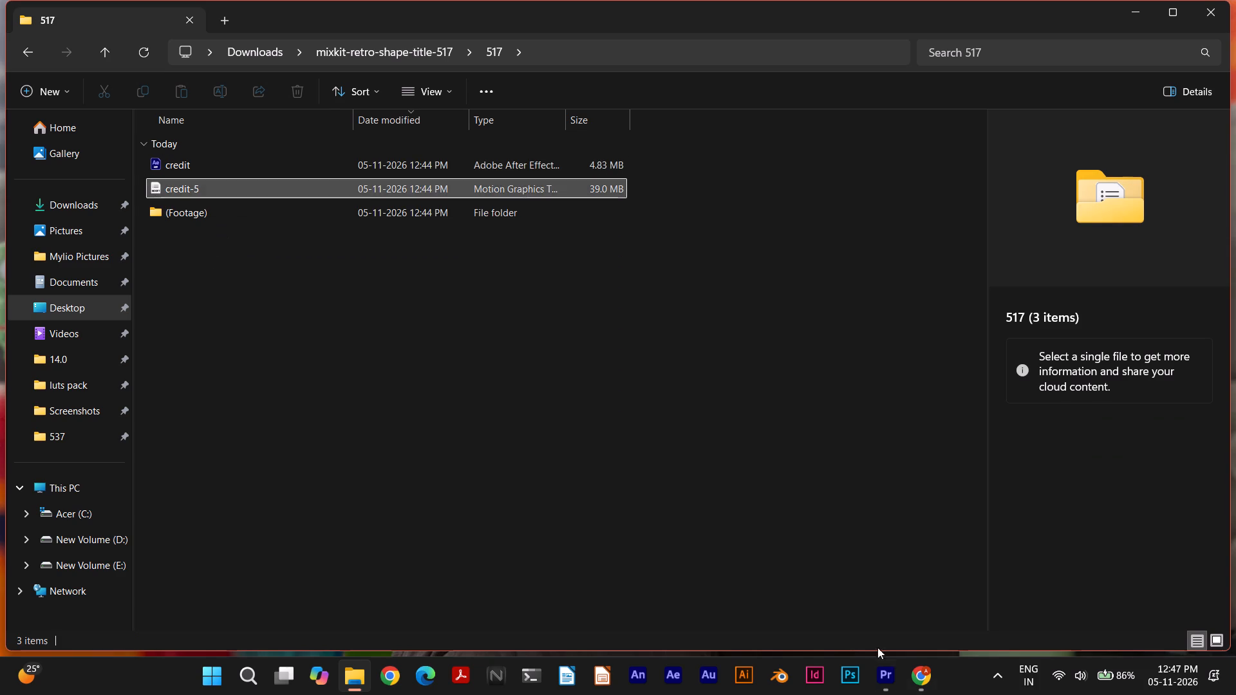
# Switch to Premiere Pro and save a copy of the open project as bbc in the 537 folder.
pyautogui.click(890, 674)
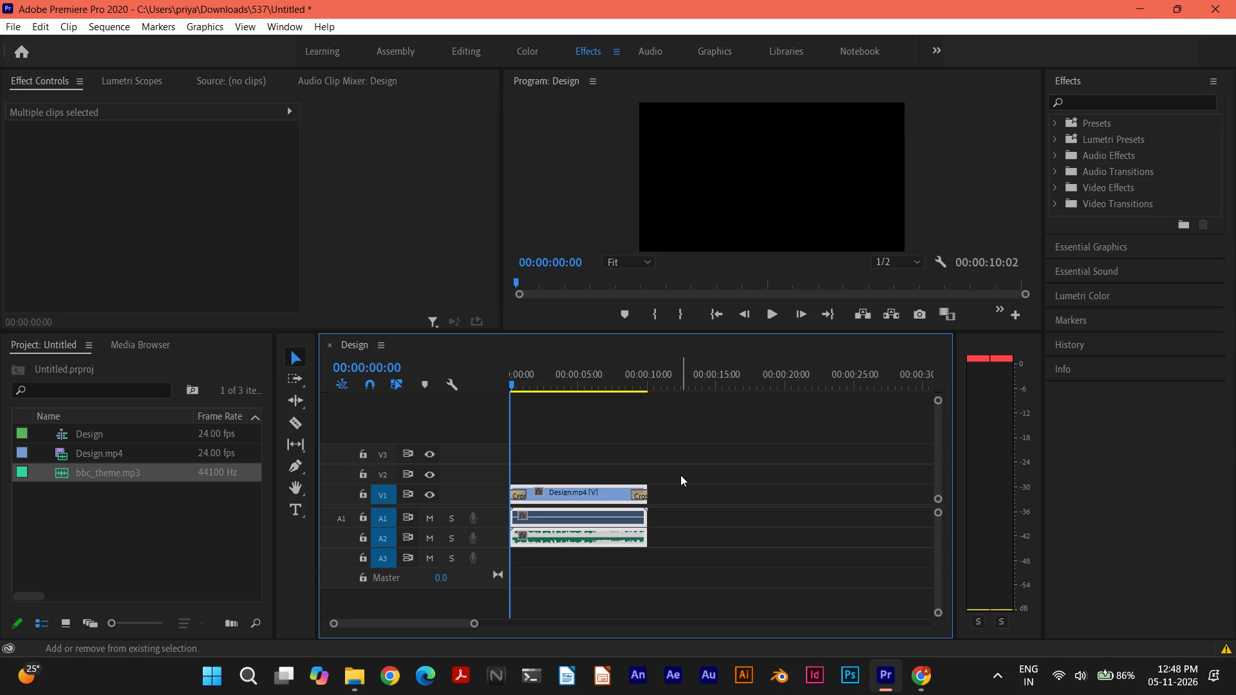
pyautogui.hotkey('ctrl', 'shift', 's')
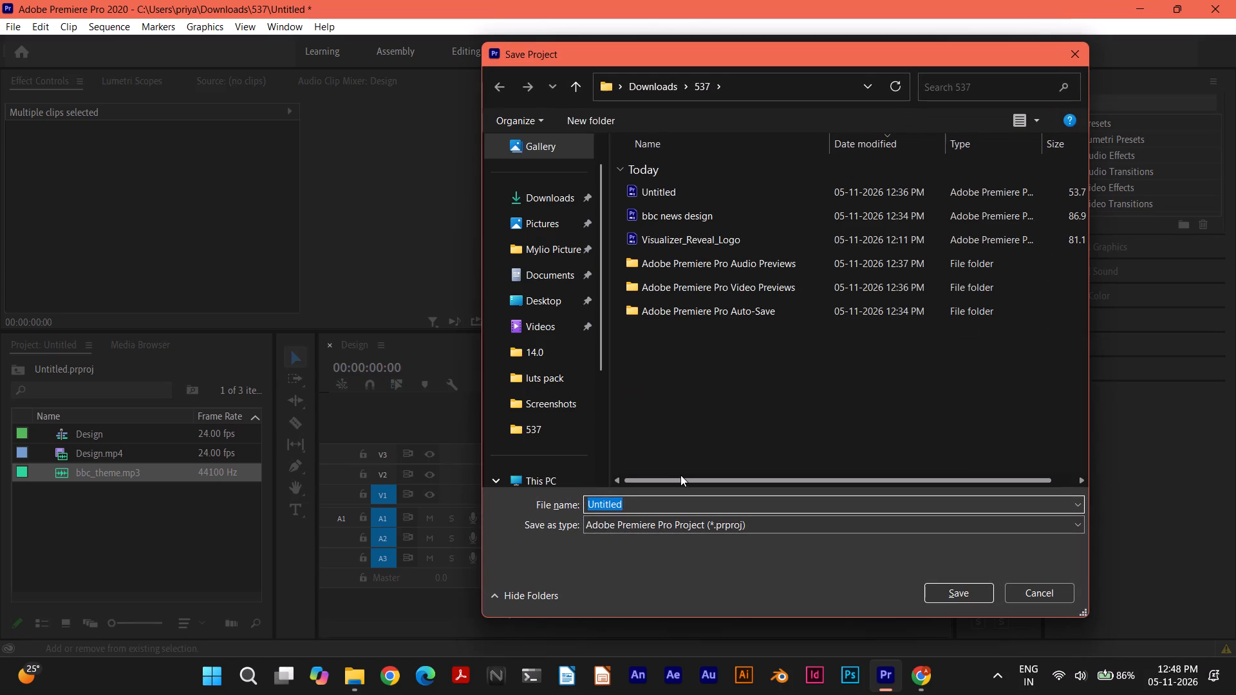
pyautogui.press('BackSpace')
pyautogui.write('bb')
pyautogui.press('BackSpace')
pyautogui.press('c')
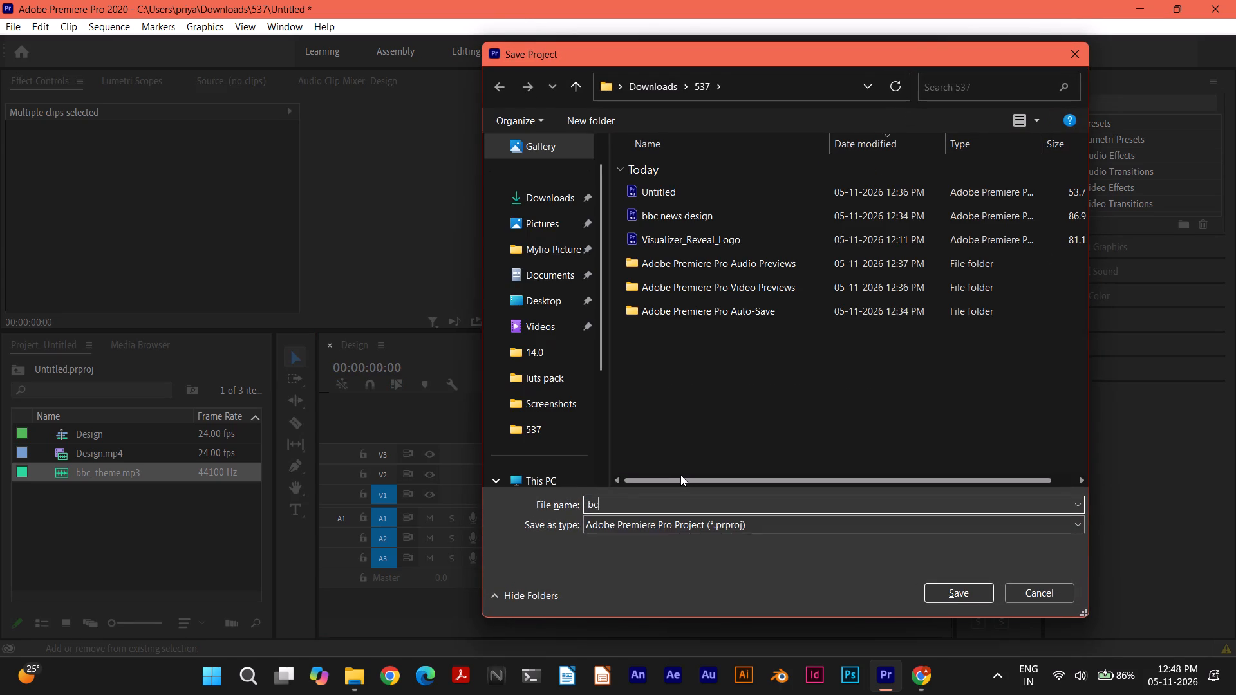
pyautogui.press('BackSpace')
pyautogui.write('bc')
pyautogui.press('space')
pyautogui.press('Return')
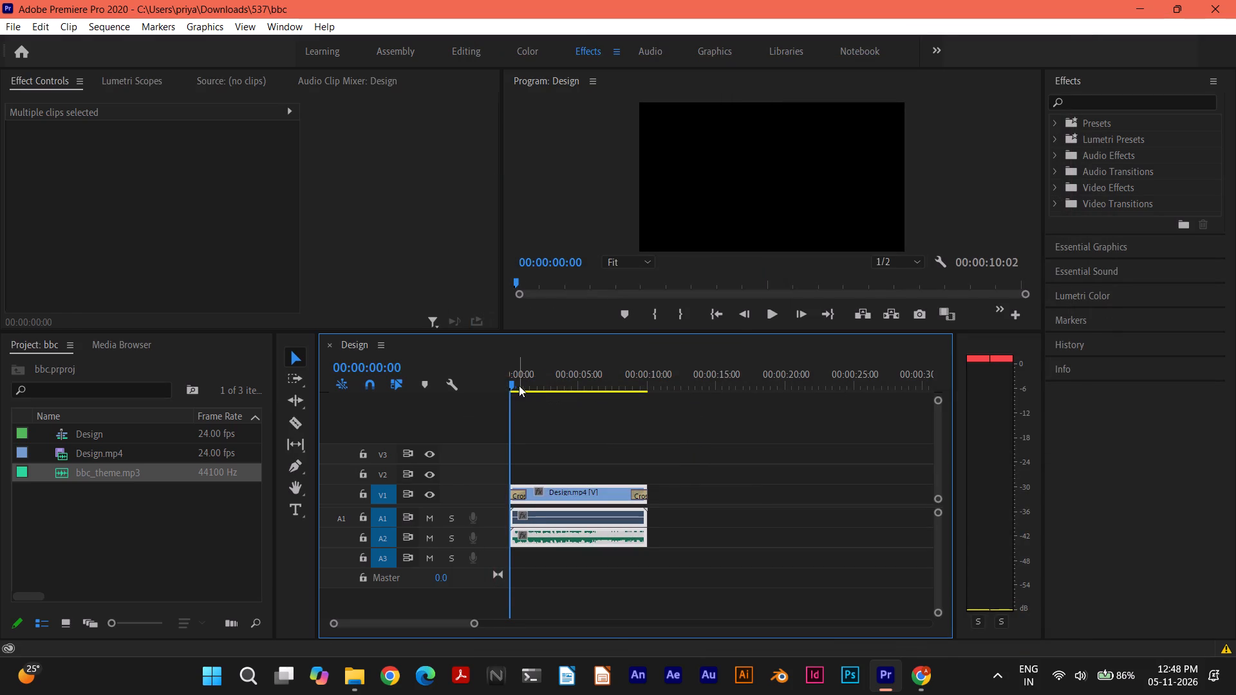
# Delete all video and audio clips from the Design sequence's timeline.
pyautogui.moveTo(514, 383); pyautogui.dragTo(360, 395)
pyautogui.moveTo(638, 597); pyautogui.dragTo(576, 443)
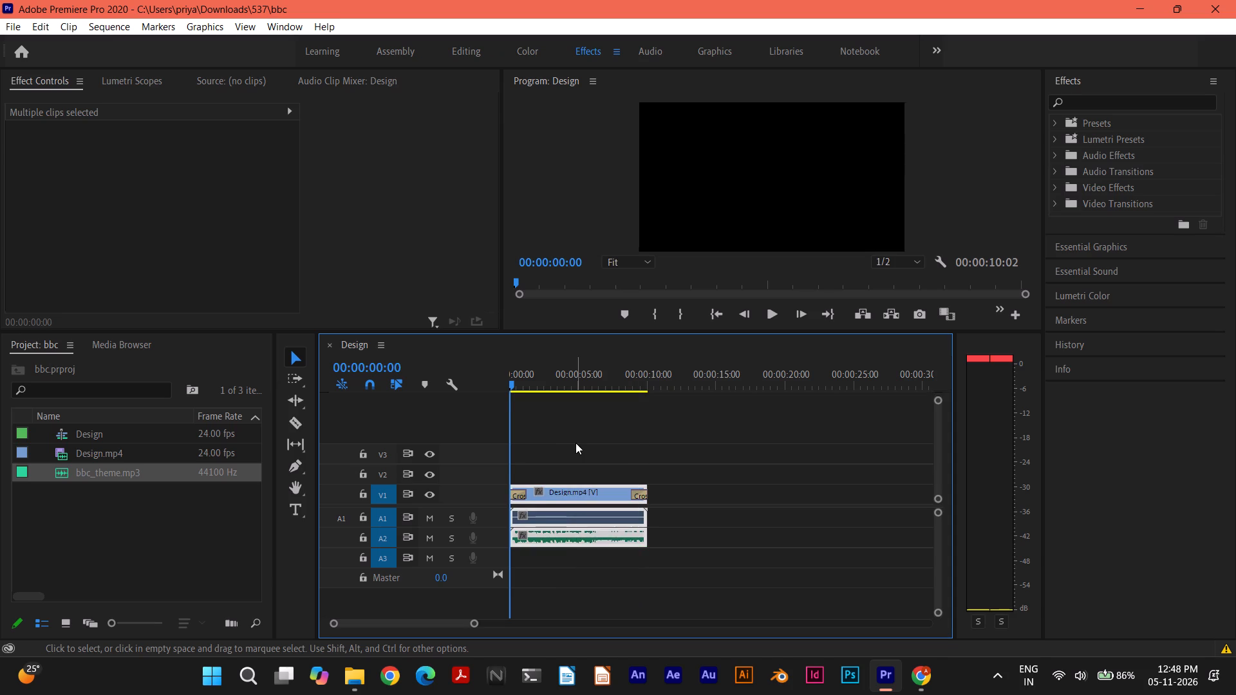
pyautogui.press('Delete')
# Delete bbc_theme.mp3, Design.mp4 and the Design sequence from the project to empty it.
pyautogui.moveTo(198, 528); pyautogui.dragTo(169, 420)
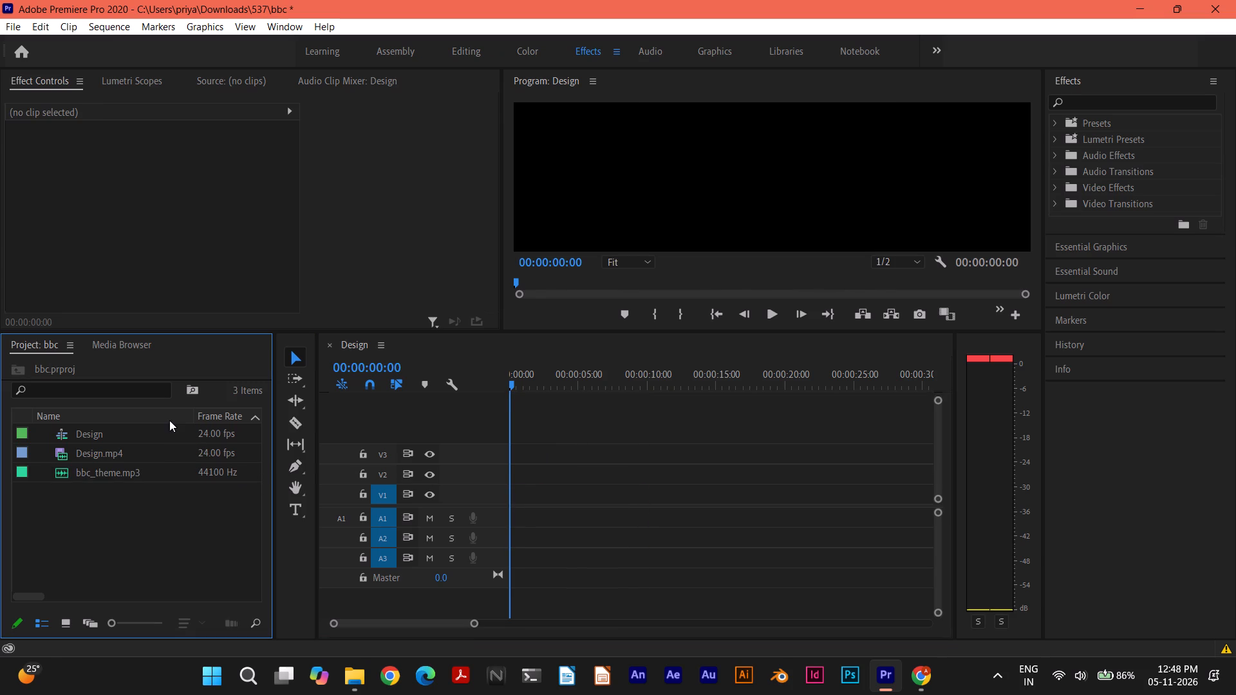
pyautogui.press('Delete')
pyautogui.click(158, 476)
pyautogui.press('Delete')
pyautogui.click(160, 450)
pyautogui.press('Delete')
pyautogui.click(162, 434)
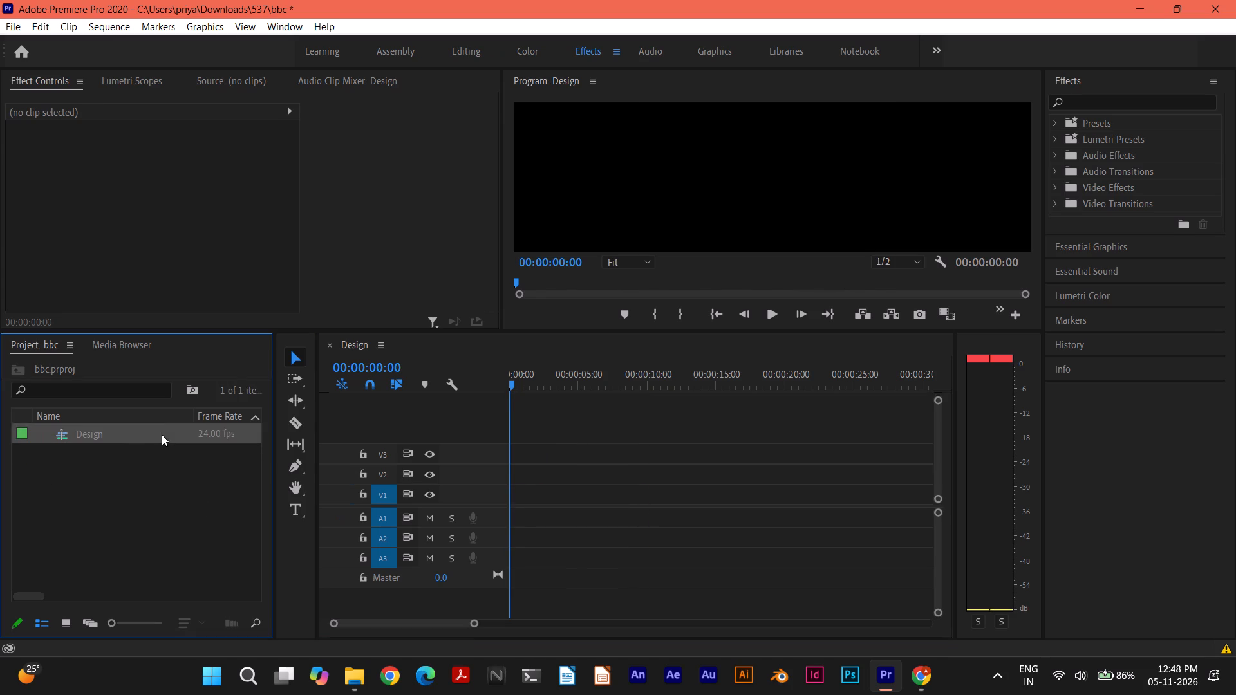
pyautogui.press('Delete')
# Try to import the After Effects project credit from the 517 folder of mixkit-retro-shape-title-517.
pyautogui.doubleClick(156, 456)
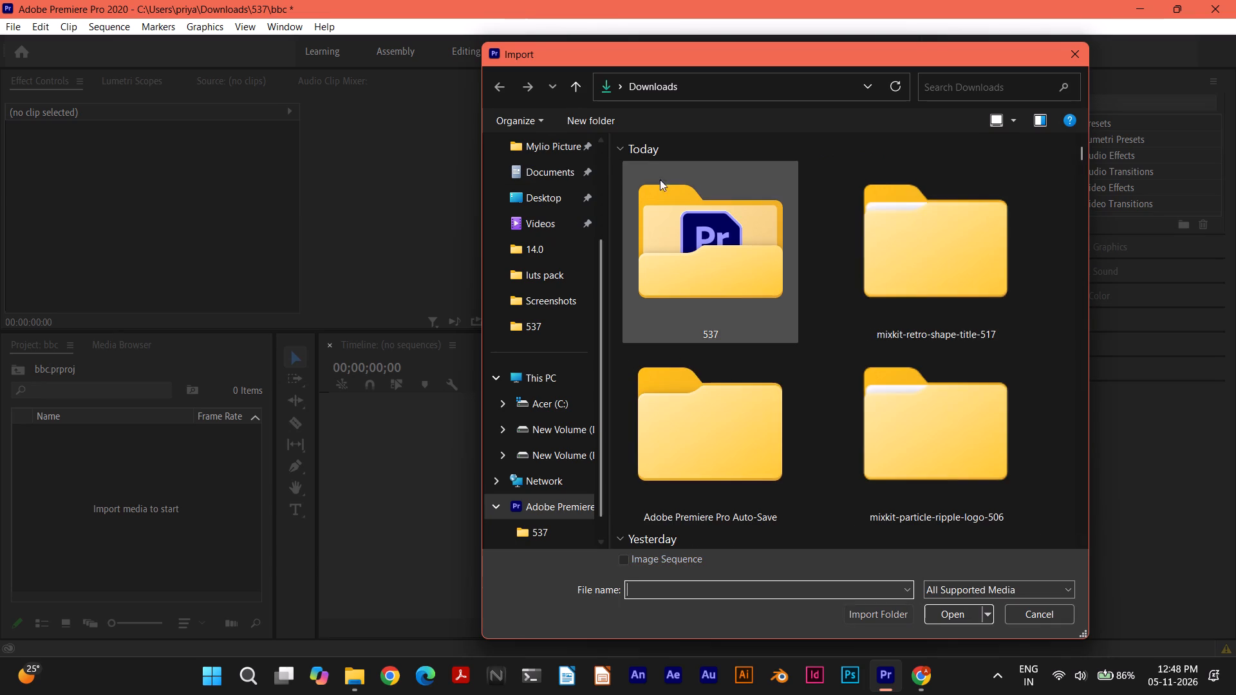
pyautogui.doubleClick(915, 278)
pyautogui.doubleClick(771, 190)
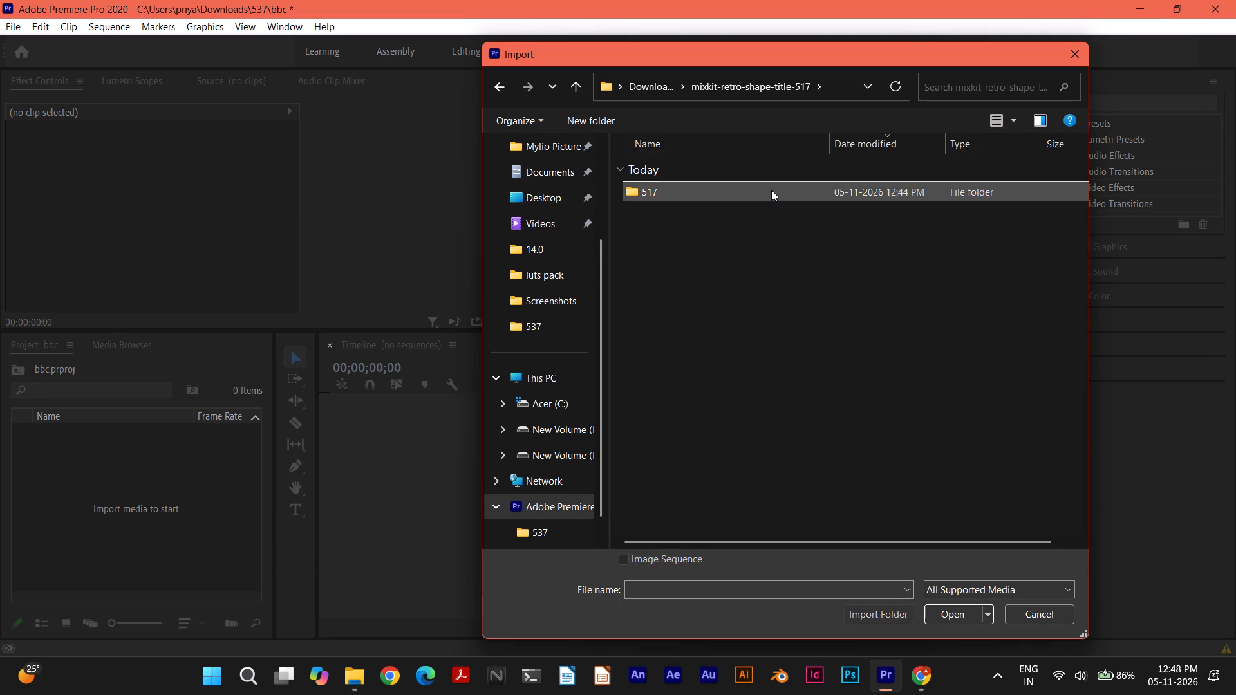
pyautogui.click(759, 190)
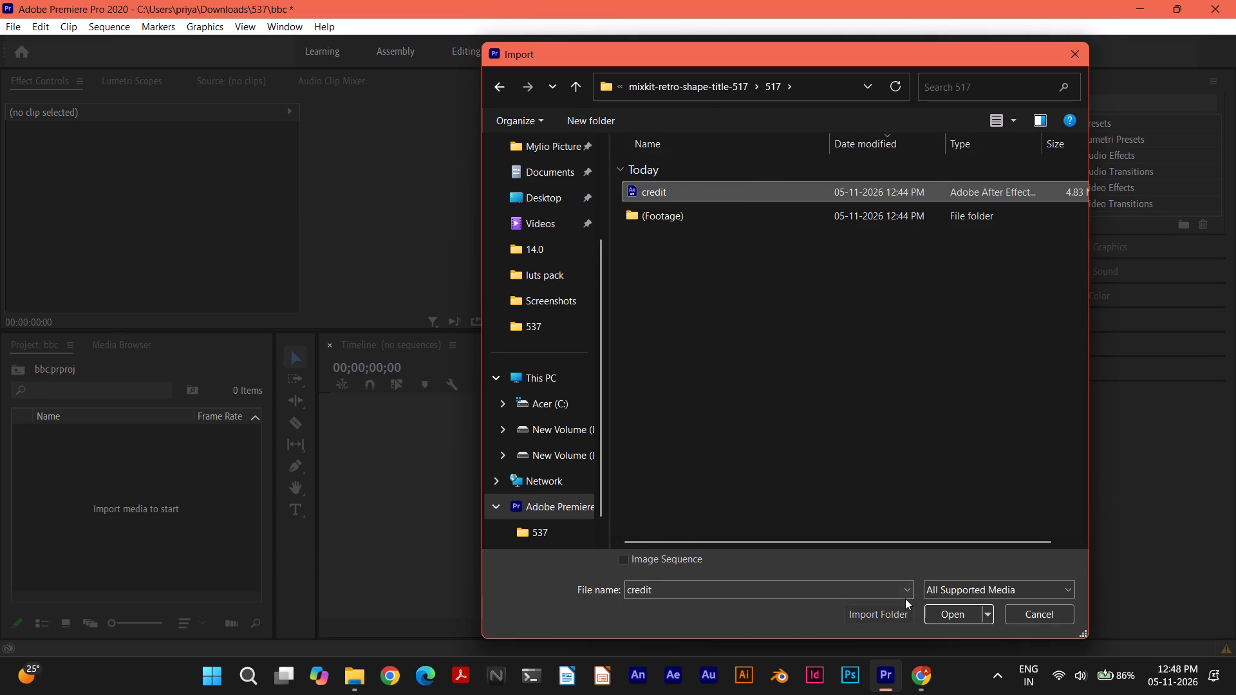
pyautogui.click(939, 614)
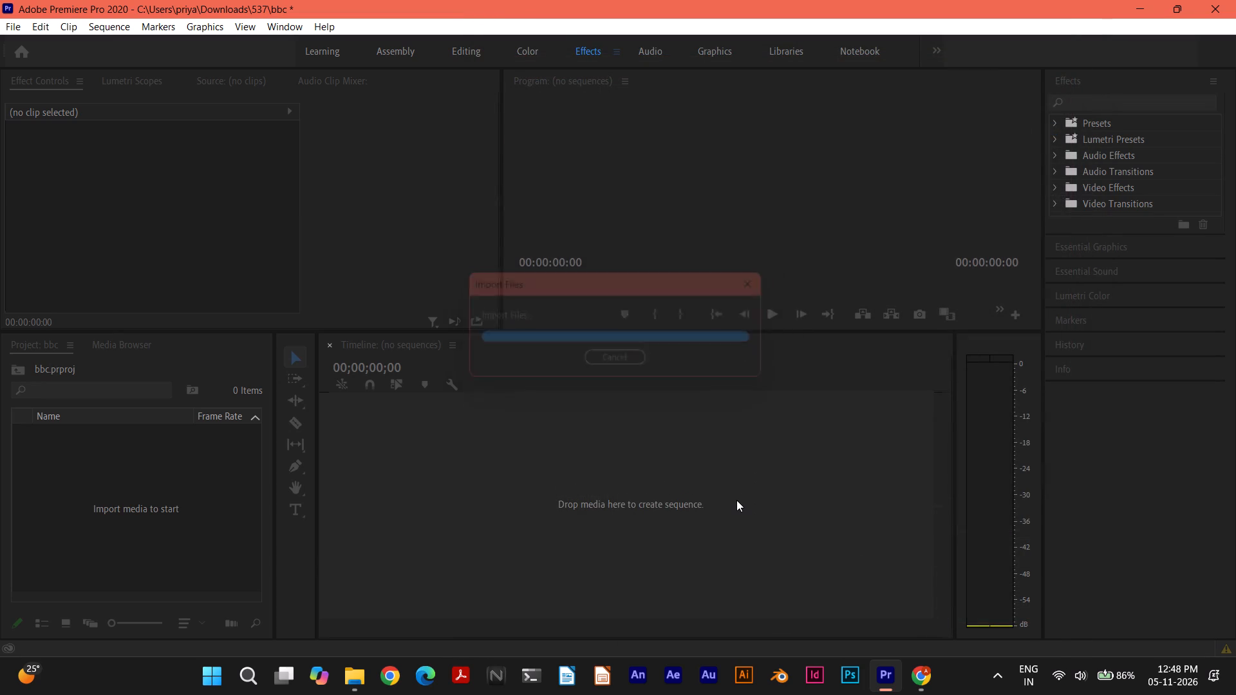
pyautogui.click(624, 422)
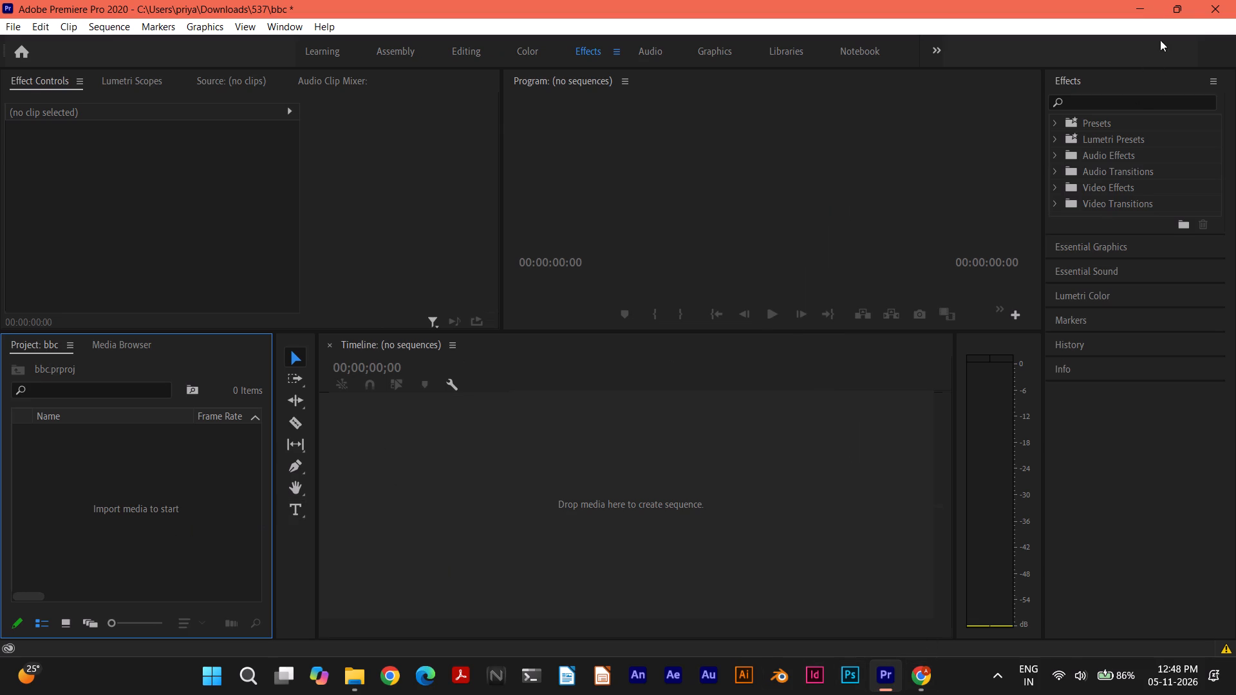
# Return to Downloads in File Explorer and delete the extracted mixkit-retro-shape-title-517 folder.
pyautogui.click(1140, 3)
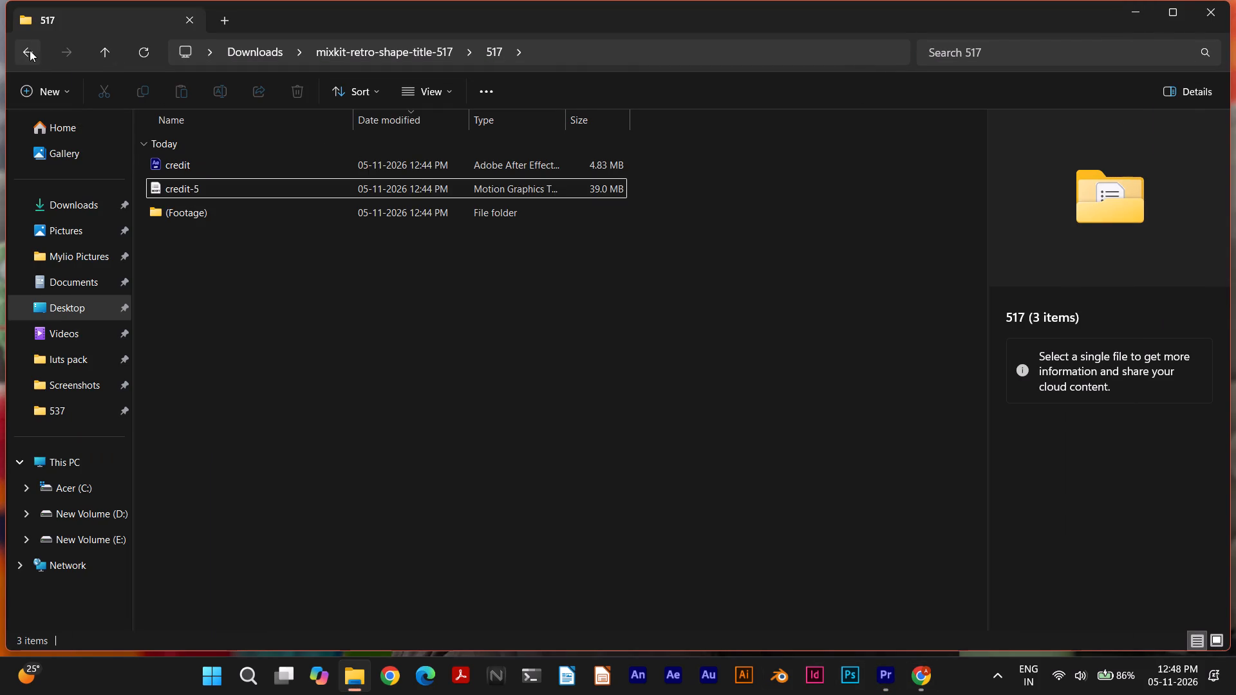
pyautogui.click(29, 50)
pyautogui.click(426, 167)
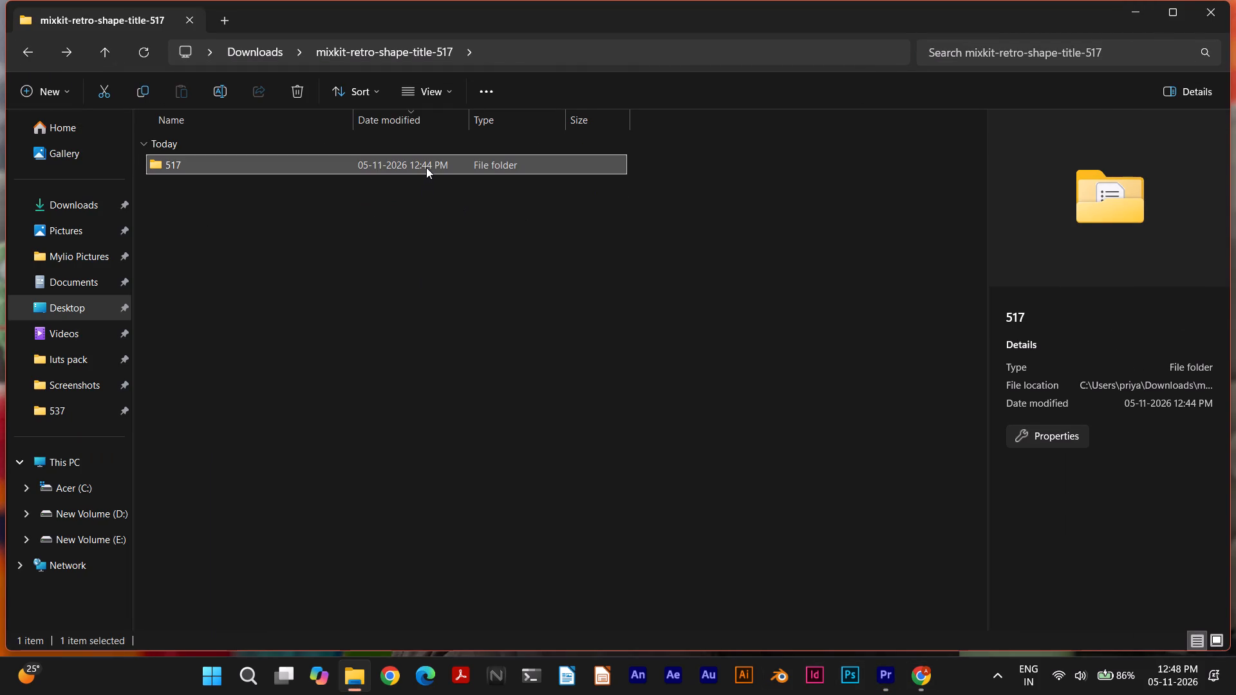
pyautogui.click(28, 50)
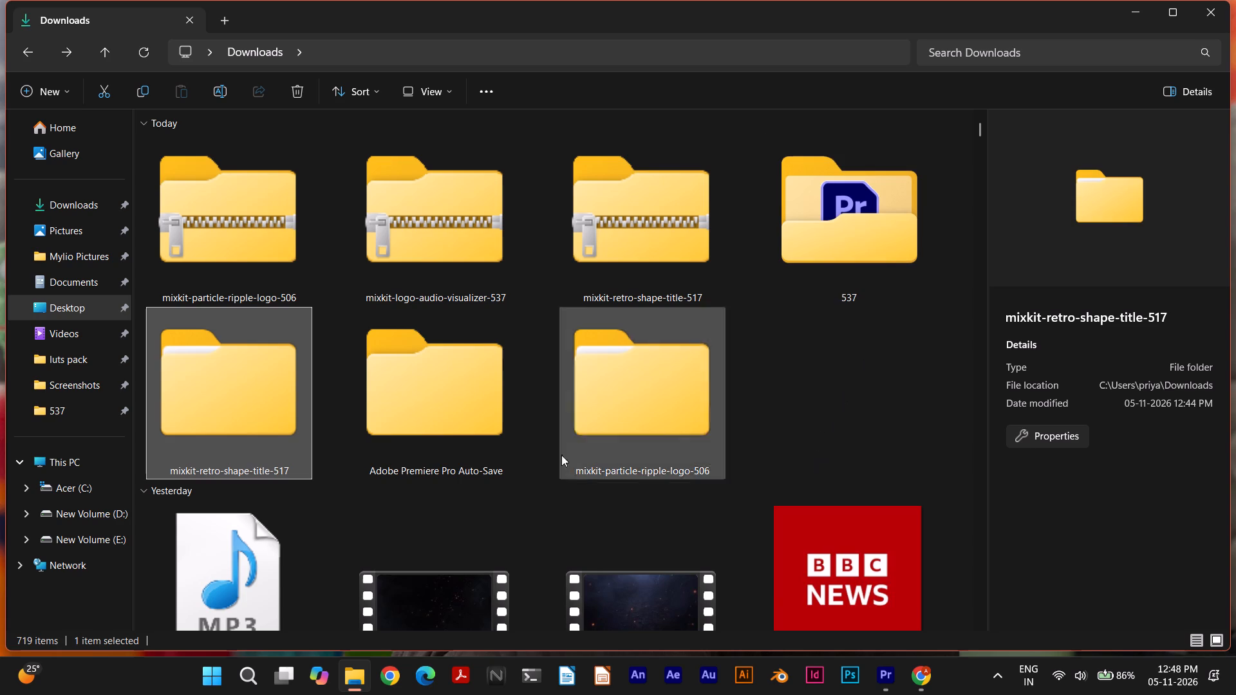
pyautogui.click(201, 405)
pyautogui.press('Delete')
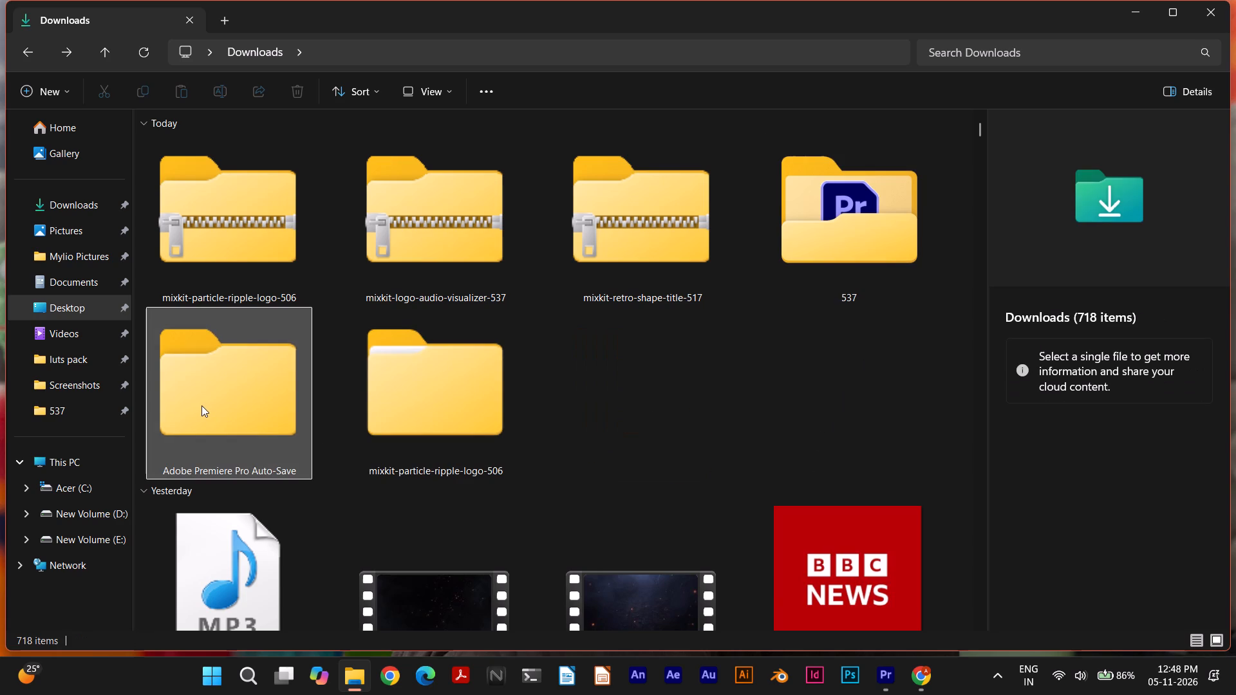
pyautogui.click(691, 405)
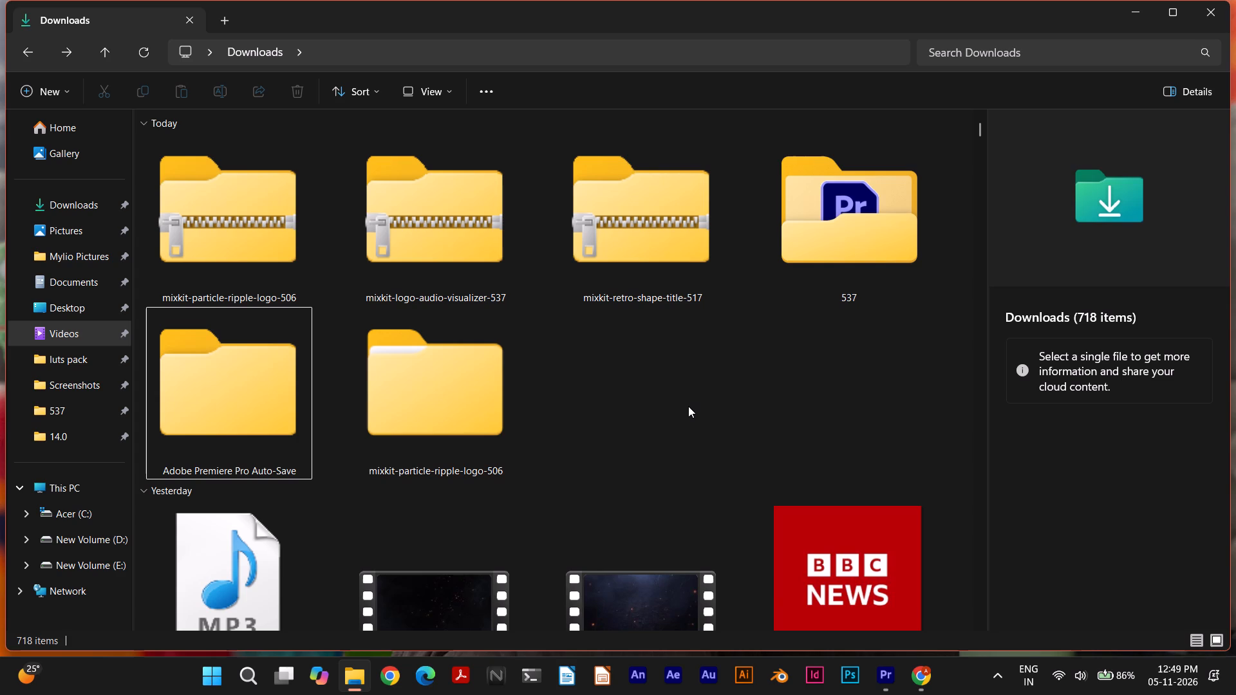
# Open the mixkit-retro-shape-title-517 zip with WinRAR archiver, making it the default app for .zip files, and dismiss the WinRAR pop-up.
pyautogui.rightClick(684, 254)
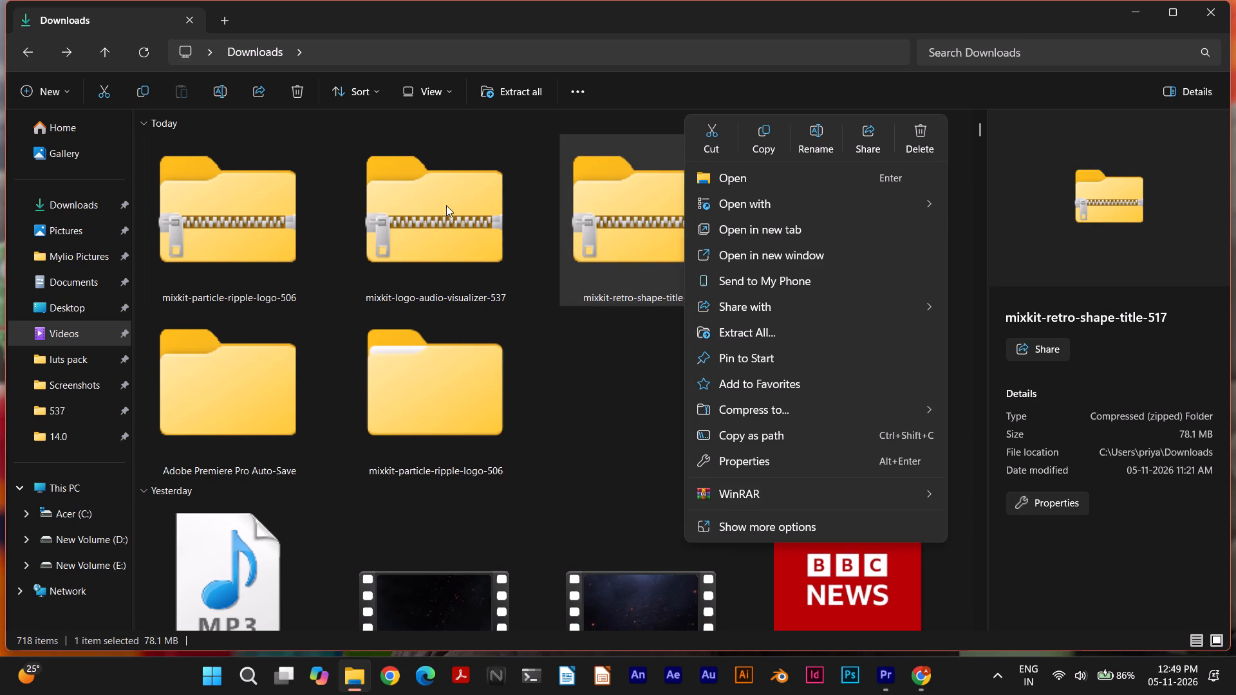
pyautogui.click(755, 208)
pyautogui.click(1023, 364)
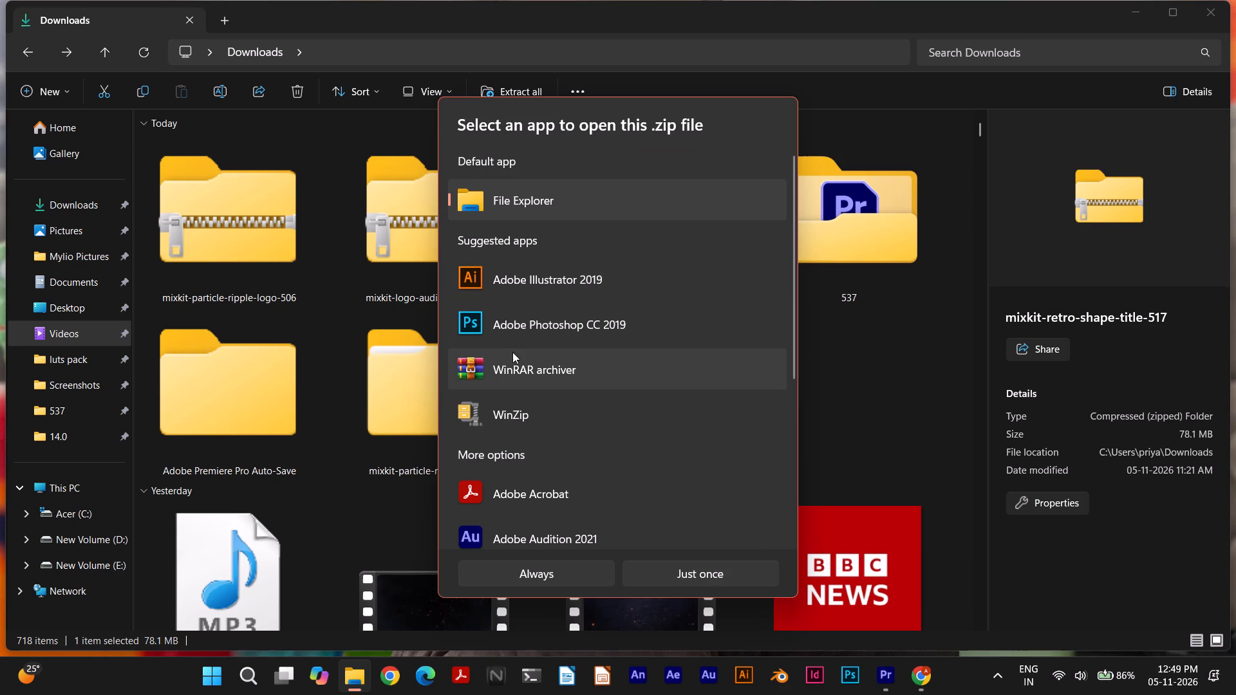
pyautogui.click(507, 364)
pyautogui.click(556, 581)
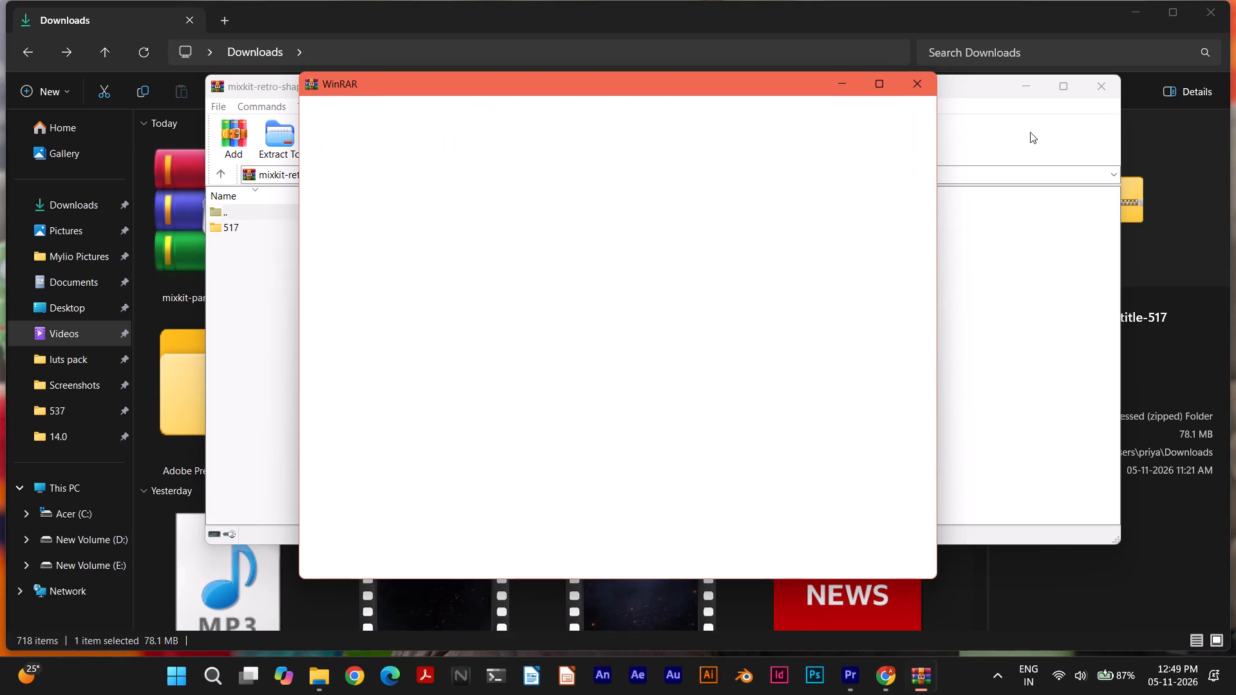
pyautogui.click(919, 81)
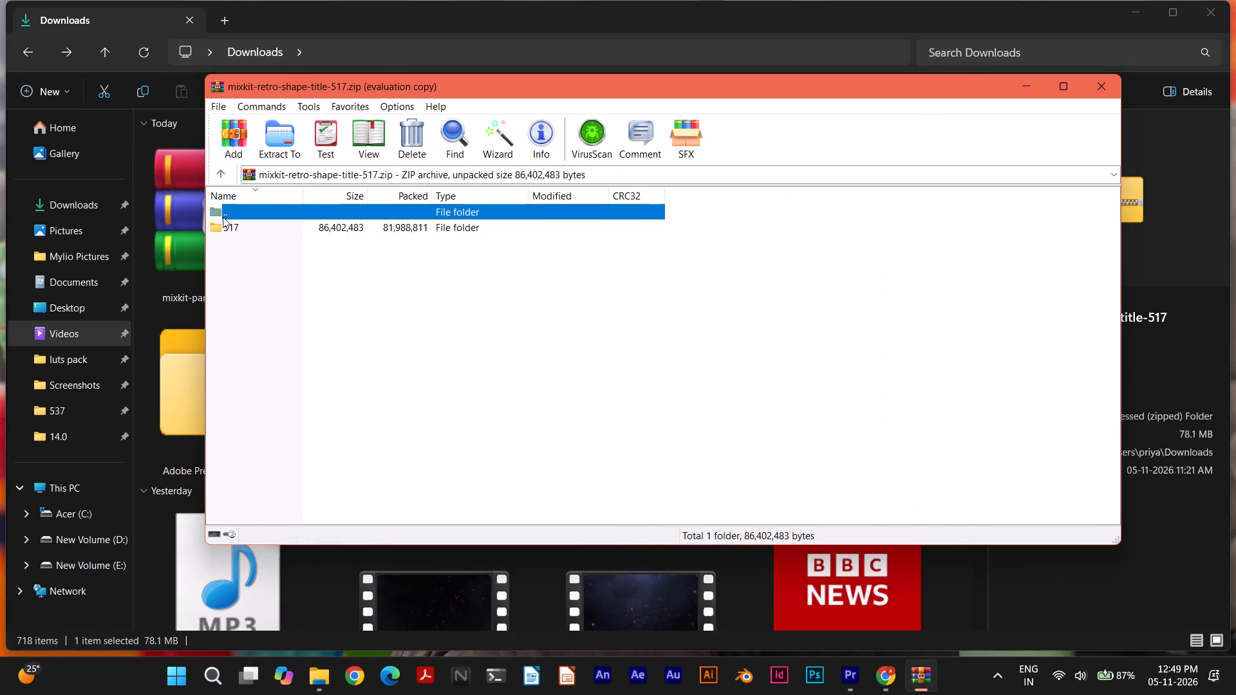
# Extract the 517 folder from the zip to the Desktop, replacing all existing files there.
pyautogui.click(224, 226)
pyautogui.rightClick(224, 225)
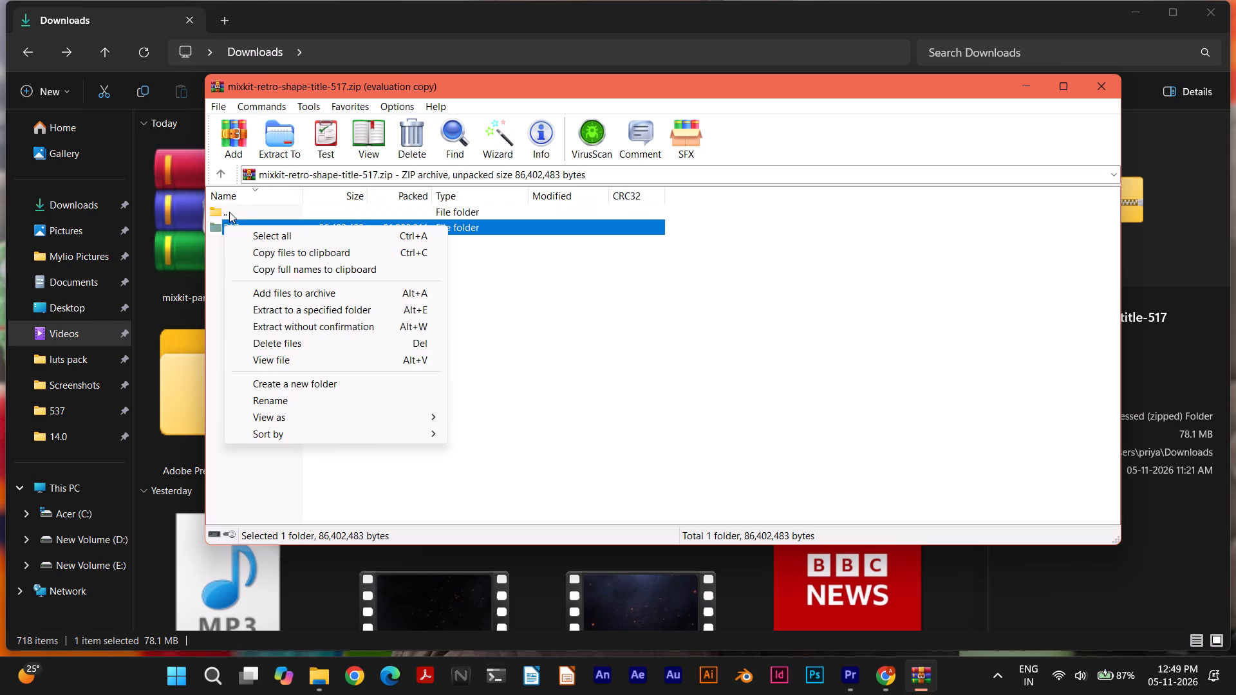
pyautogui.click(279, 146)
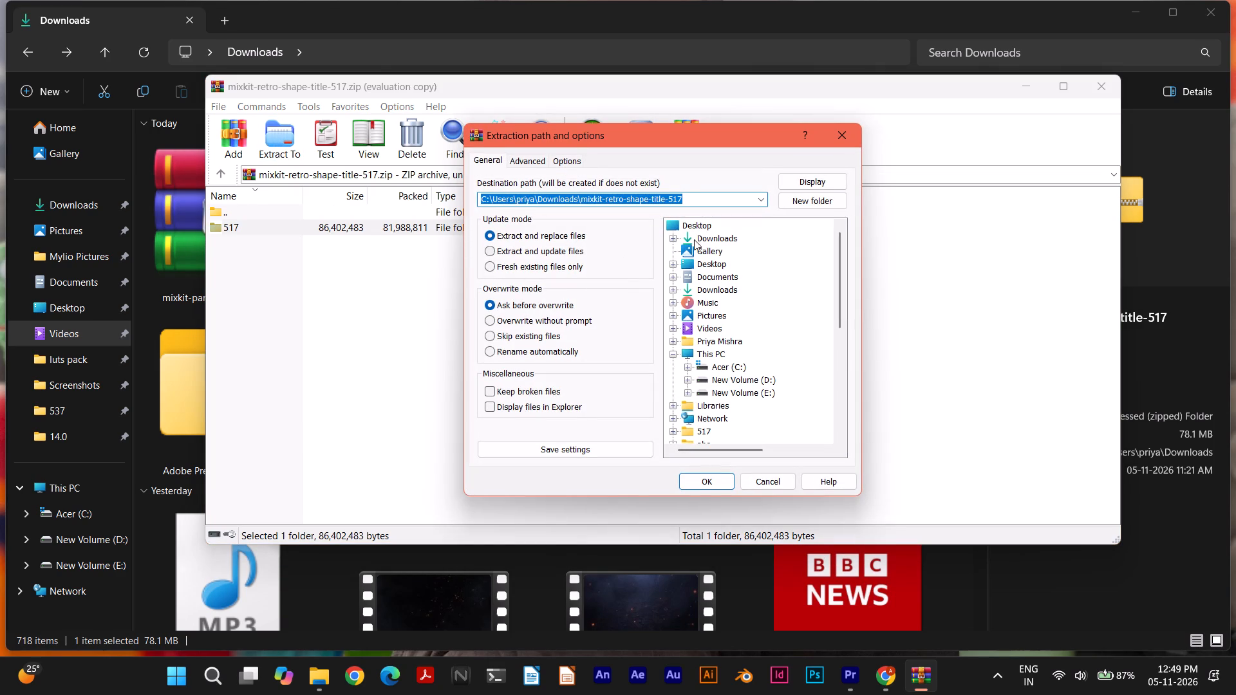
pyautogui.click(697, 231)
pyautogui.click(720, 477)
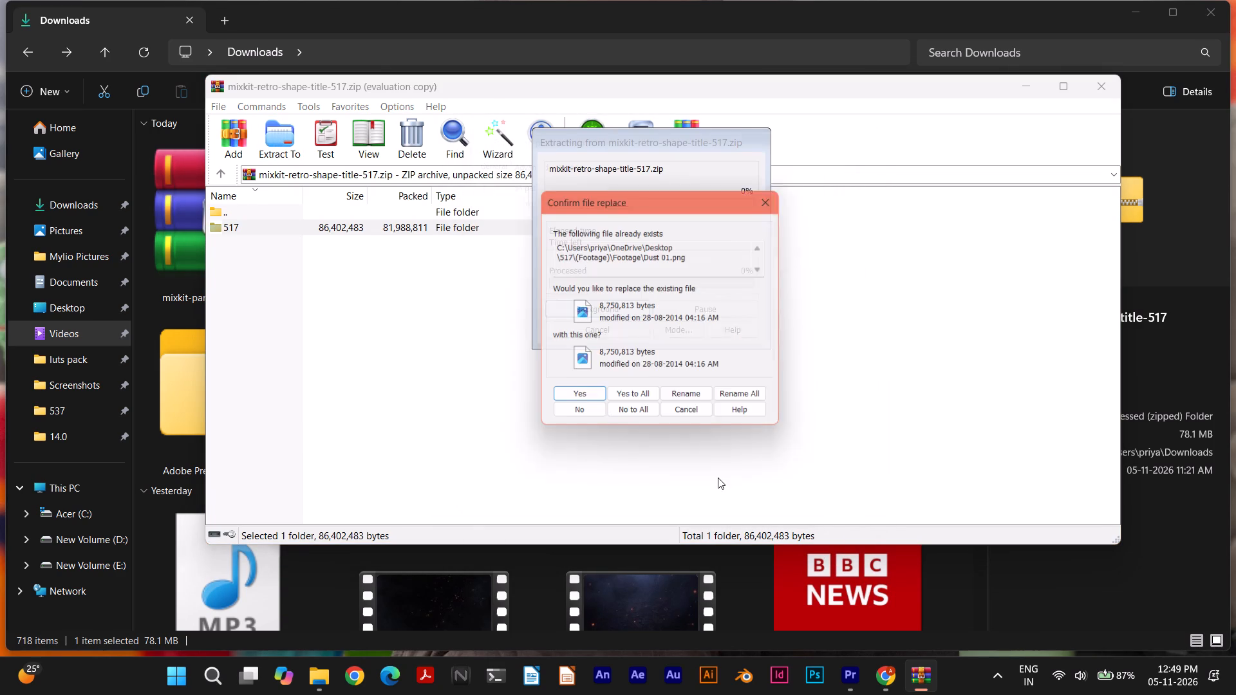
pyautogui.click(648, 392)
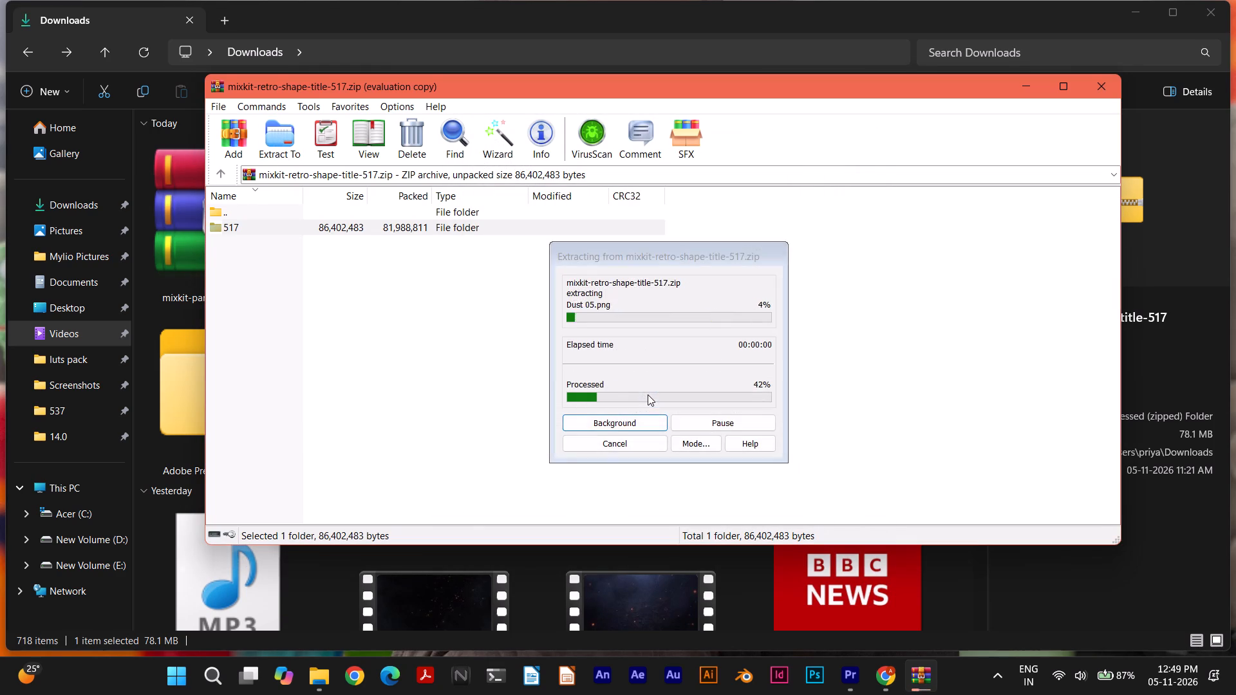
# Clear the open windows away, refresh the Desktop, and create a new folder there with its default name.
pyautogui.click(1027, 82)
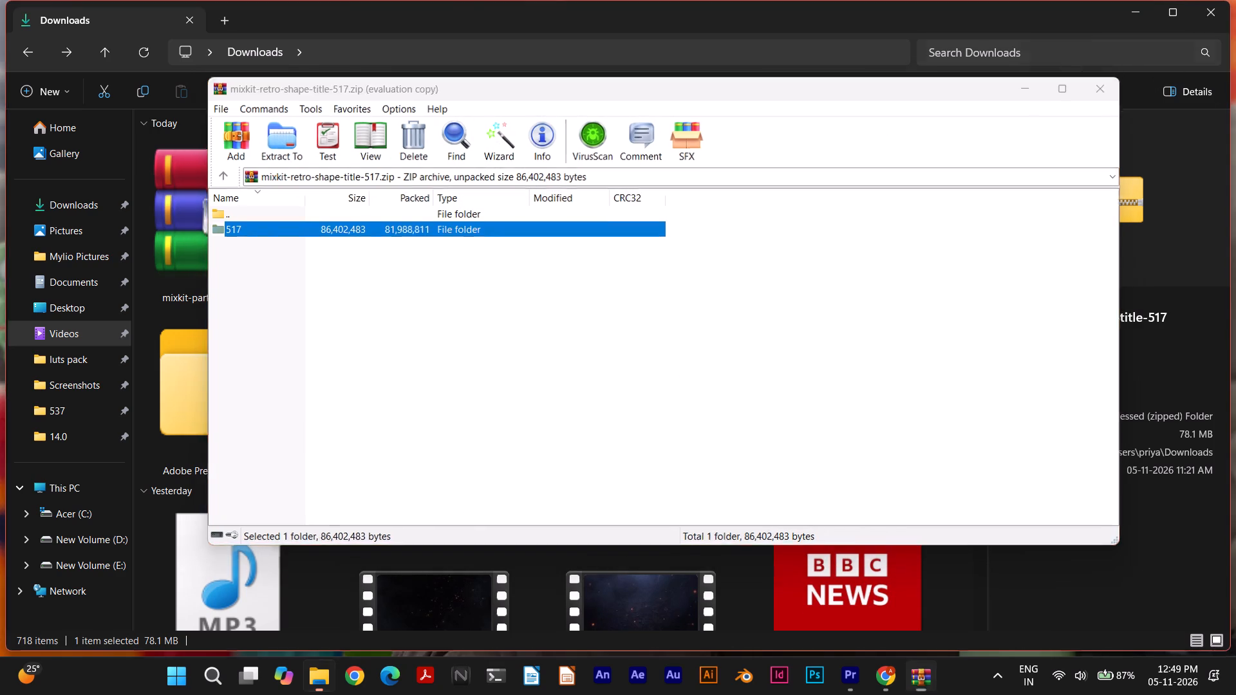
pyautogui.click(1132, 19)
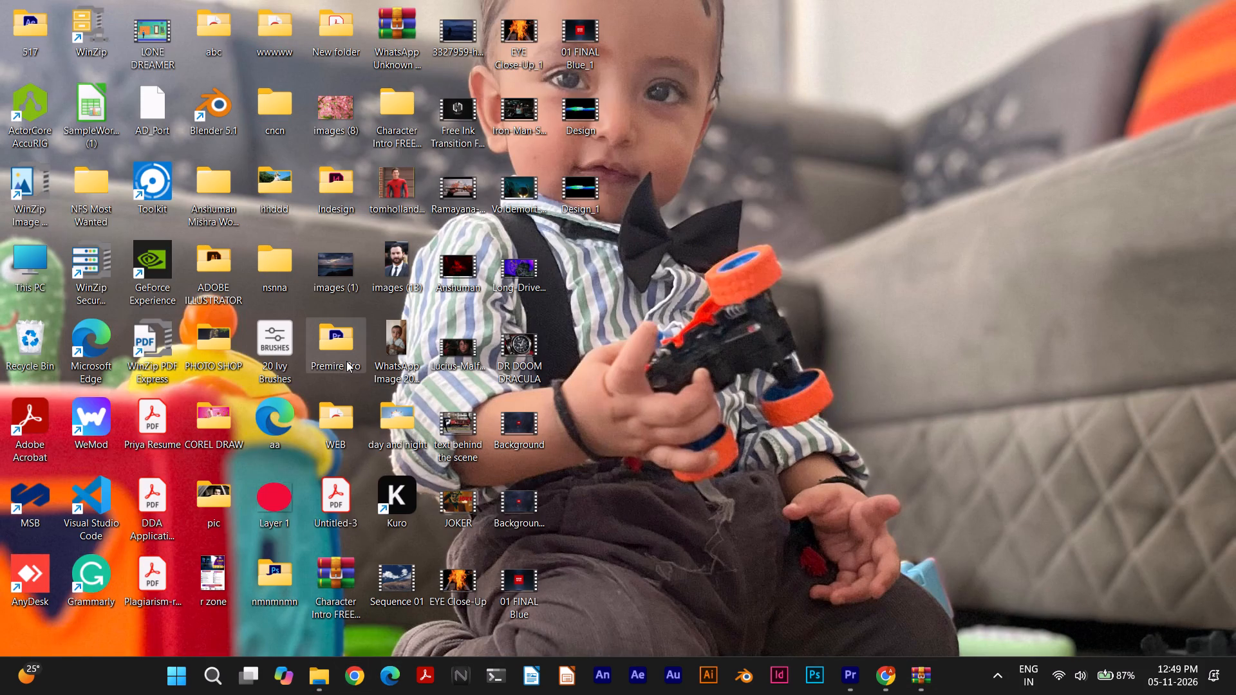
pyautogui.rightClick(620, 304)
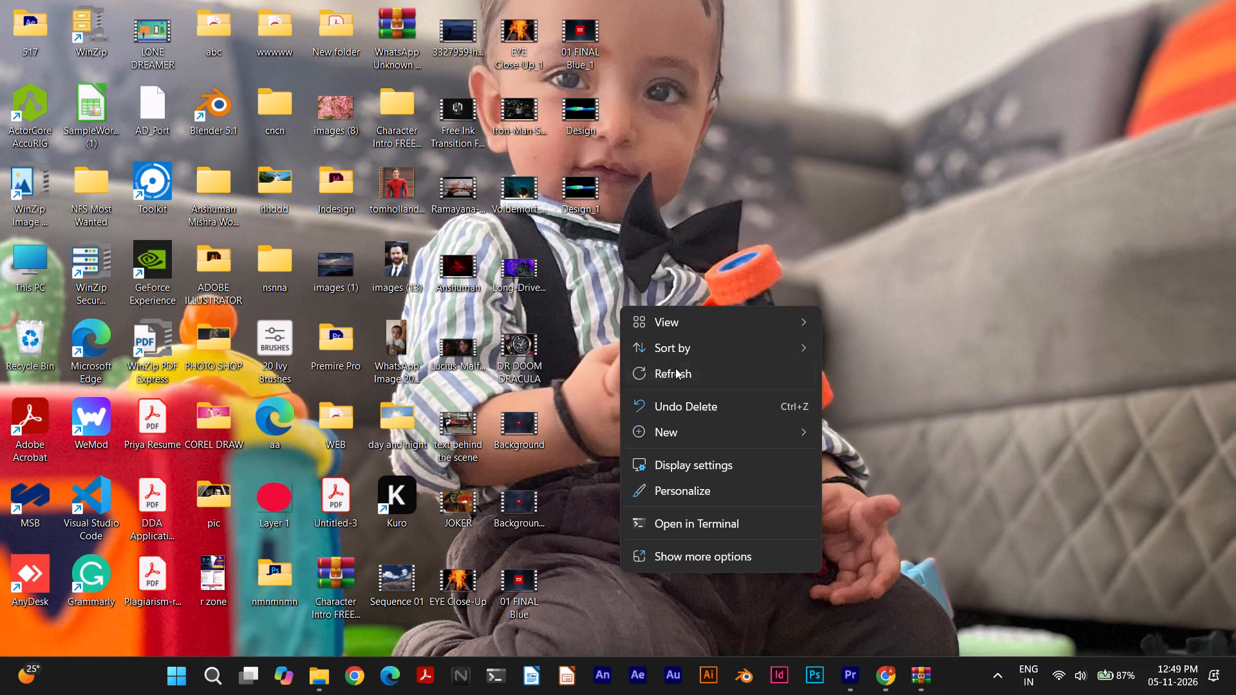
pyautogui.click(675, 368)
pyautogui.rightClick(719, 315)
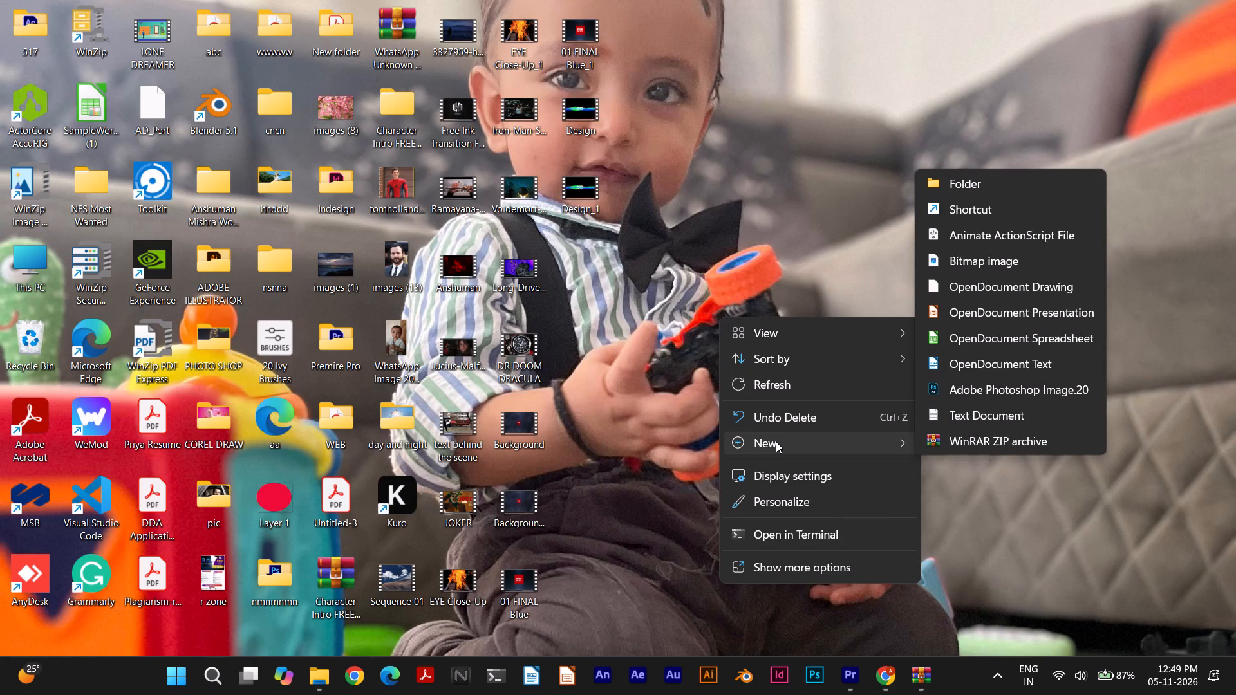
pyautogui.click(991, 185)
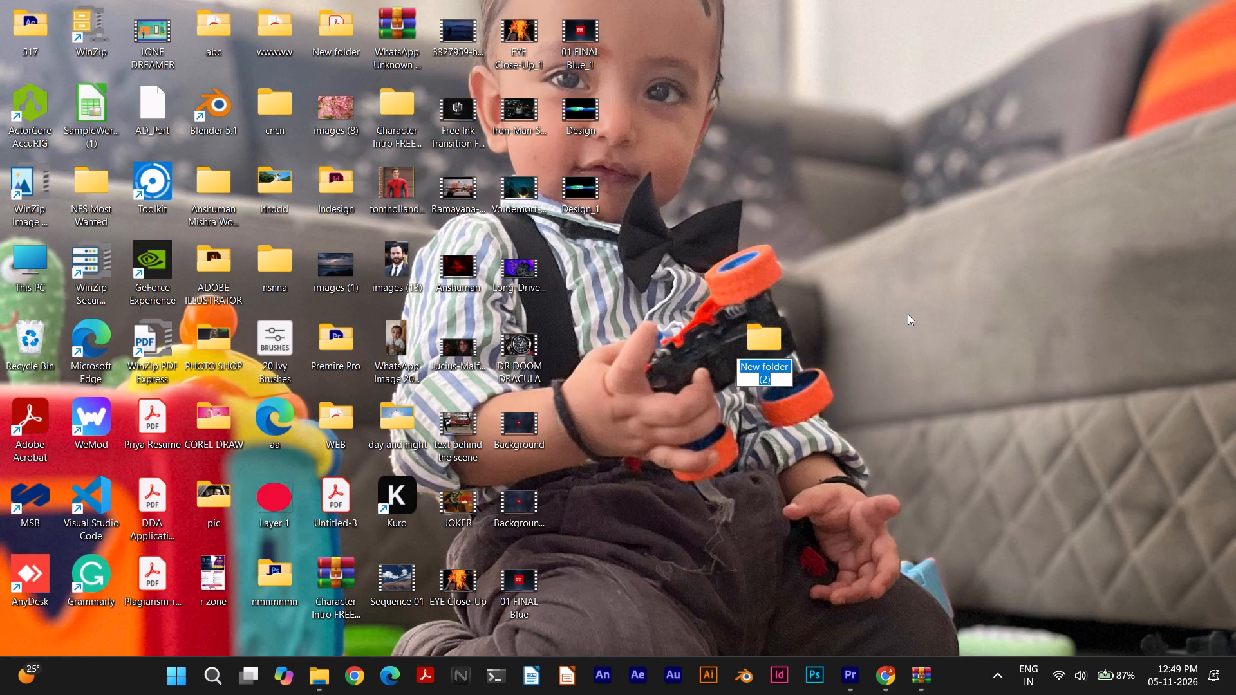
pyautogui.click(908, 314)
# Extract the 517 folder from the open WinRAR archive into New folder (2) on the Desktop, and close WinRAR.
pyautogui.click(928, 678)
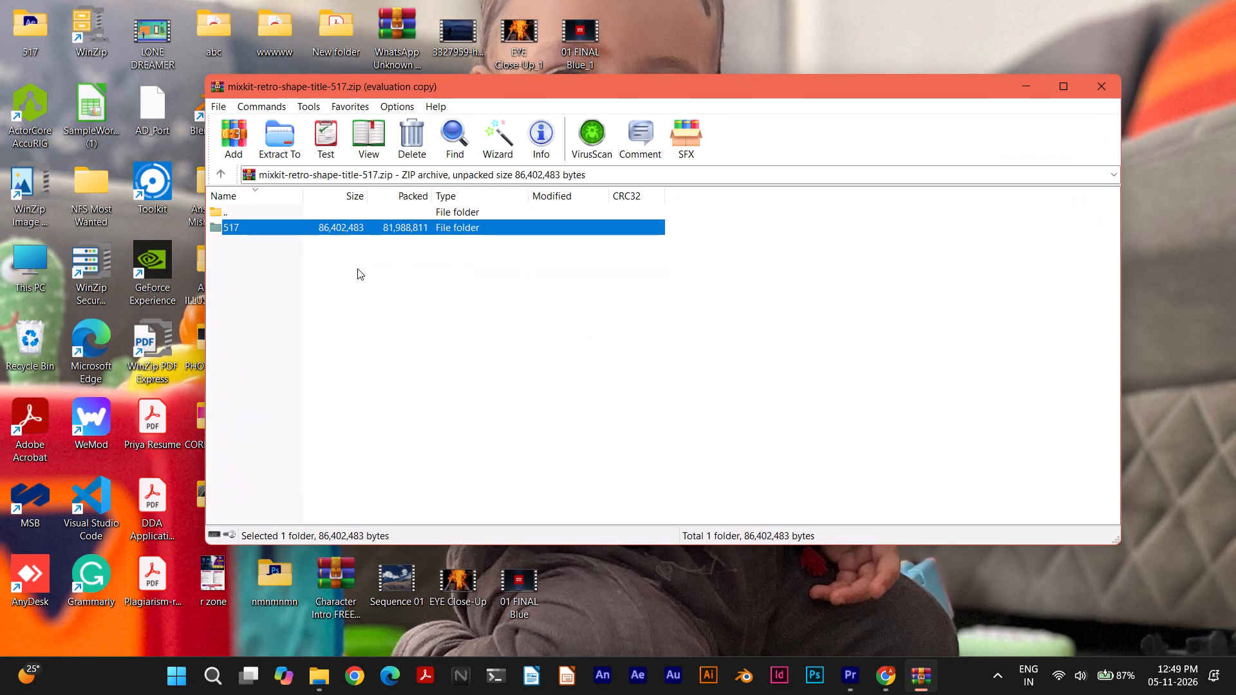
pyautogui.click(275, 142)
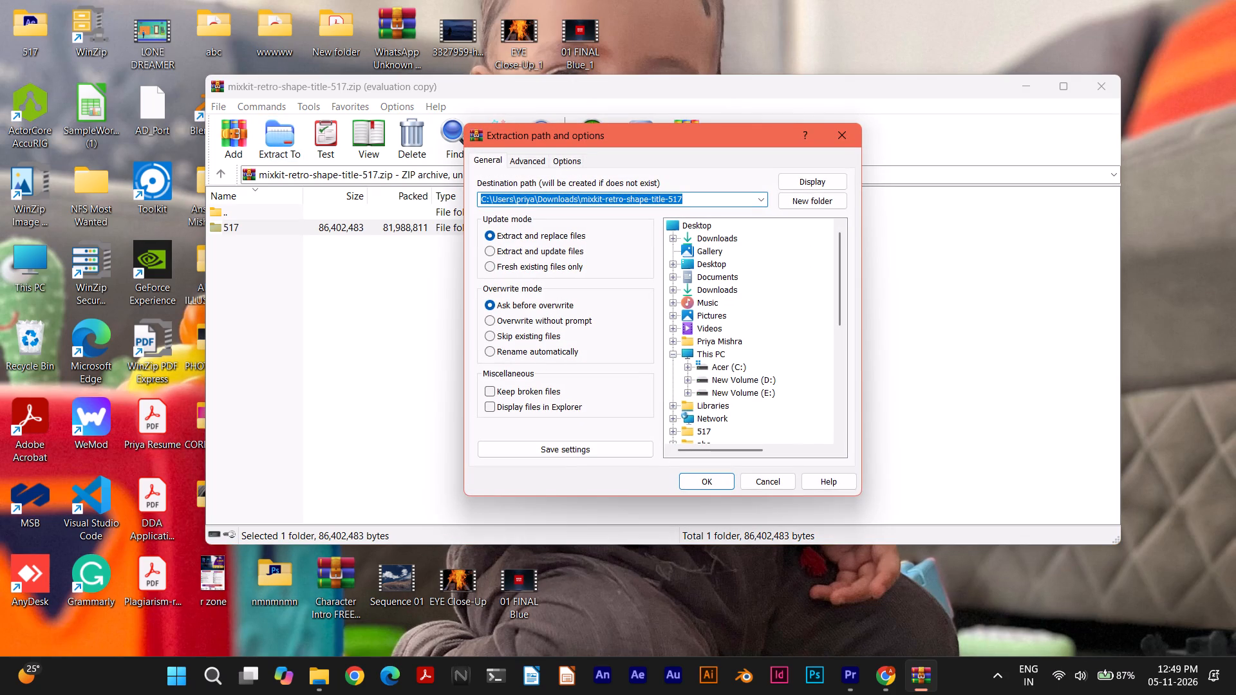
pyautogui.click(681, 220)
pyautogui.moveTo(839, 290); pyautogui.dragTo(866, 456)
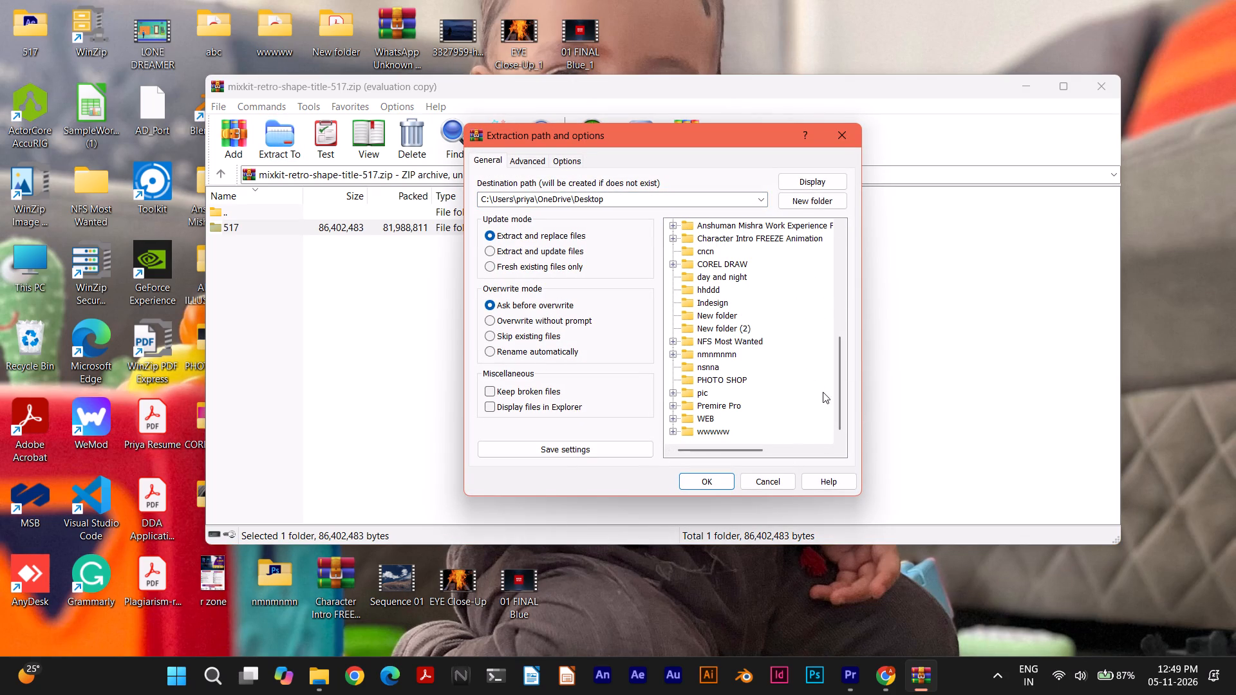
pyautogui.click(735, 329)
pyautogui.click(701, 486)
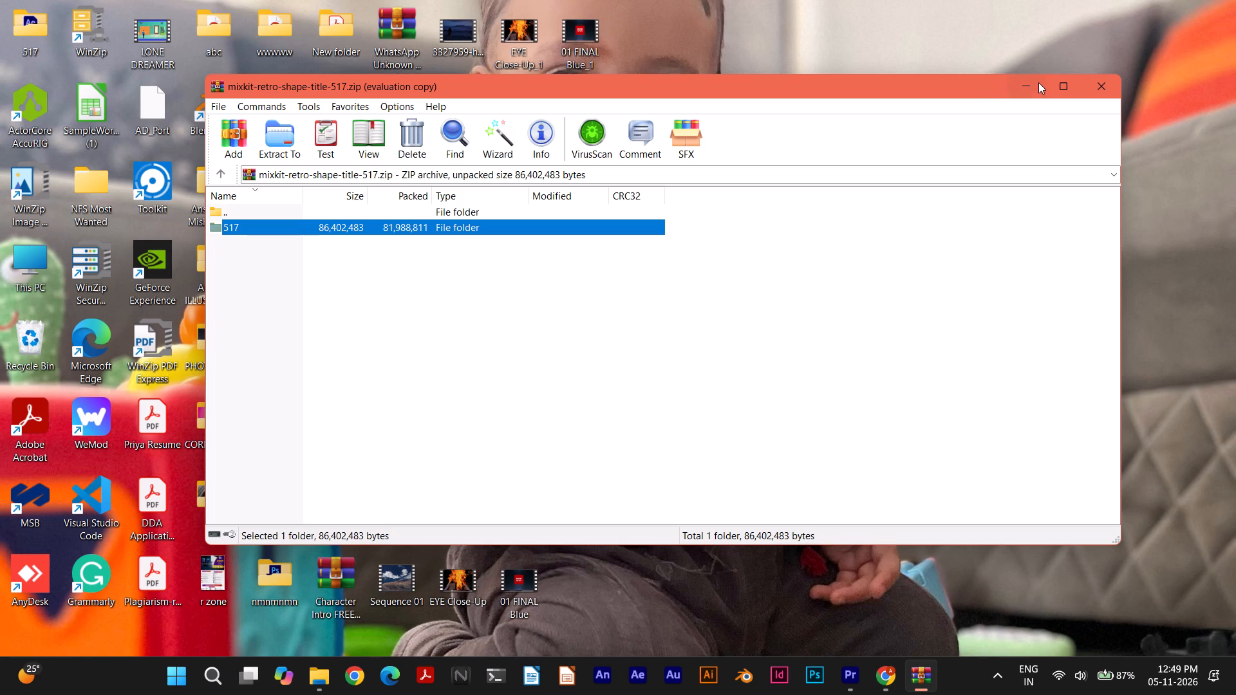
pyautogui.click(1091, 89)
# Open the 517 folder inside New folder (2) to check the extracted files, and close the File Explorer window.
pyautogui.doubleClick(769, 343)
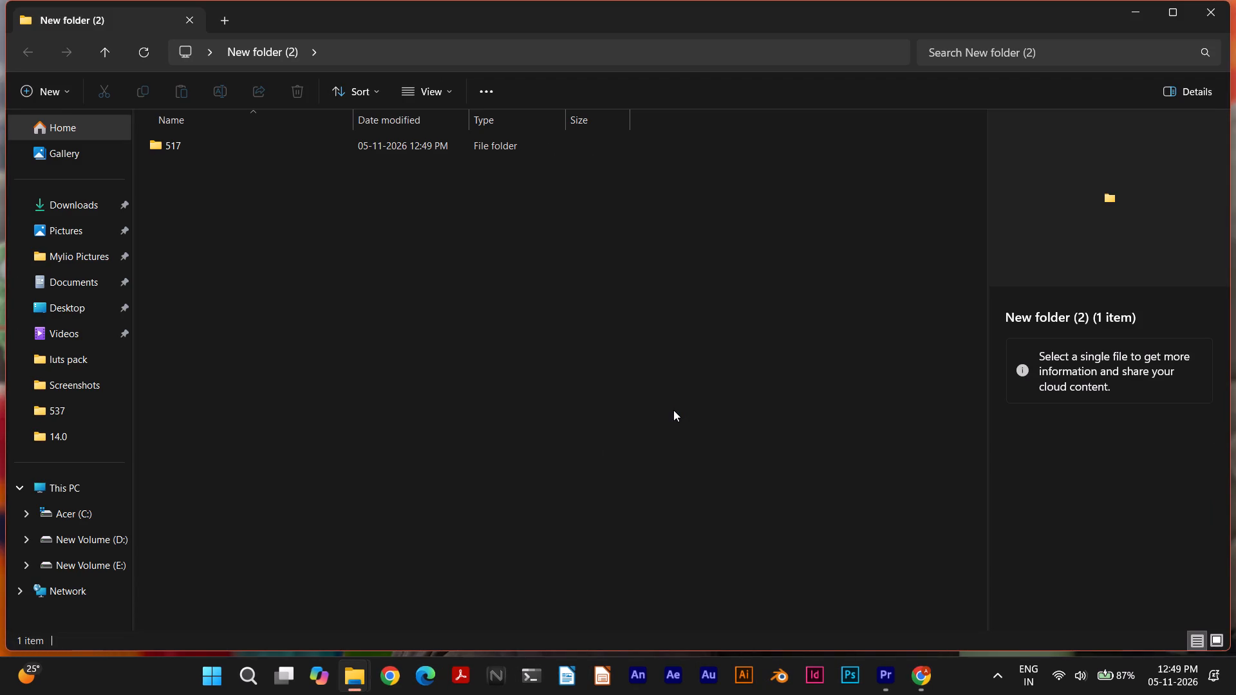
pyautogui.doubleClick(176, 153)
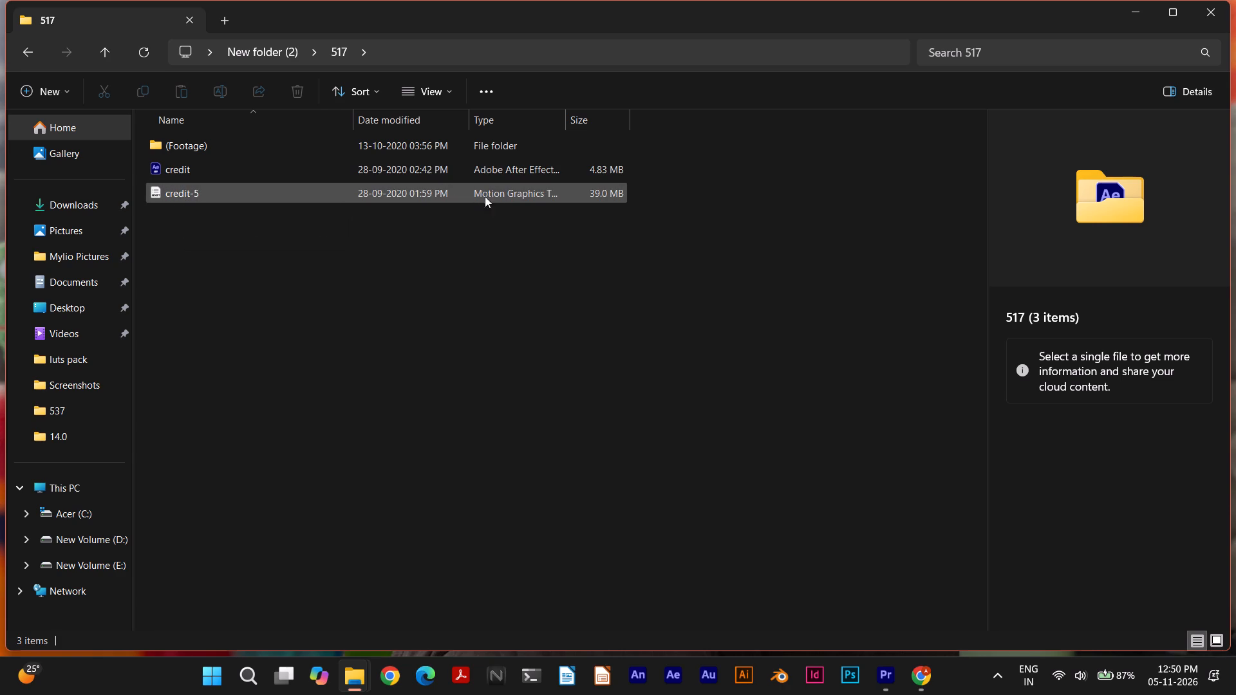
pyautogui.click(1200, 8)
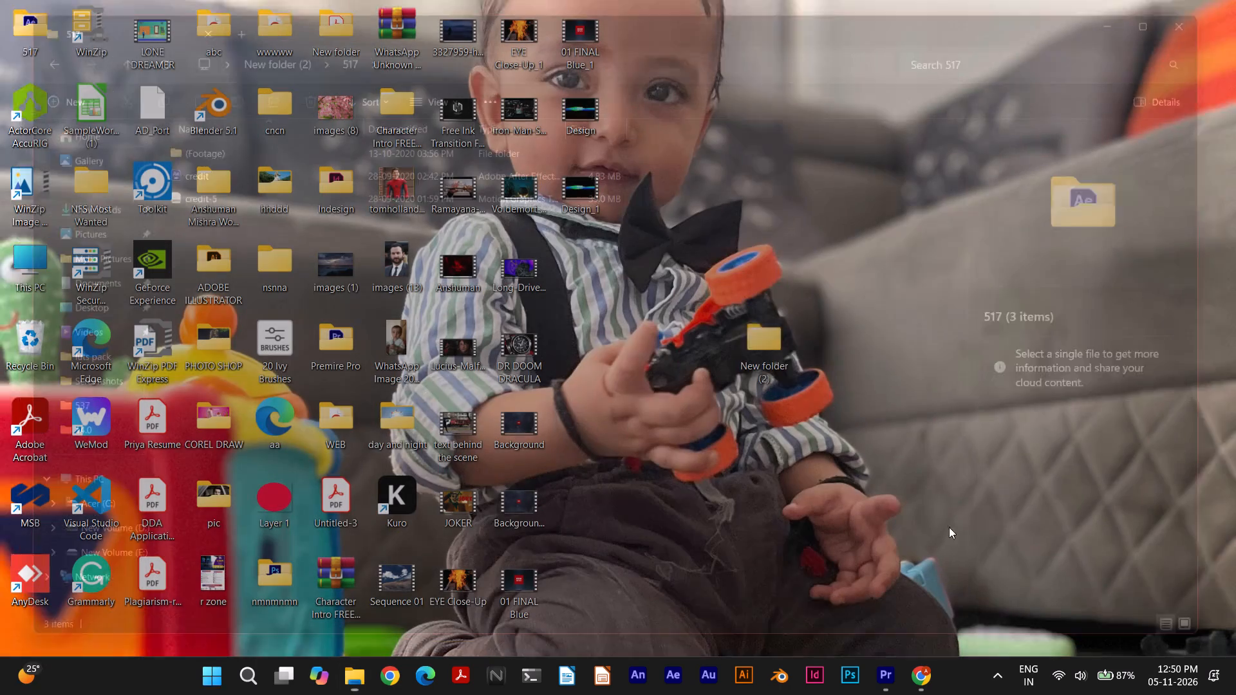
# Switch to Premiere Pro and import the video Clip (1) from Downloads into the bbc project.
pyautogui.click(897, 676)
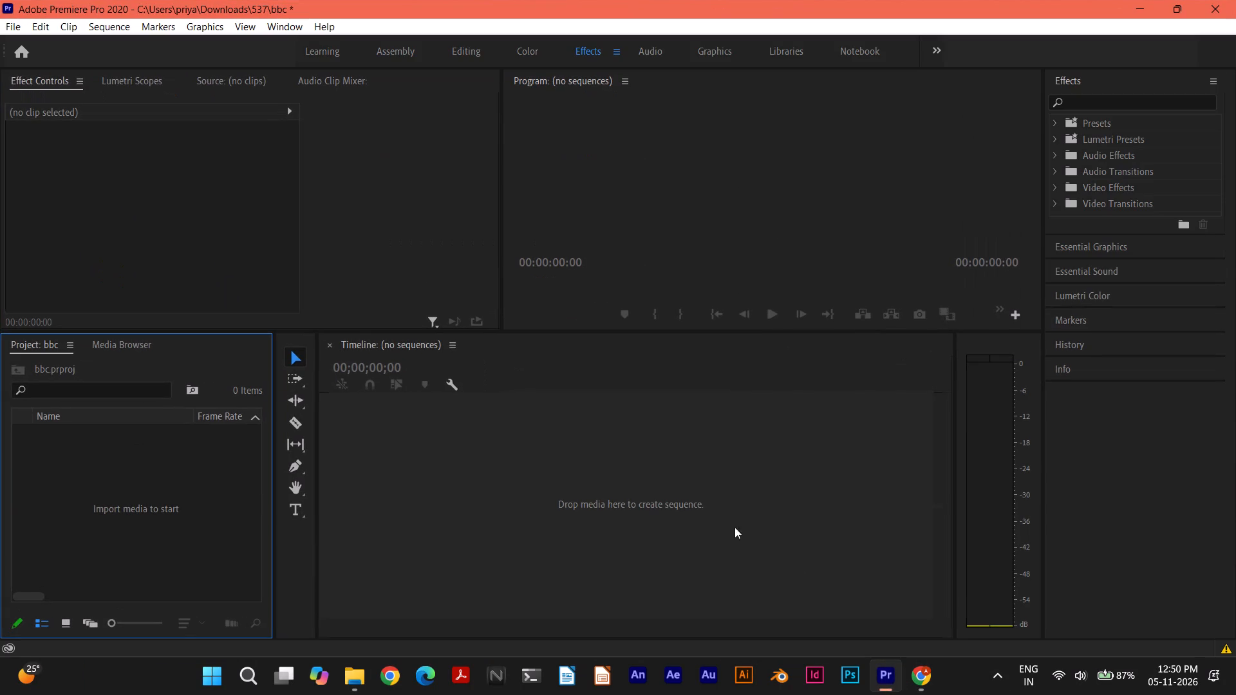
pyautogui.doubleClick(205, 515)
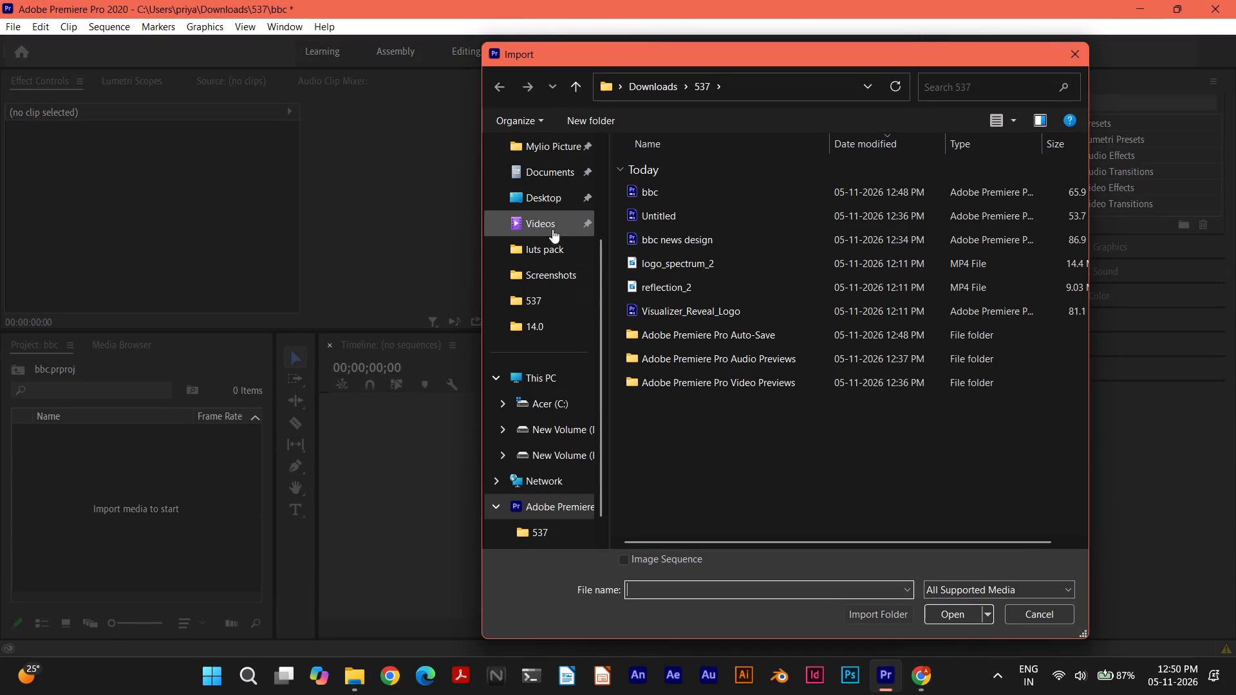
pyautogui.click(542, 197)
pyautogui.click(538, 178)
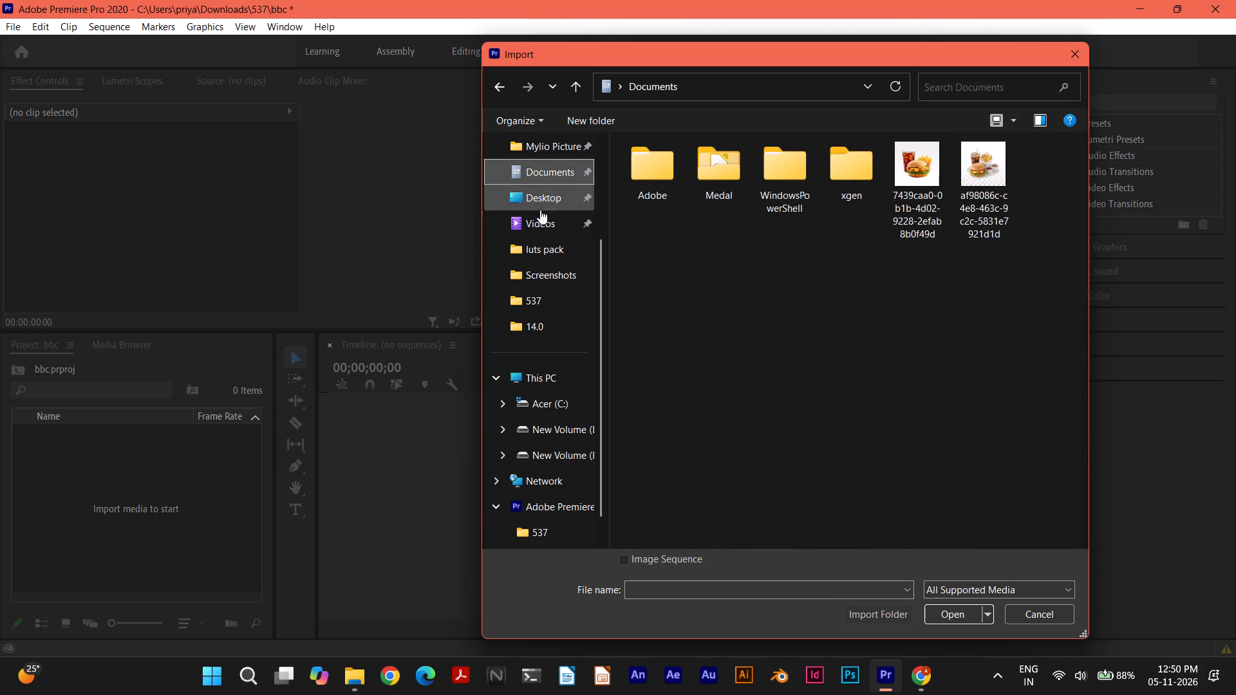
pyautogui.moveTo(596, 310); pyautogui.dragTo(597, 313)
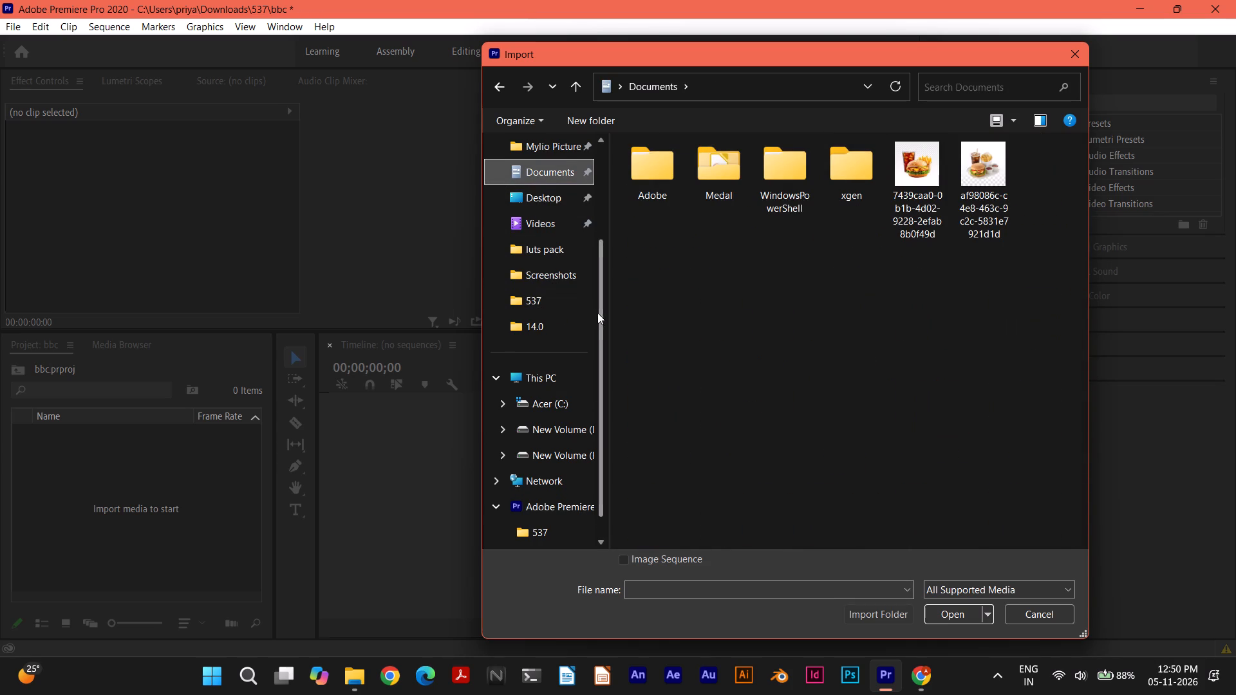
pyautogui.moveTo(597, 313); pyautogui.dragTo(600, 341)
pyautogui.moveTo(600, 311); pyautogui.dragTo(593, 219)
pyautogui.click(556, 204)
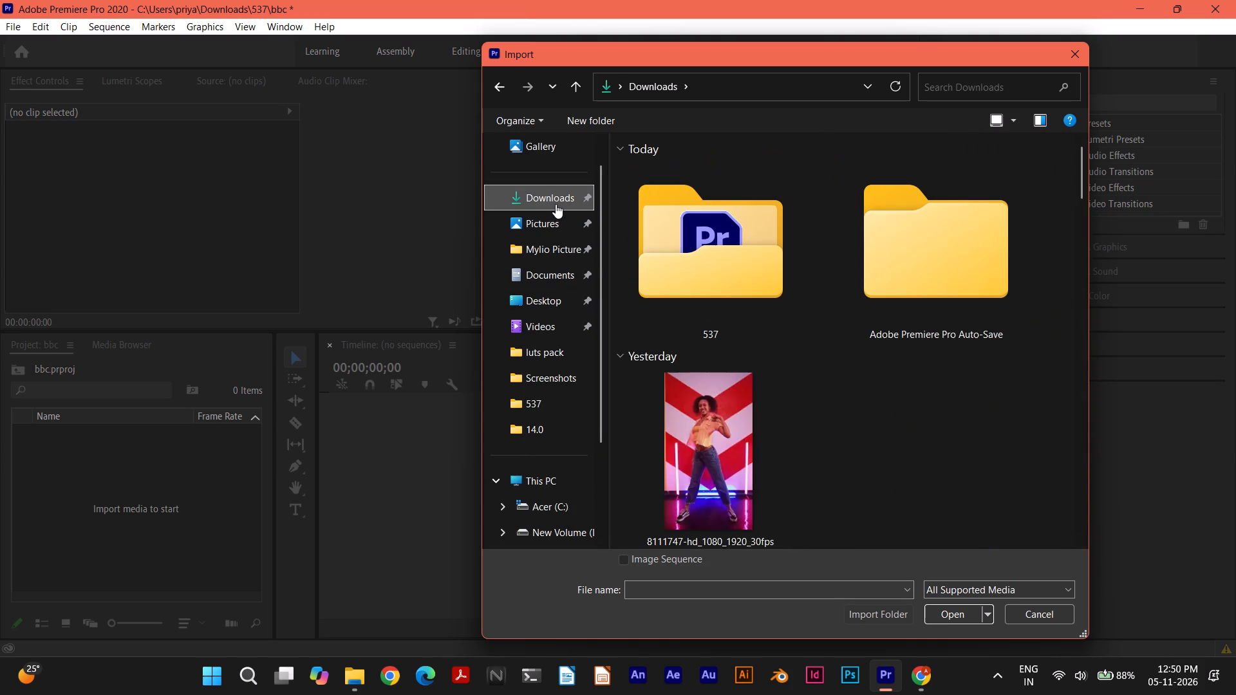
pyautogui.scroll(-2, 720, 422)
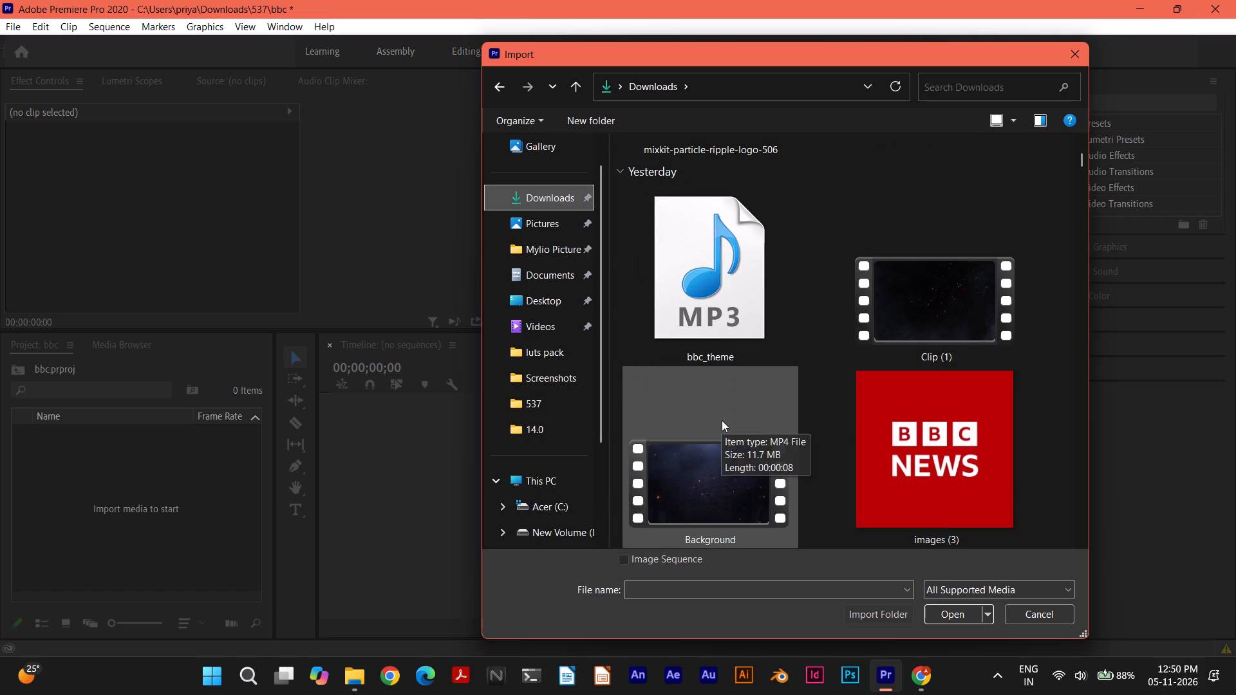
pyautogui.doubleClick(925, 293)
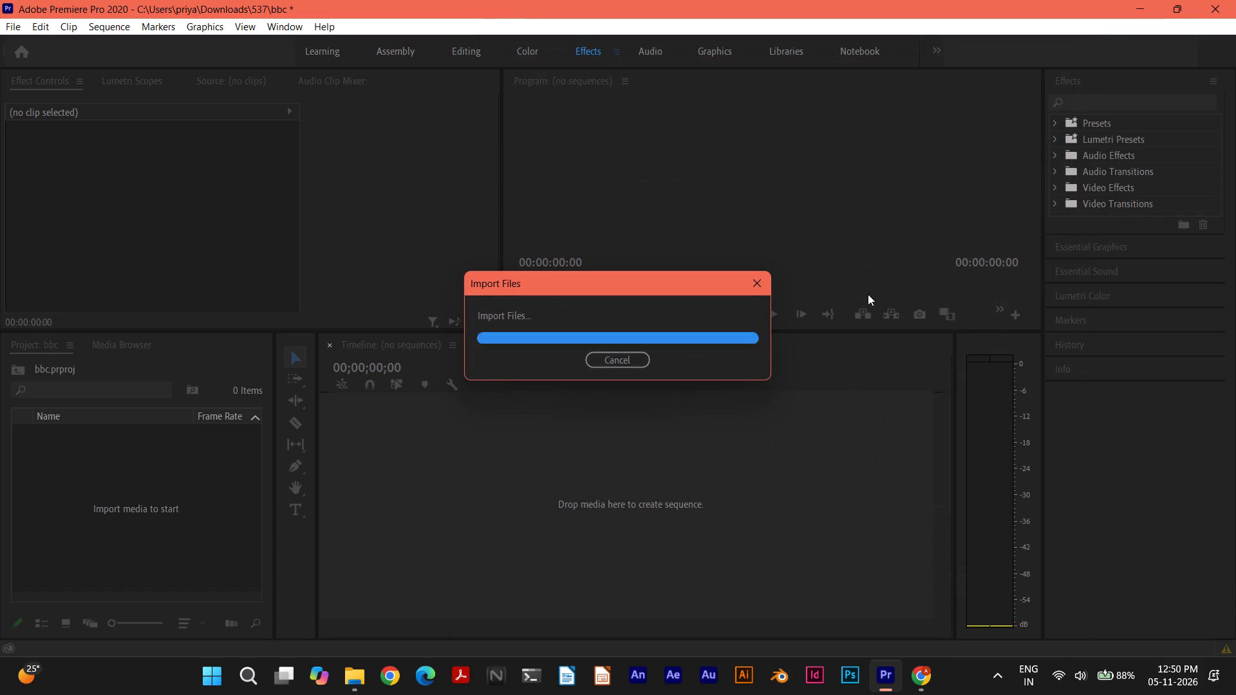
# Create a sequence from Clip (1).mp4 by placing it on the empty timeline.
pyautogui.moveTo(196, 434); pyautogui.dragTo(465, 475)
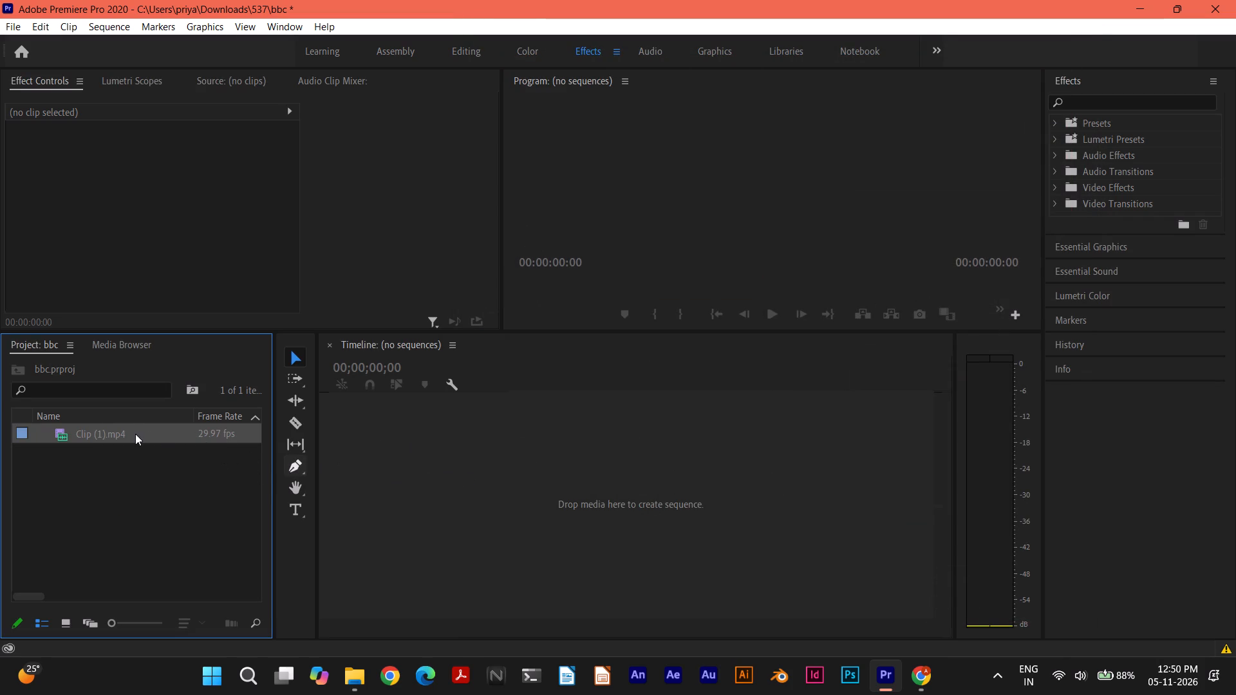
pyautogui.moveTo(135, 434); pyautogui.dragTo(407, 459)
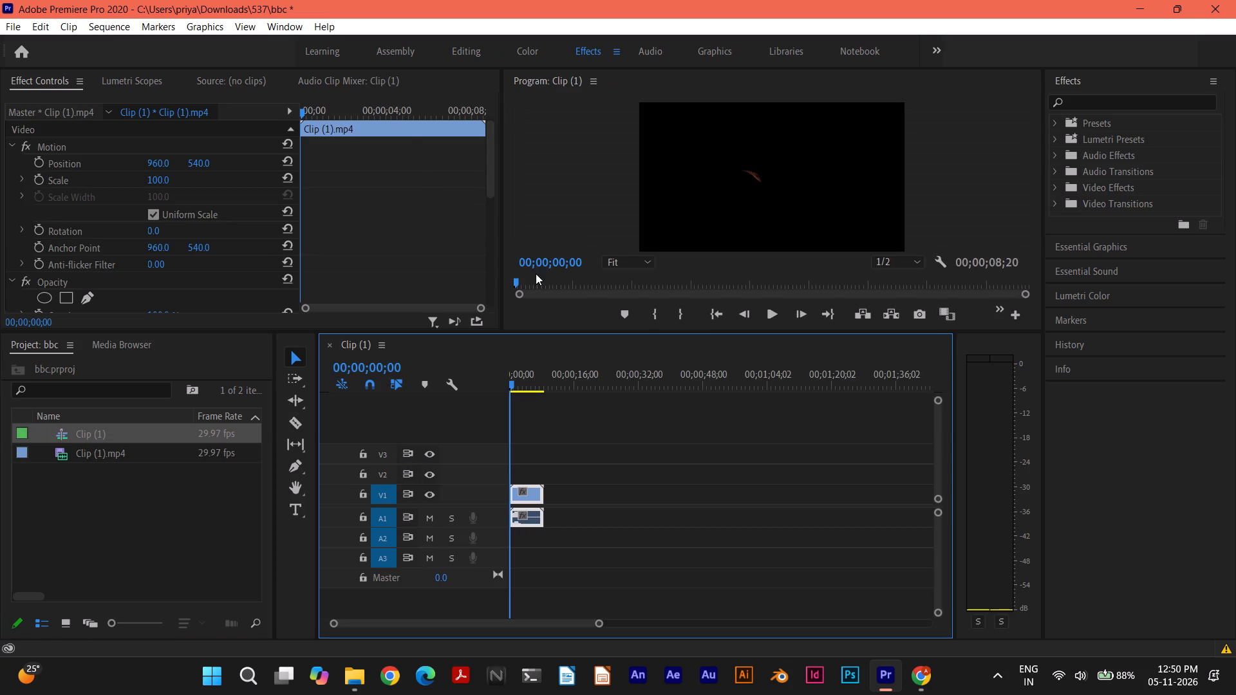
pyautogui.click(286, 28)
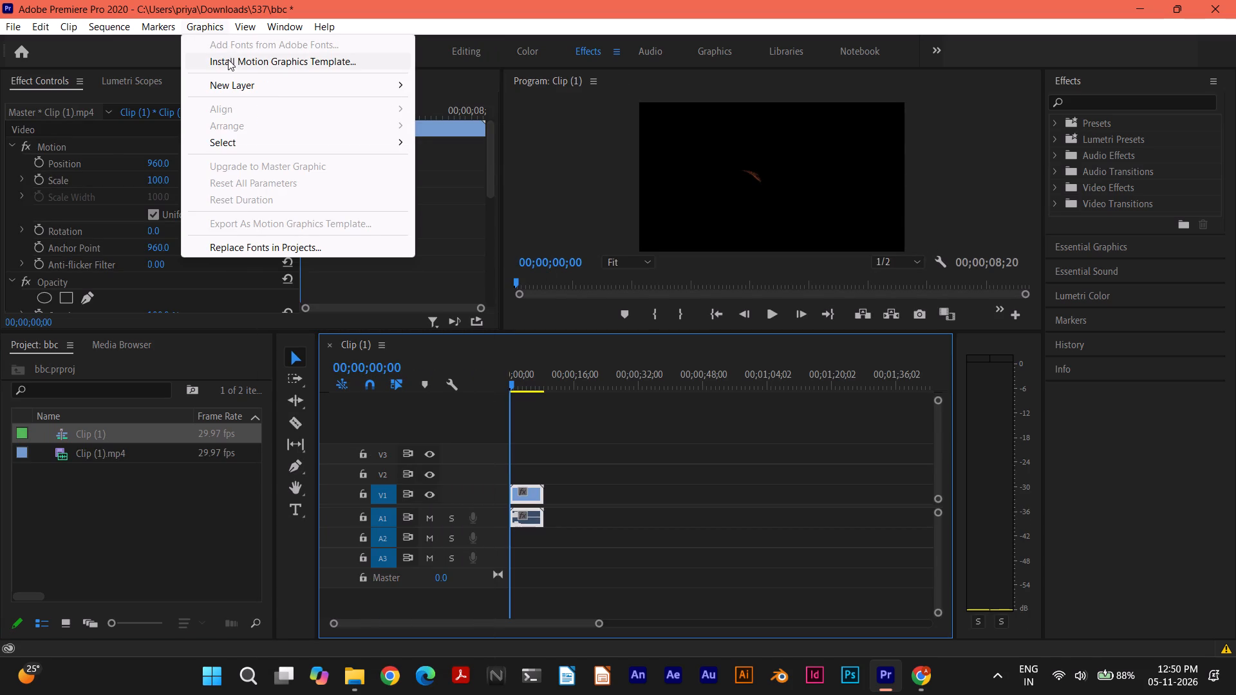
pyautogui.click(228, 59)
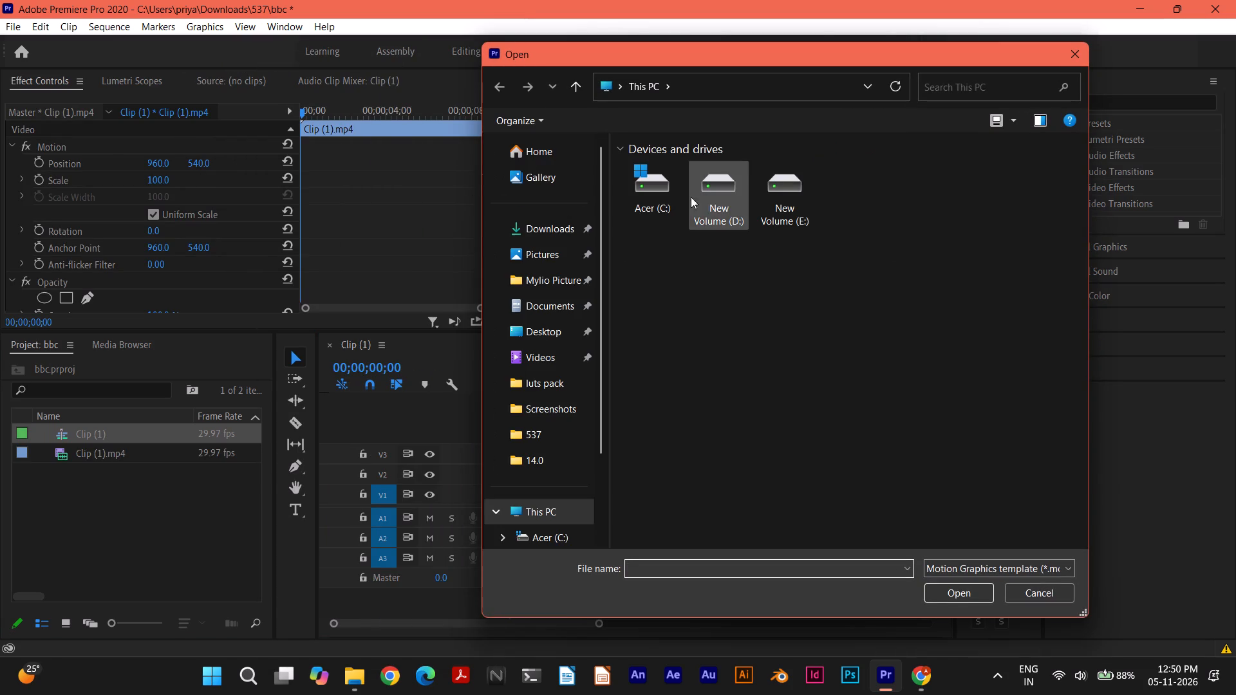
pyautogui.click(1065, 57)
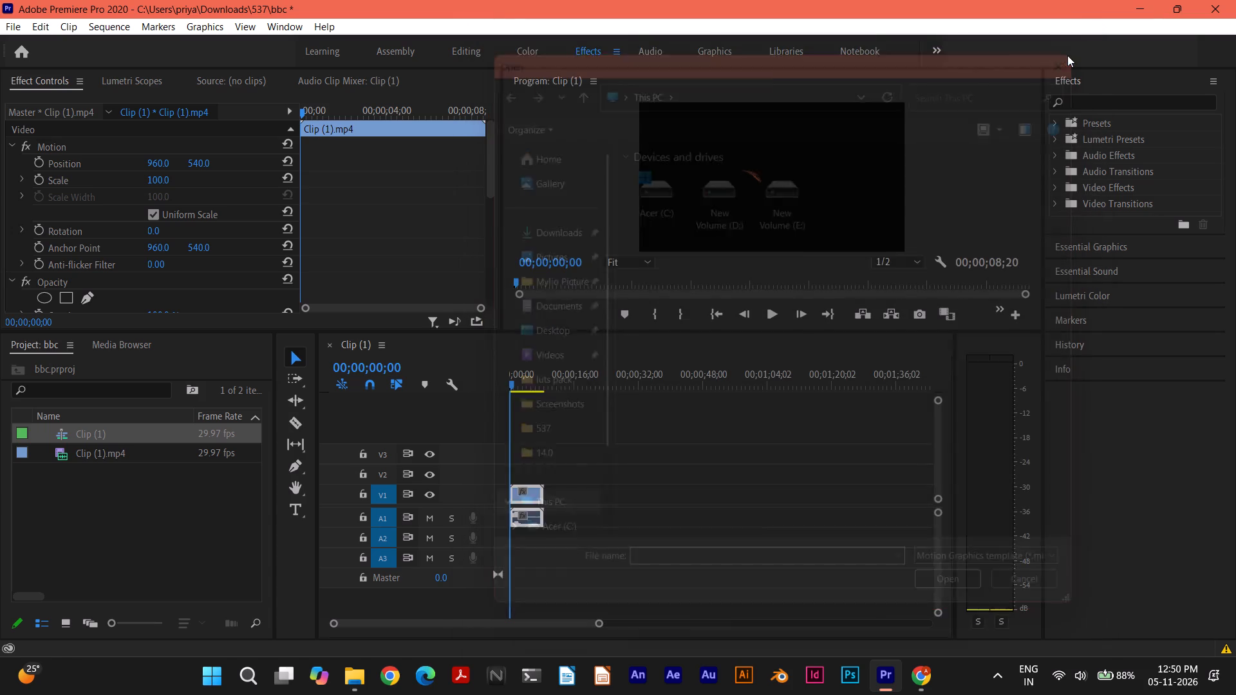
# Install the motion graphics template credit-5 from the 517 folder inside New folder (2) on the Desktop.
pyautogui.click(220, 31)
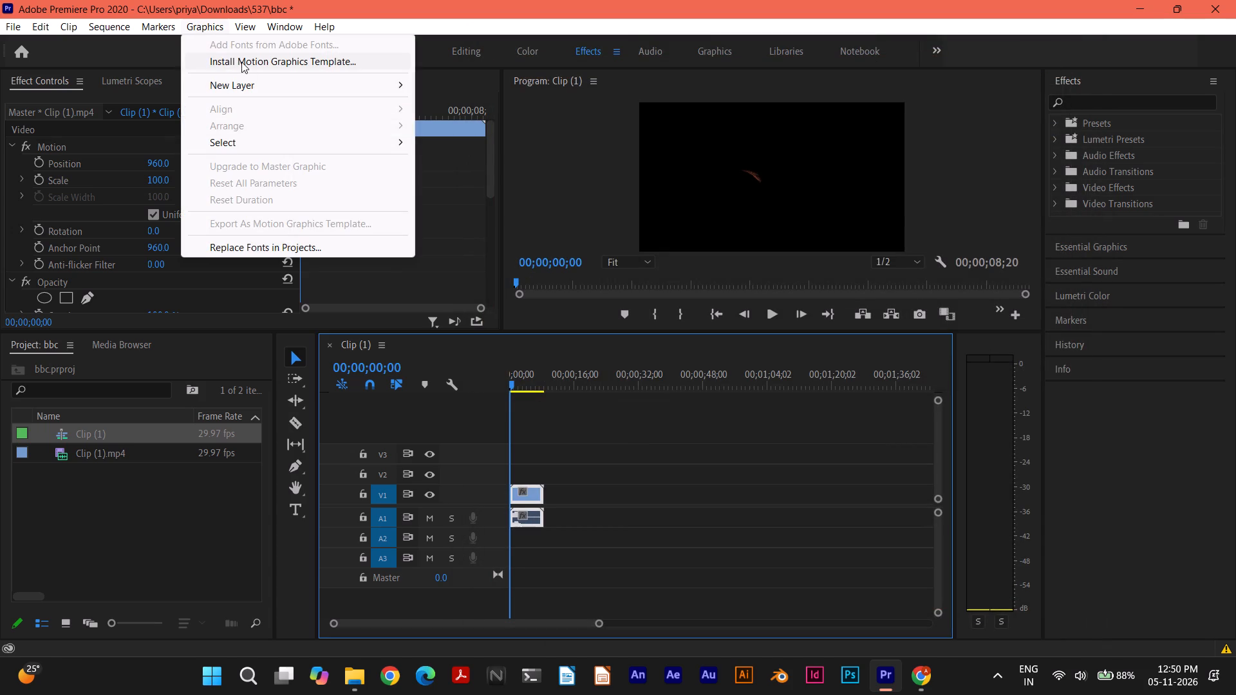
pyautogui.click(241, 62)
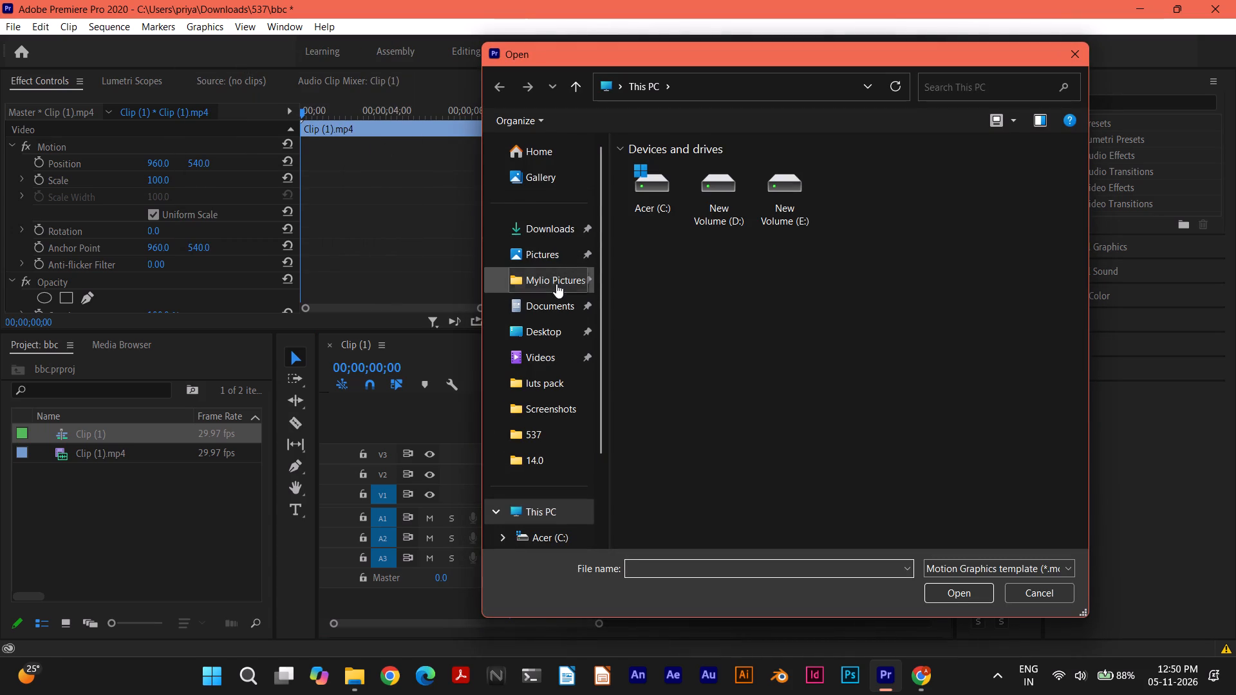
pyautogui.click(627, 85)
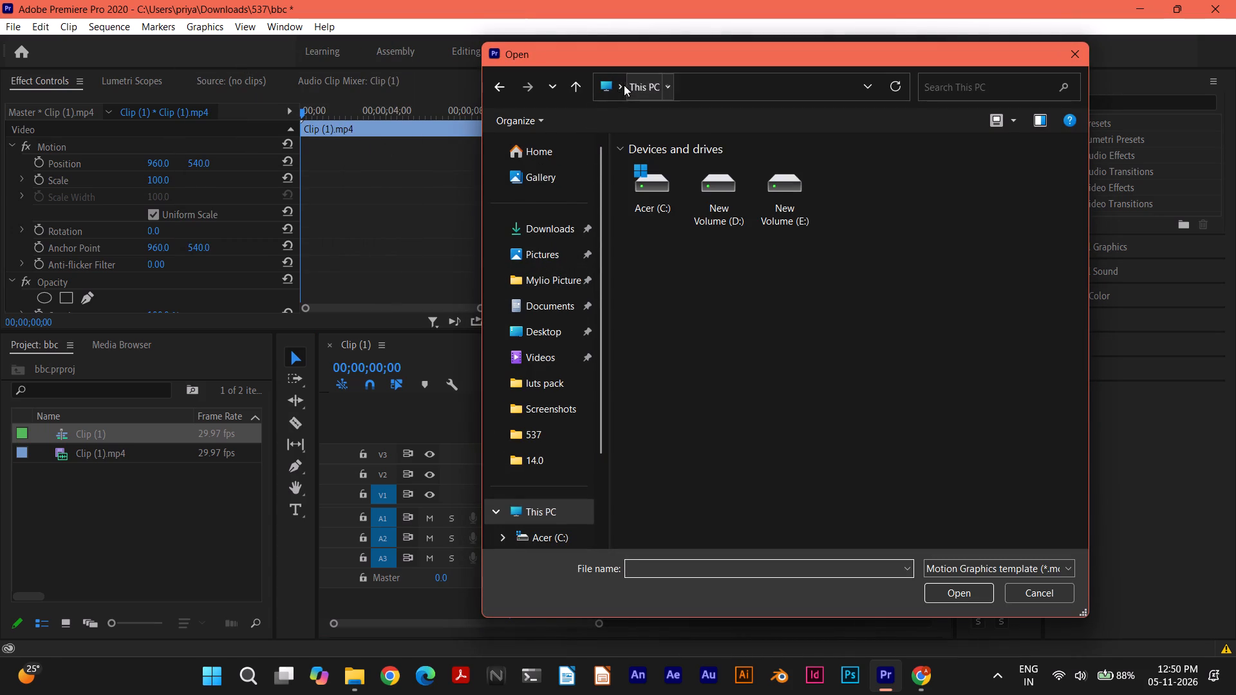
pyautogui.click(620, 86)
pyautogui.click(632, 104)
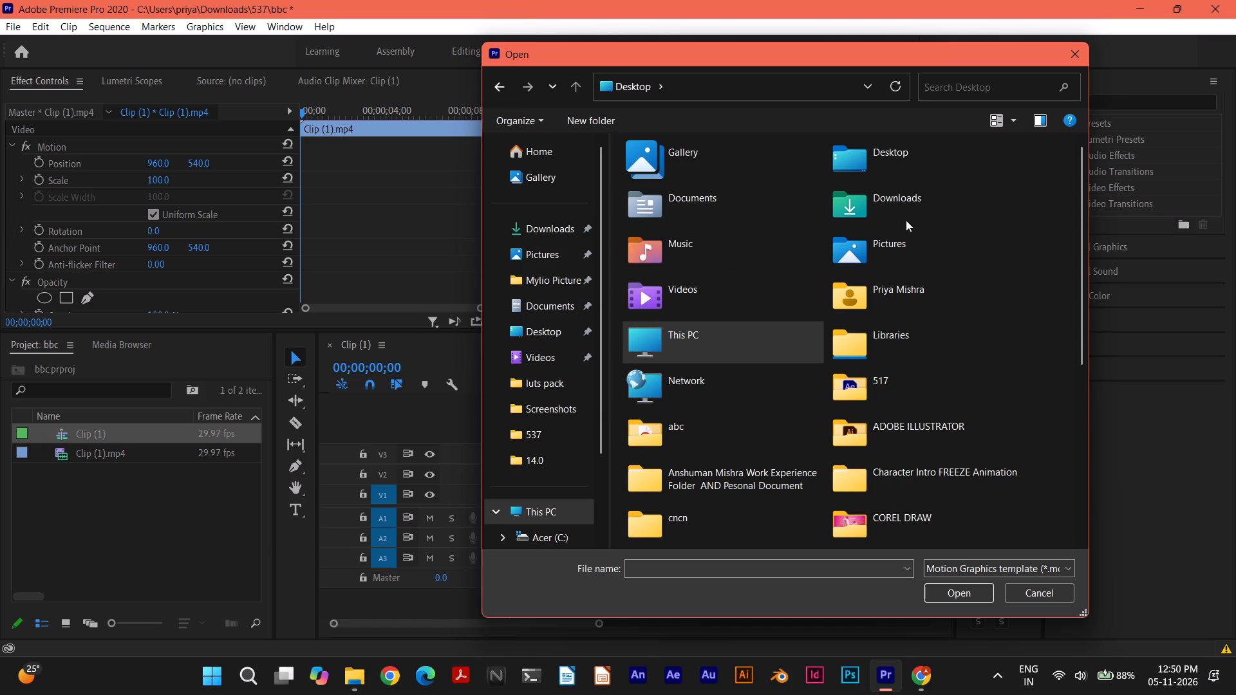
pyautogui.moveTo(1081, 210); pyautogui.dragTo(1040, 468)
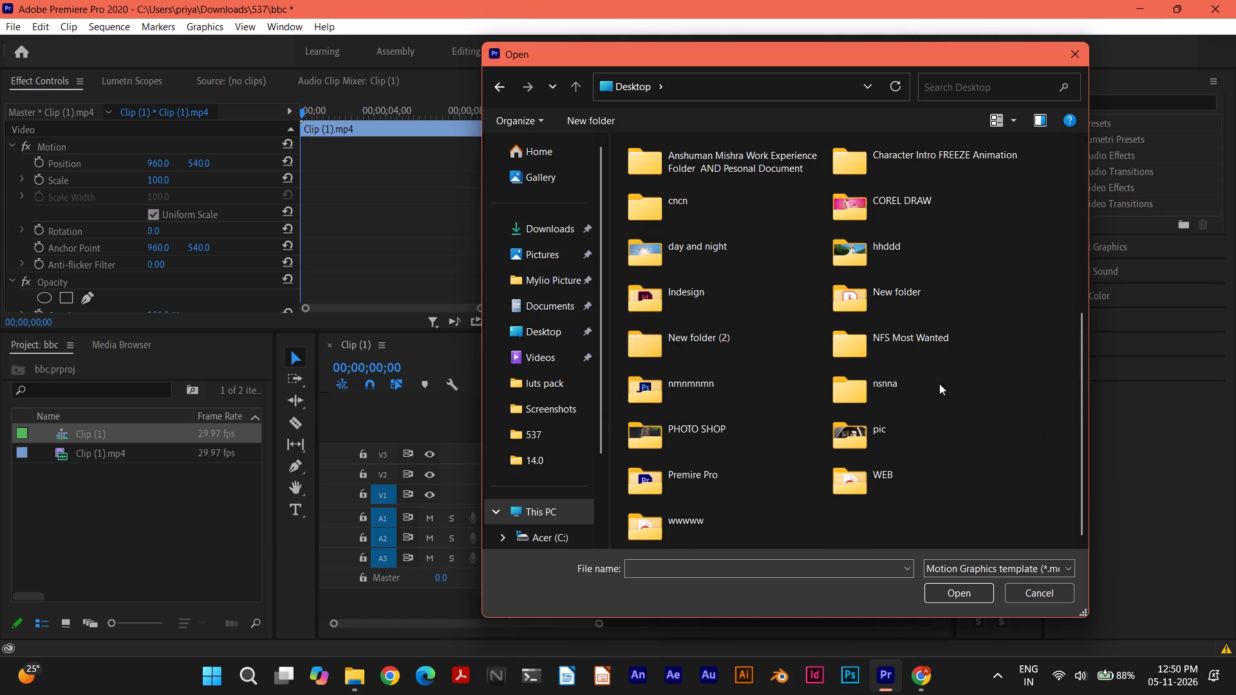
pyautogui.doubleClick(733, 339)
pyautogui.doubleClick(657, 173)
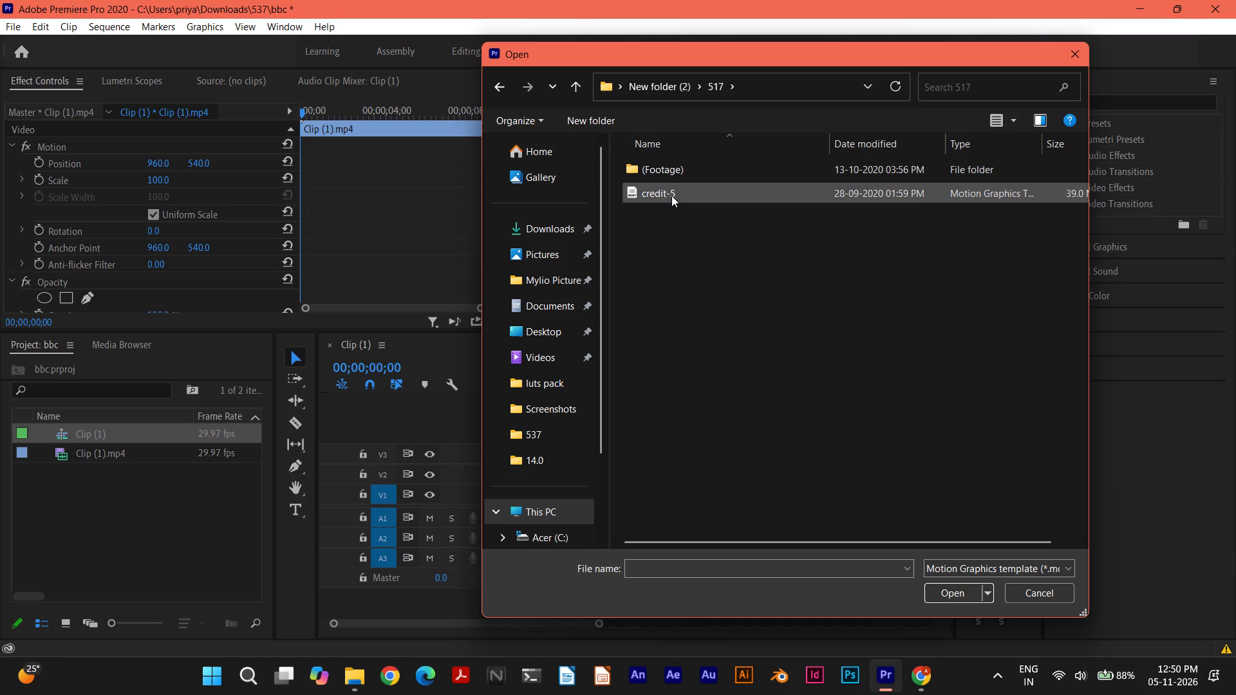
pyautogui.doubleClick(670, 190)
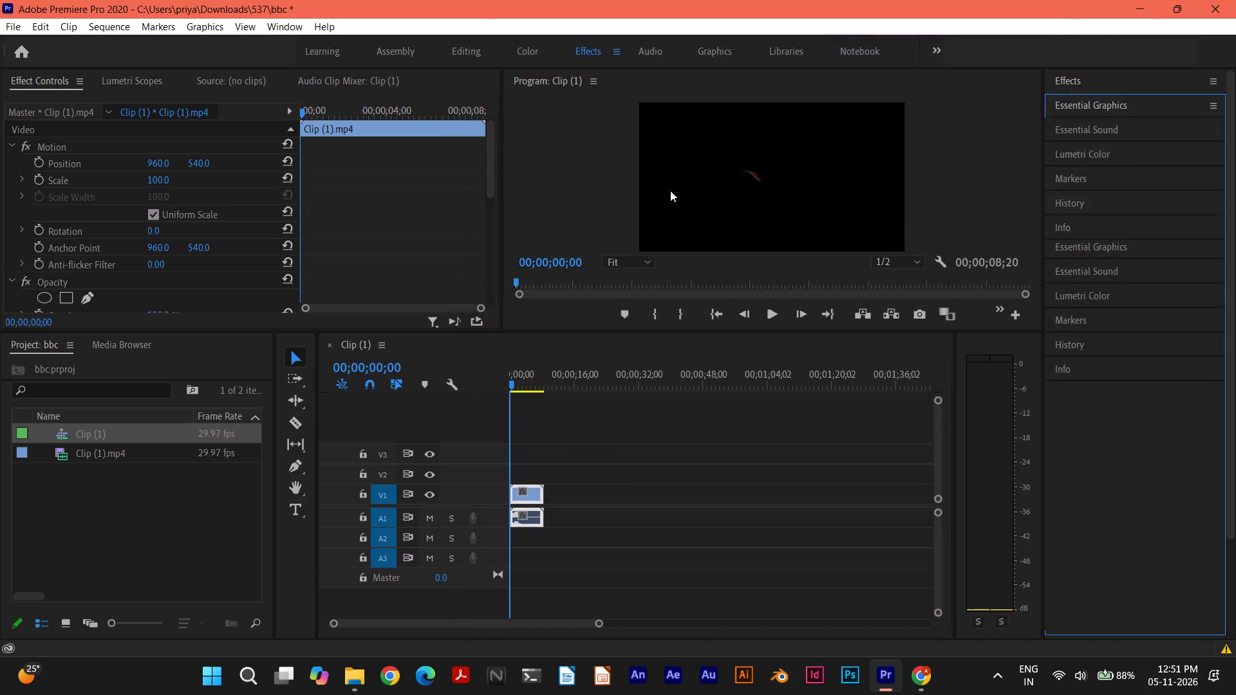
# Find the Subscribe template in Essential Graphics and place it on track V2 at the start of the sequence, above the clip.
pyautogui.moveTo(1230, 273); pyautogui.dragTo(1230, 389)
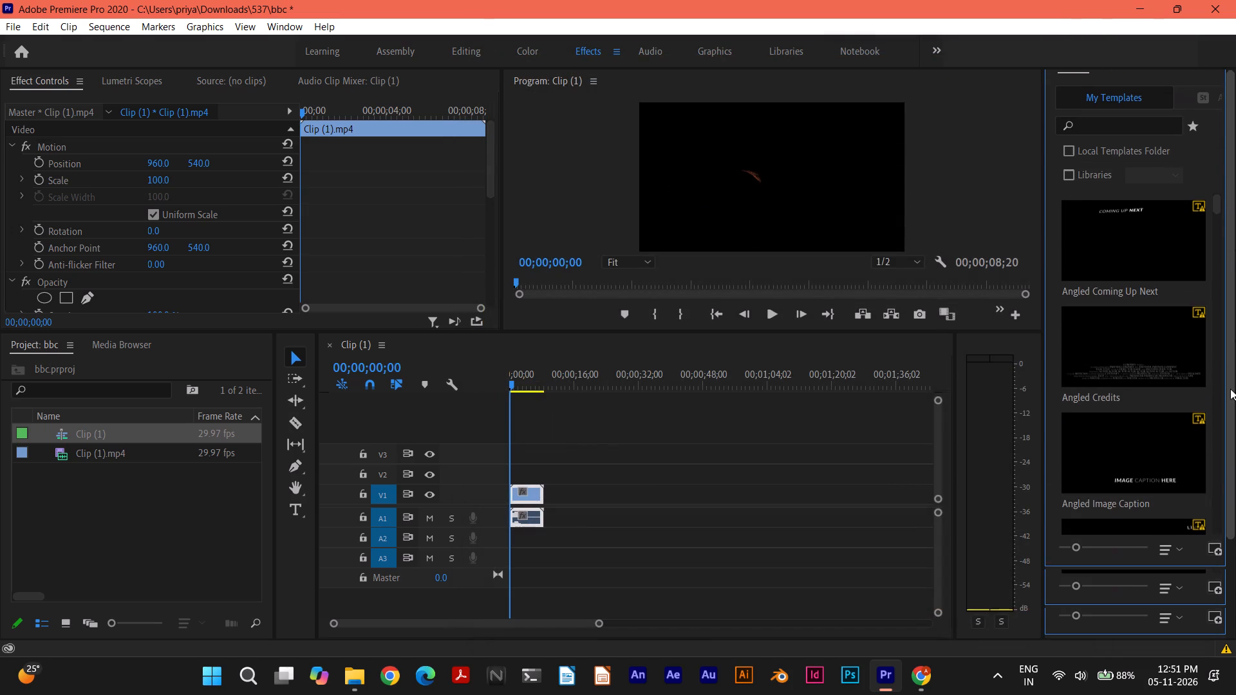
pyautogui.moveTo(1230, 389); pyautogui.dragTo(1223, 625)
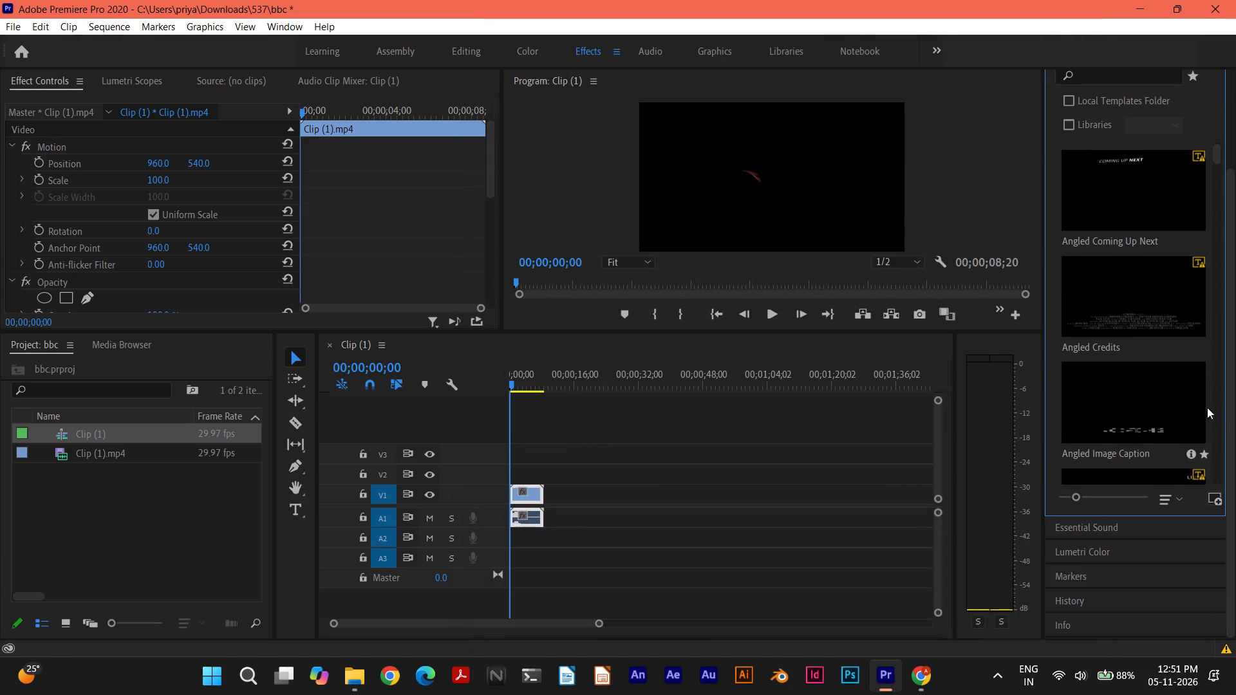
pyautogui.click(1220, 416)
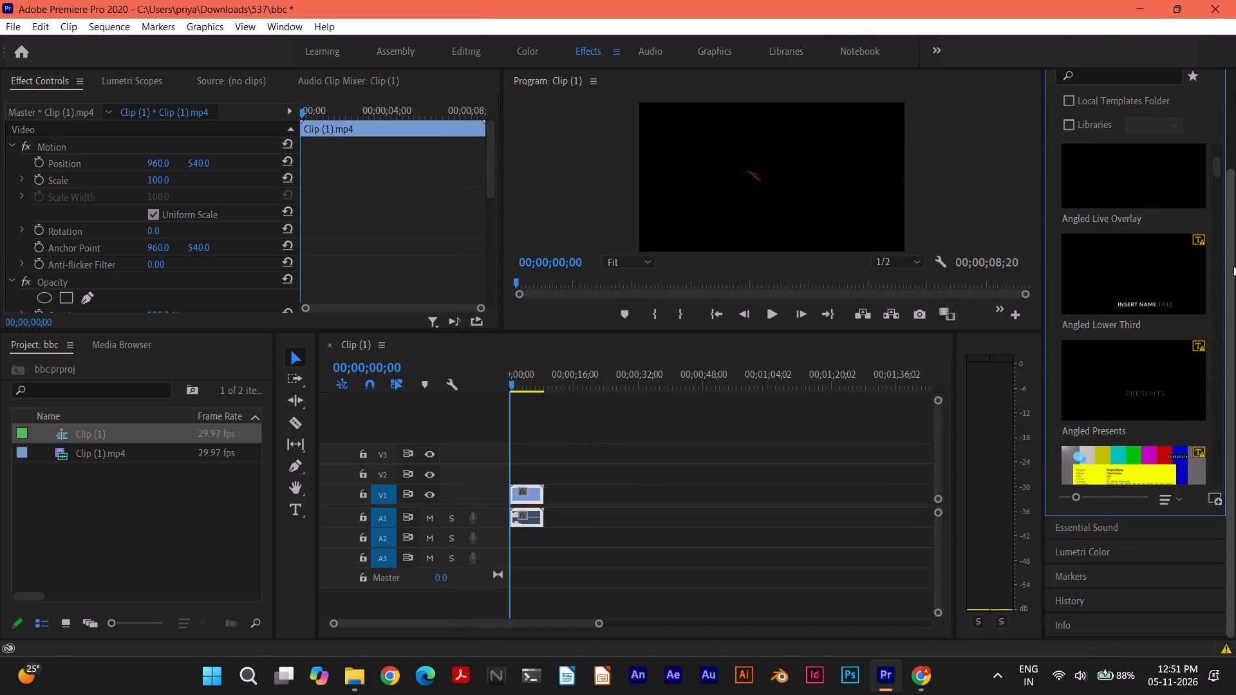
pyautogui.moveTo(1231, 266); pyautogui.dragTo(1232, 341)
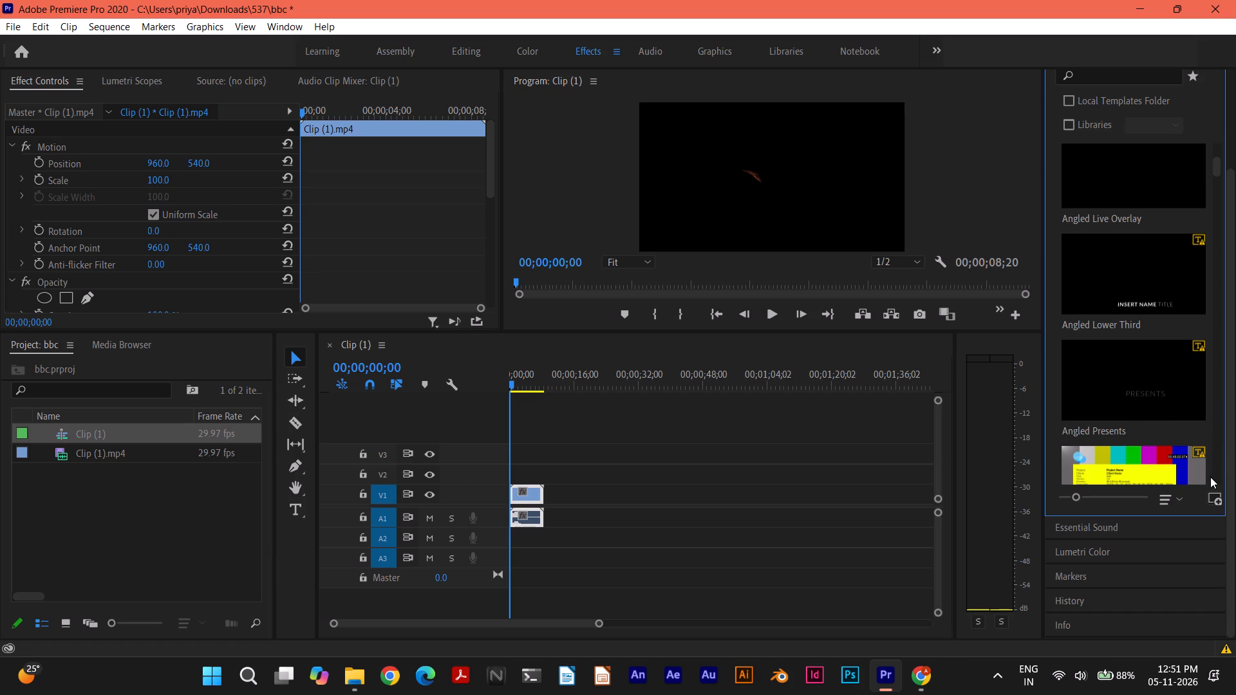
pyautogui.moveTo(1217, 164); pyautogui.dragTo(1222, 485)
pyautogui.moveTo(1125, 423); pyautogui.dragTo(505, 479)
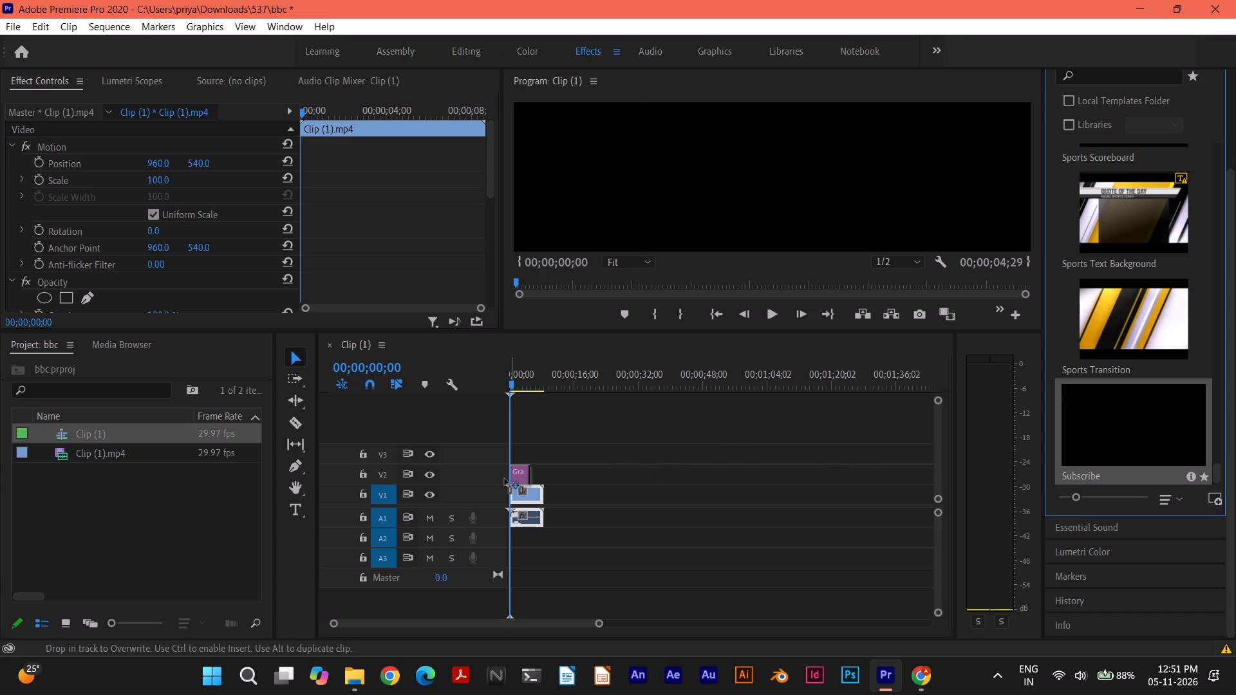
pyautogui.moveTo(505, 479); pyautogui.dragTo(505, 479)
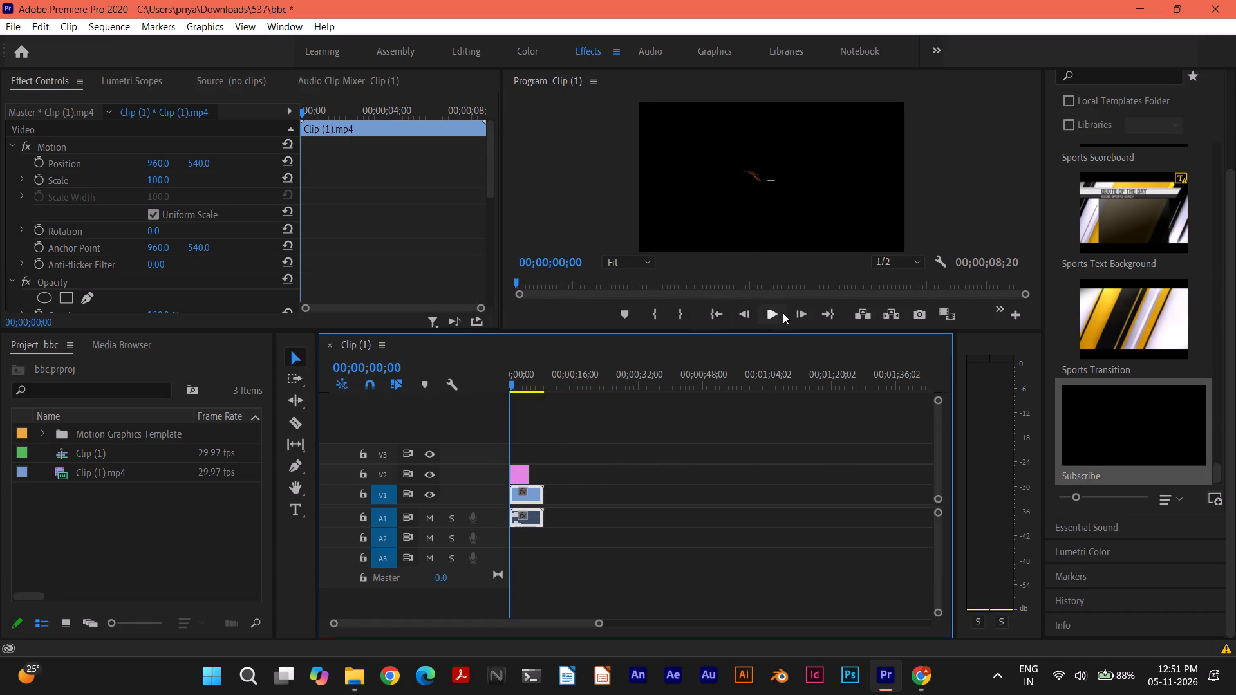
# Play the Clip (1) sequence from the start to preview the Subscribe graphic over the video.
pyautogui.click(767, 314)
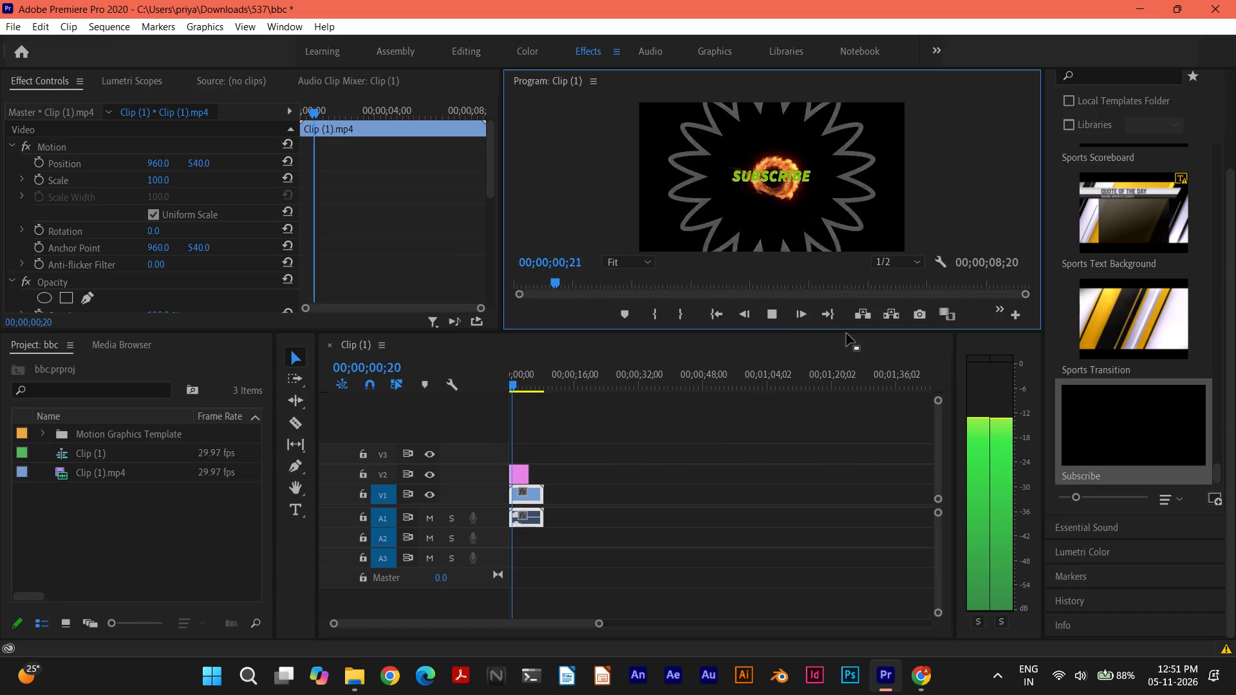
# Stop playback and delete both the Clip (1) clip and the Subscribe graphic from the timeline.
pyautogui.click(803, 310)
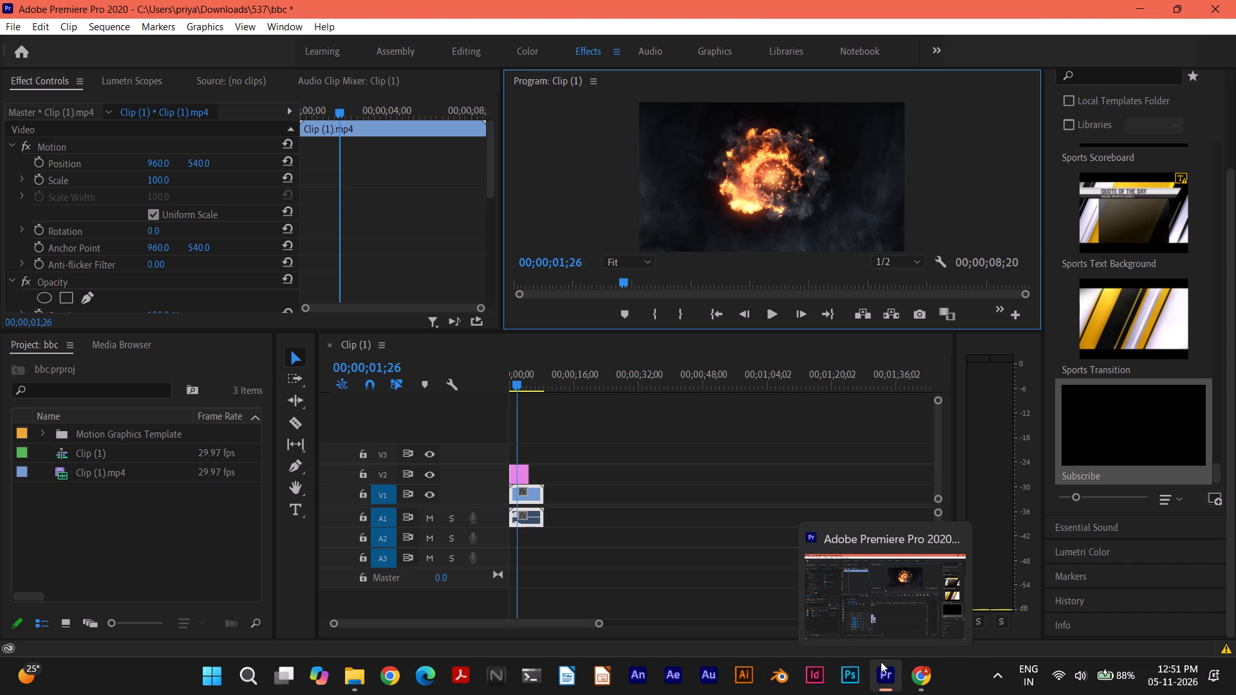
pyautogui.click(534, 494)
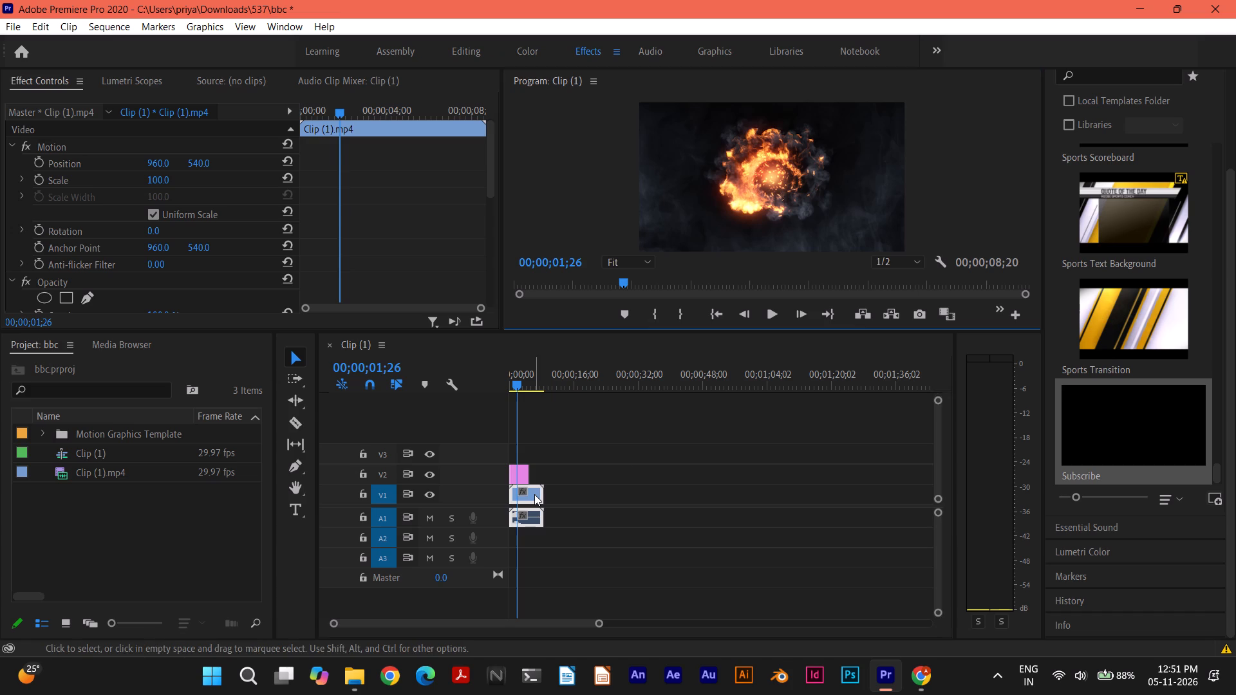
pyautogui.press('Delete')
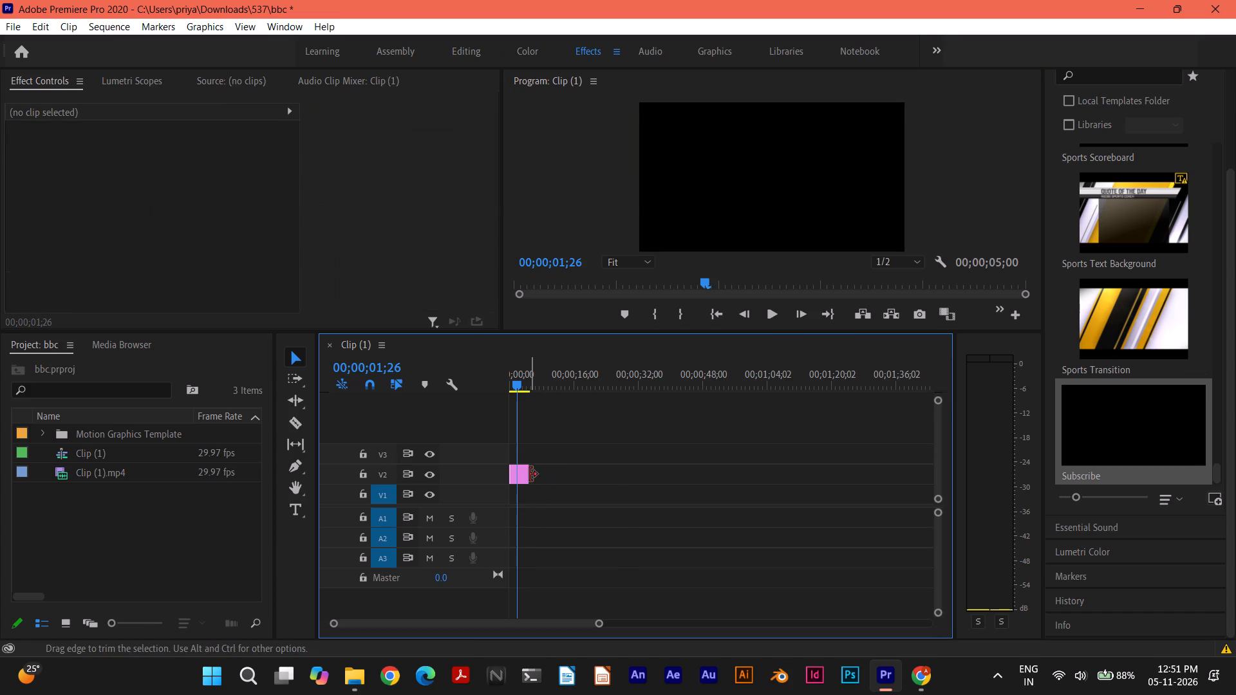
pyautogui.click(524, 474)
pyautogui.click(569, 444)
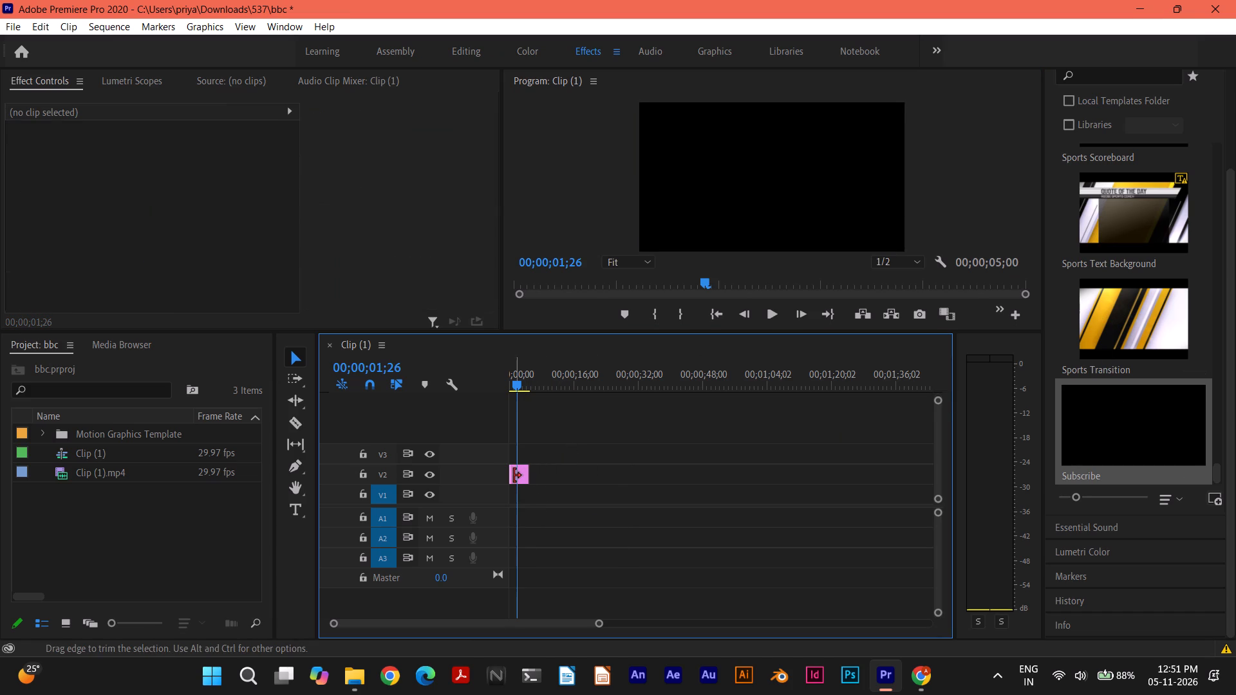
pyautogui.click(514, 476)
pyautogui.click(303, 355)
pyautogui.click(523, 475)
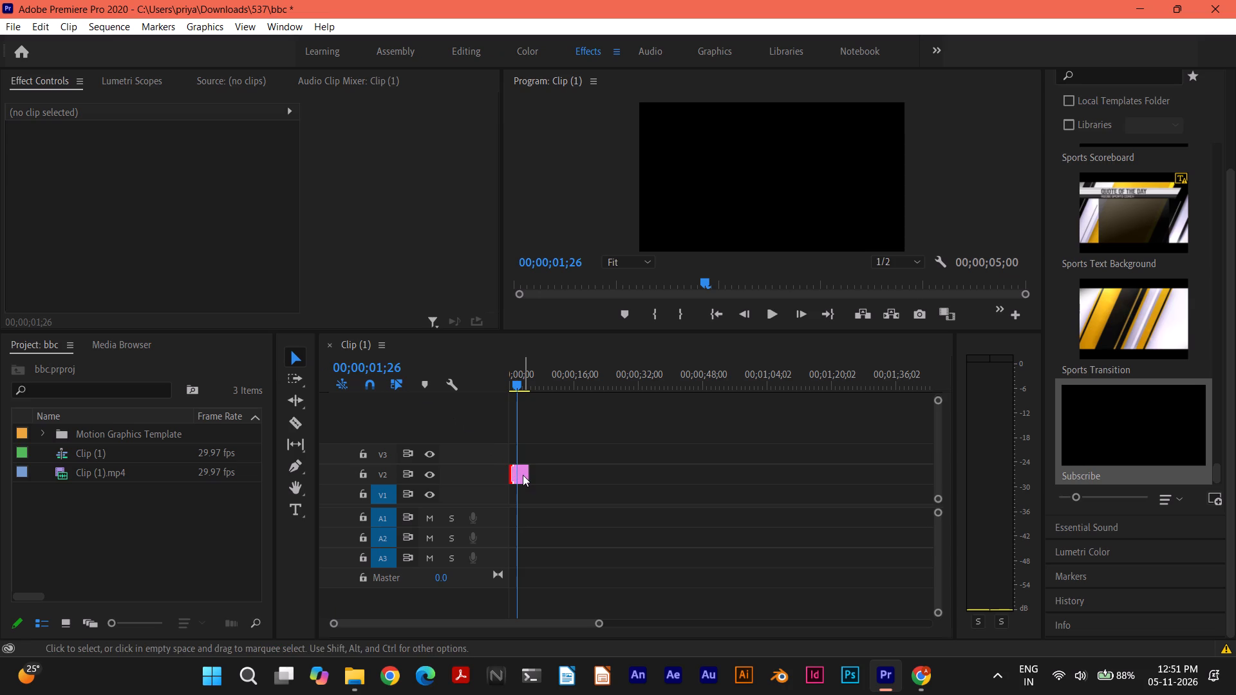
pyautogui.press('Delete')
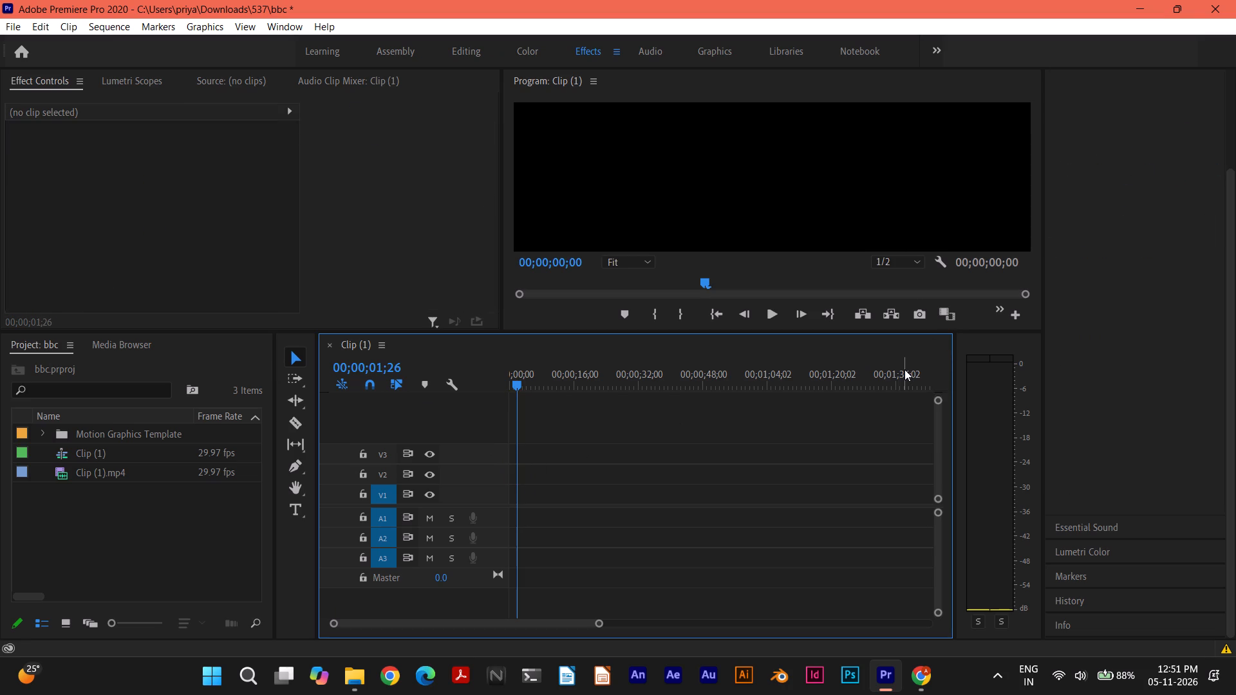
# Undo the timeline deletions and the earlier placement of the Subscribe graphic and the clip.
pyautogui.hotkey('ctrl', 'z')
pyautogui.hotkey('ctrl', 'z')
pyautogui.hotkey('ctrl', 'z')
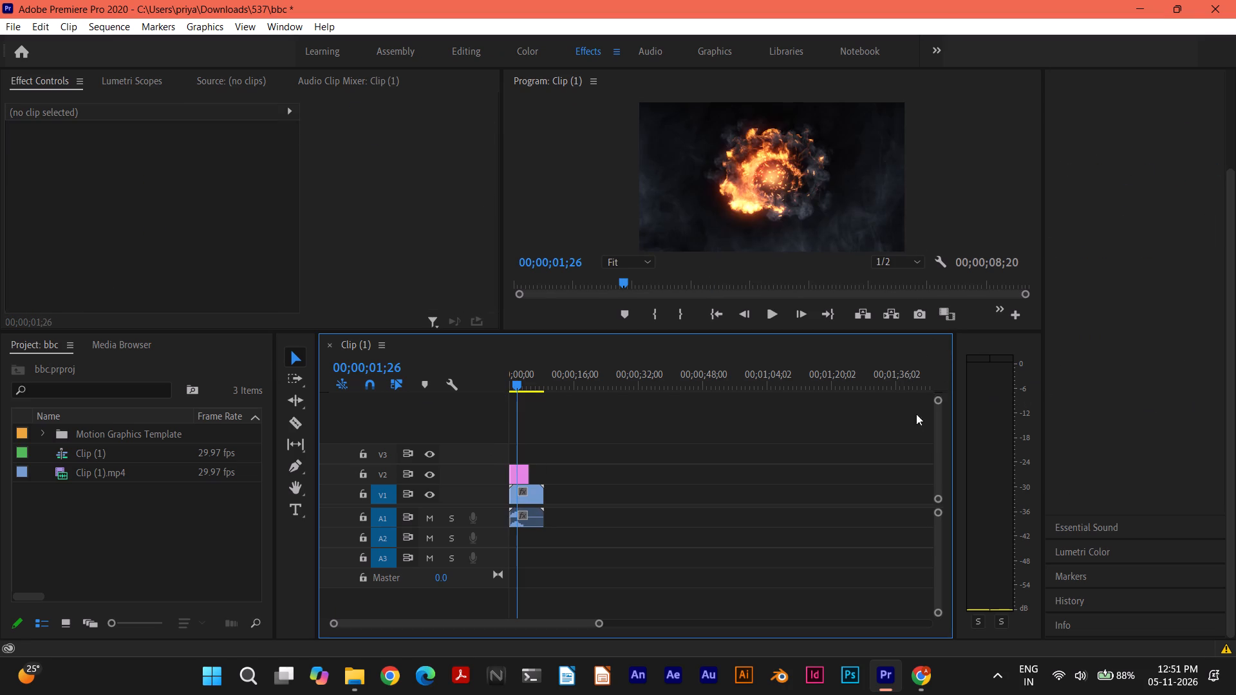
pyautogui.hotkey('ctrl', 'z')
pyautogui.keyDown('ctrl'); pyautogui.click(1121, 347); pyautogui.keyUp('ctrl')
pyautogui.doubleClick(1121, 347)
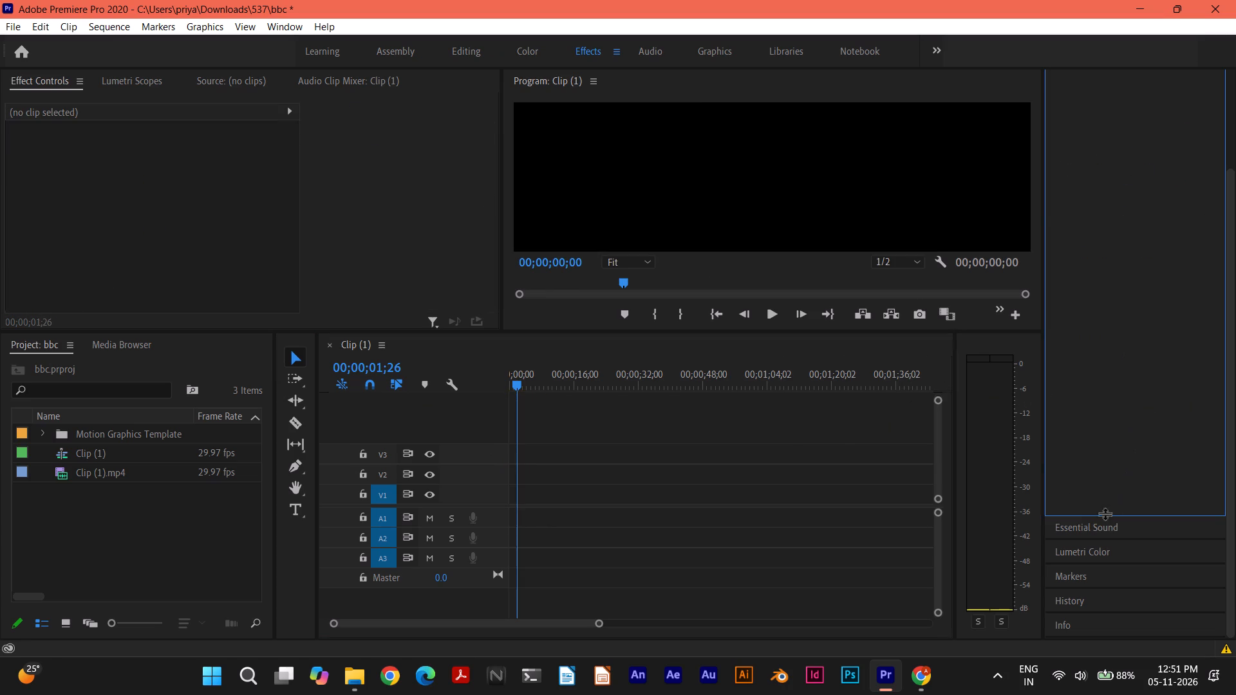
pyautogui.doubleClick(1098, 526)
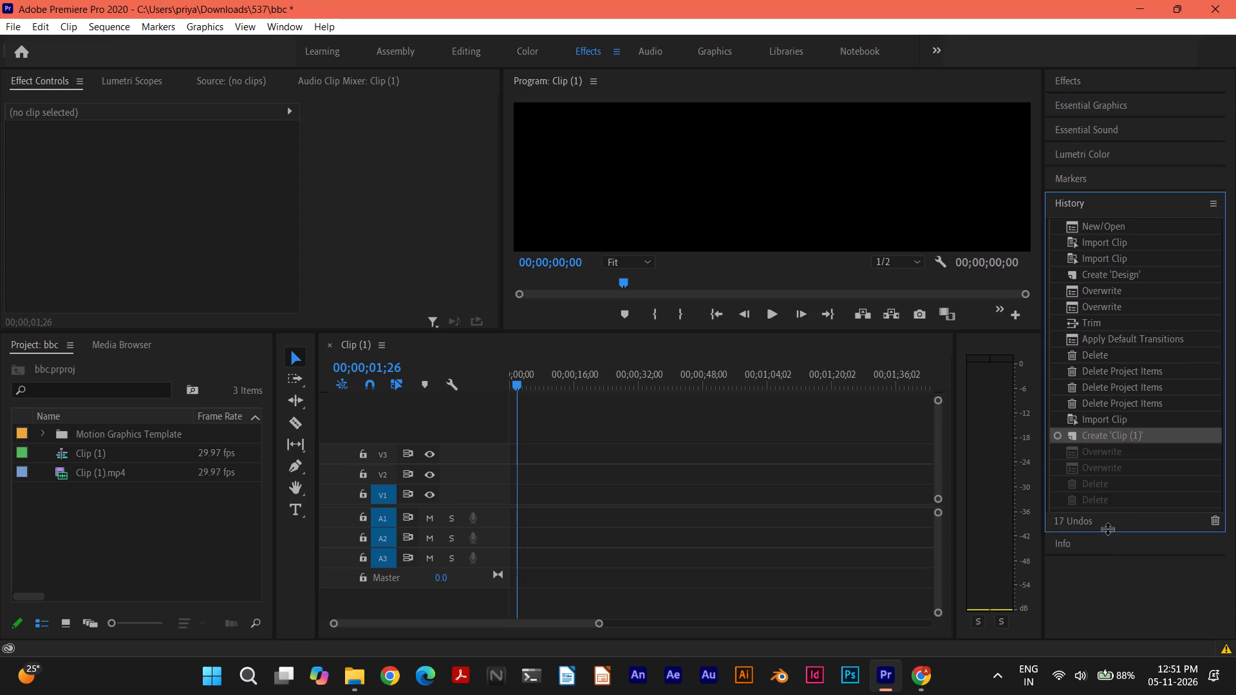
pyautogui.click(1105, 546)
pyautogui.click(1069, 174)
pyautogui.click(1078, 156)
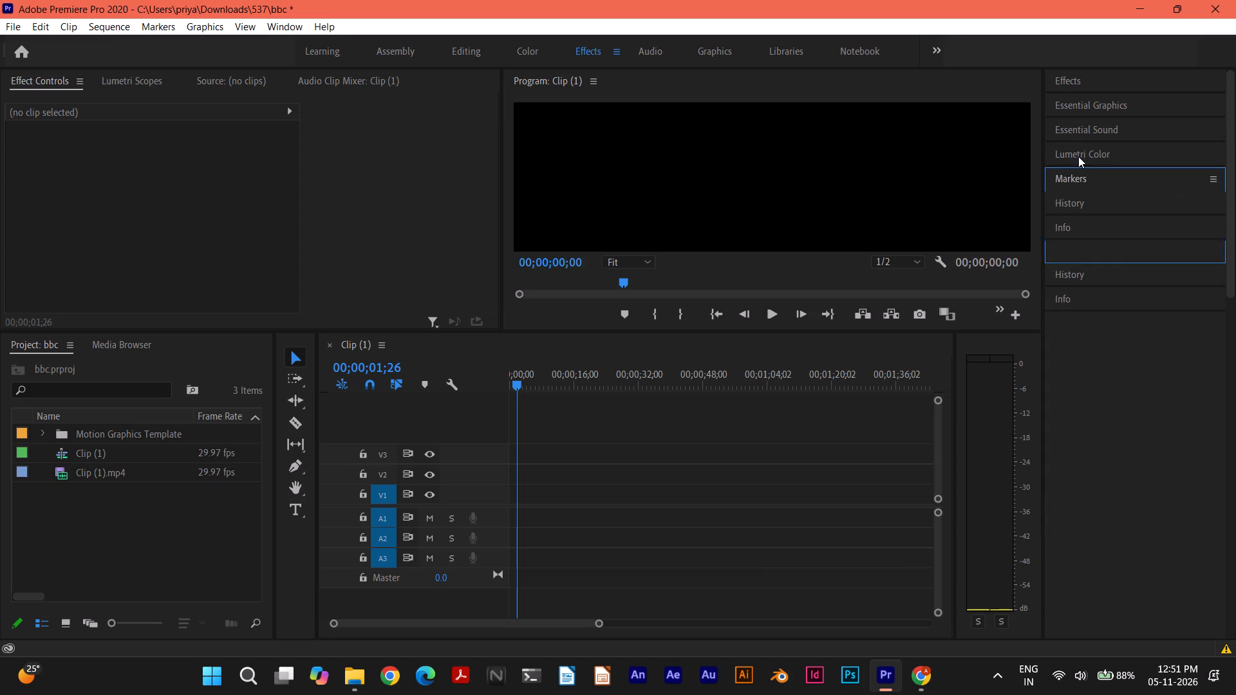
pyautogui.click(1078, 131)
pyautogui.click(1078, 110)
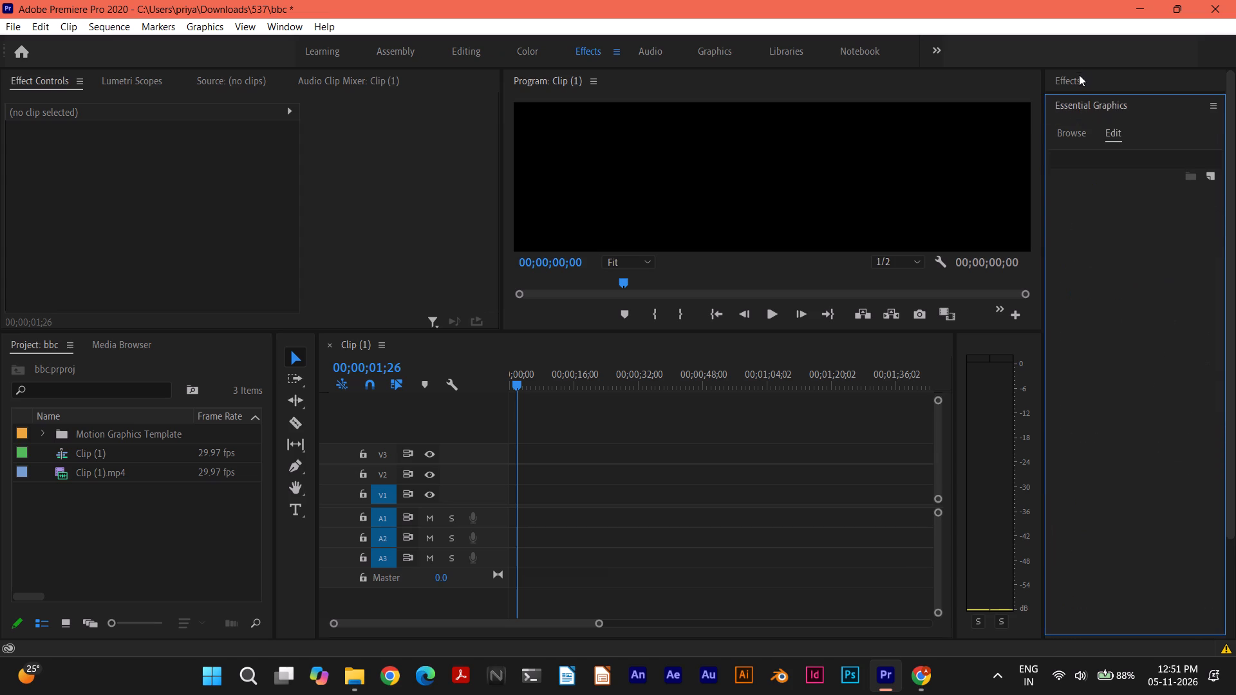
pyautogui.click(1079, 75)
# Undo the creation of the Clip (1) sequence and the import of Clip (1).mp4.
pyautogui.hotkey('ctrl', 'z')
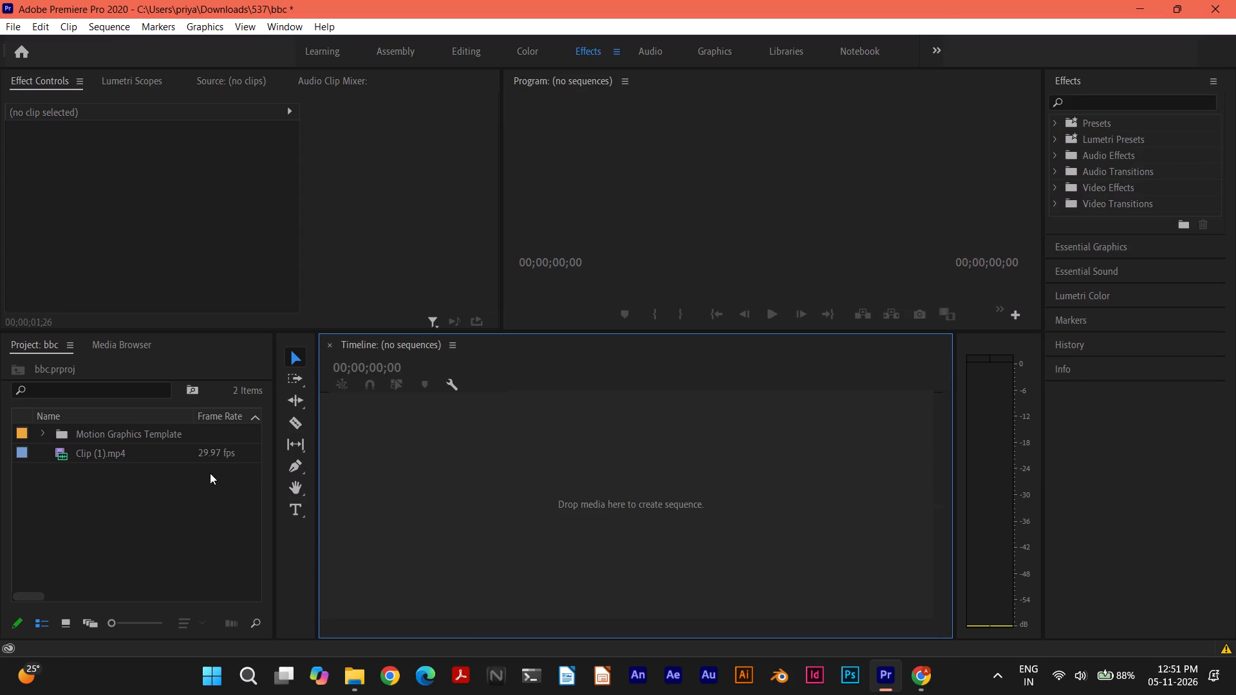
pyautogui.keyDown('ctrl'); pyautogui.click(161, 446); pyautogui.keyUp('ctrl')
pyautogui.hotkey('ctrl', 'z')
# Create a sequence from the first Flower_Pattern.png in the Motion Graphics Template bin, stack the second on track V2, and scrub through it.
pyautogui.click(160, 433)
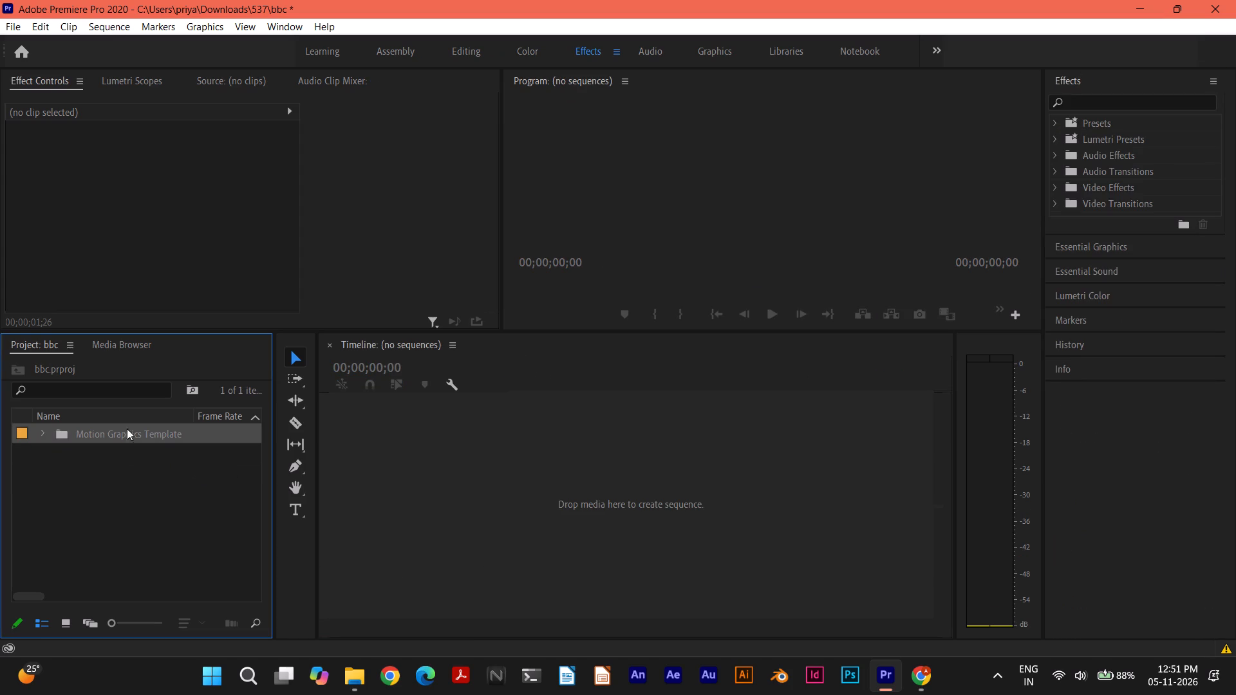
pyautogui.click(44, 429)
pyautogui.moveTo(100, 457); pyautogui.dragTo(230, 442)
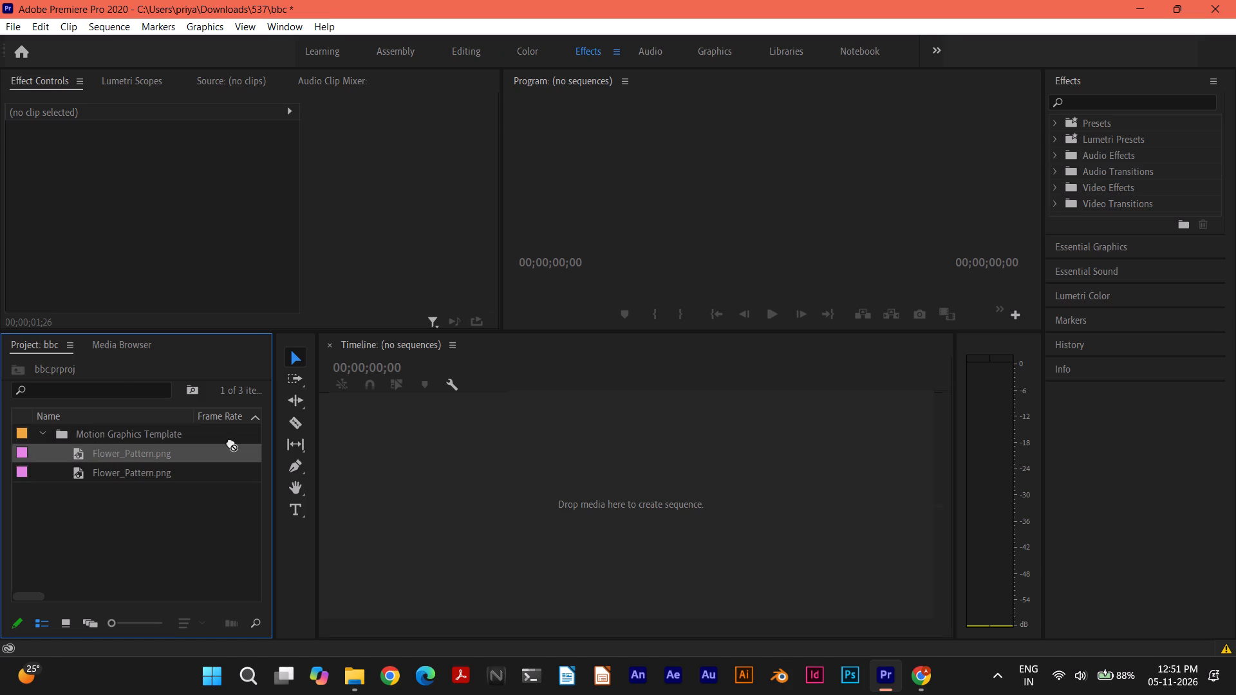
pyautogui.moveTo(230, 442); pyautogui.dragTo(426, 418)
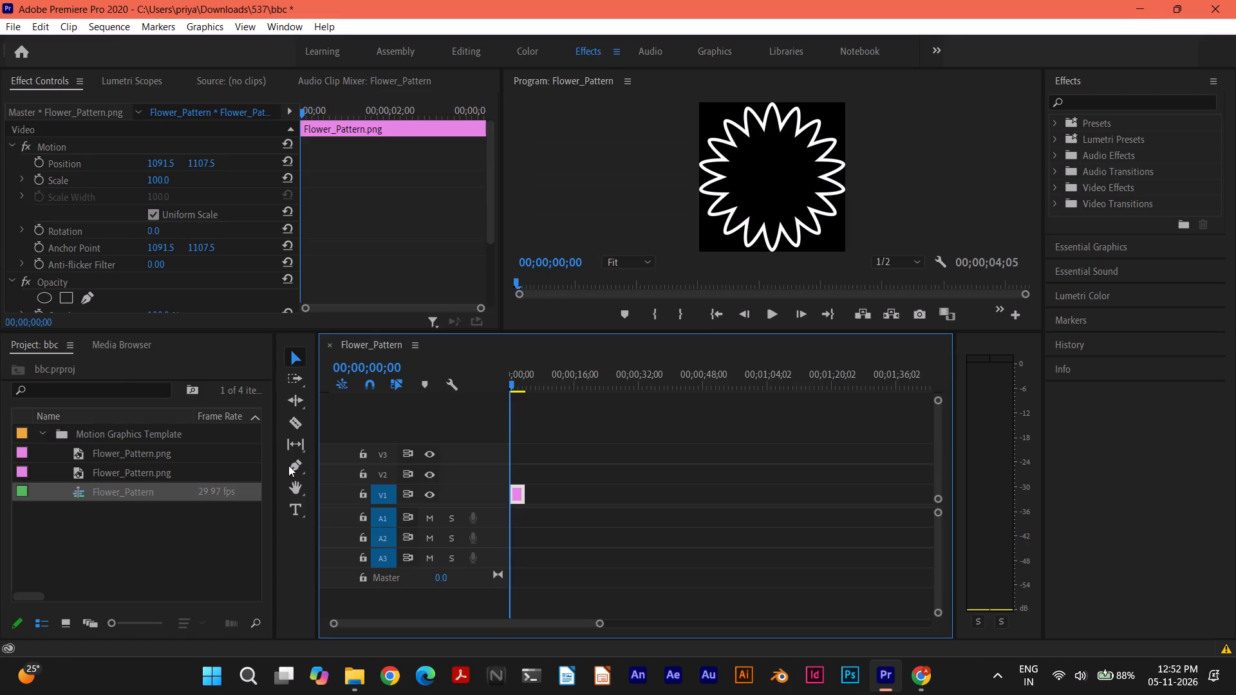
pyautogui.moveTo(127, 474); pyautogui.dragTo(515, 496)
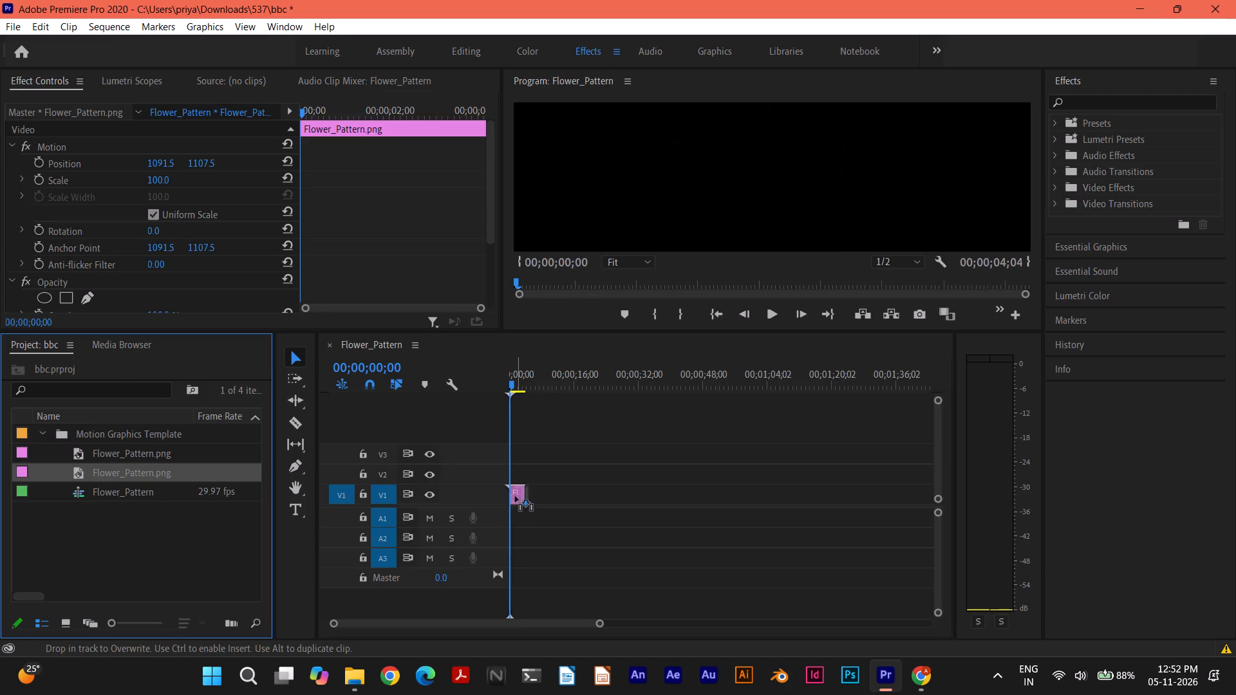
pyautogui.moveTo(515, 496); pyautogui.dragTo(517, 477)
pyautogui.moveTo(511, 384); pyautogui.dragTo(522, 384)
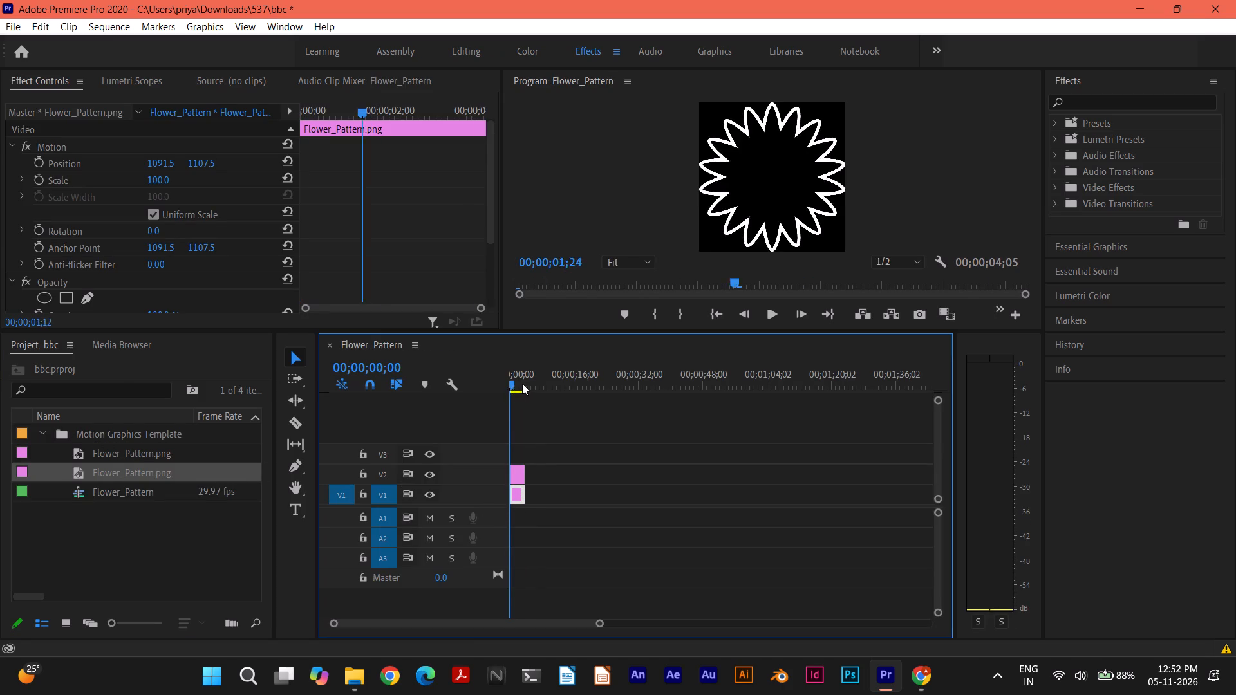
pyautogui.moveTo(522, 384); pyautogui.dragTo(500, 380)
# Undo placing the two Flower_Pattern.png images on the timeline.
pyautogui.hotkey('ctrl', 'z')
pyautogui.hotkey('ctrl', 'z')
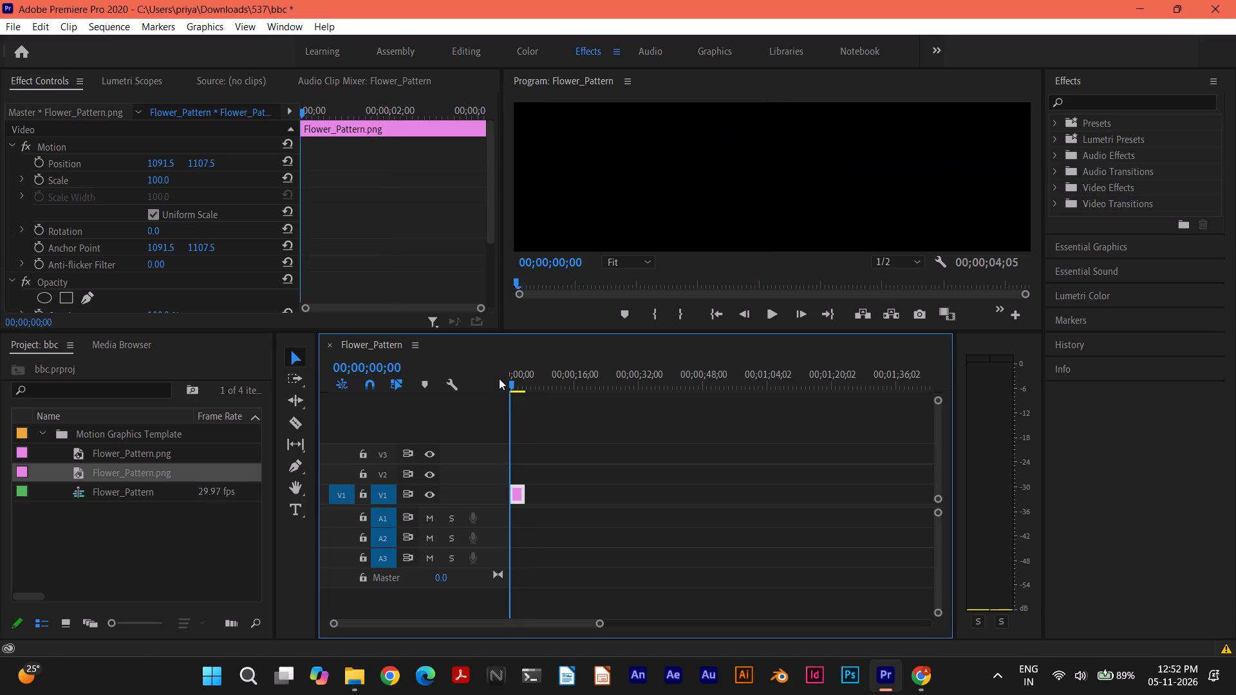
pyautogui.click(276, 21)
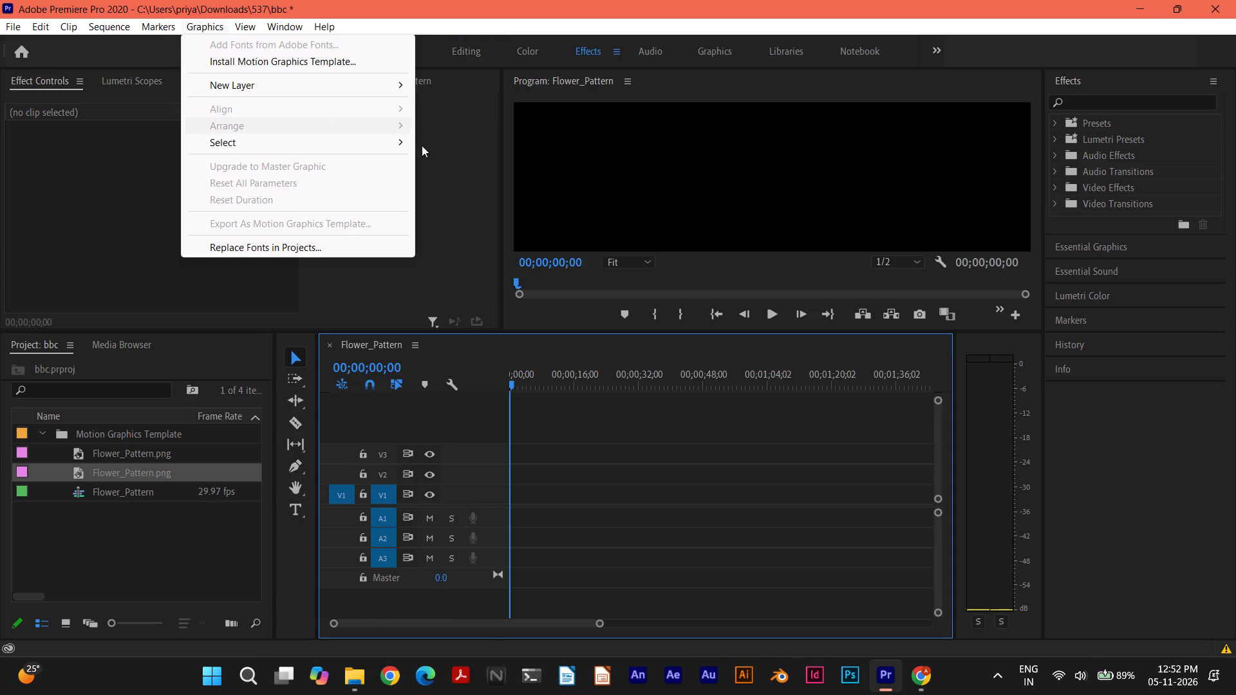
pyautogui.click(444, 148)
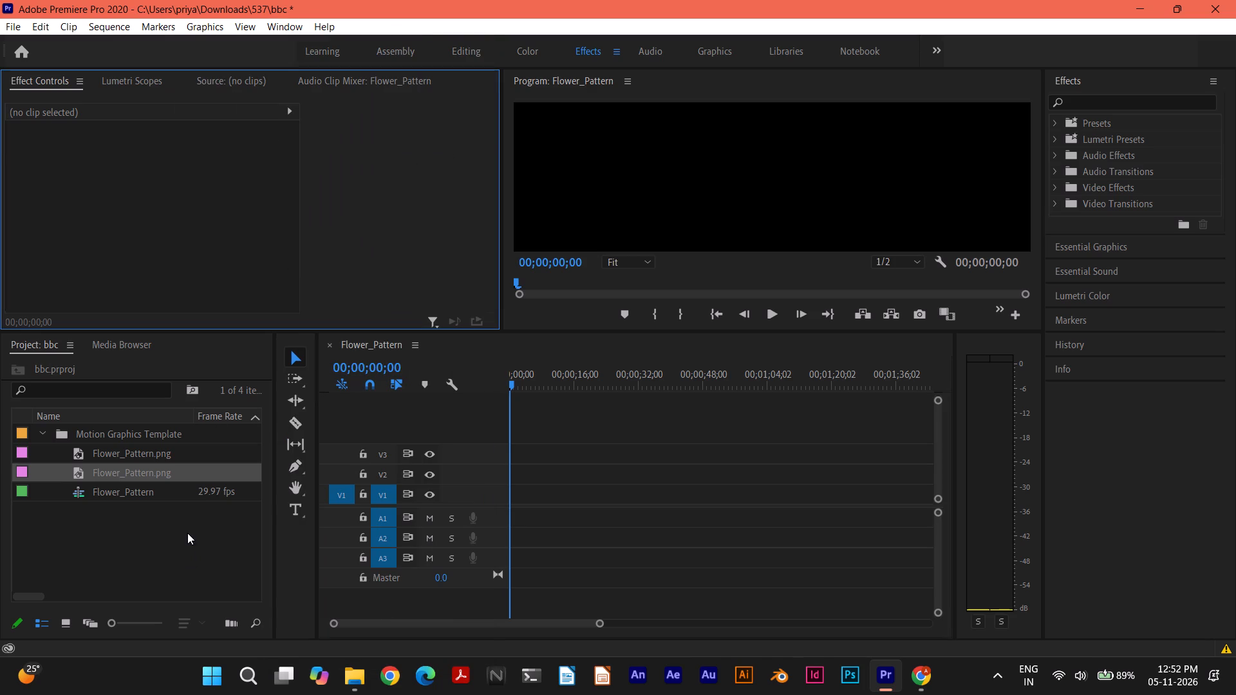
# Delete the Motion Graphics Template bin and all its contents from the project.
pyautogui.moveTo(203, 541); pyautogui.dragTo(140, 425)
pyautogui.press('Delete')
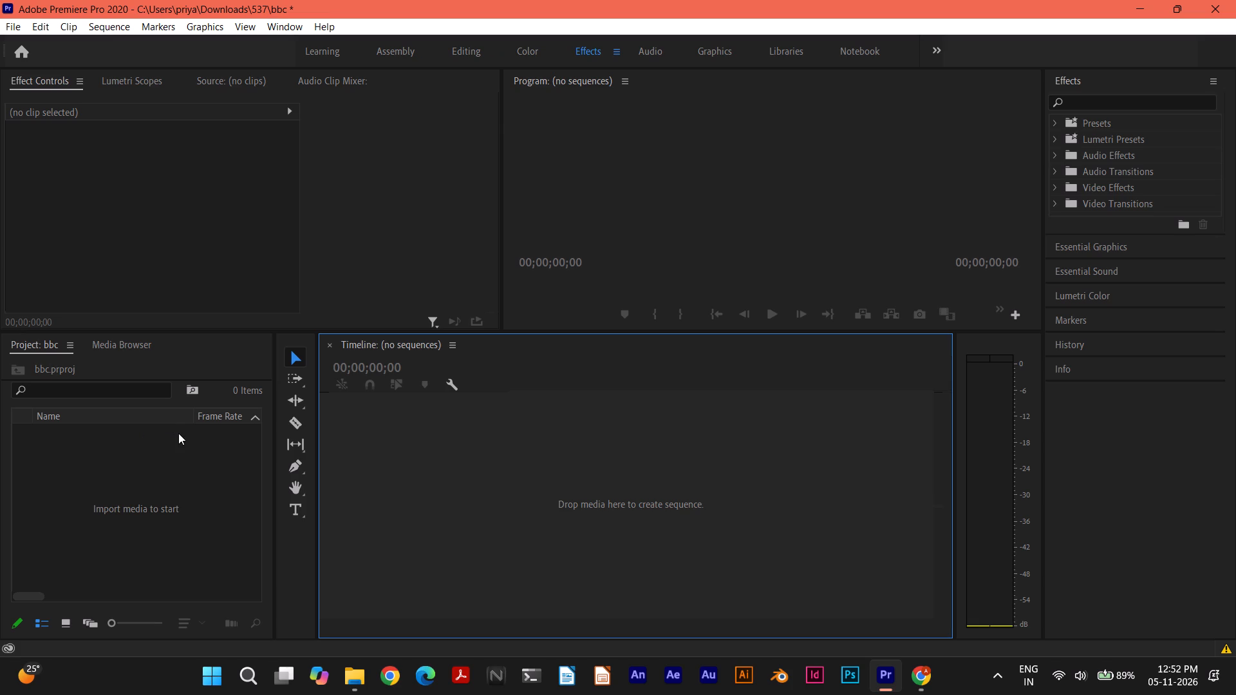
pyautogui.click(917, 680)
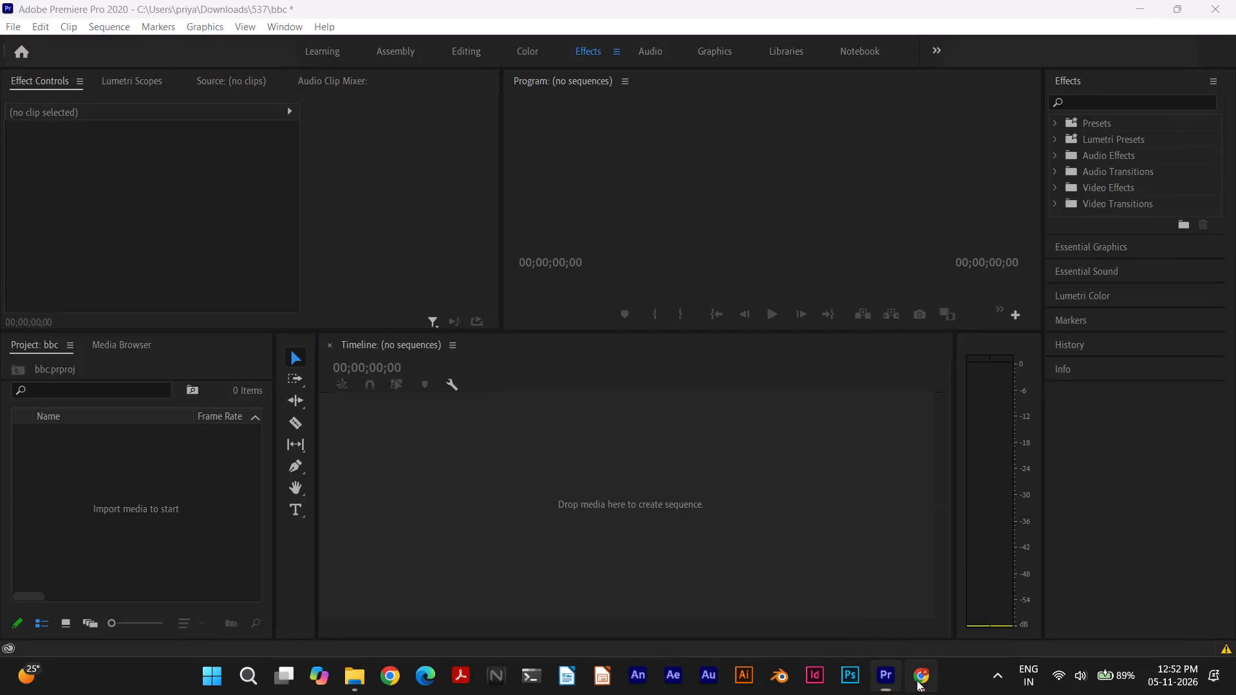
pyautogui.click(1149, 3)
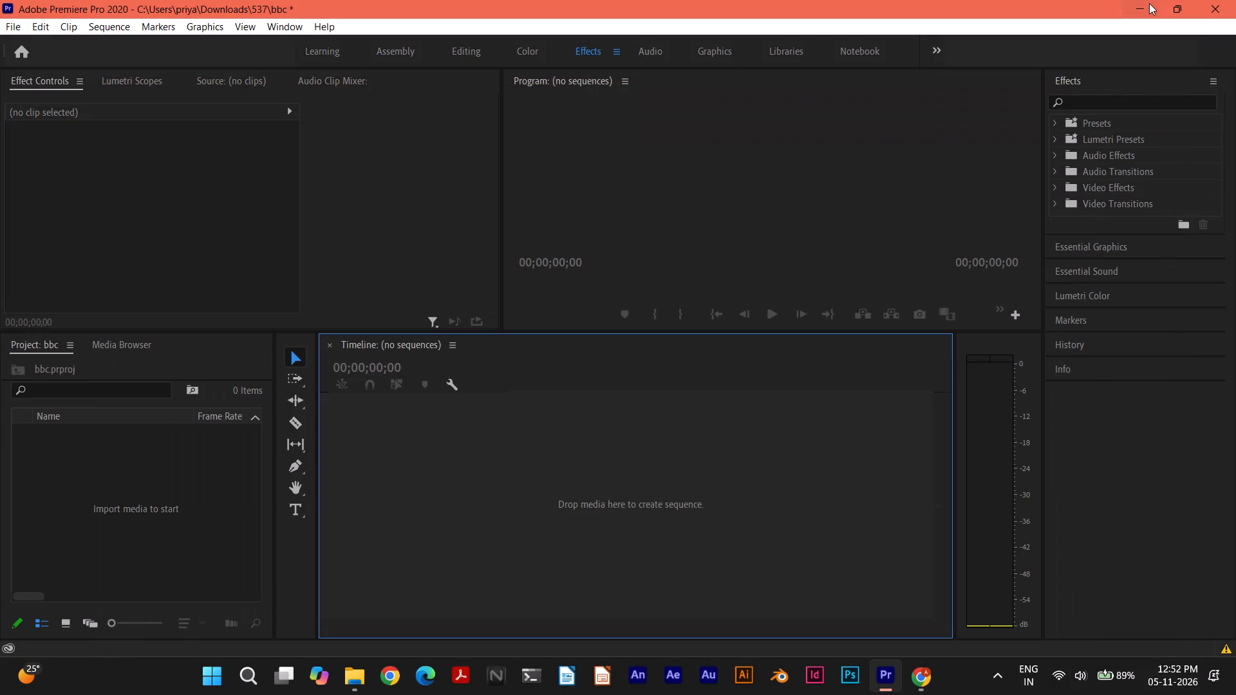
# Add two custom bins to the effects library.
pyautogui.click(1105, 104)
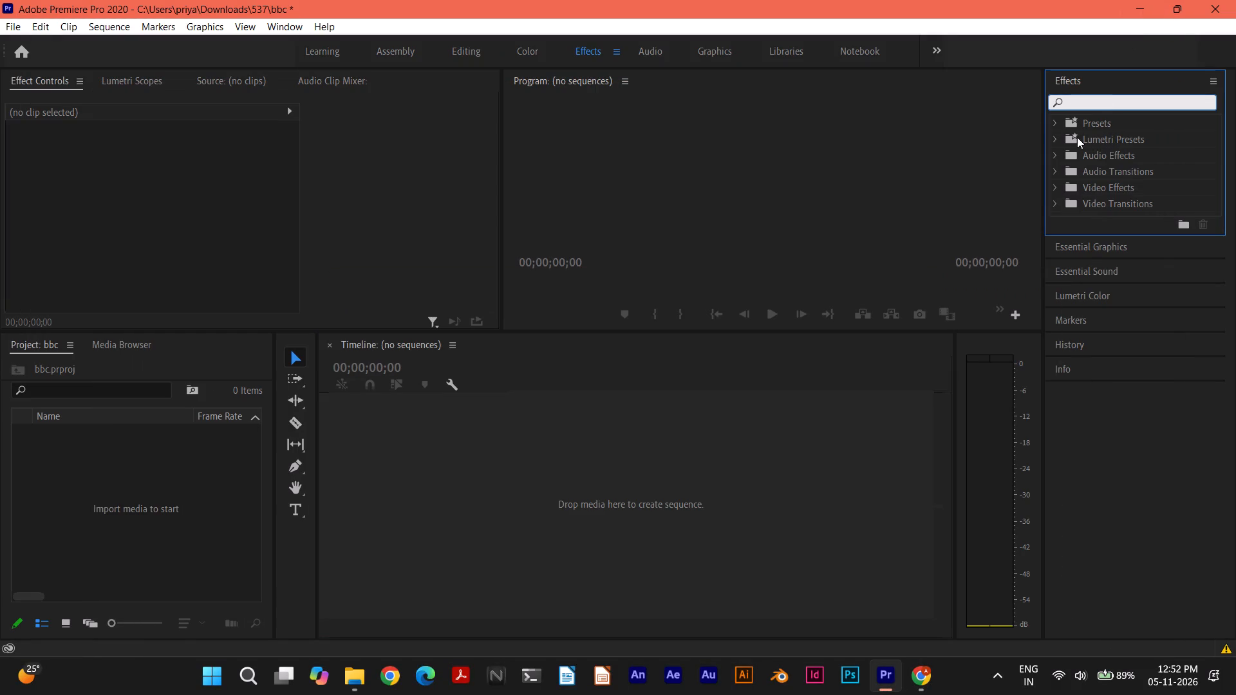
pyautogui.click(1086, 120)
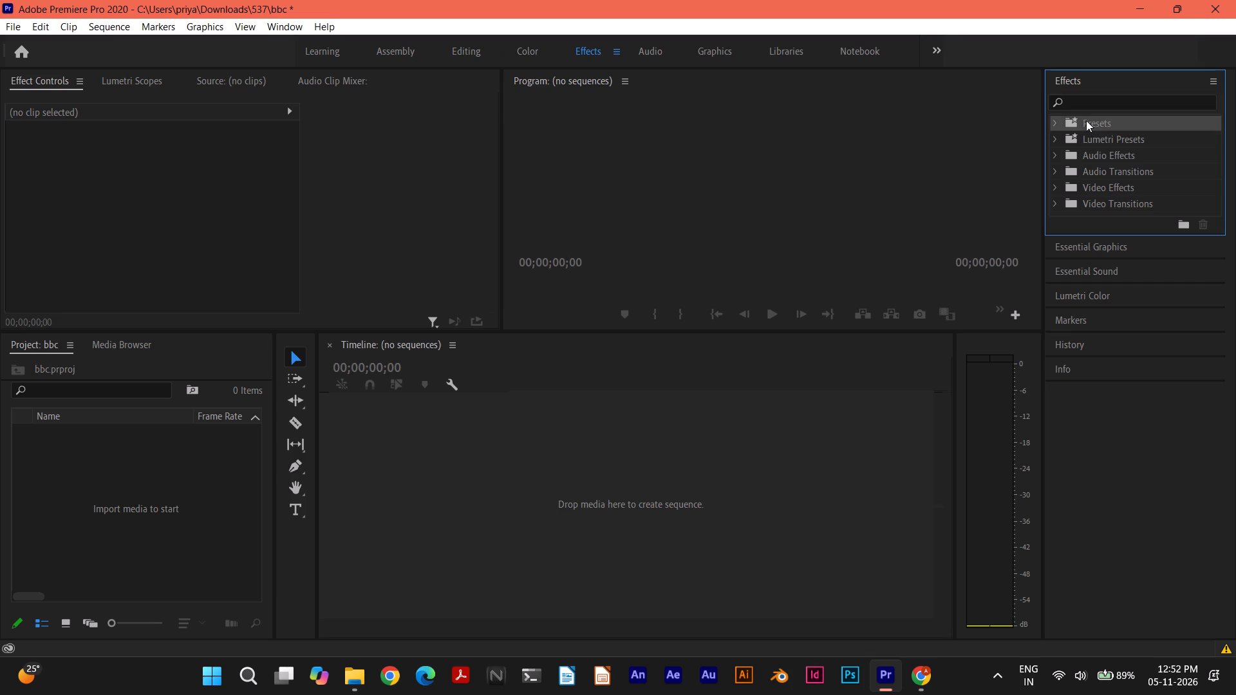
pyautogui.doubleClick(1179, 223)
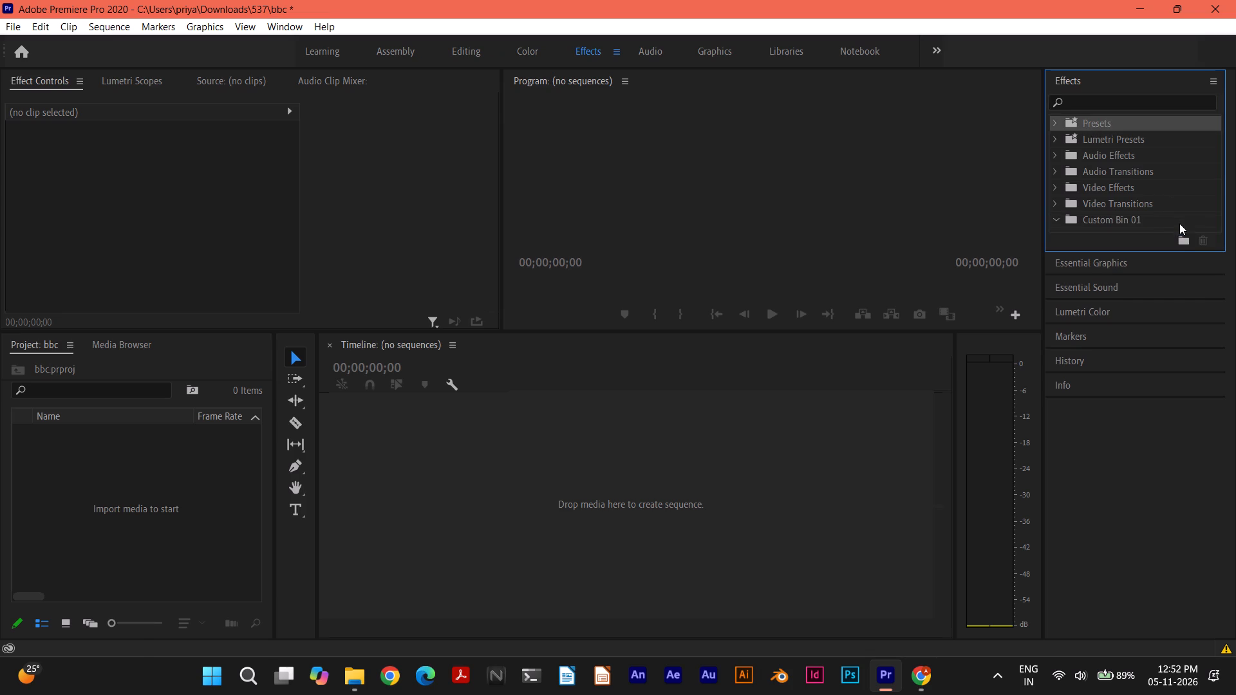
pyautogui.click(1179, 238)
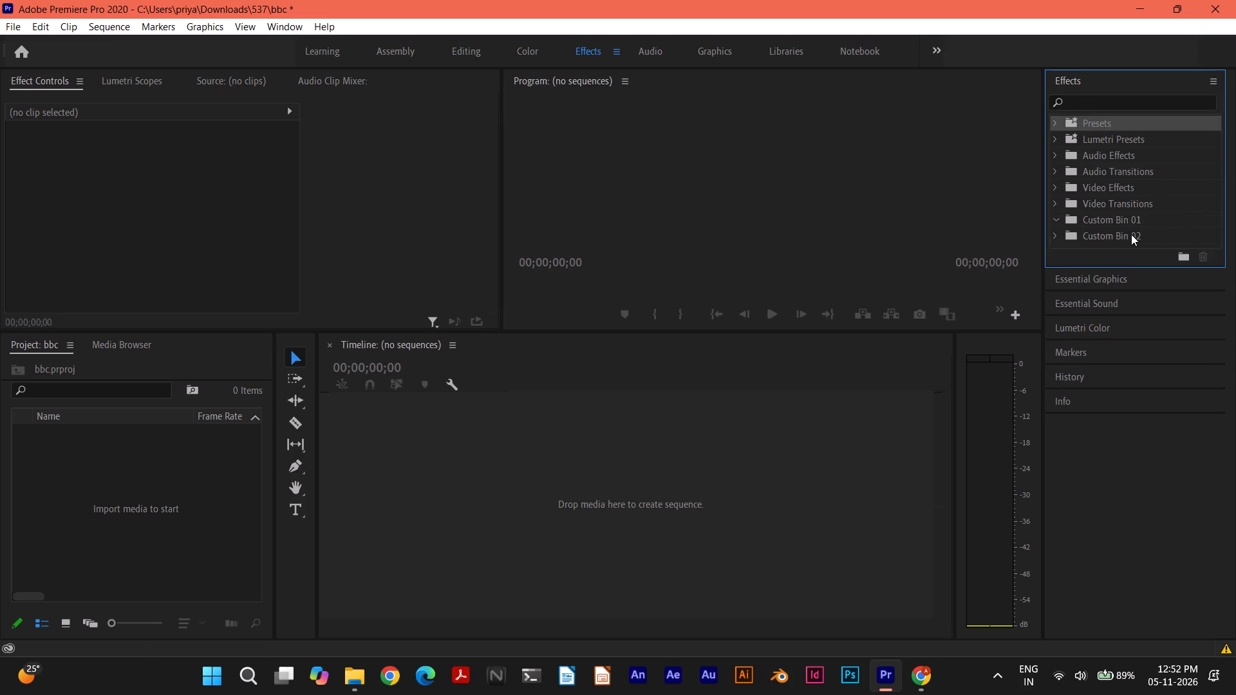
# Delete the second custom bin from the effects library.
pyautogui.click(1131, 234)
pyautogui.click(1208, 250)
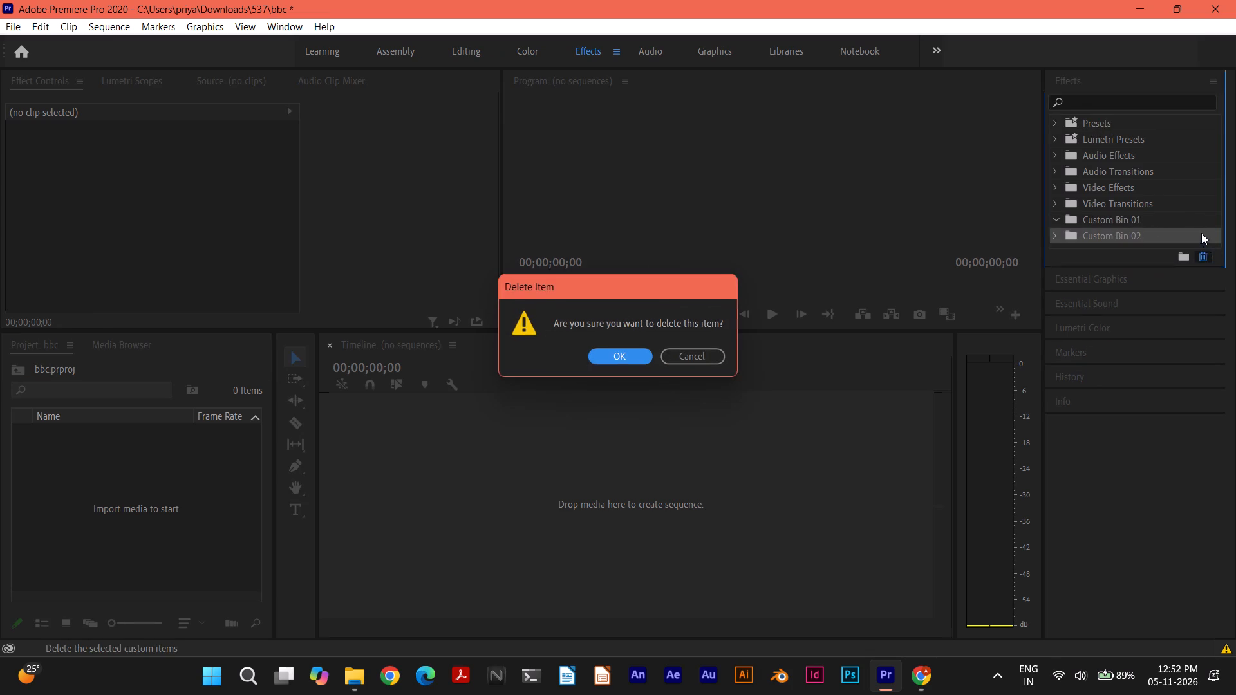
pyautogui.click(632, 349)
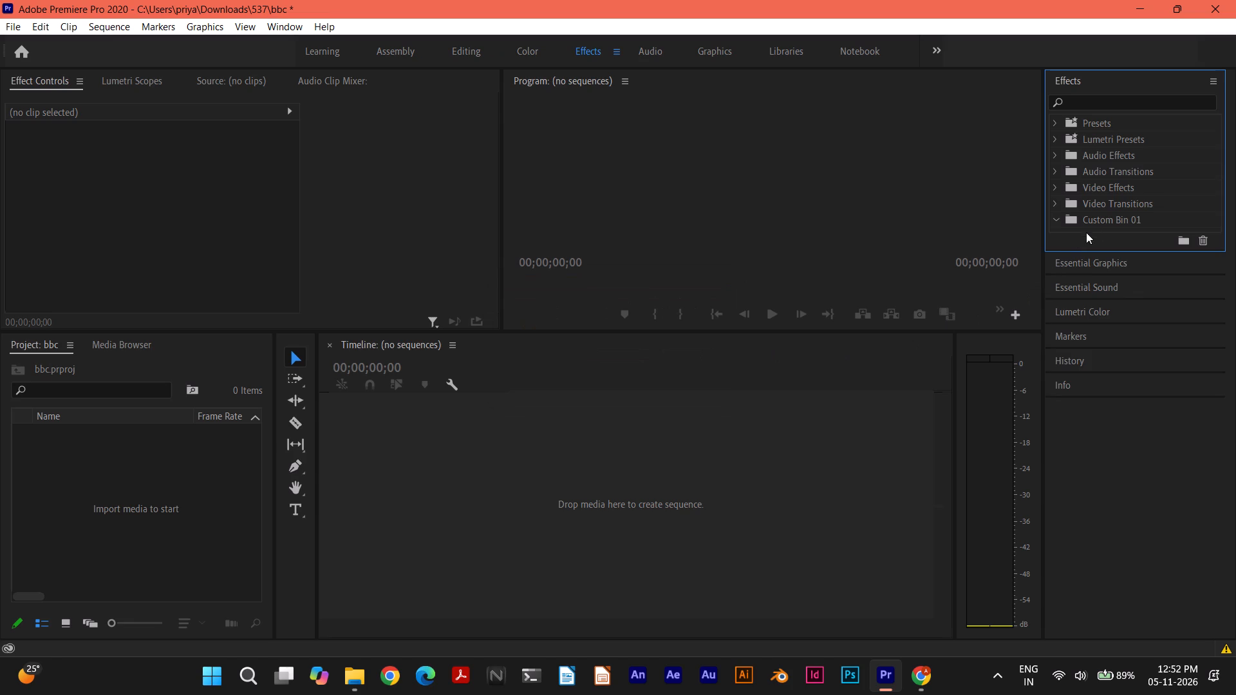
pyautogui.hotkey('ctrl', 'z')
pyautogui.hotkey('ctrl', 'z')
pyautogui.hotkey('ctrl', 'z')
pyautogui.hotkey('ctrl', 'z')
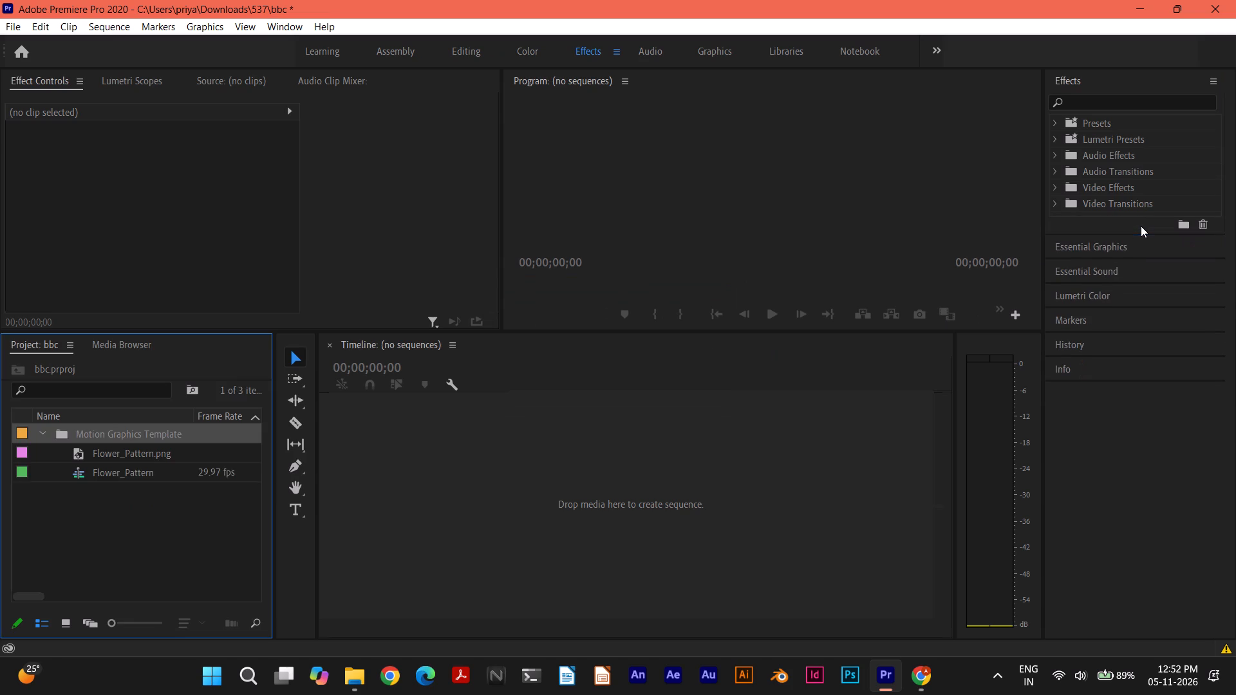
pyautogui.hotkey('ctrl', 'z')
pyautogui.hotkey('ctrl', 'z')
pyautogui.hotkey('ctrl', 'z')
pyautogui.hotkey('ctrl', 'z')
pyautogui.hotkey('ctrl', 'z')
pyautogui.hotkey('ctrl', 'z')
pyautogui.hotkey('ctrl', 'z')
pyautogui.hotkey('ctrl', 'z')
pyautogui.hotkey('ctrl', 'z')
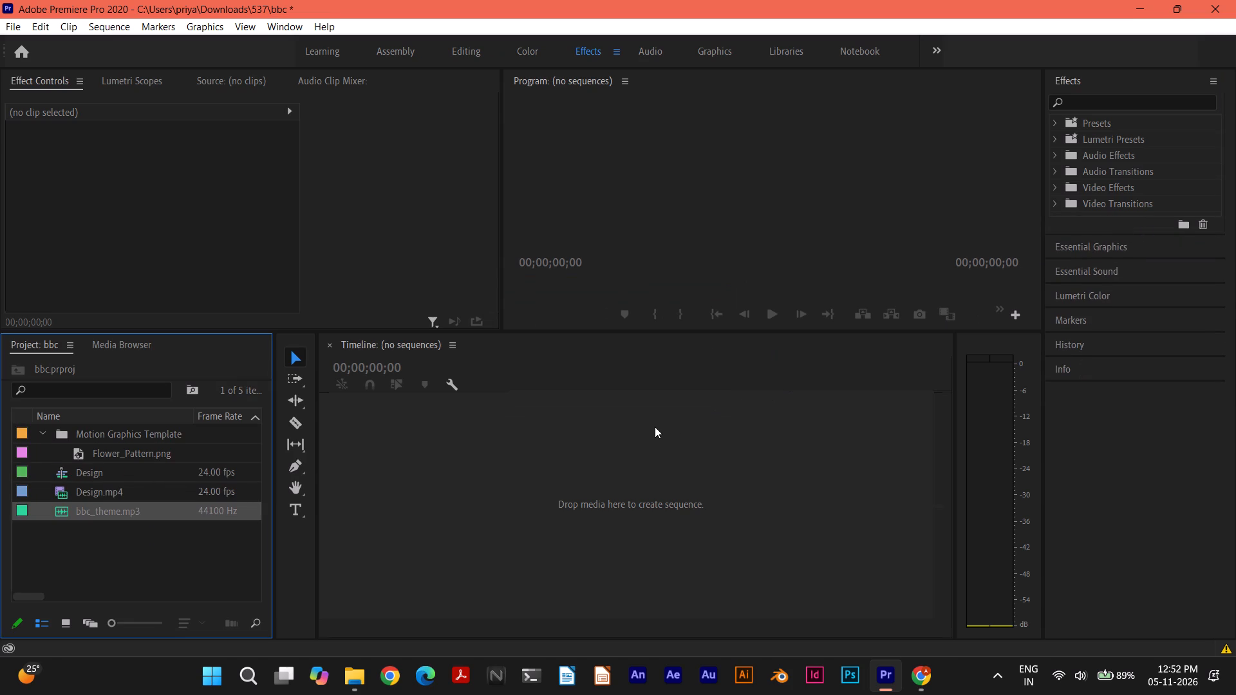
pyautogui.hotkey('ctrl', 'z')
pyautogui.hotkey('ctrl', 'z')
pyautogui.hotkey('ctrl', 'z')
pyautogui.hotkey('ctrl', 'z')
pyautogui.hotkey('ctrl', 'z')
pyautogui.hotkey('ctrl', 'z')
pyautogui.hotkey('ctrl', 'z')
pyautogui.hotkey('ctrl', 'z')
pyautogui.hotkey('ctrl', 'z')
pyautogui.hotkey('ctrl', 'z')
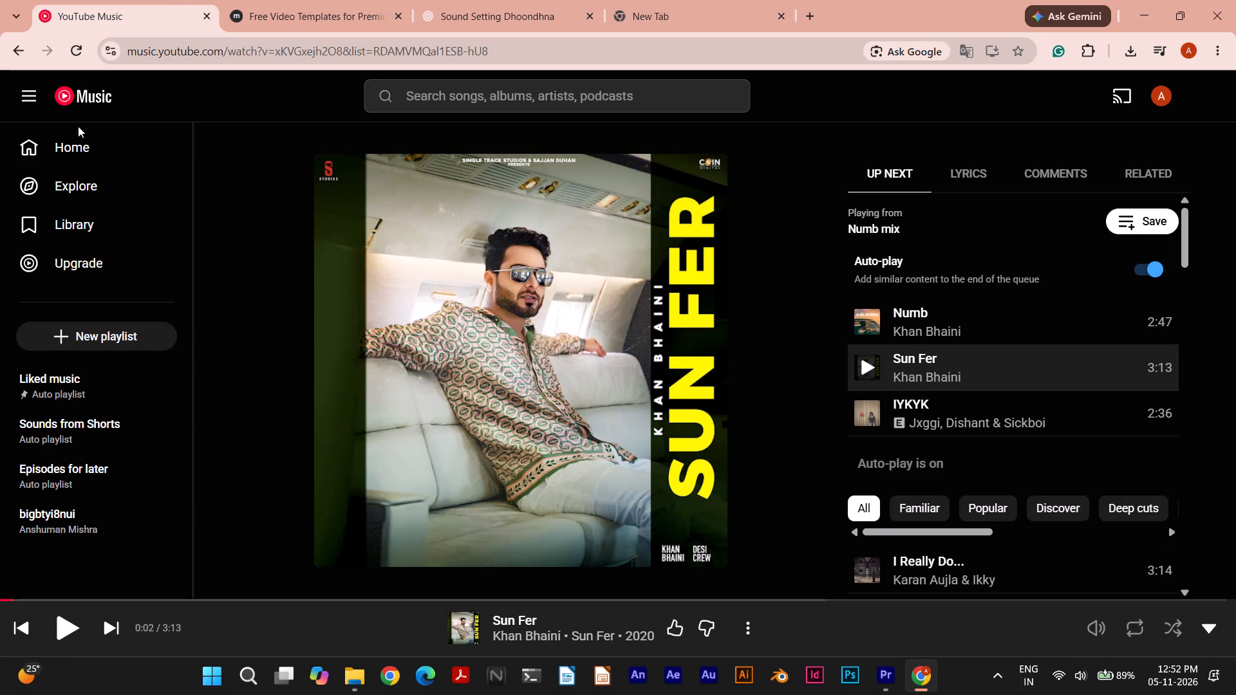
pyautogui.click(86, 145)
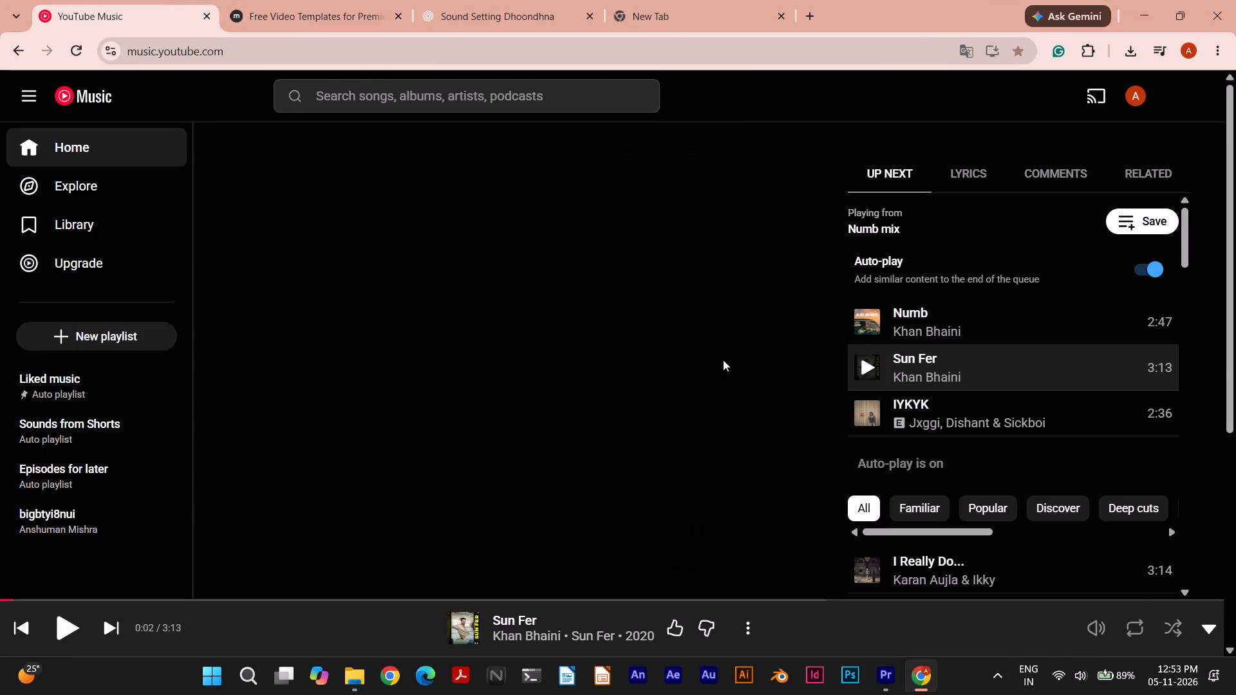
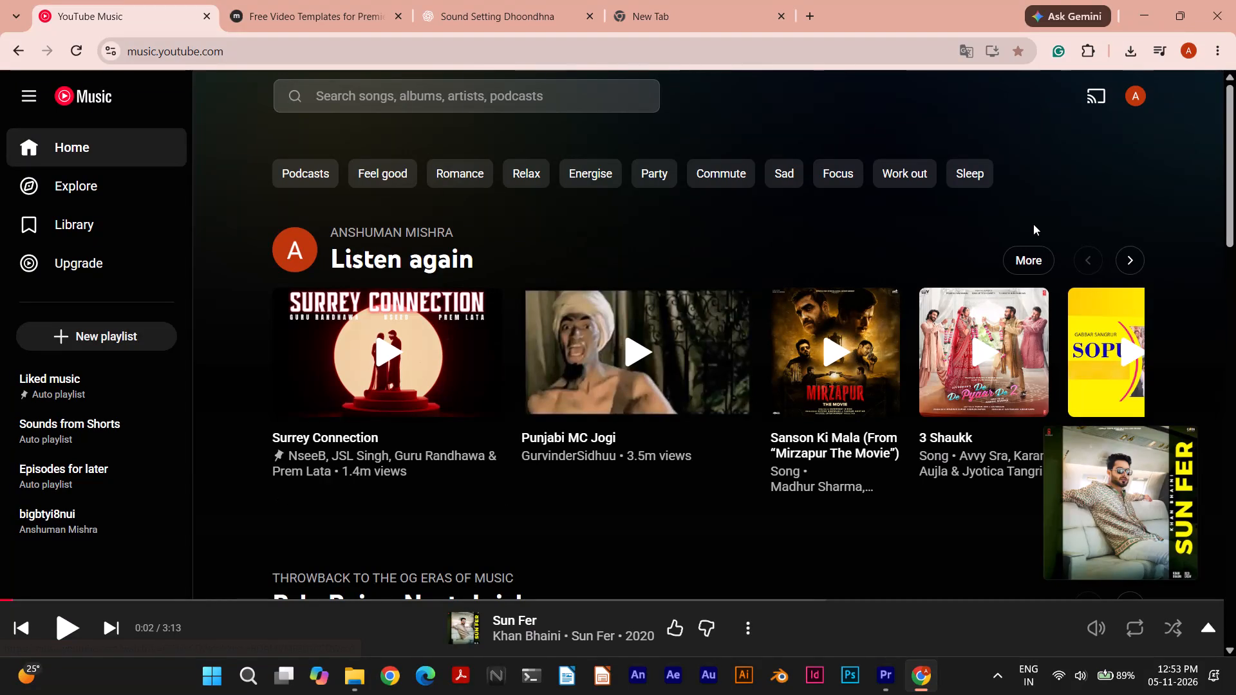
# Minimize Chrome, play the Design video from the desktop, and skip back through the previous videos to review the BBC News animations.
pyautogui.click(1152, 5)
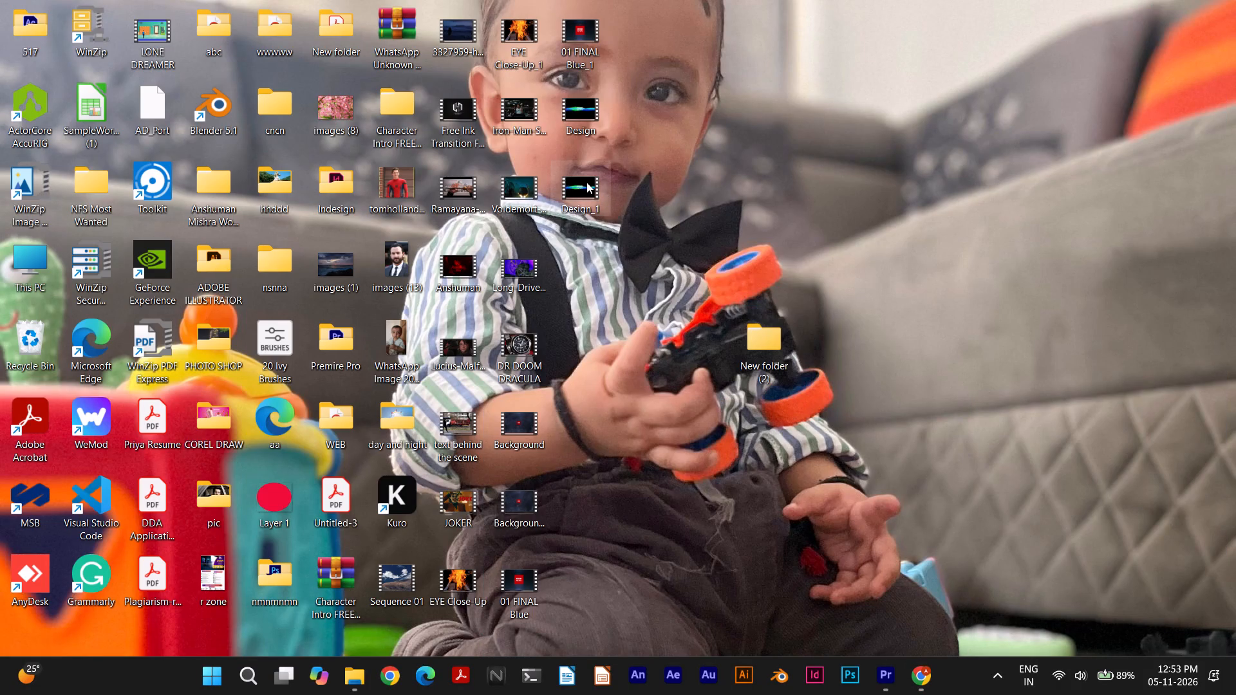
pyautogui.doubleClick(581, 114)
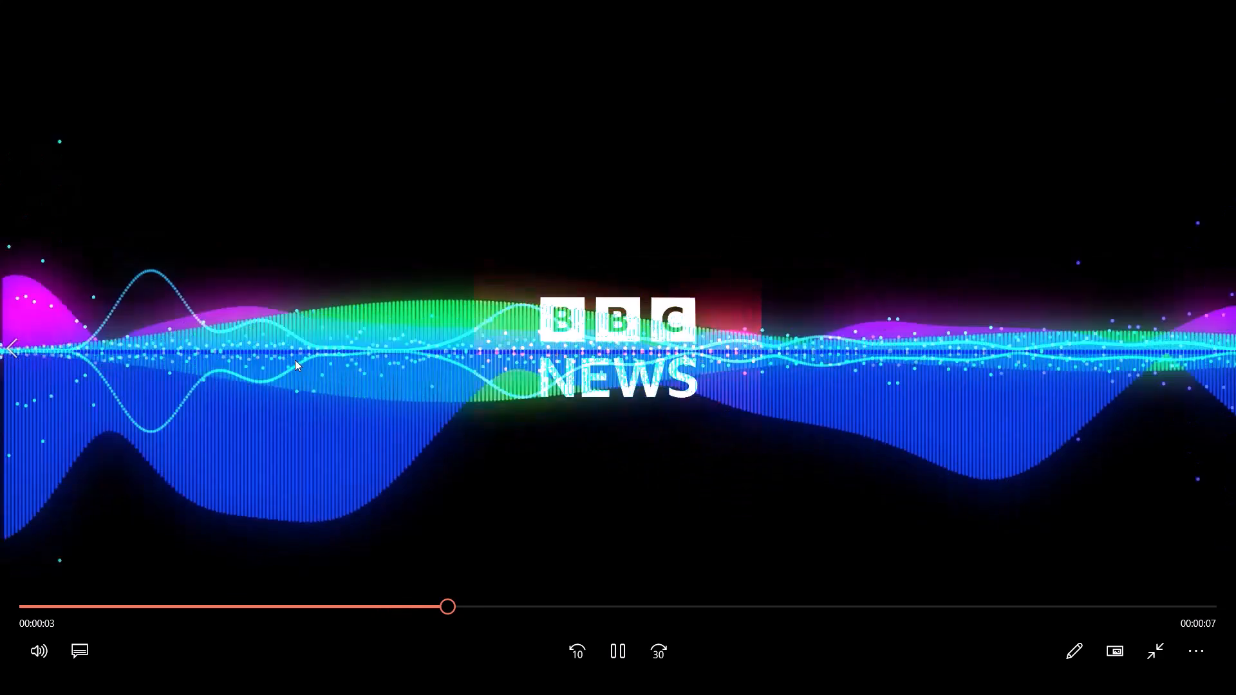
pyautogui.click(8, 357)
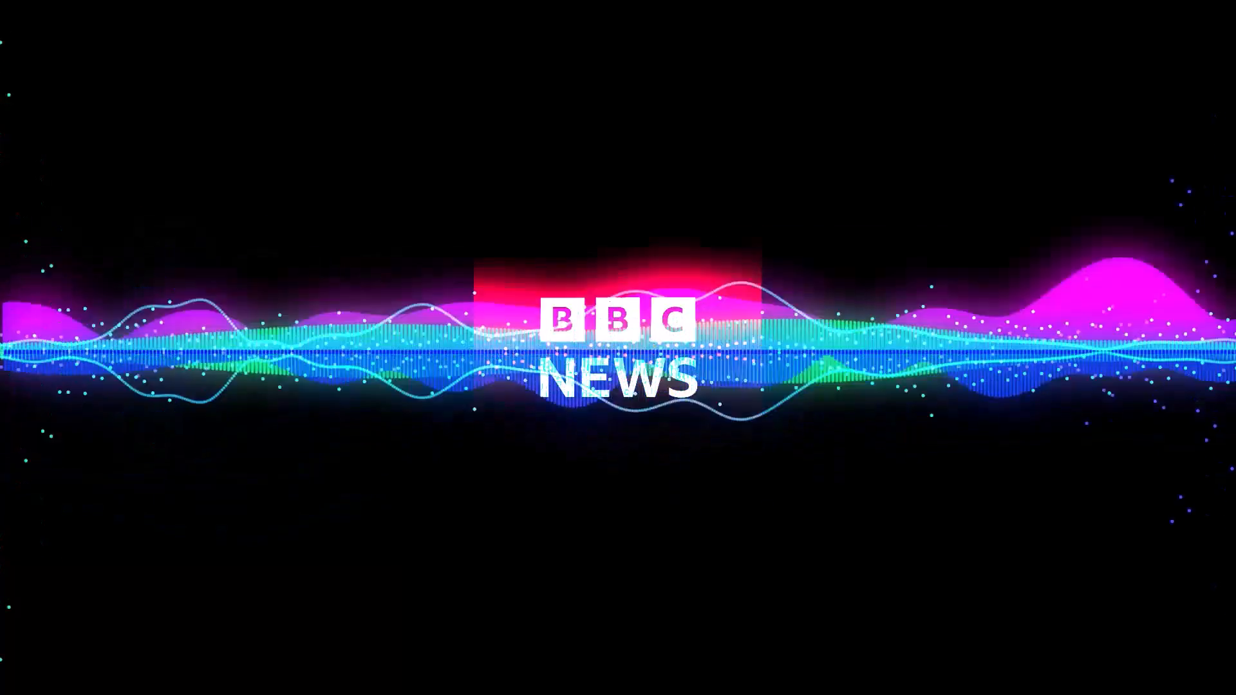
pyautogui.click(8, 357)
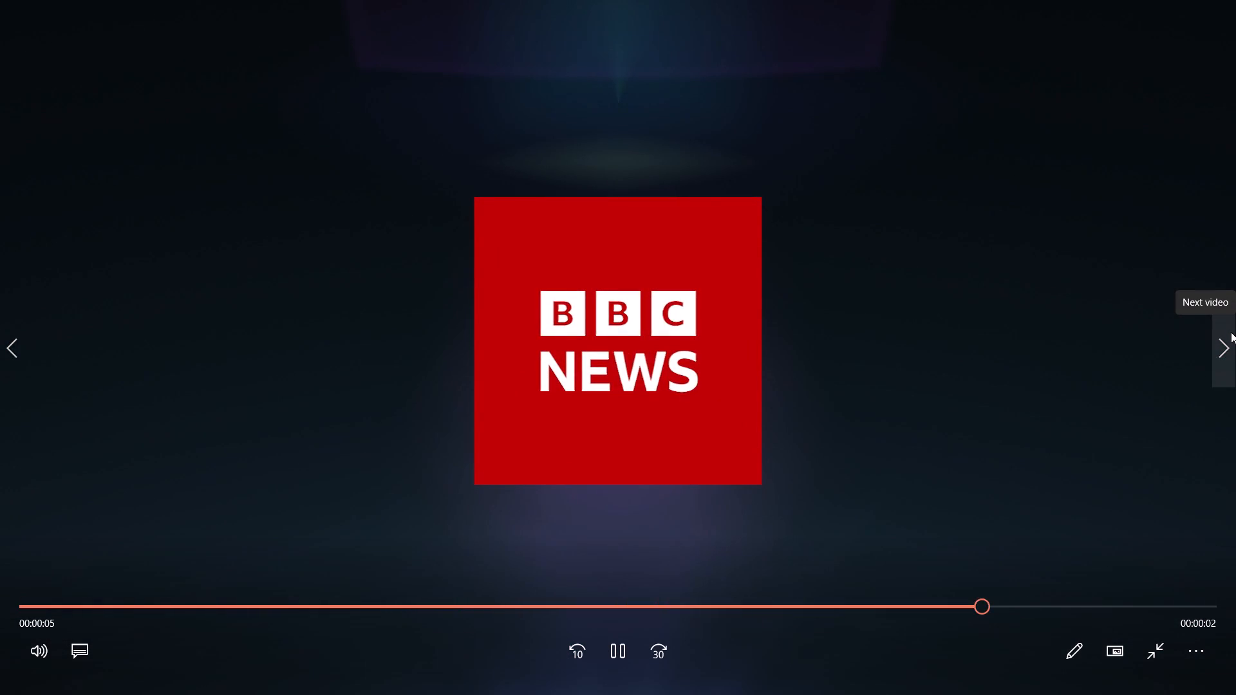
# Advance to the Design_1 video, watch it through, and leave full screen and minimize the player.
pyautogui.click(1231, 332)
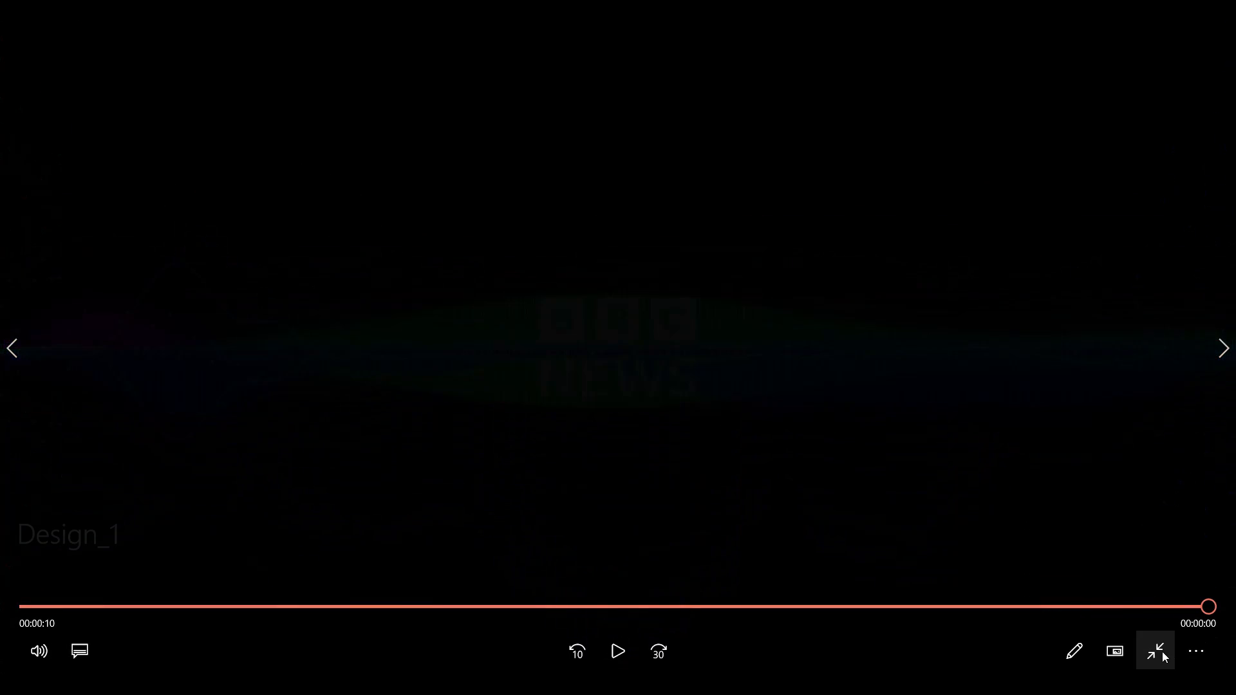
pyautogui.click(1160, 645)
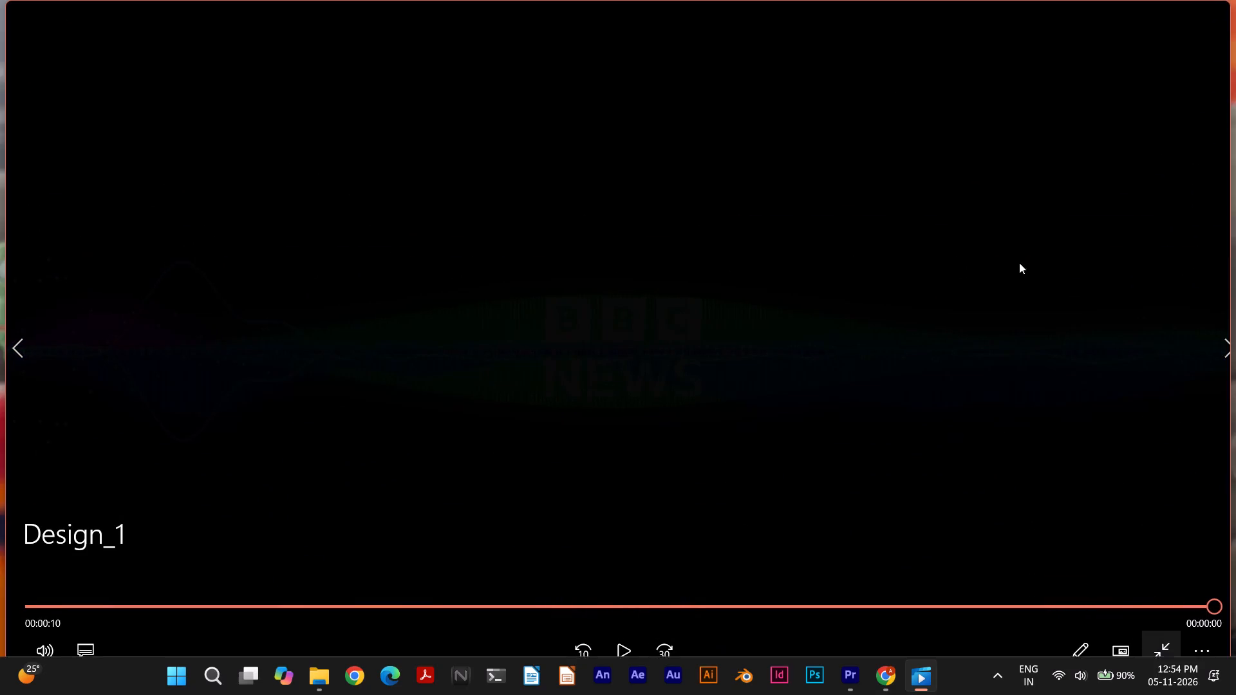
pyautogui.click(1128, 1)
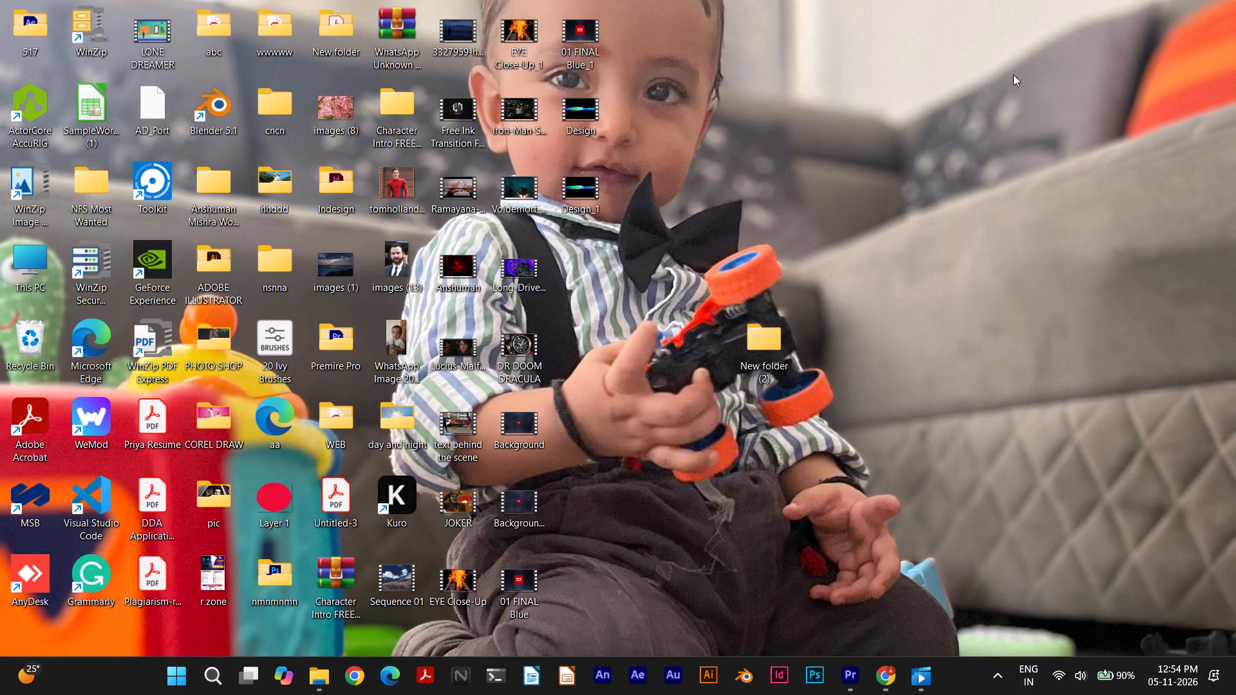
# Switch back to the Chrome window.
pyautogui.click(892, 675)
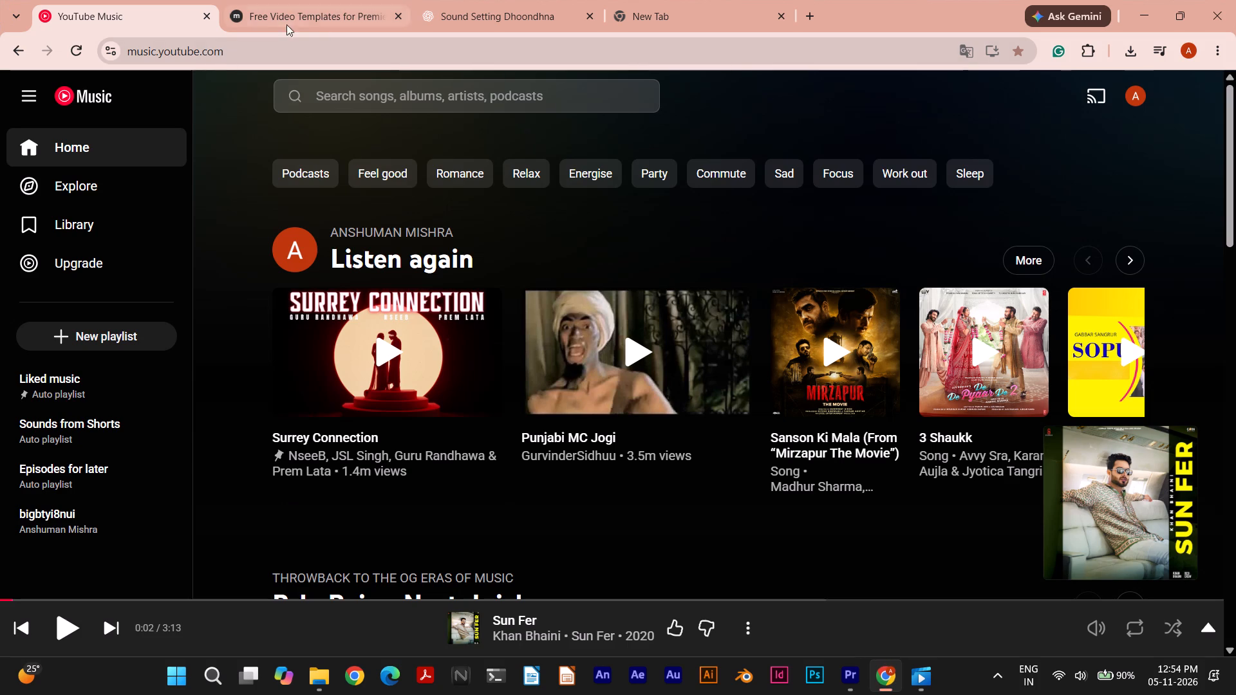
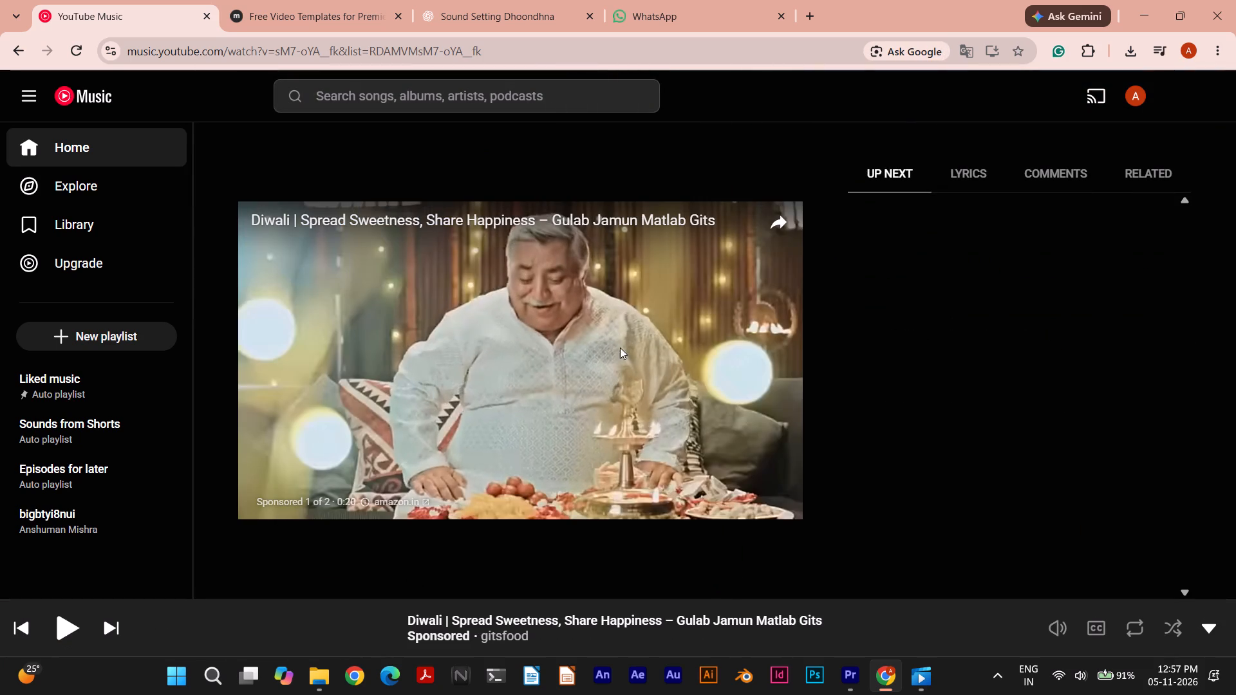
# Play the song Sifar Safar from the YouTube Music queue and minimize Chrome.
pyautogui.click(866, 384)
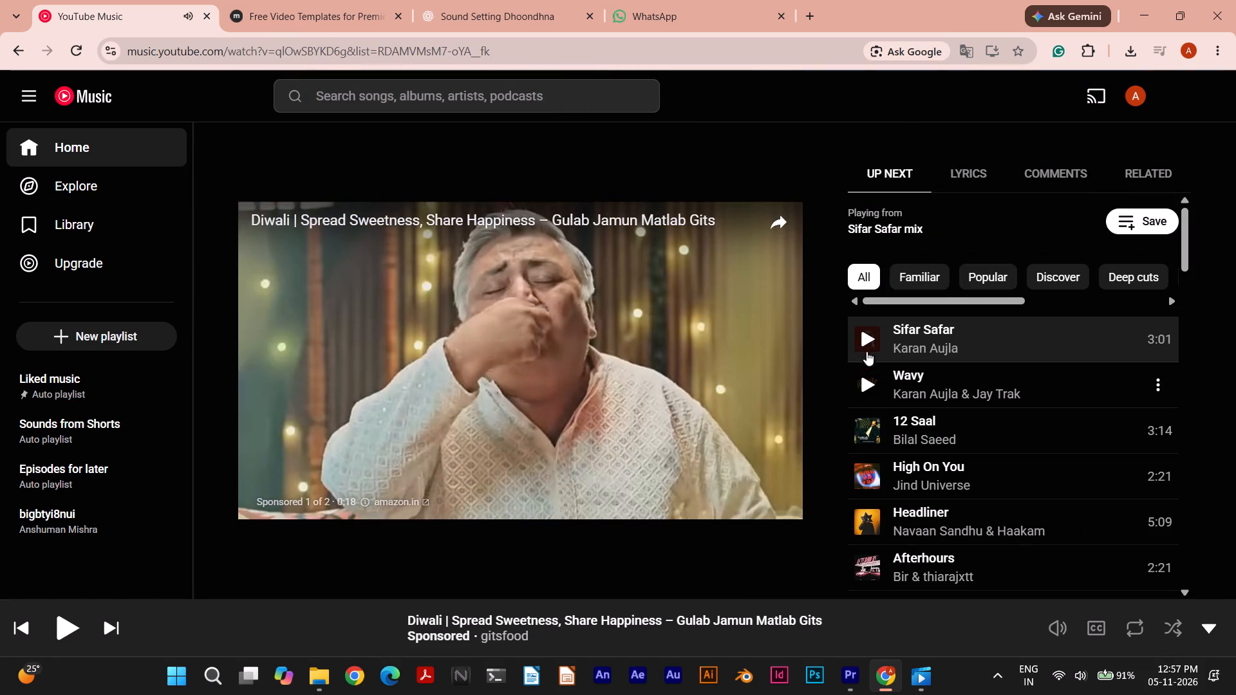
pyautogui.click(866, 342)
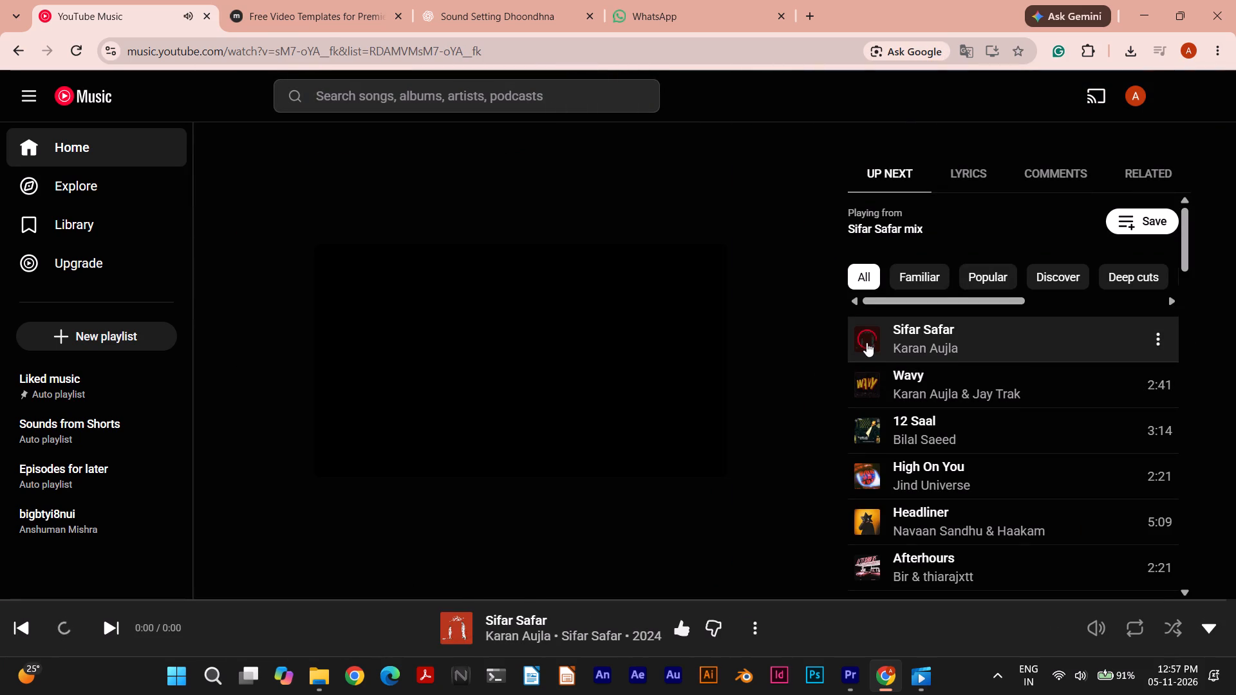
pyautogui.click(869, 366)
pyautogui.click(870, 385)
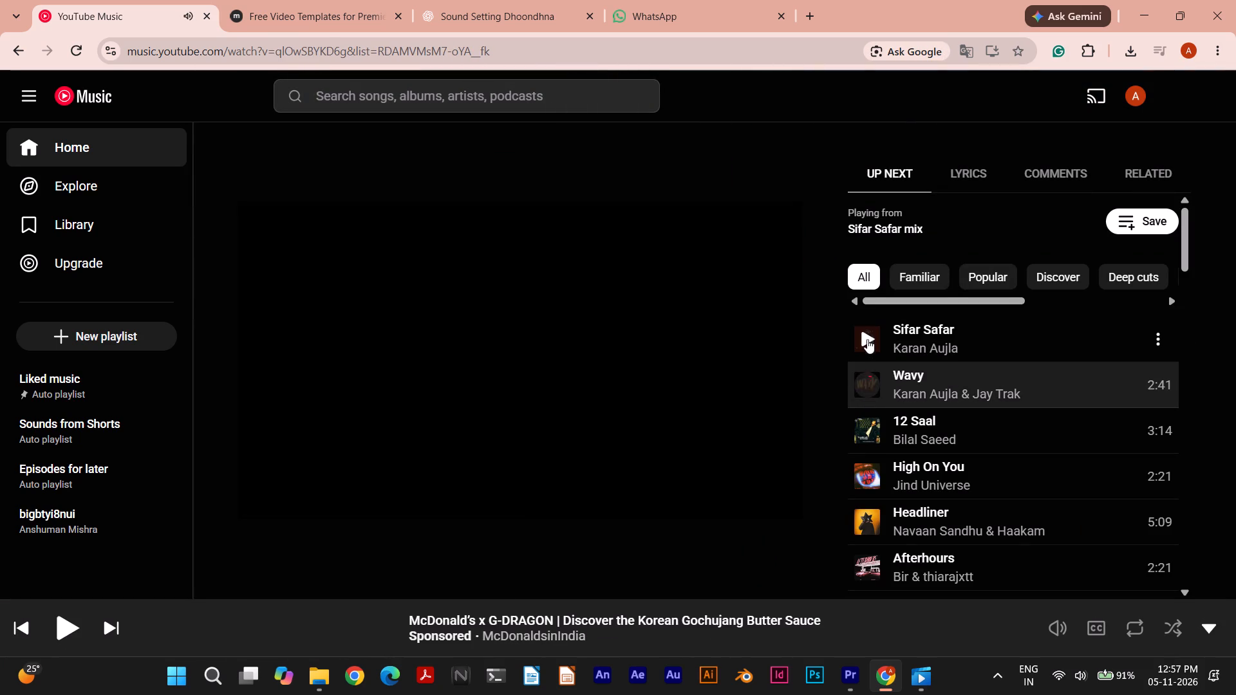
pyautogui.click(867, 337)
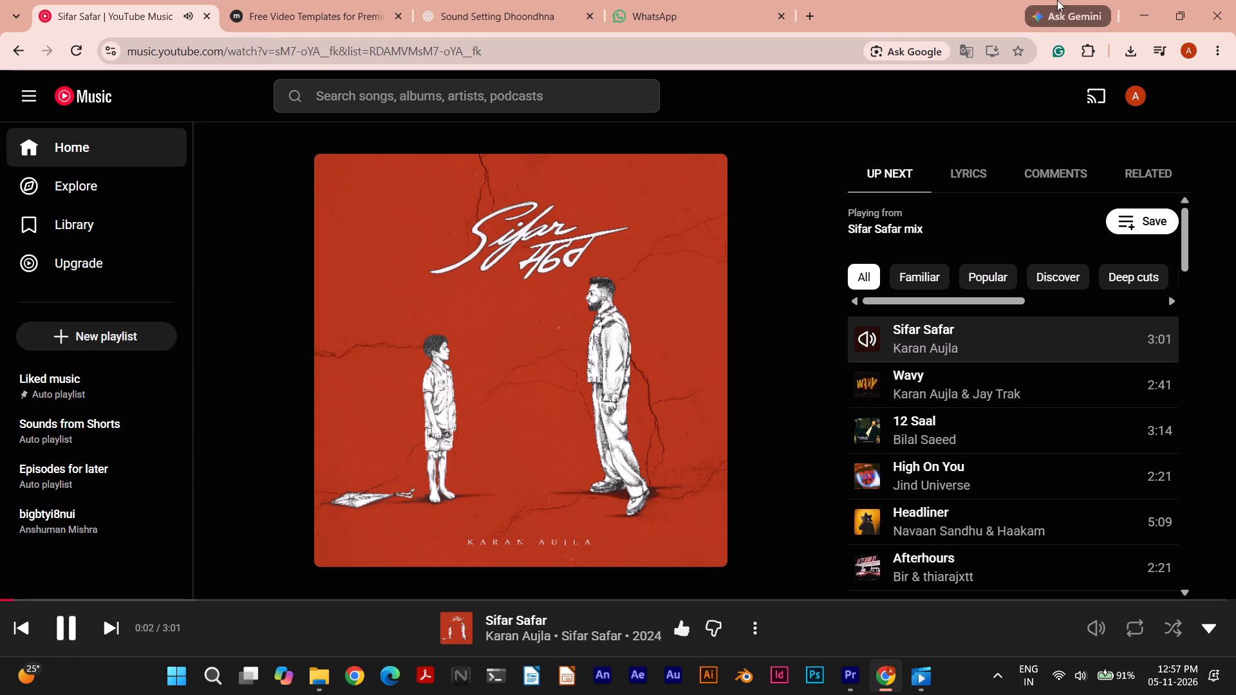
pyautogui.click(1135, 9)
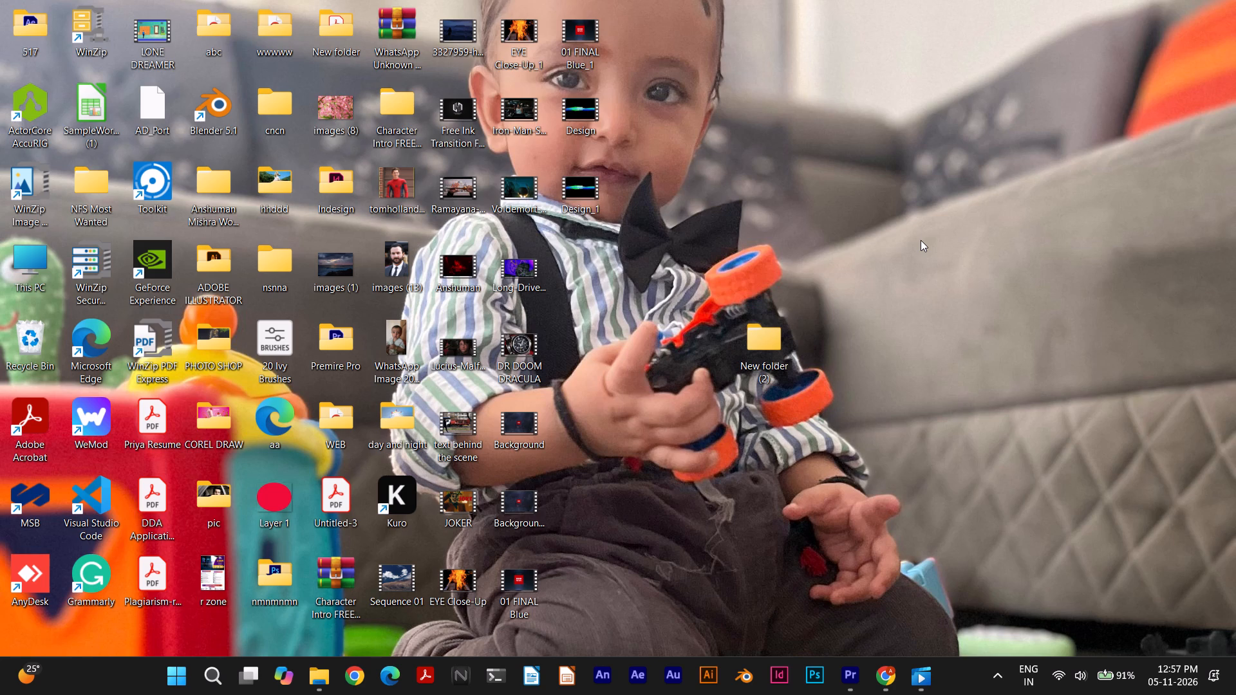
# Switch to the video player showing Design_1 and close it.
pyautogui.hscroll(15, 921, 240)
pyautogui.click(915, 676)
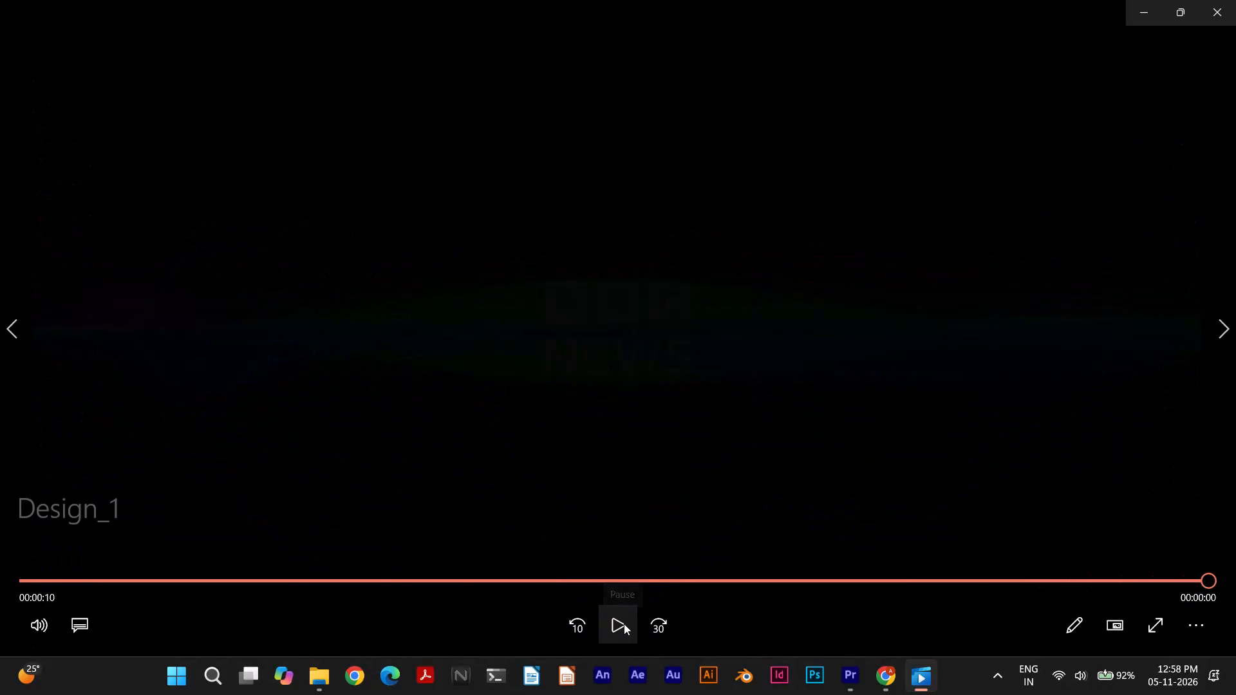
pyautogui.click(1212, 21)
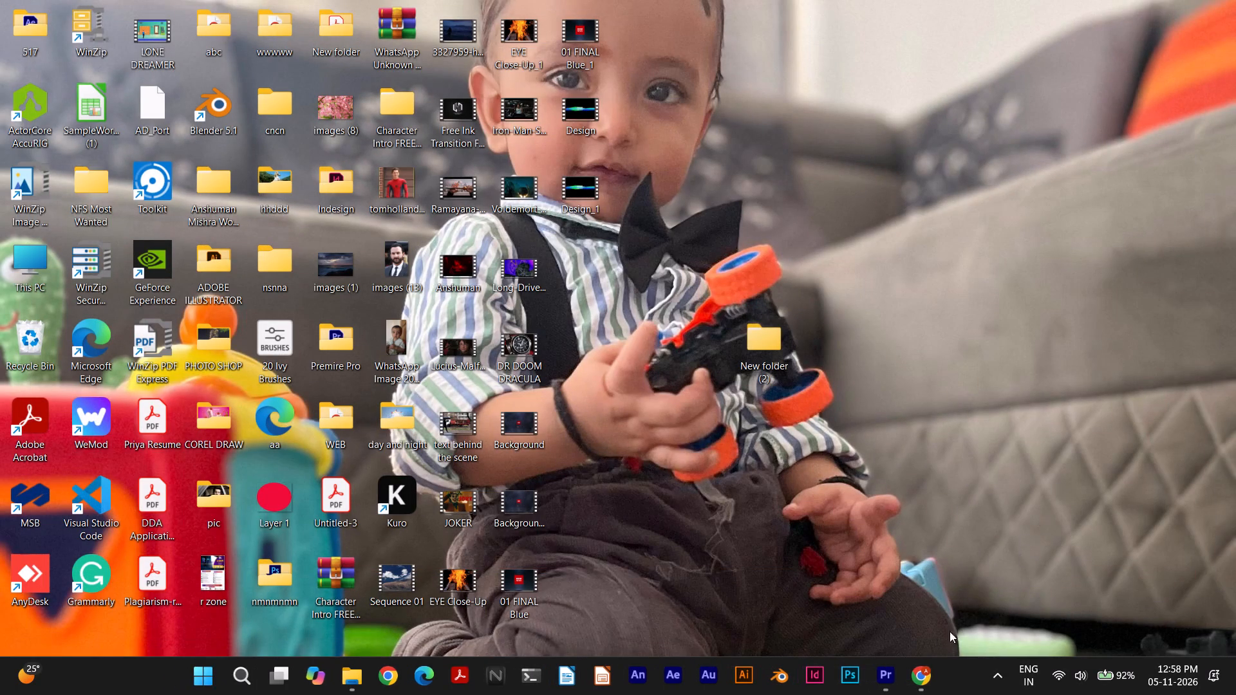
# Switch to Chrome and pause the song Sifar Safar.
pyautogui.click(928, 673)
pyautogui.click(549, 298)
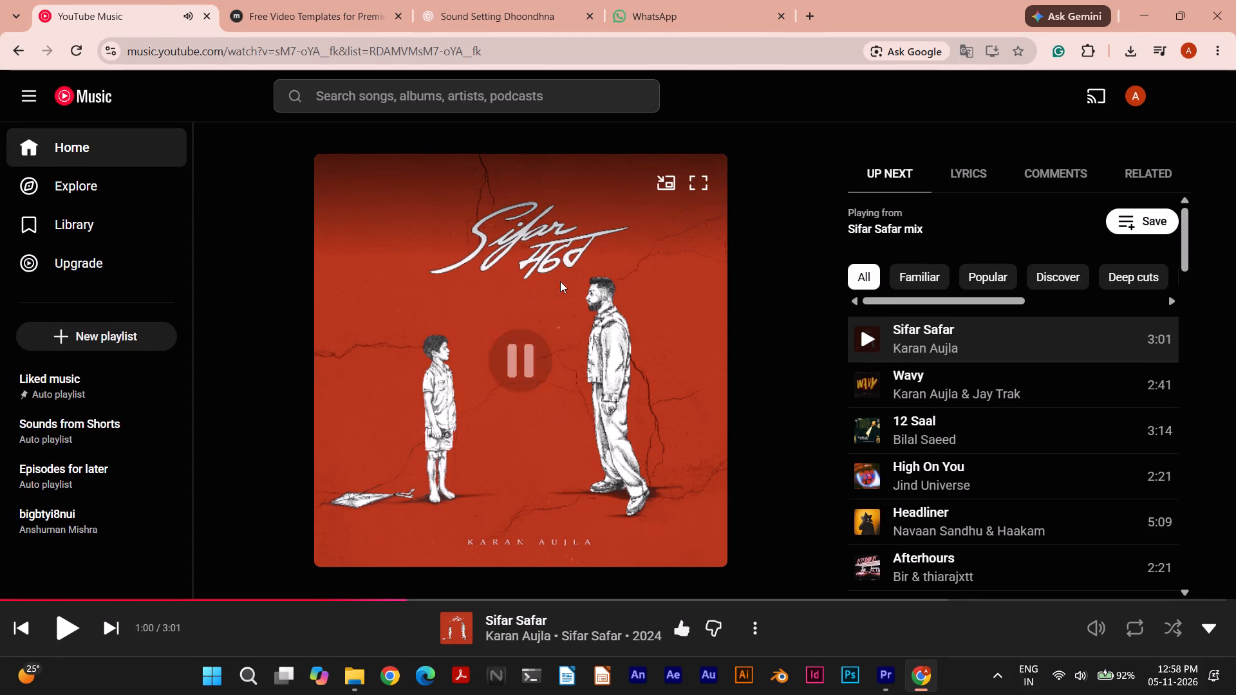
# Open Mixkit's free Premiere Pro templates and download the Particle Explosion Logo template.
pyautogui.click(342, 19)
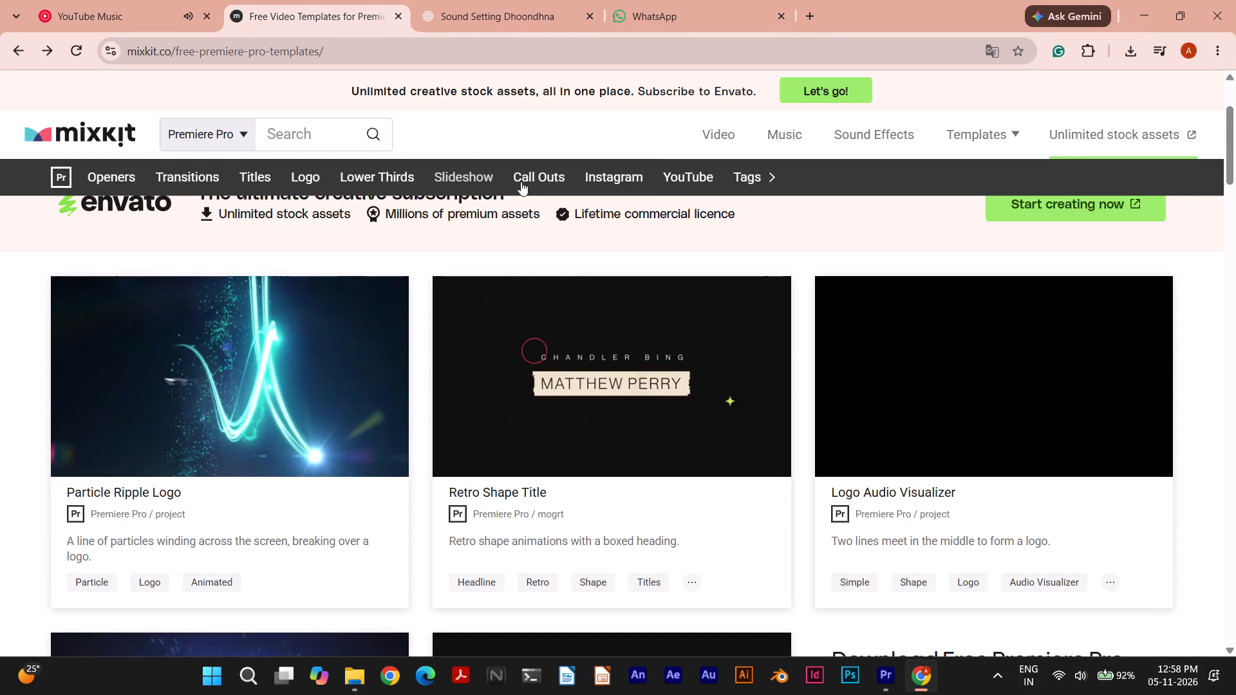
pyautogui.click(977, 131)
pyautogui.click(977, 131)
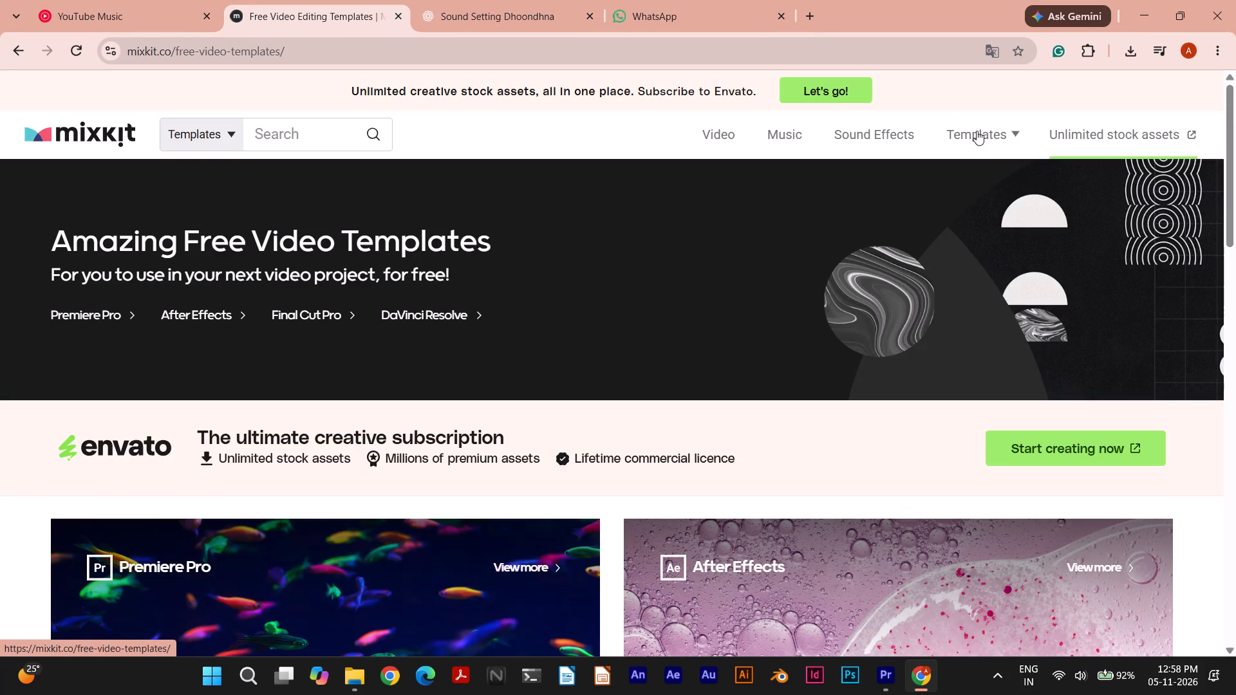
pyautogui.click(977, 131)
pyautogui.click(977, 181)
pyautogui.scroll(-6, 816, 353)
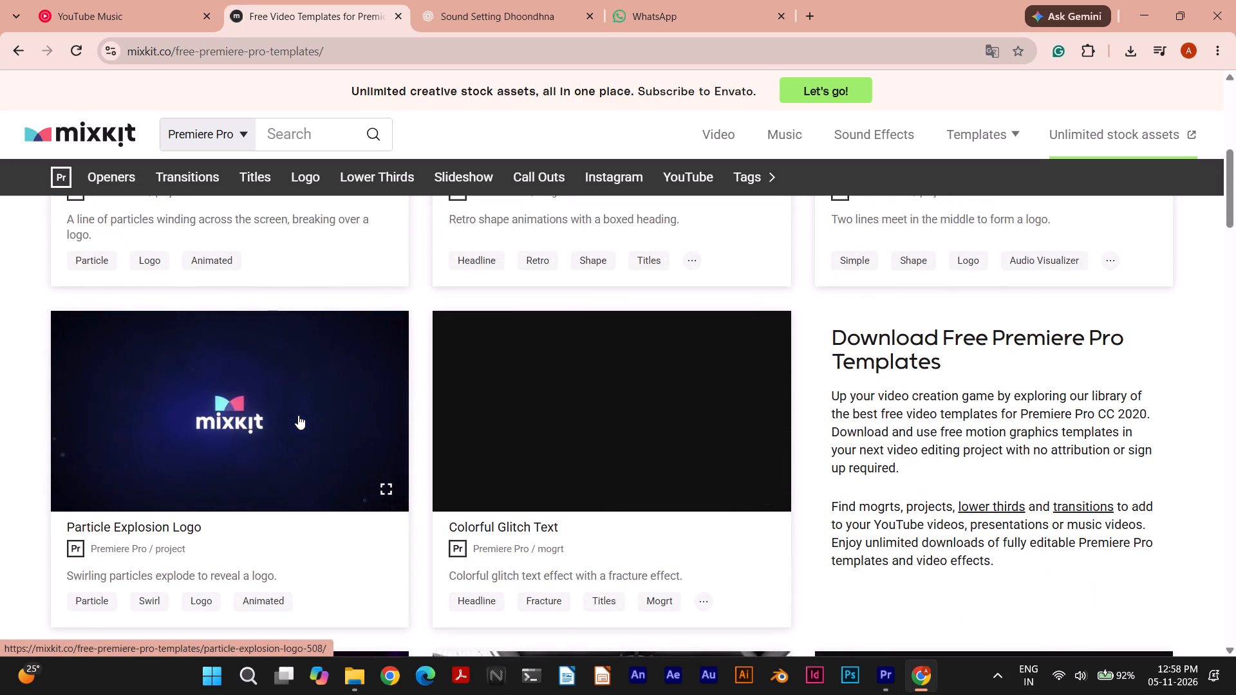
pyautogui.click(298, 415)
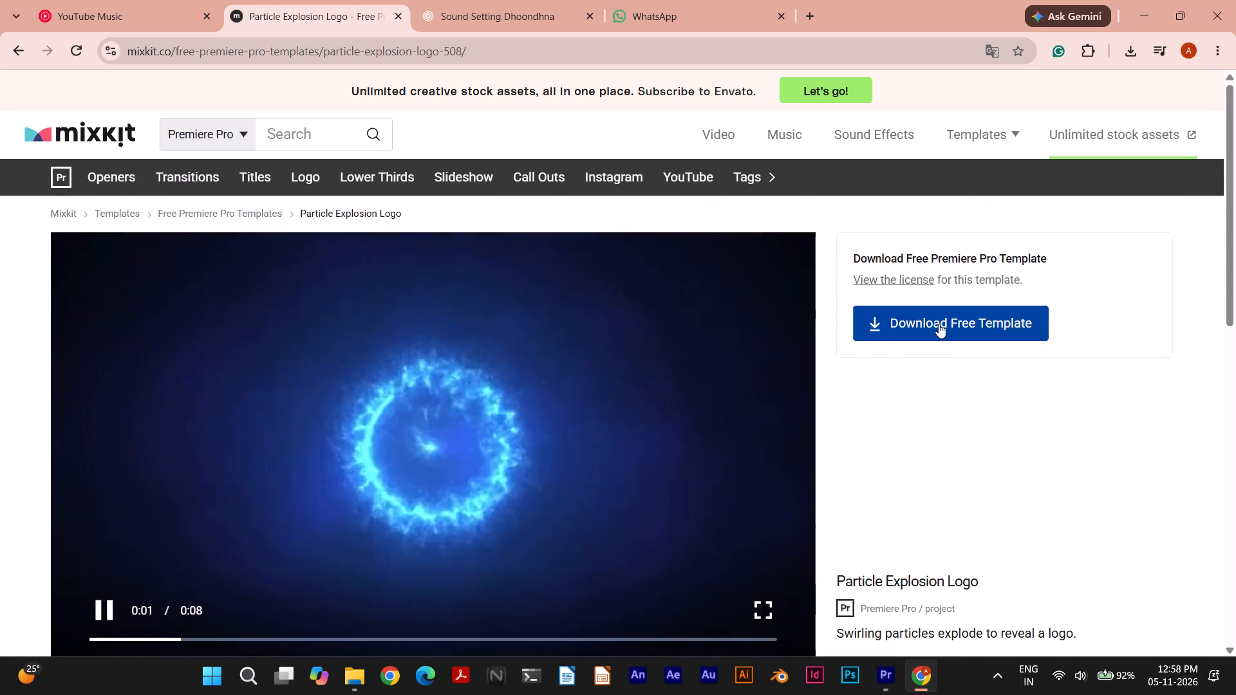
pyautogui.click(939, 324)
pyautogui.click(1199, 93)
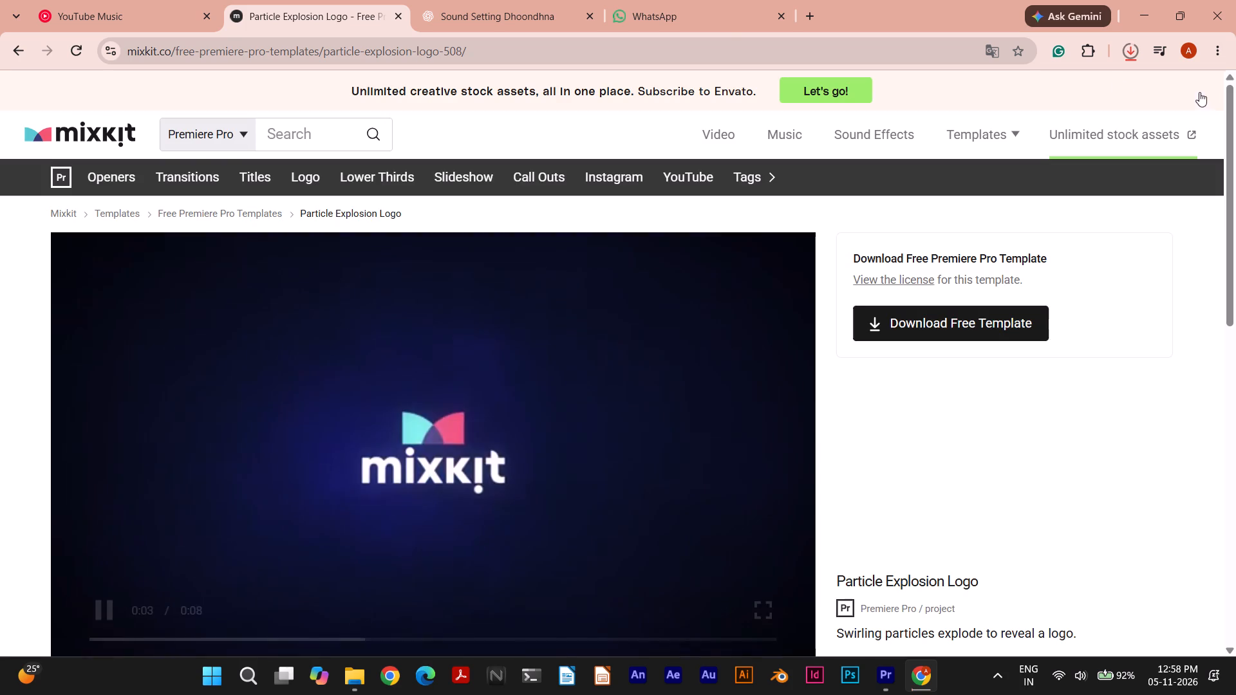
# Minimize Chrome and open the Downloads folder in File Explorer.
pyautogui.click(1144, 2)
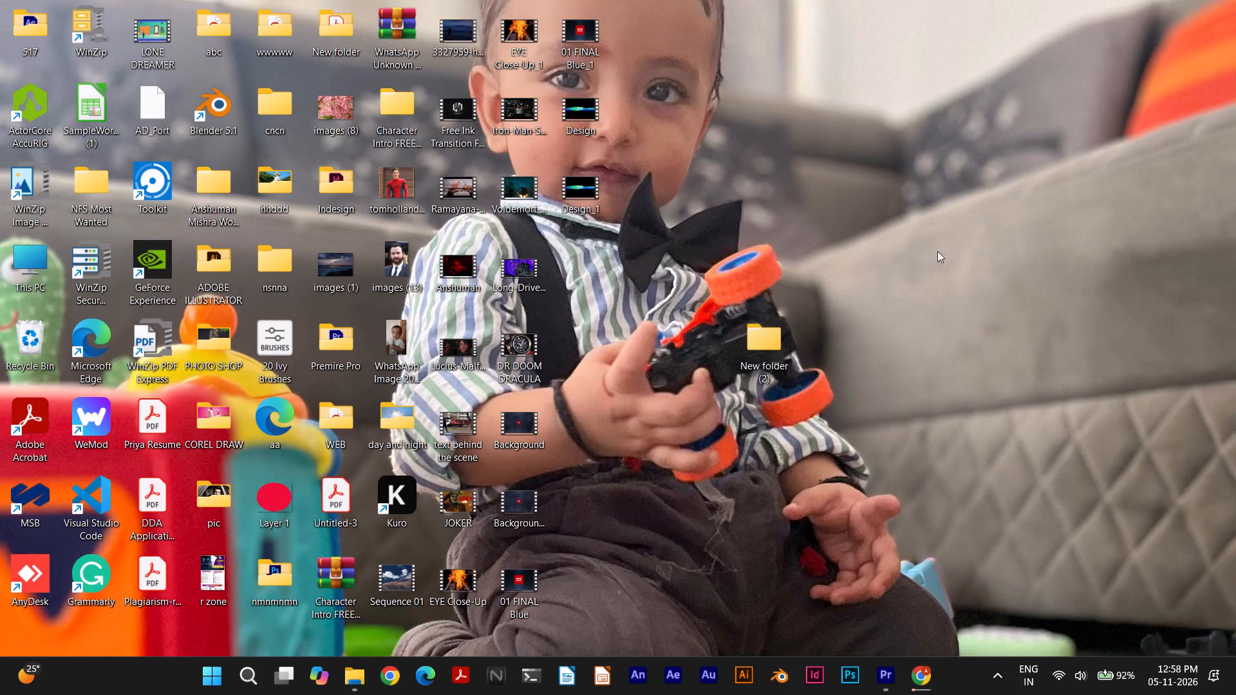
pyautogui.click(351, 670)
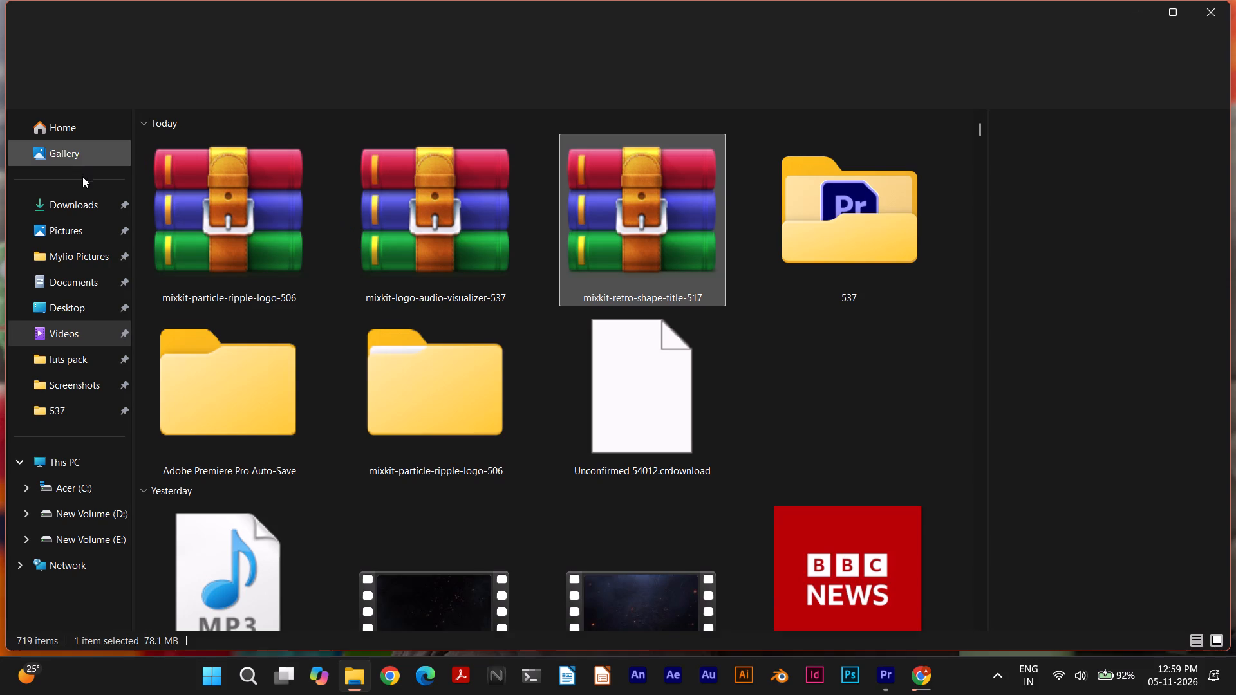
pyautogui.click(82, 206)
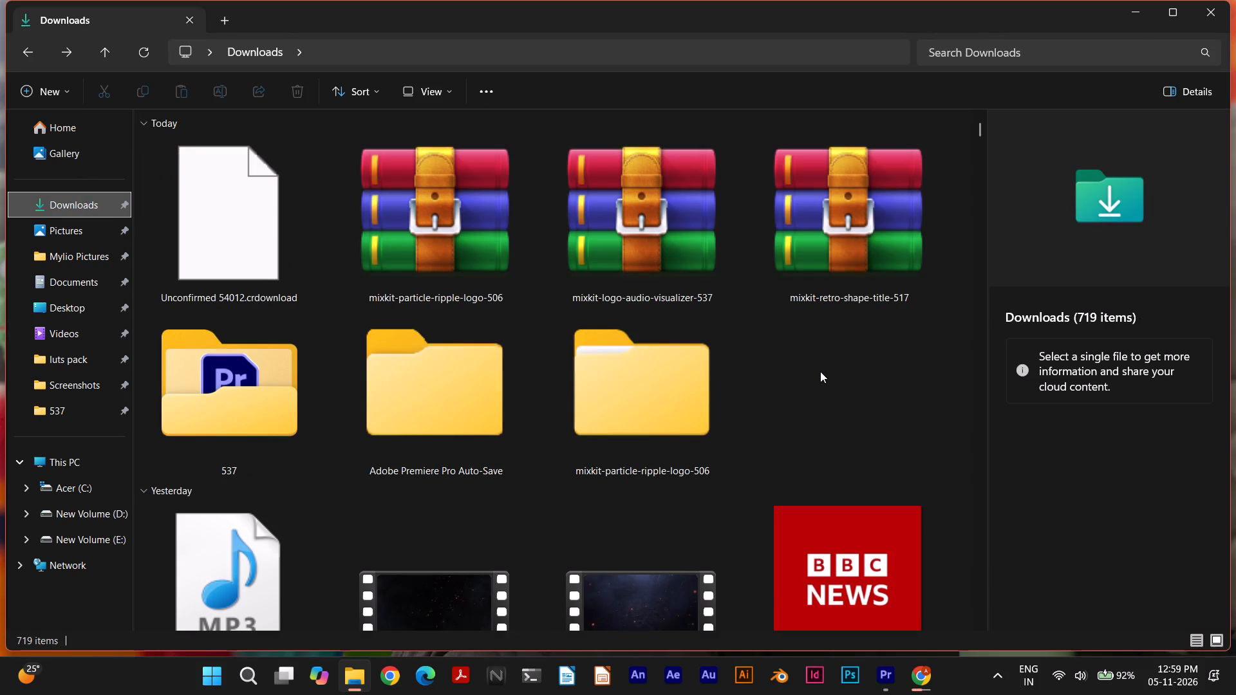
# Switch to YouTube Music in Chrome, play 12 Saal from the queue, and pause it on the home page.
pyautogui.click(928, 668)
pyautogui.click(120, 19)
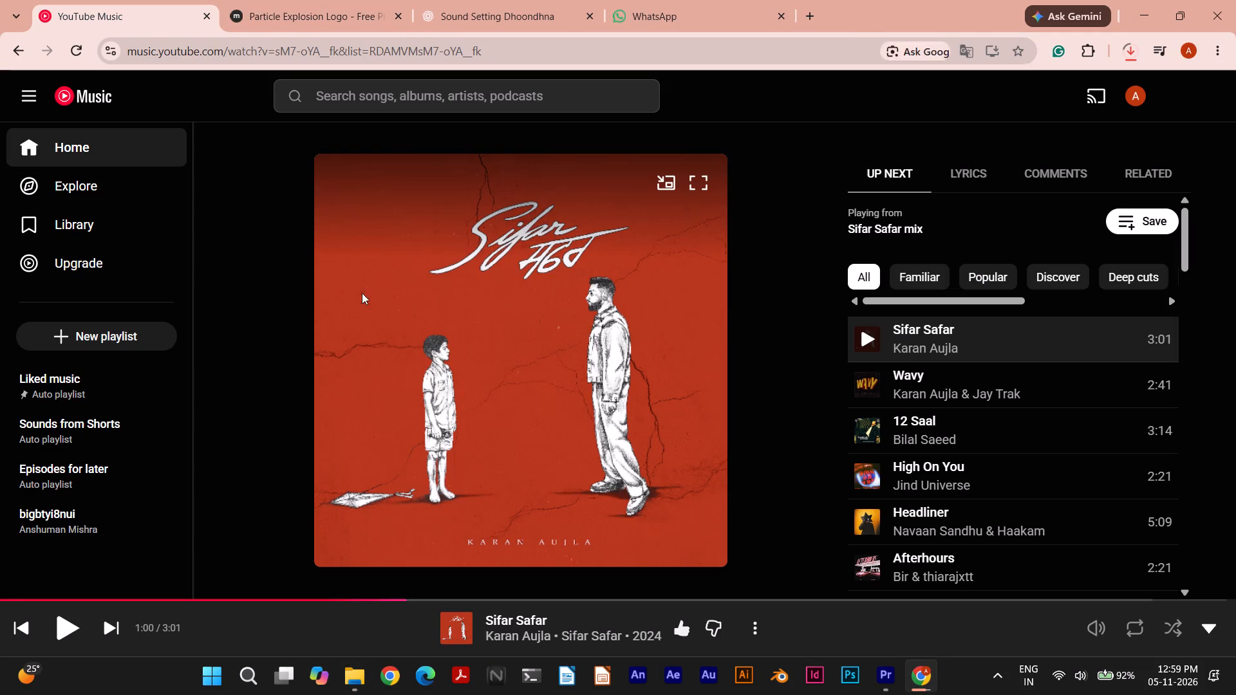
pyautogui.click(402, 320)
pyautogui.click(870, 428)
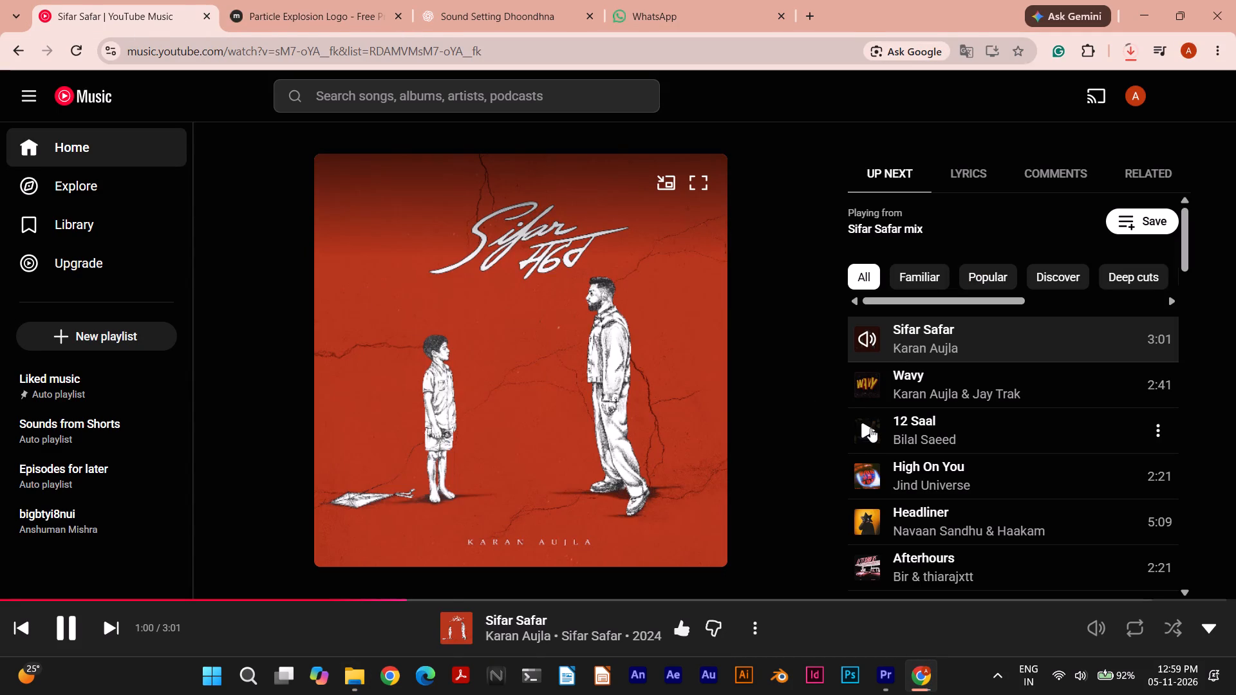
pyautogui.click(103, 149)
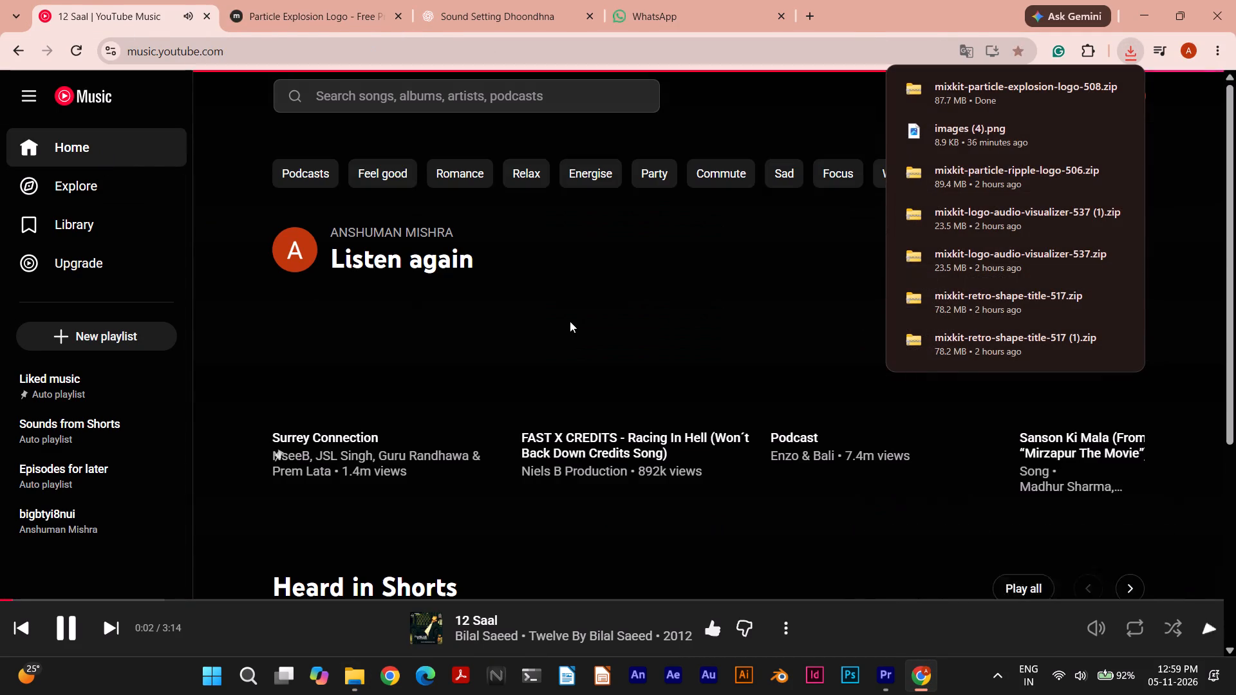
pyautogui.click(1095, 488)
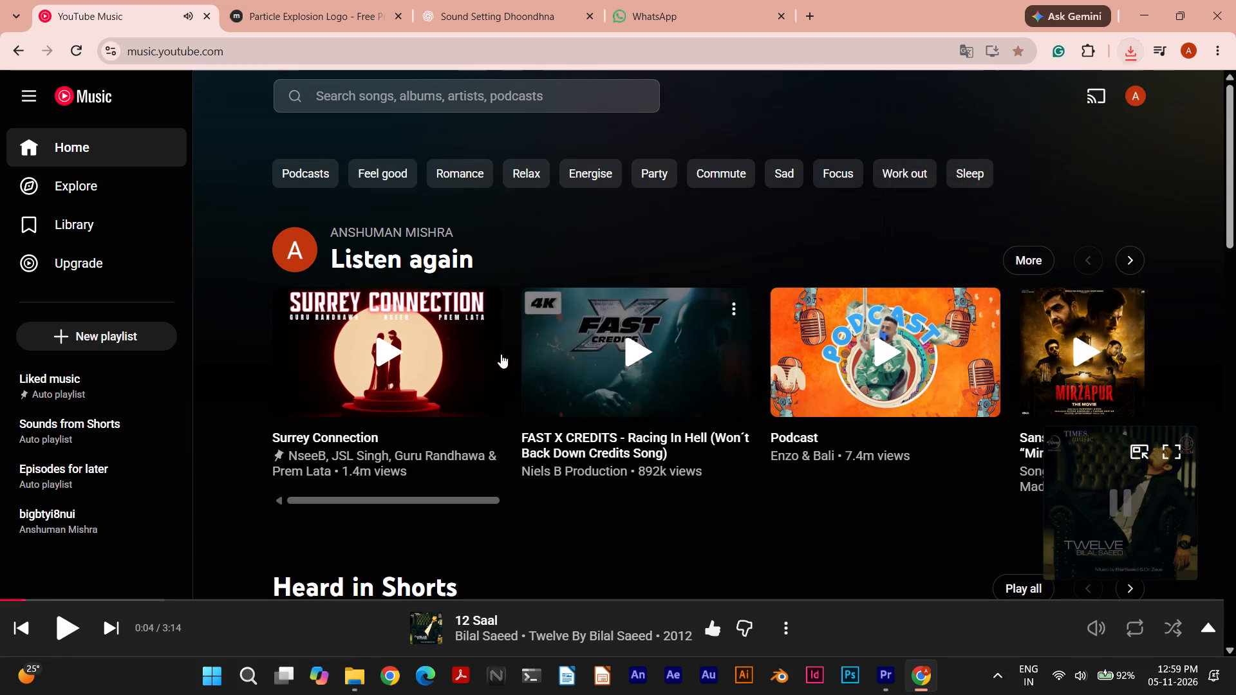
pyautogui.scroll(-3, 248, 357)
pyautogui.scroll(1, 248, 357)
pyautogui.scroll(-2, 248, 357)
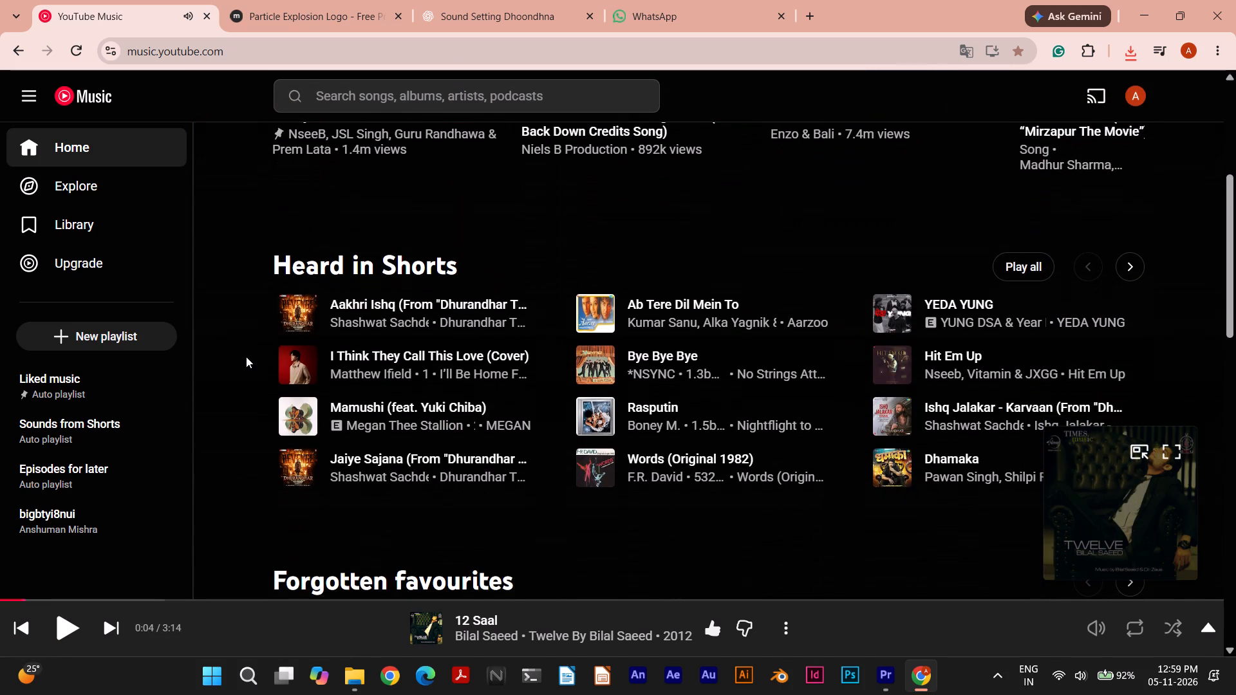
pyautogui.click(1146, 9)
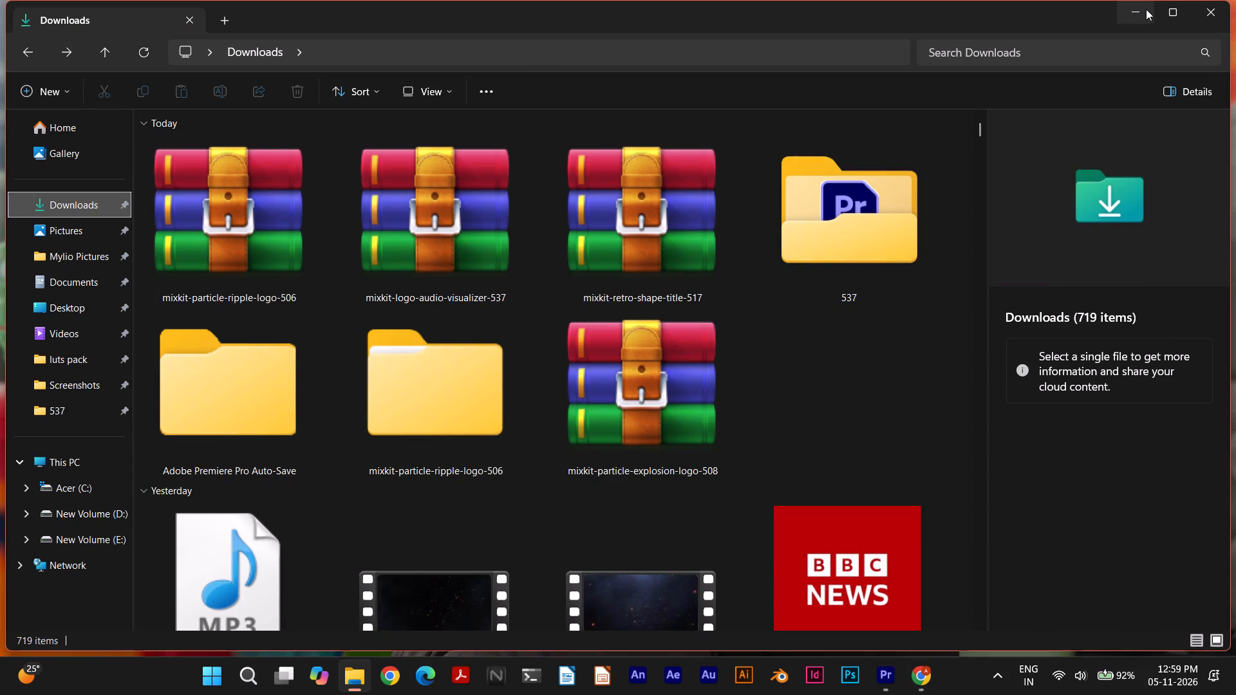
# Open the mixkit-particle-explosion-logo-508 archive from Downloads in WinRAR and inspect its contents.
pyautogui.doubleClick(77, 200)
pyautogui.doubleClick(194, 200)
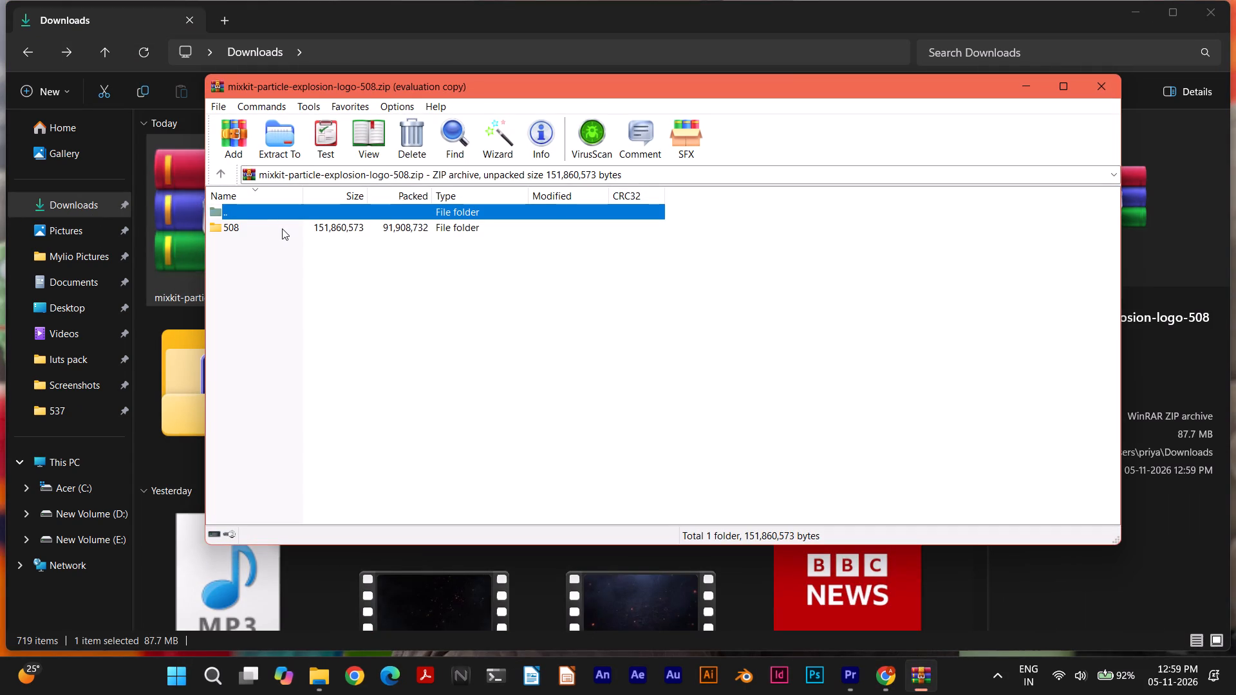
pyautogui.click(282, 228)
pyautogui.click(771, 324)
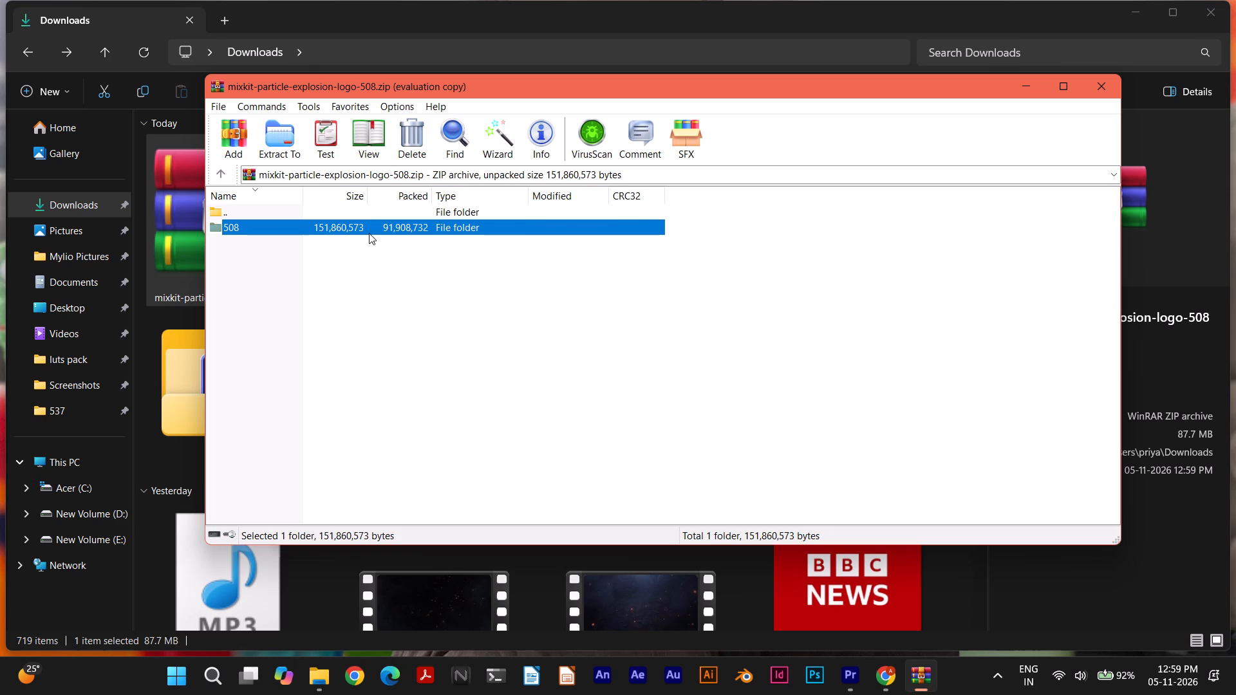
pyautogui.tripleClick(335, 210)
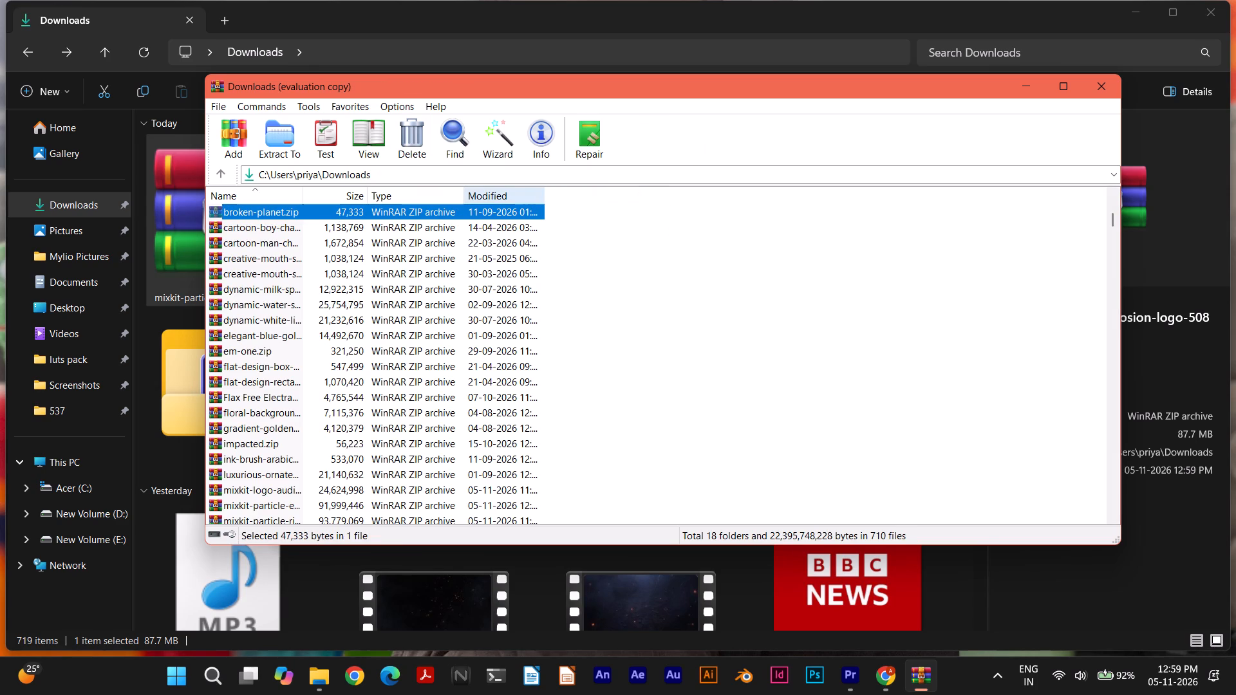
# Extract the mixkit-particle-explosion-logo-508 archive from File Explorer into its own folder in Downloads.
pyautogui.click(183, 165)
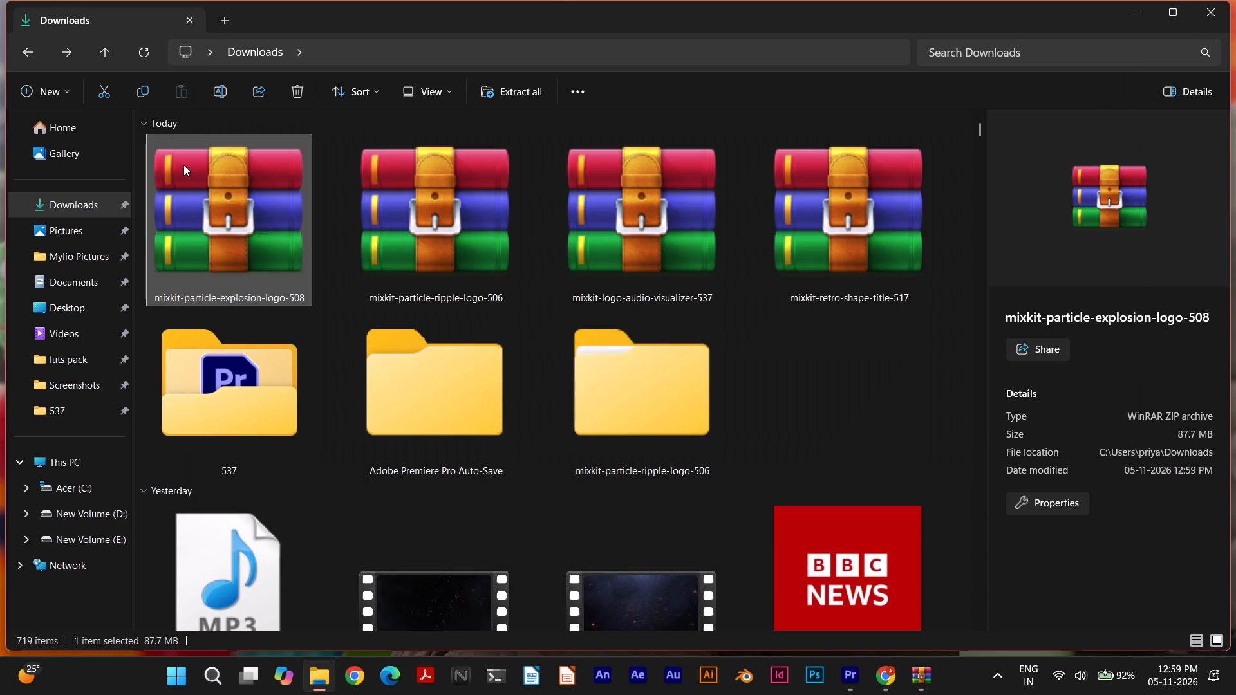
pyautogui.click(183, 165)
pyautogui.rightClick(183, 165)
pyautogui.click(270, 328)
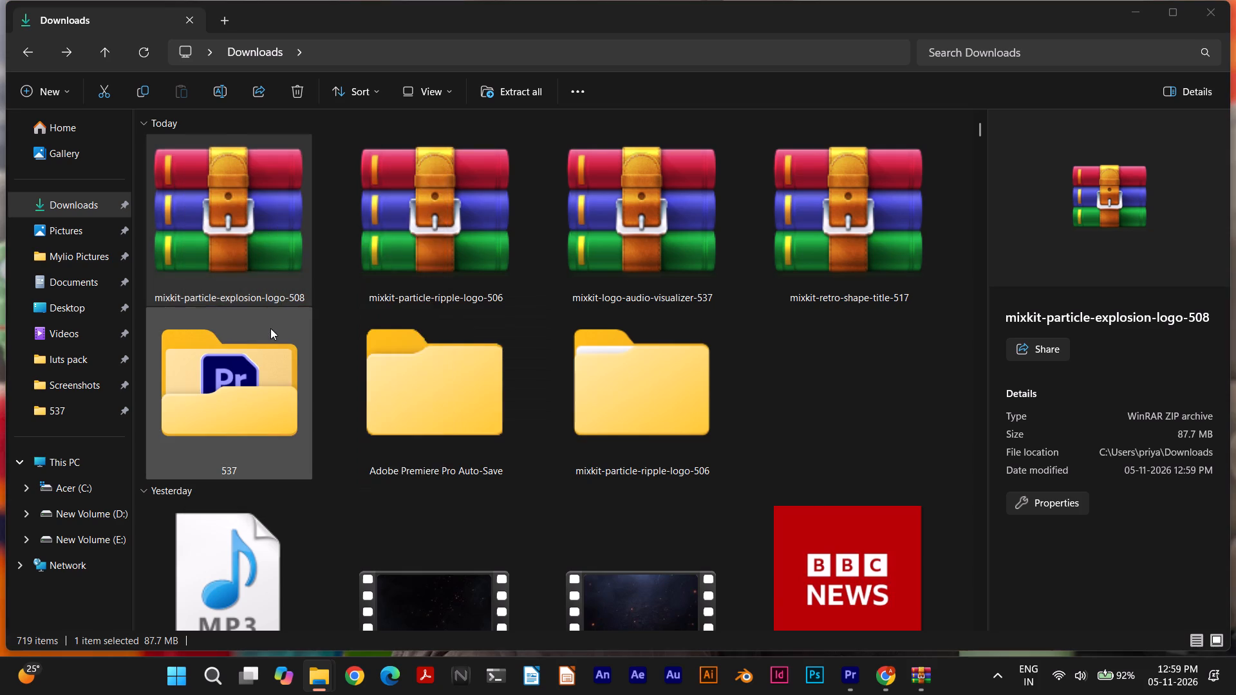
pyautogui.click(745, 493)
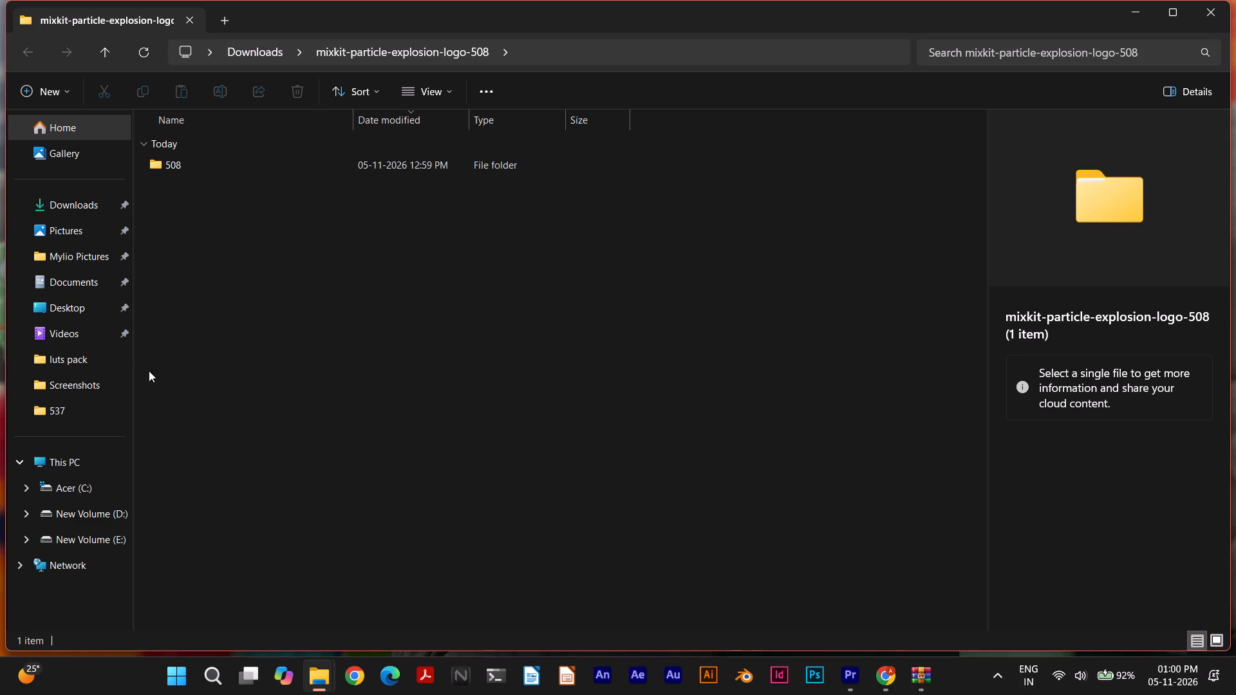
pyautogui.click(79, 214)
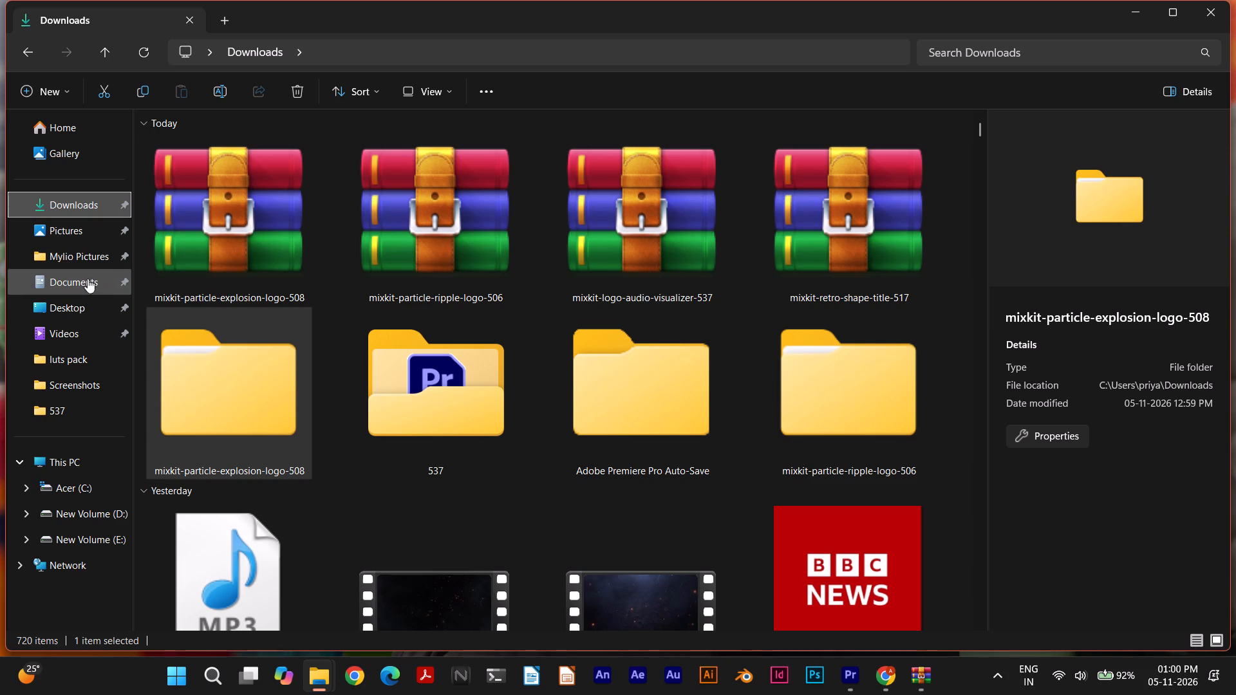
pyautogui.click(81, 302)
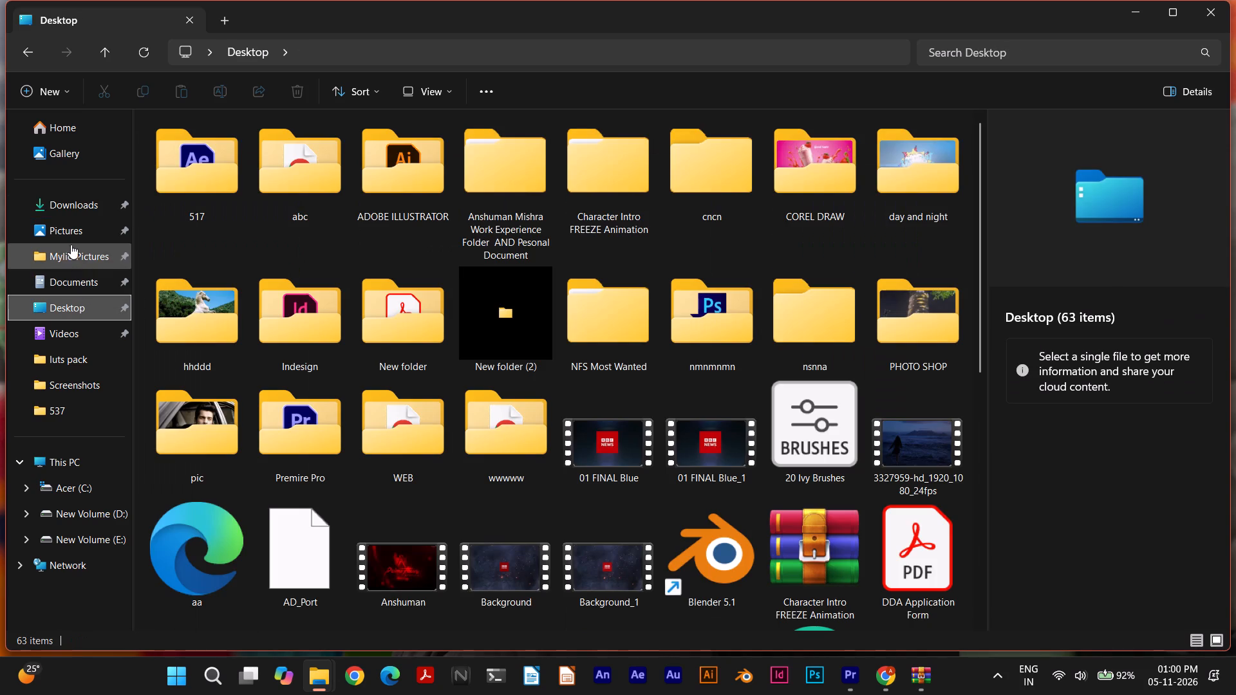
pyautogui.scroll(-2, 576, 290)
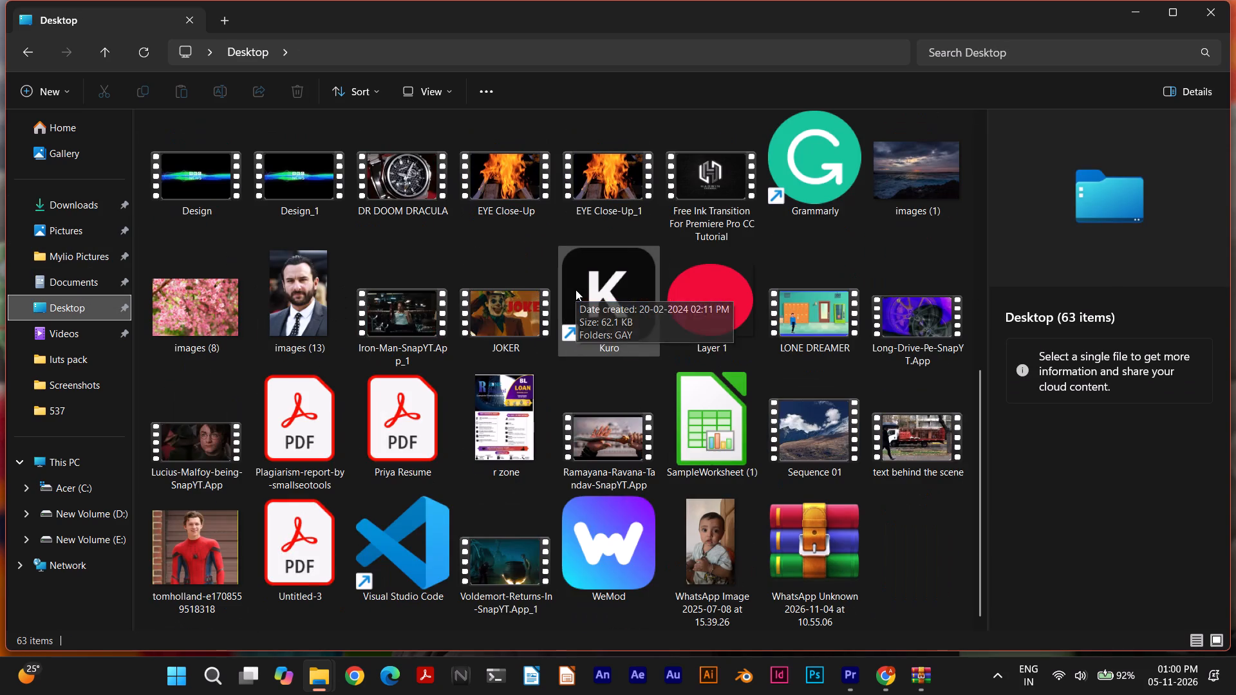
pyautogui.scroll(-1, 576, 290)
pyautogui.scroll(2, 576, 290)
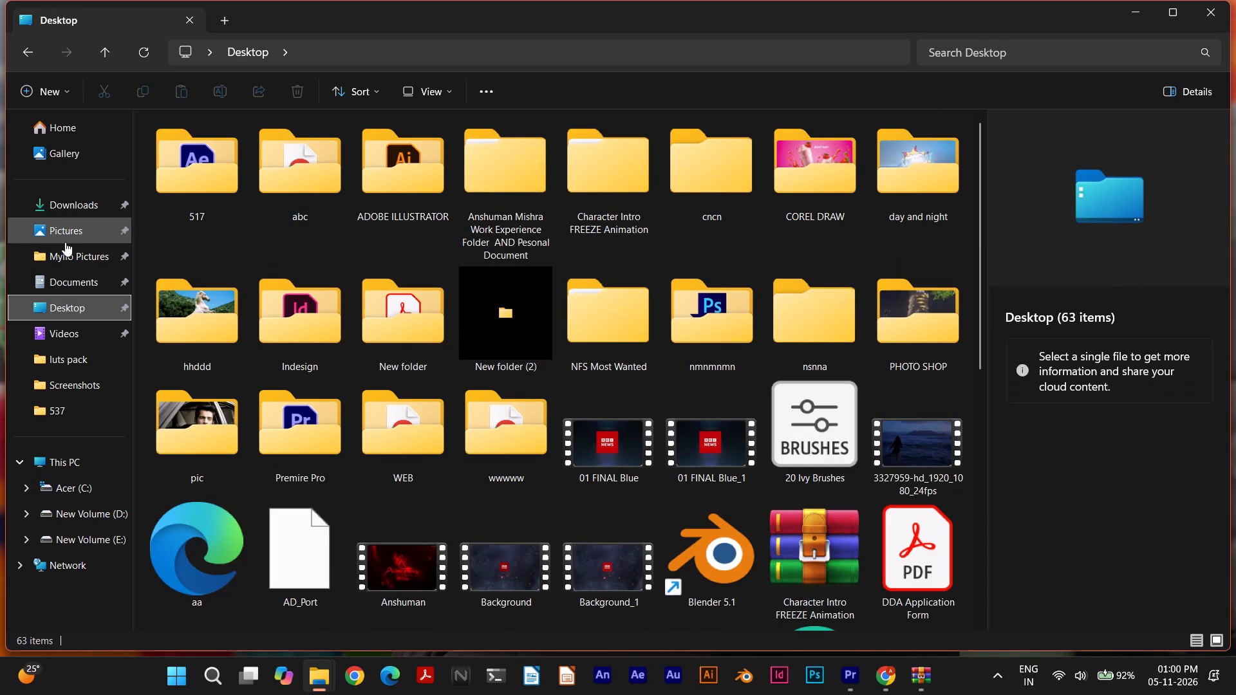
# Open the Particle Burst Logo project from the extracted mixkit-particle-explosion-logo-508 folder in Premiere Pro, converting it as Particle Burst Logo_1.
pyautogui.click(69, 203)
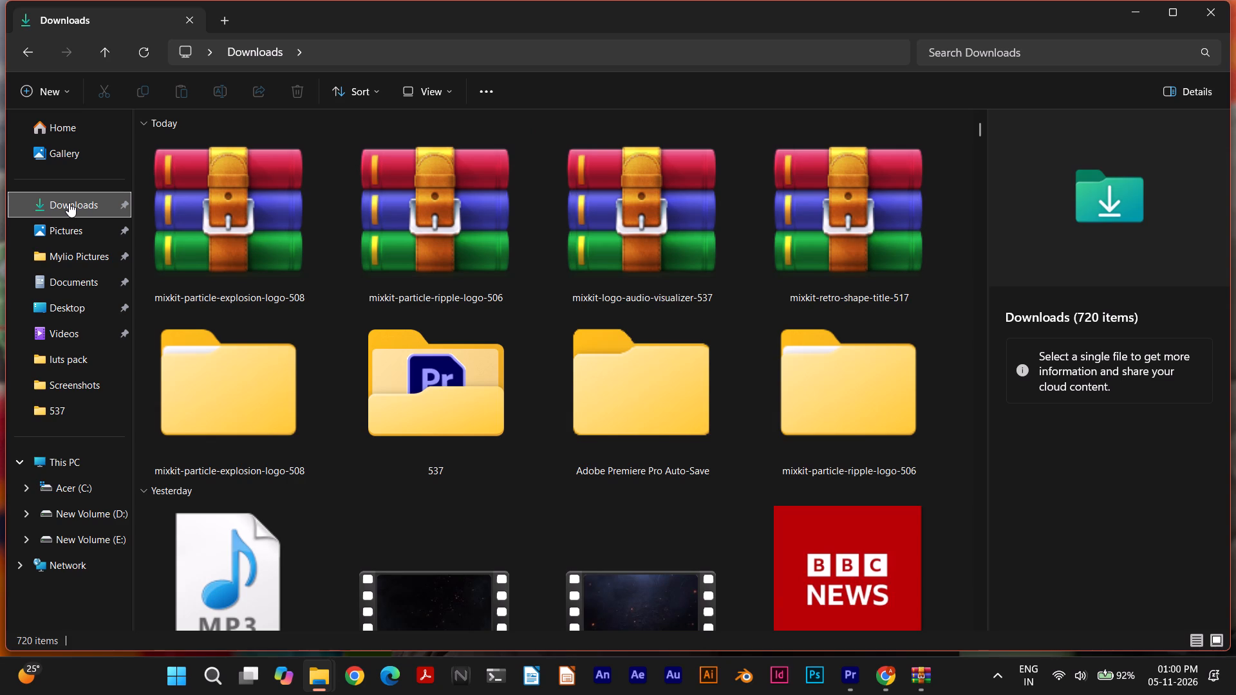
pyautogui.doubleClick(191, 384)
pyautogui.doubleClick(193, 169)
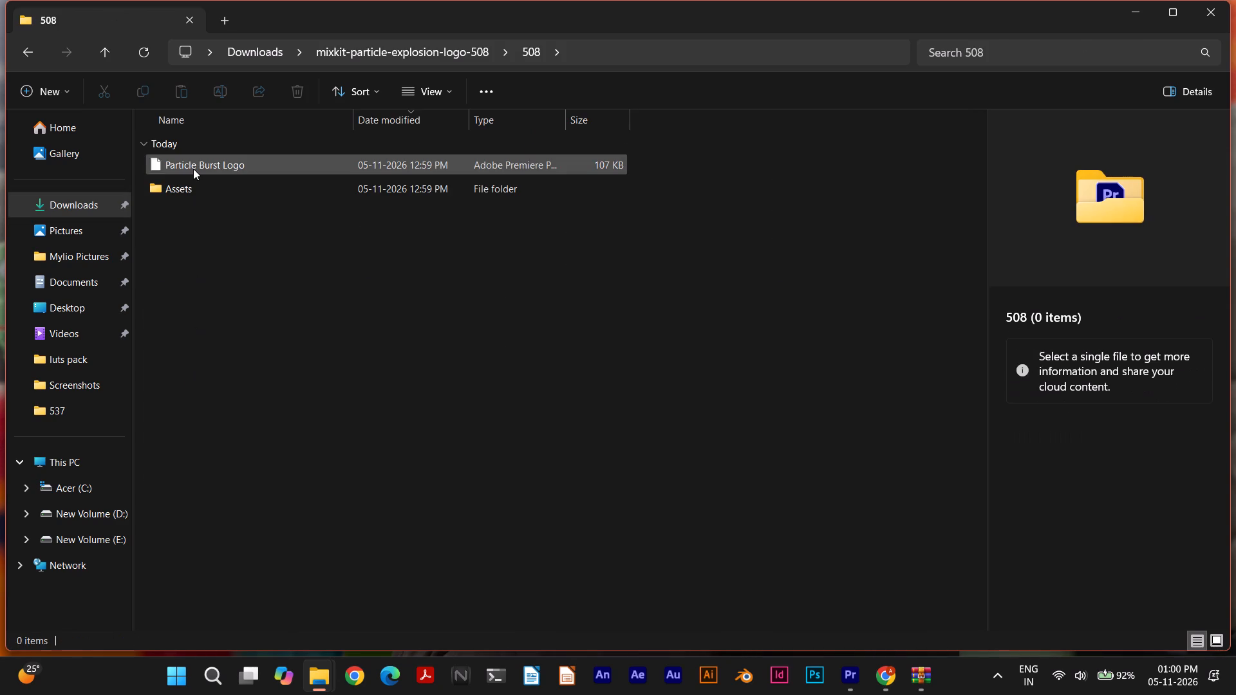
pyautogui.doubleClick(193, 169)
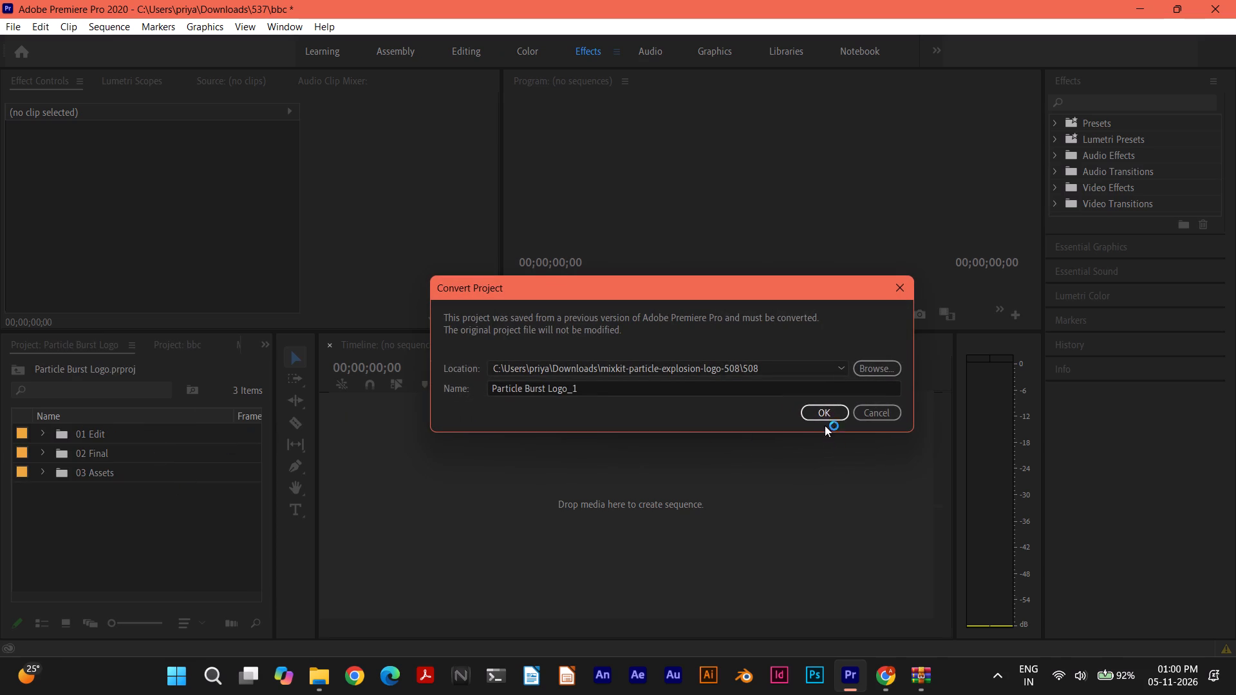
pyautogui.click(825, 409)
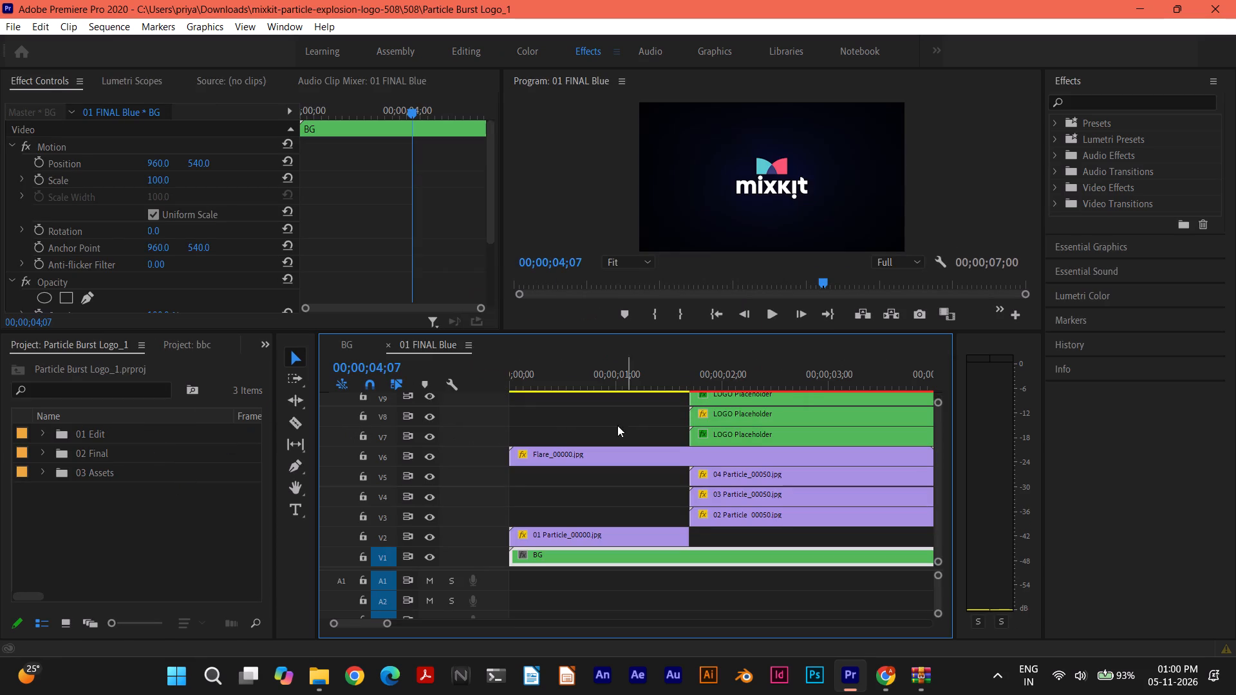
# Scrub through the 01 FINAL Blue sequence in the program monitor to preview the logo animation, ending at its start.
pyautogui.moveTo(818, 283); pyautogui.dragTo(676, 286)
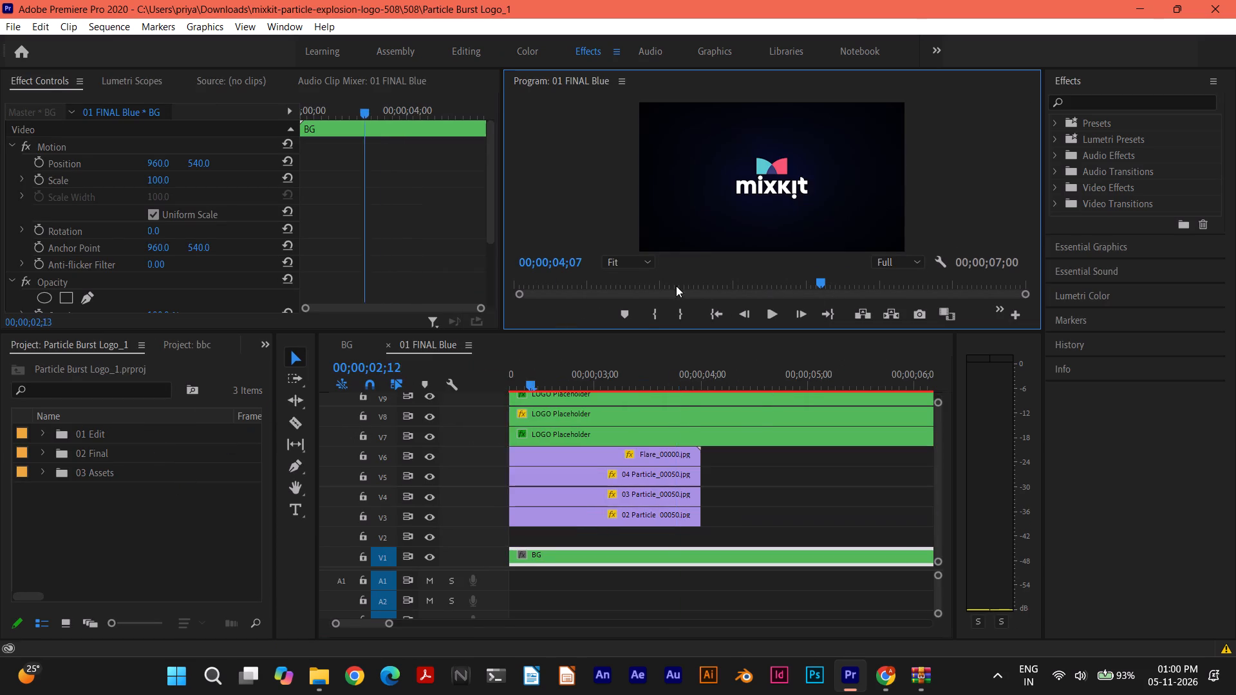
pyautogui.moveTo(676, 286); pyautogui.dragTo(567, 283)
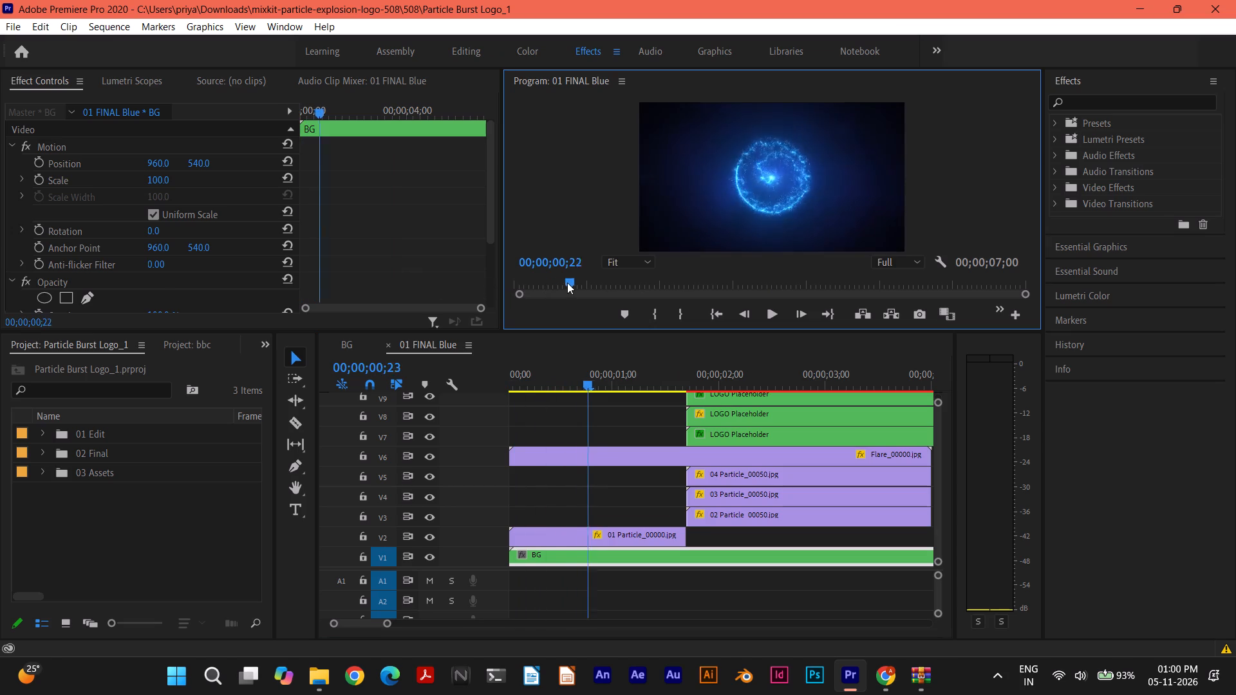
pyautogui.moveTo(567, 283); pyautogui.dragTo(541, 289)
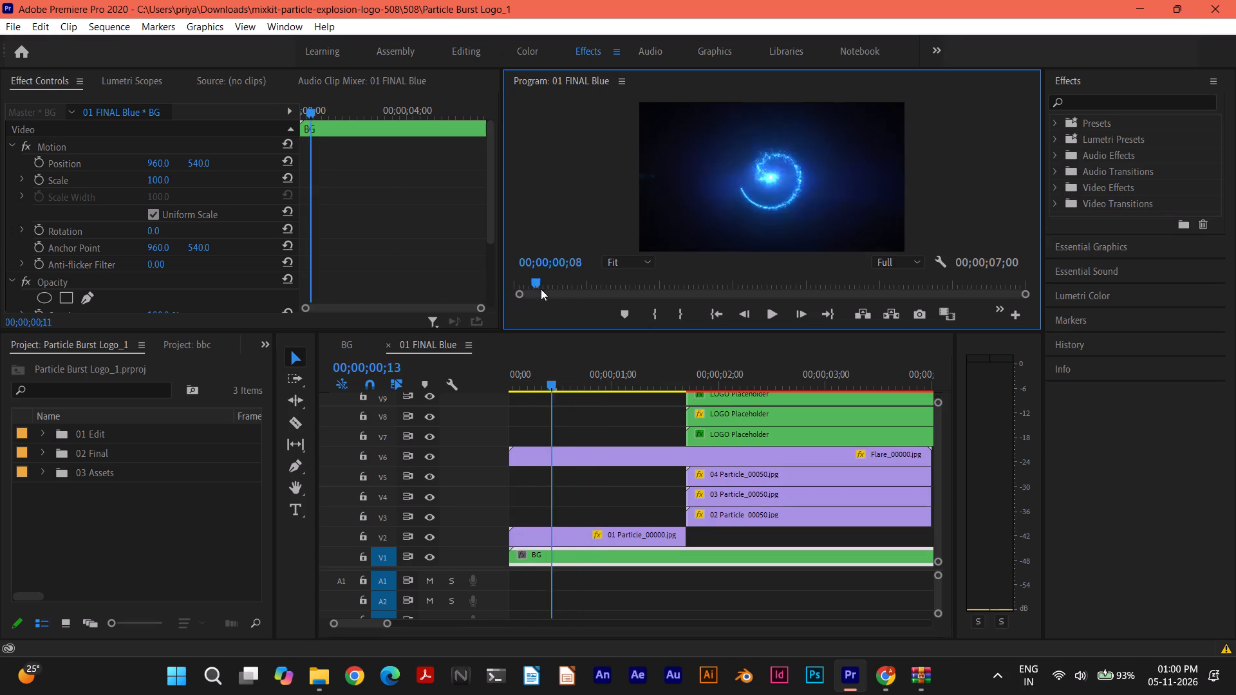
pyautogui.moveTo(541, 289); pyautogui.dragTo(672, 286)
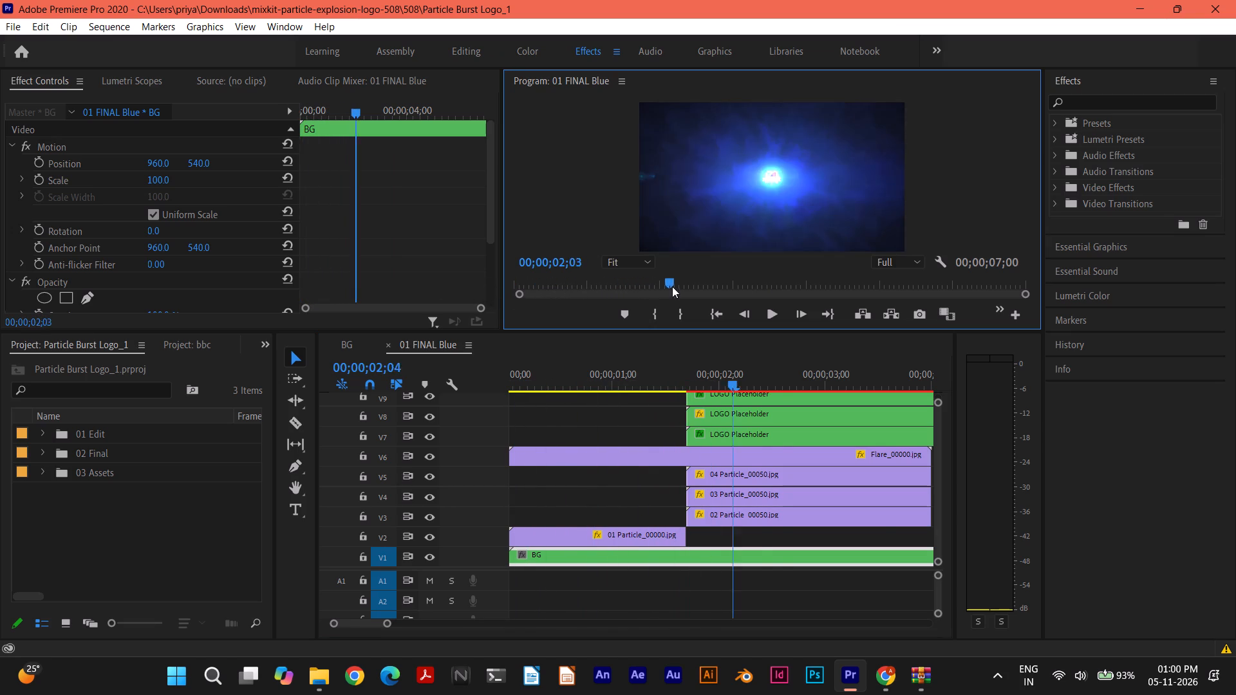
pyautogui.moveTo(672, 286); pyautogui.dragTo(876, 292)
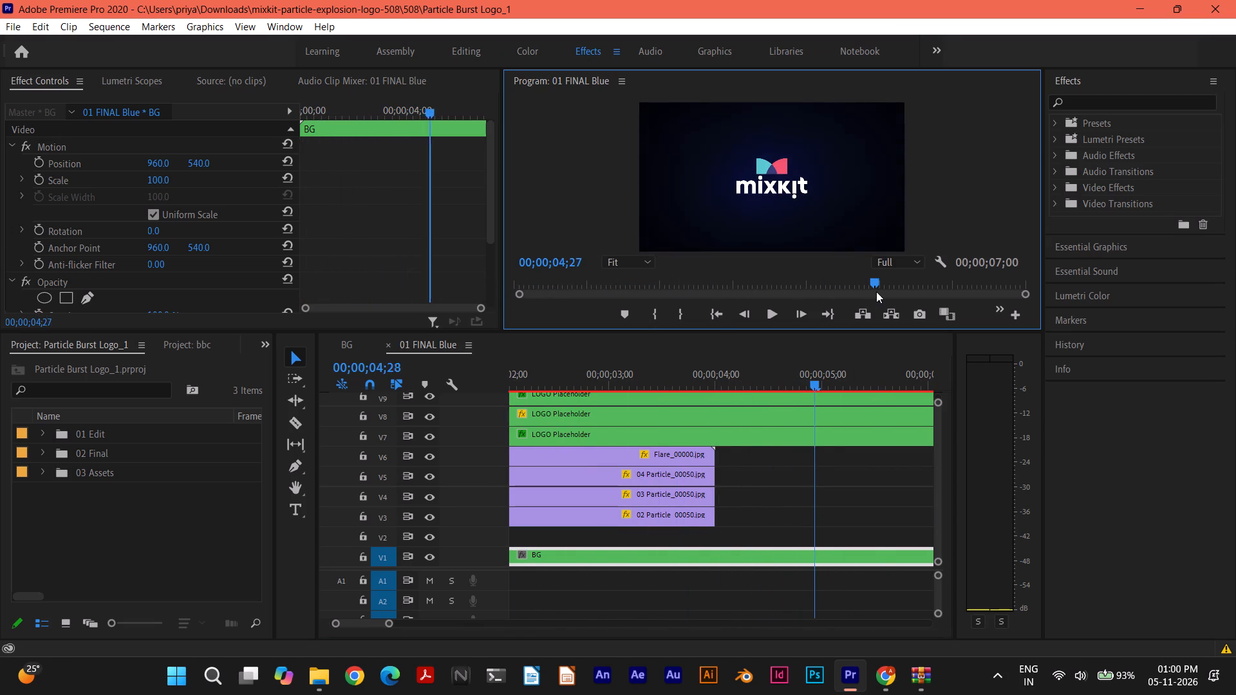
pyautogui.moveTo(876, 292); pyautogui.dragTo(467, 293)
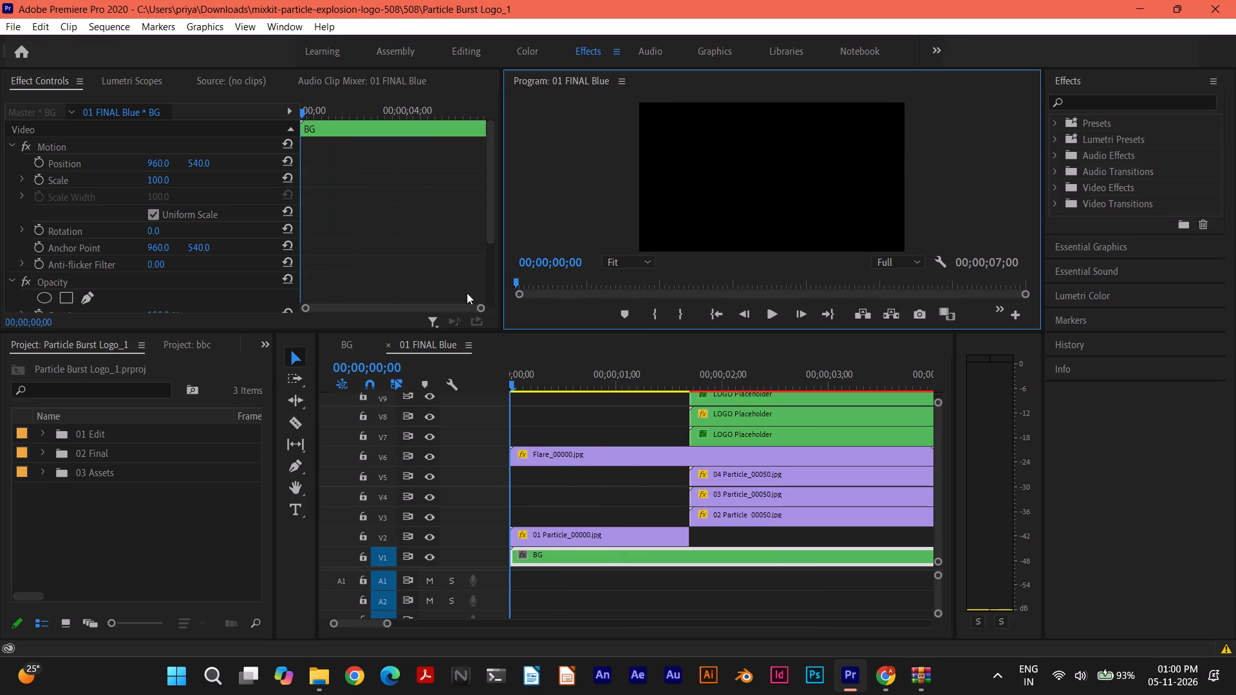
pyautogui.moveTo(467, 293); pyautogui.dragTo(447, 293)
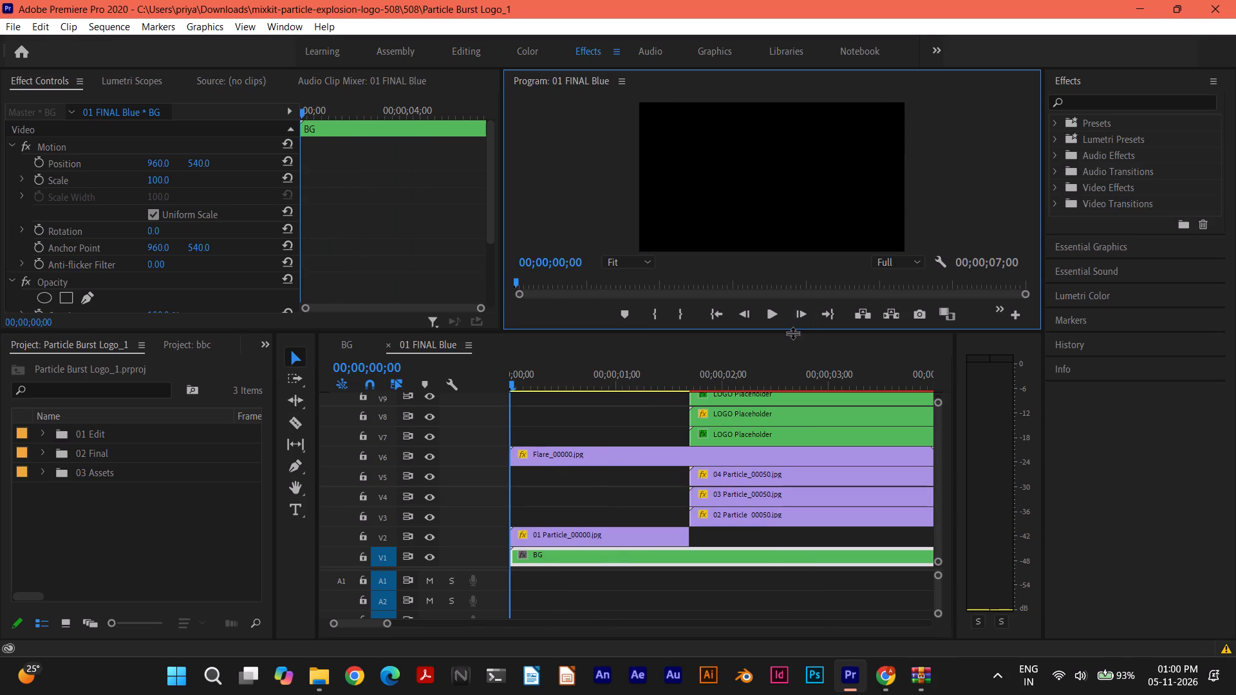
# Enlarge the timeline area upward so the LOGO Placeholder tracks up to V11 fit in view.
pyautogui.moveTo(792, 333); pyautogui.dragTo(798, 228)
pyautogui.moveTo(792, 231); pyautogui.dragTo(791, 251)
pyautogui.moveTo(784, 229); pyautogui.dragTo(783, 252)
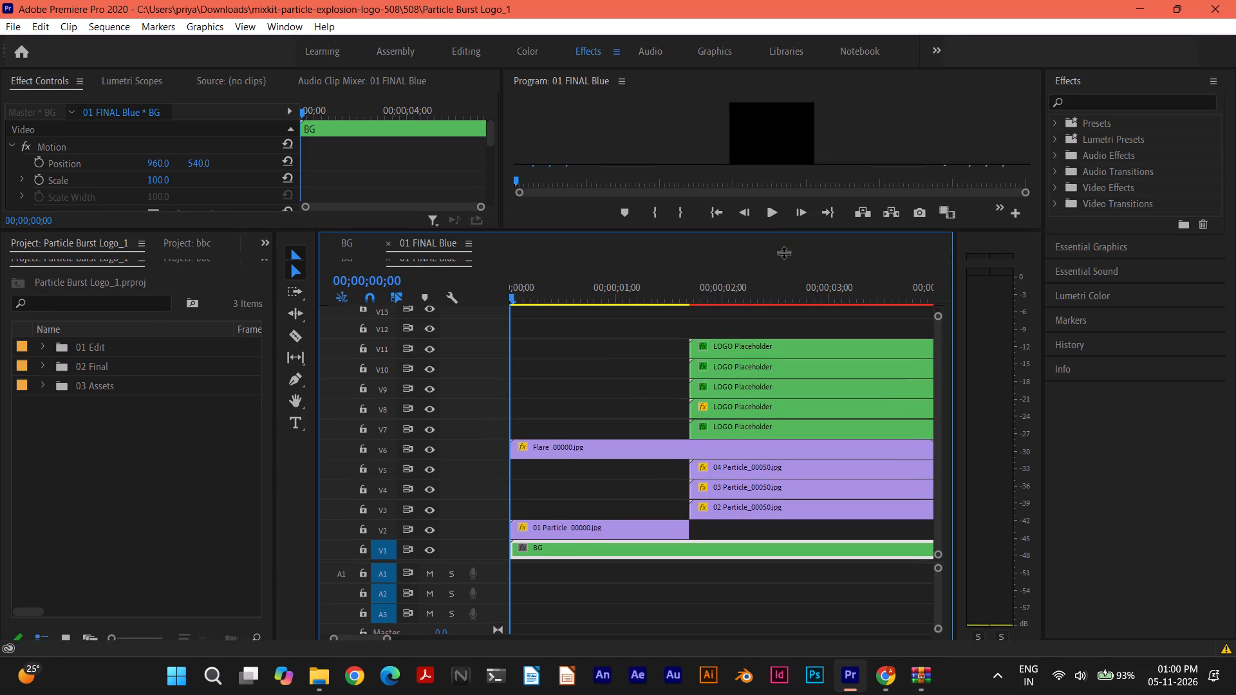
pyautogui.moveTo(783, 252); pyautogui.dragTo(783, 273)
# Scrub the timeline from the start to about 00;00;01;28 to examine how the particle burst reveals the logo.
pyautogui.moveTo(510, 326); pyautogui.dragTo(514, 325)
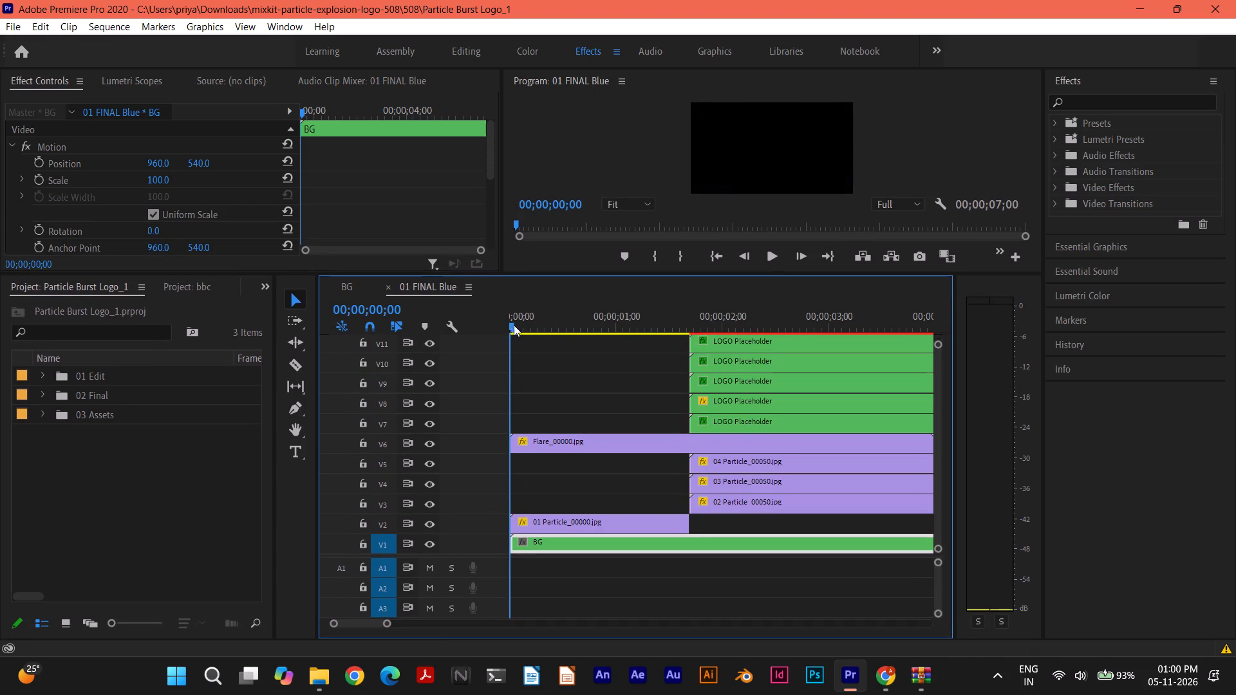
pyautogui.moveTo(514, 325); pyautogui.dragTo(709, 325)
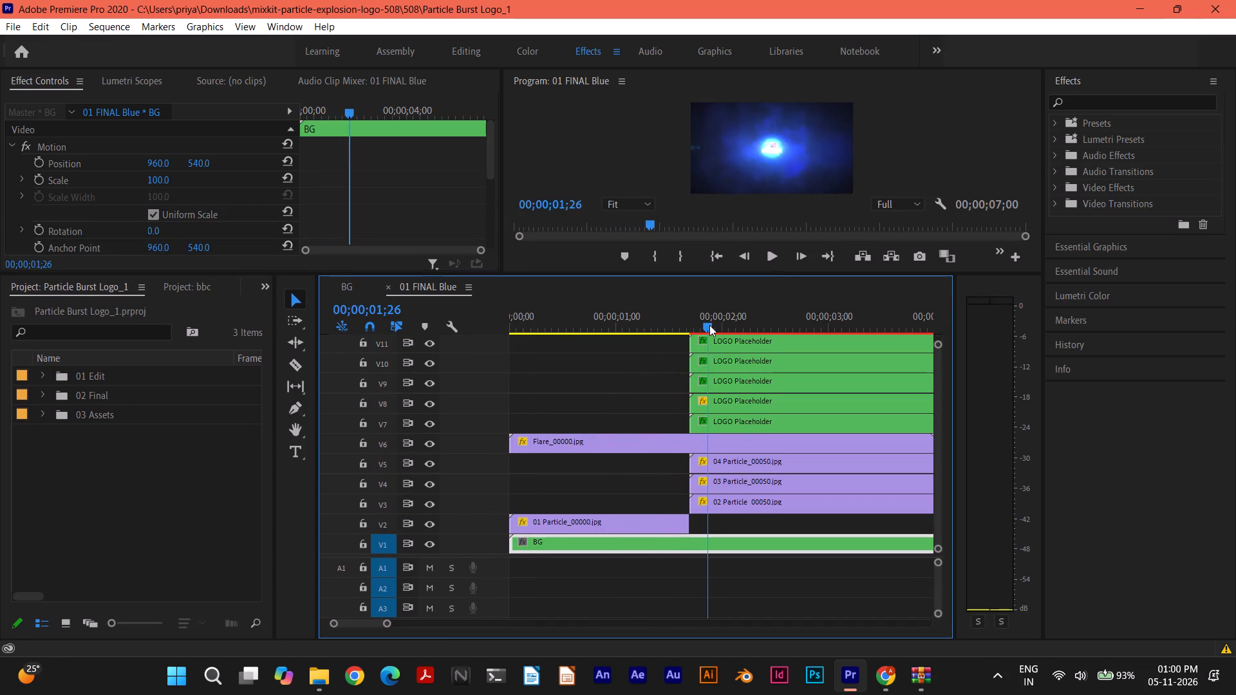
pyautogui.moveTo(709, 325); pyautogui.dragTo(543, 328)
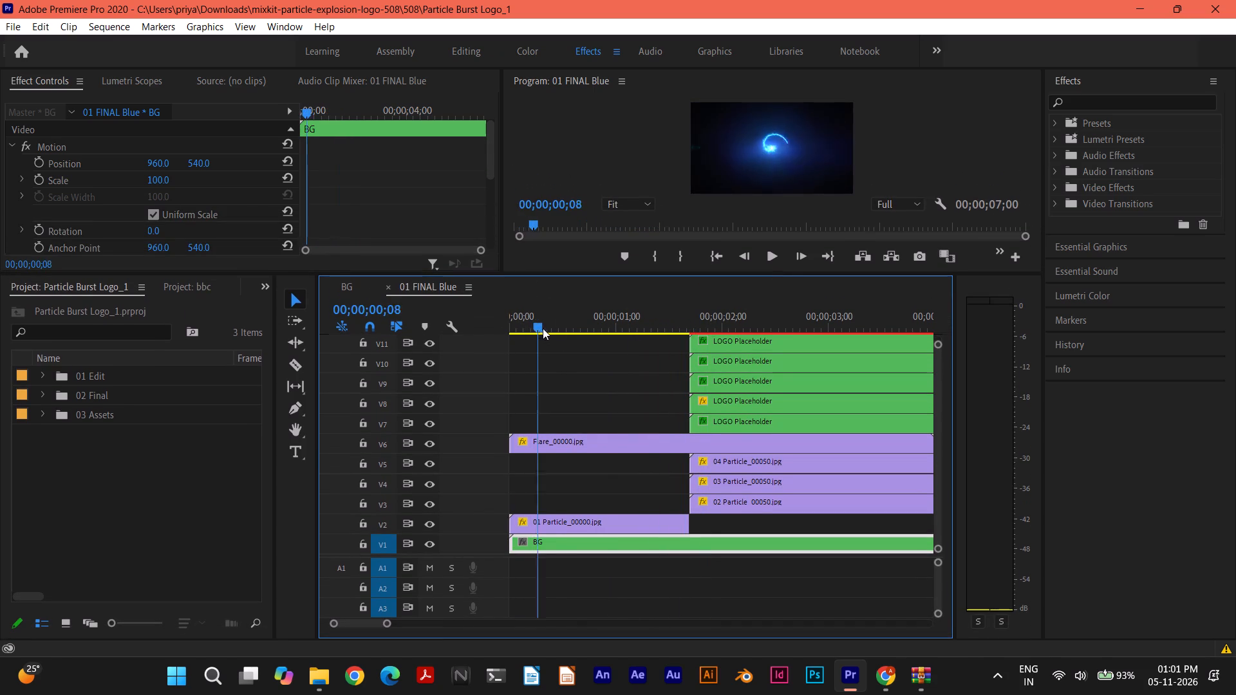
pyautogui.moveTo(543, 328); pyautogui.dragTo(643, 329)
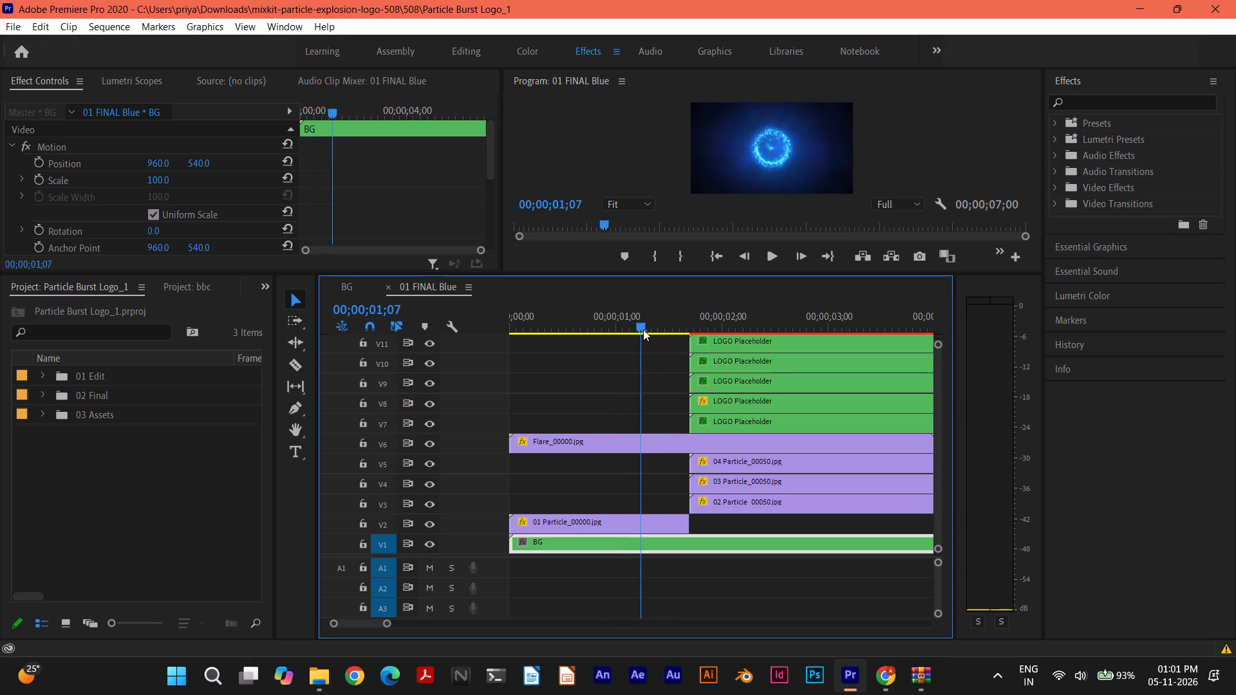
pyautogui.moveTo(643, 329); pyautogui.dragTo(684, 330)
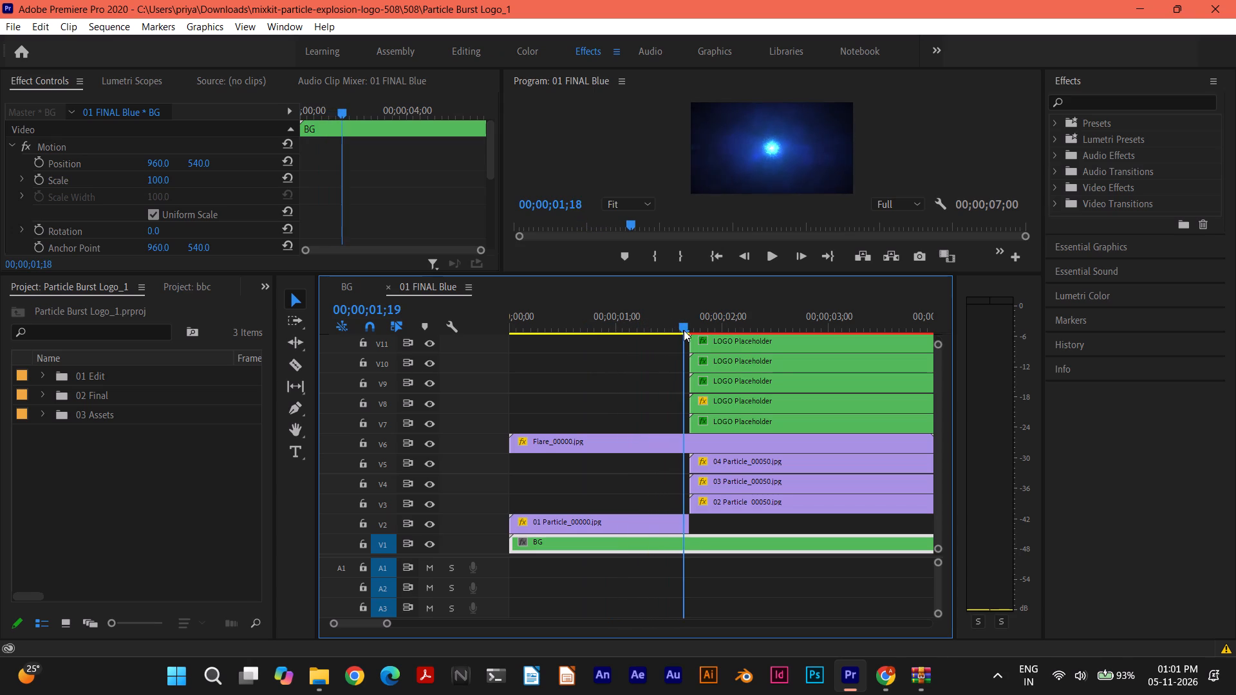
pyautogui.moveTo(684, 330); pyautogui.dragTo(698, 331)
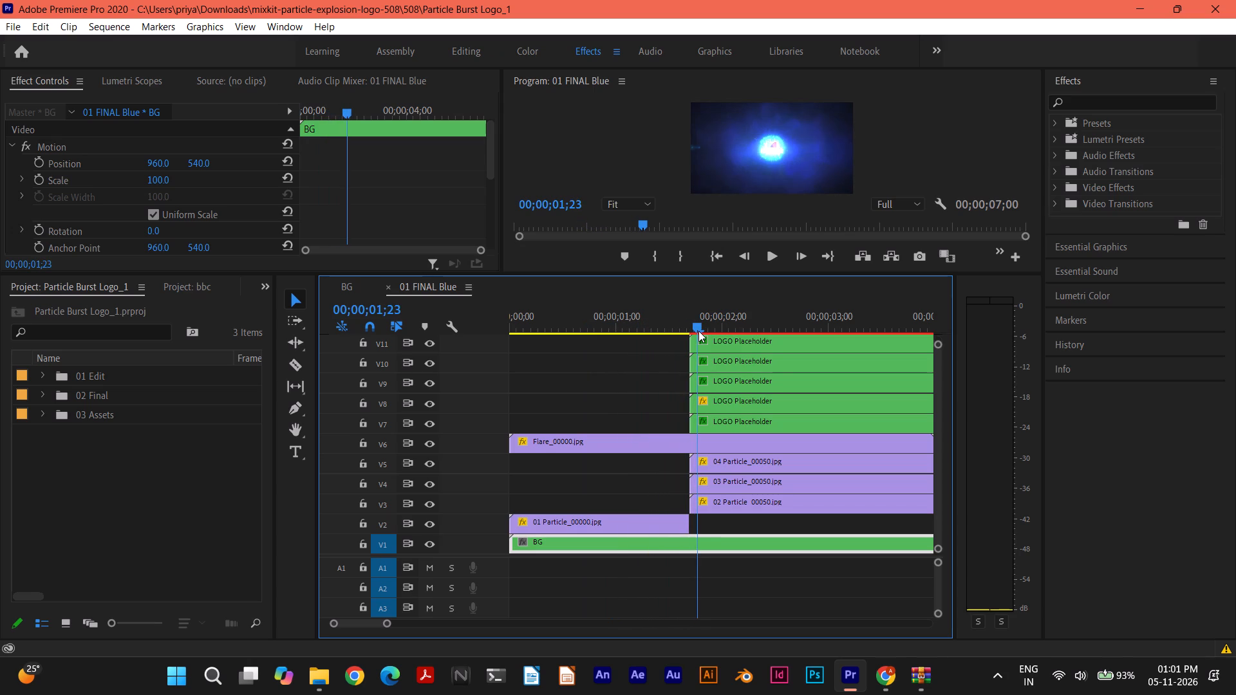
pyautogui.moveTo(698, 331); pyautogui.dragTo(717, 331)
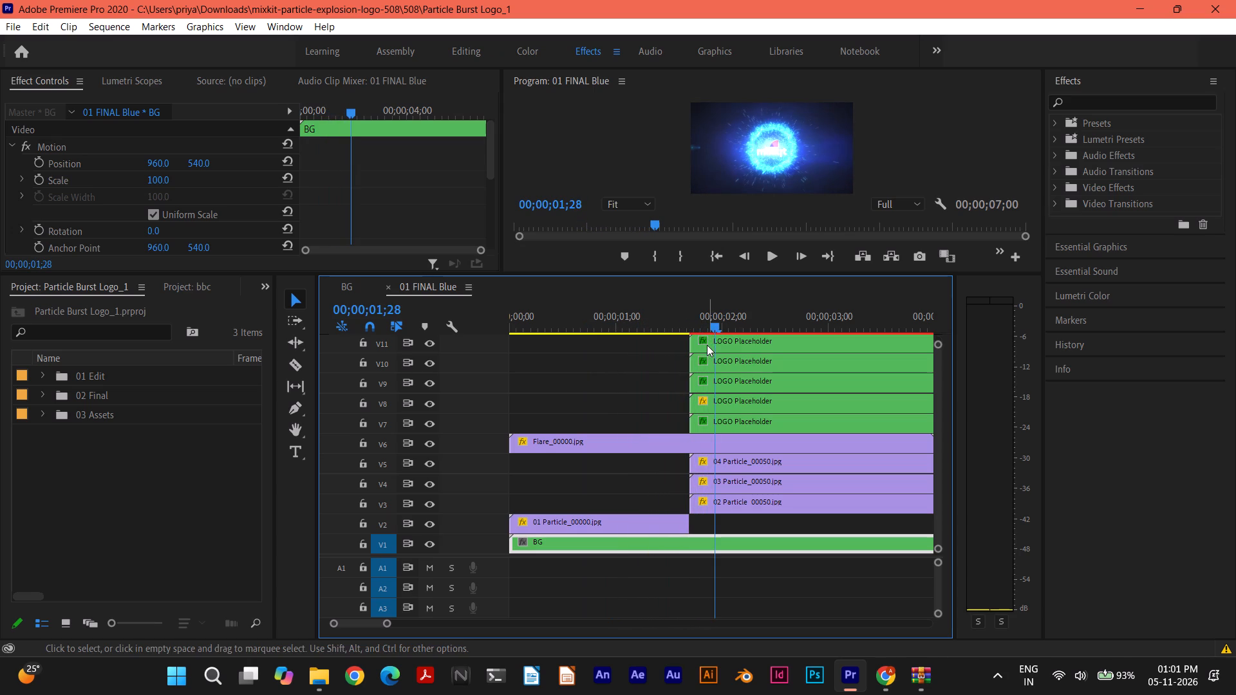
# Select the LOGO Placeholder clip on V11 and expand the 01 Edit, 02 Final and 03 Assets bins to inspect their contents.
pyautogui.click(707, 345)
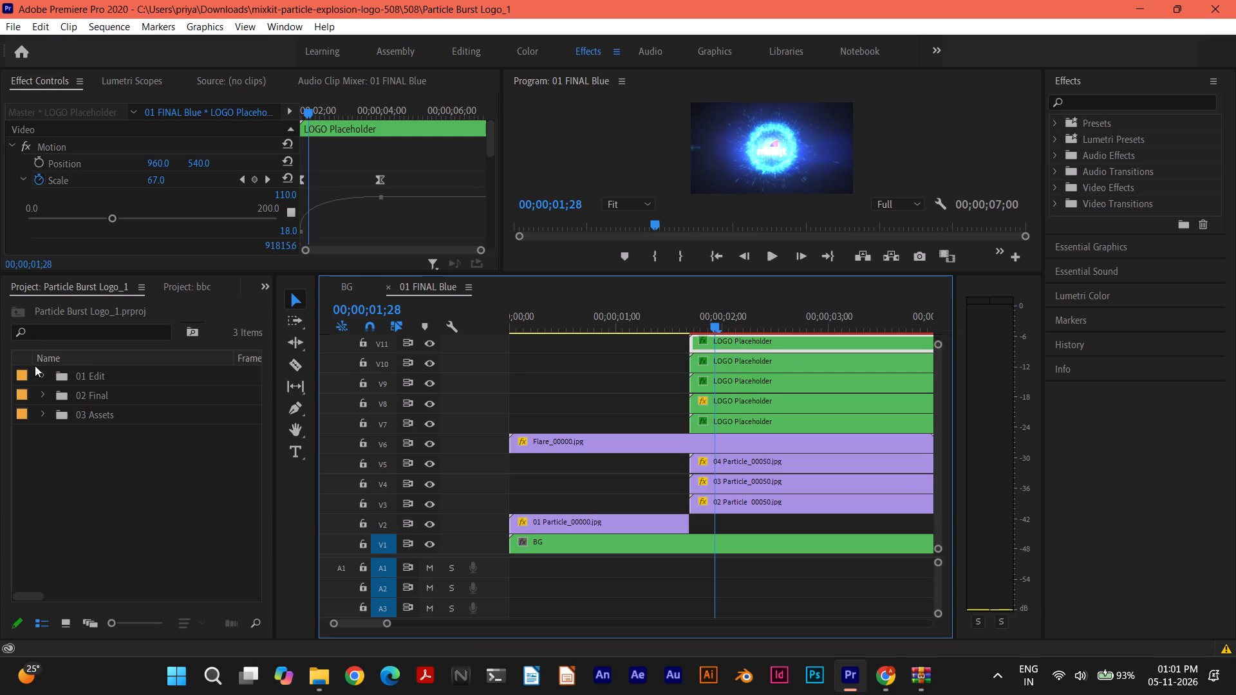
pyautogui.click(41, 369)
pyautogui.click(41, 391)
pyautogui.click(42, 373)
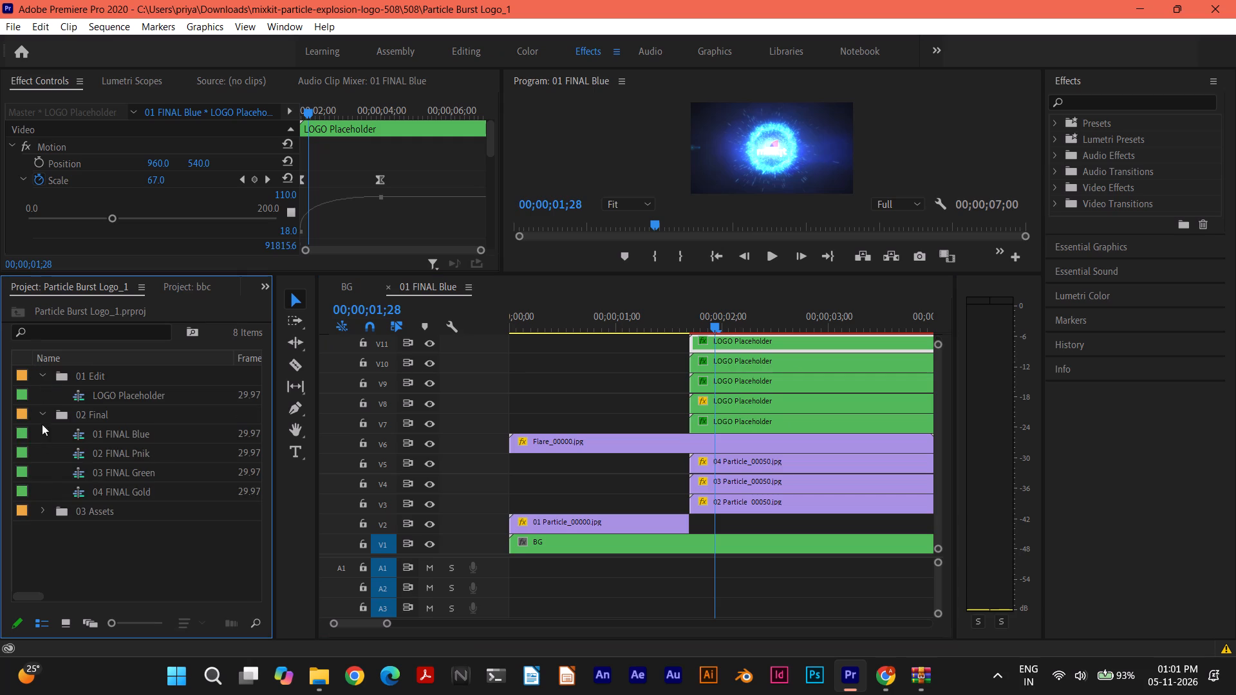
pyautogui.click(40, 513)
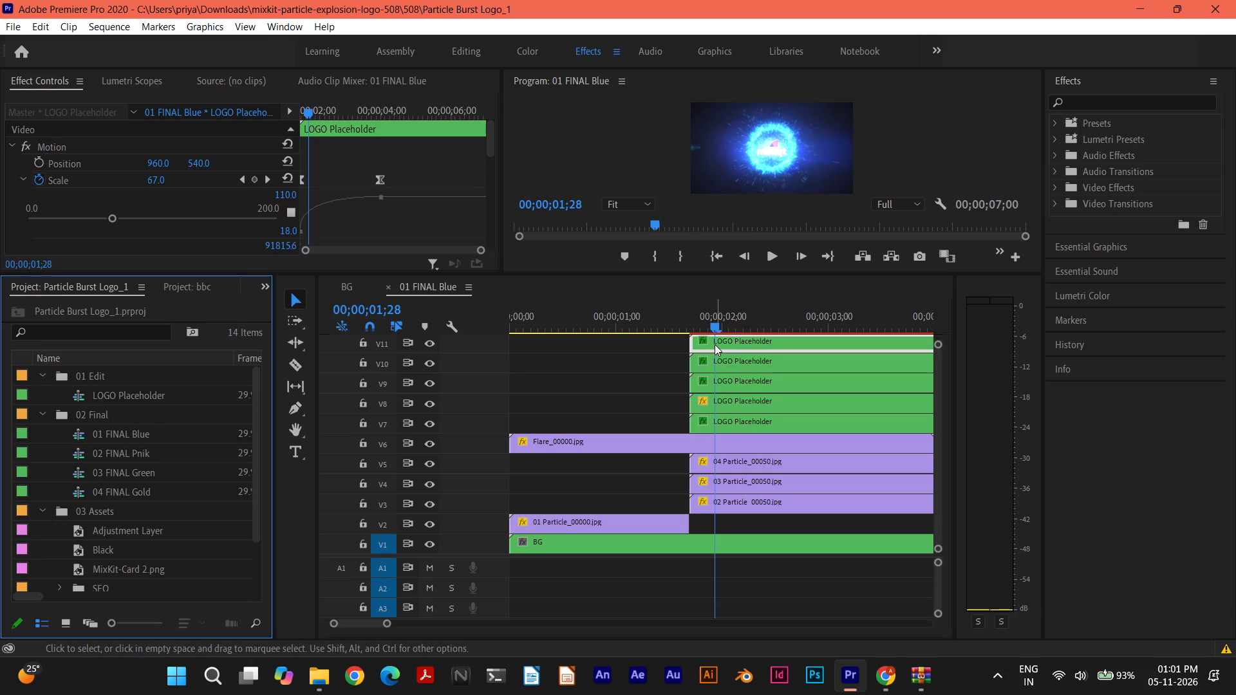
# Move the V11 LOGO Placeholder clip to the start of the sequence and scrub to 00;00;01;10 to check it.
pyautogui.moveTo(715, 344); pyautogui.dragTo(530, 338)
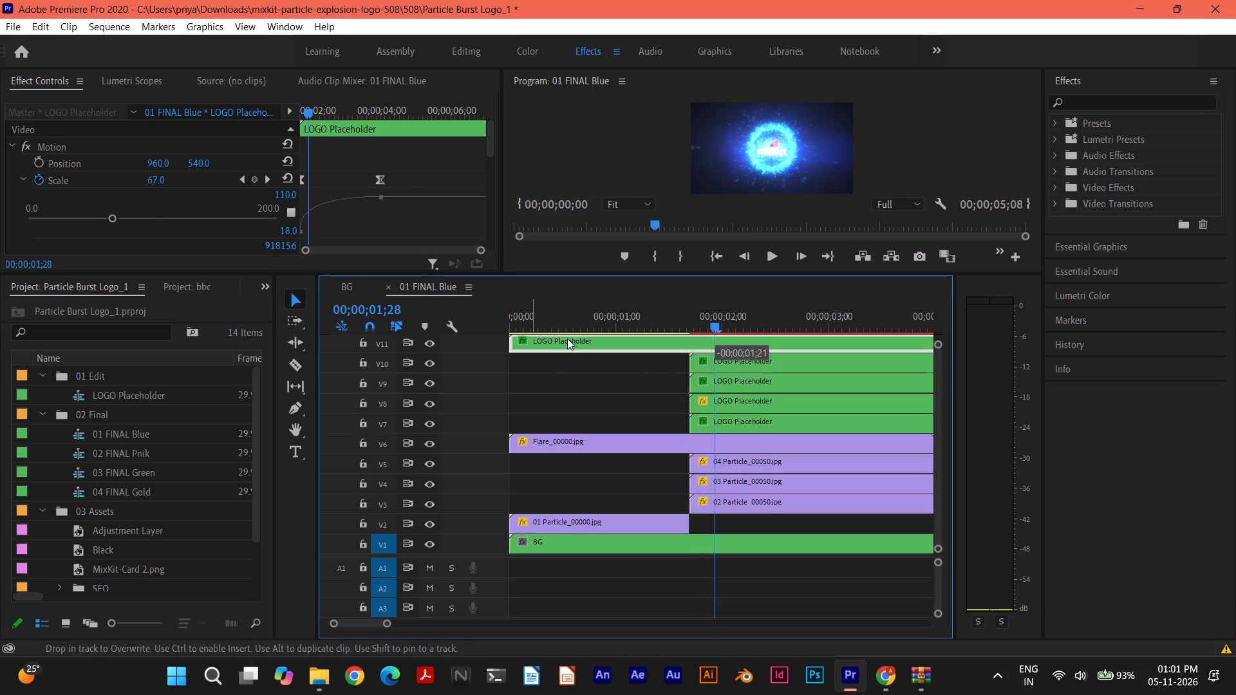
pyautogui.moveTo(714, 327); pyautogui.dragTo(537, 324)
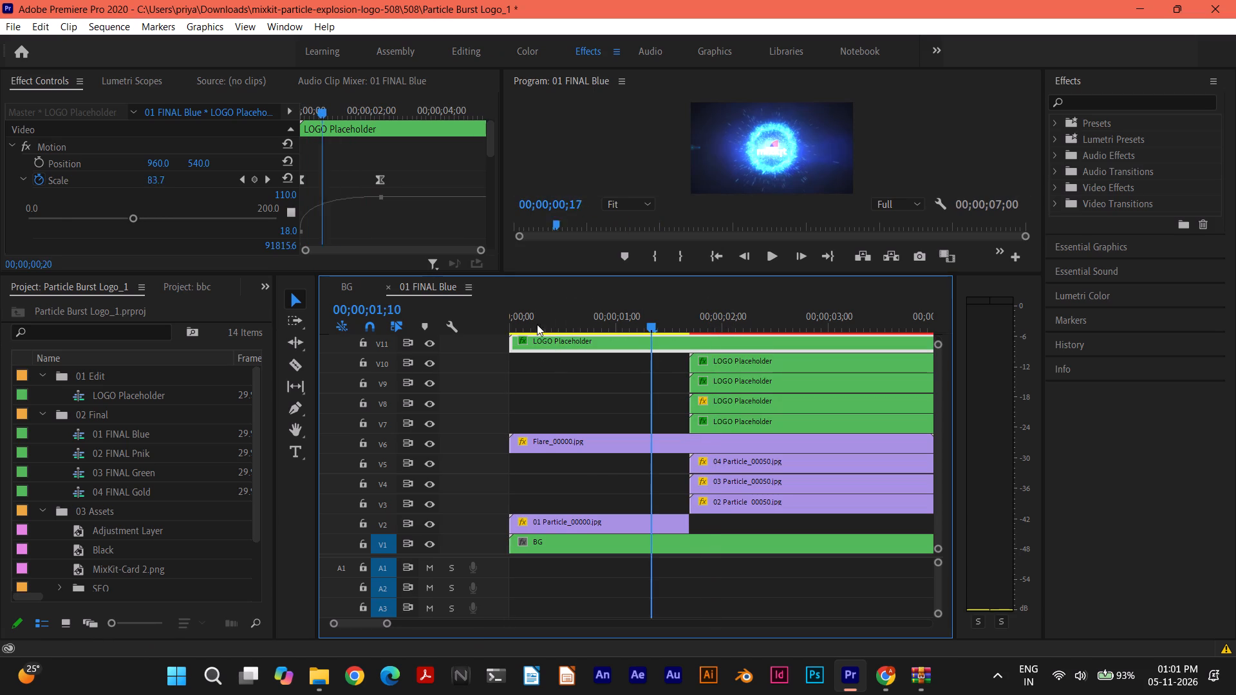
pyautogui.moveTo(537, 324); pyautogui.dragTo(586, 323)
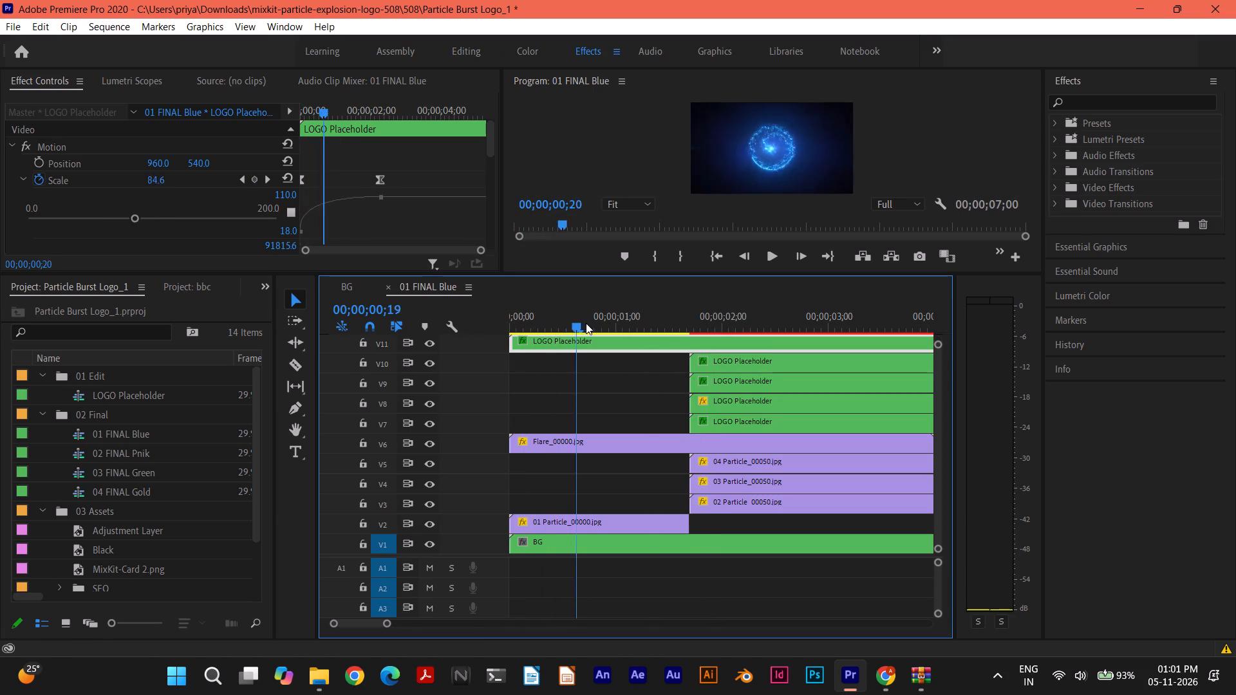
pyautogui.moveTo(586, 323); pyautogui.dragTo(651, 323)
# Stagger the LOGO Placeholder clips on V10, V9 and V8 to start earlier, at about 00;00;00;24, 00;00;01;03 and 00;00;01;07.
pyautogui.moveTo(711, 362); pyautogui.dragTo(619, 364)
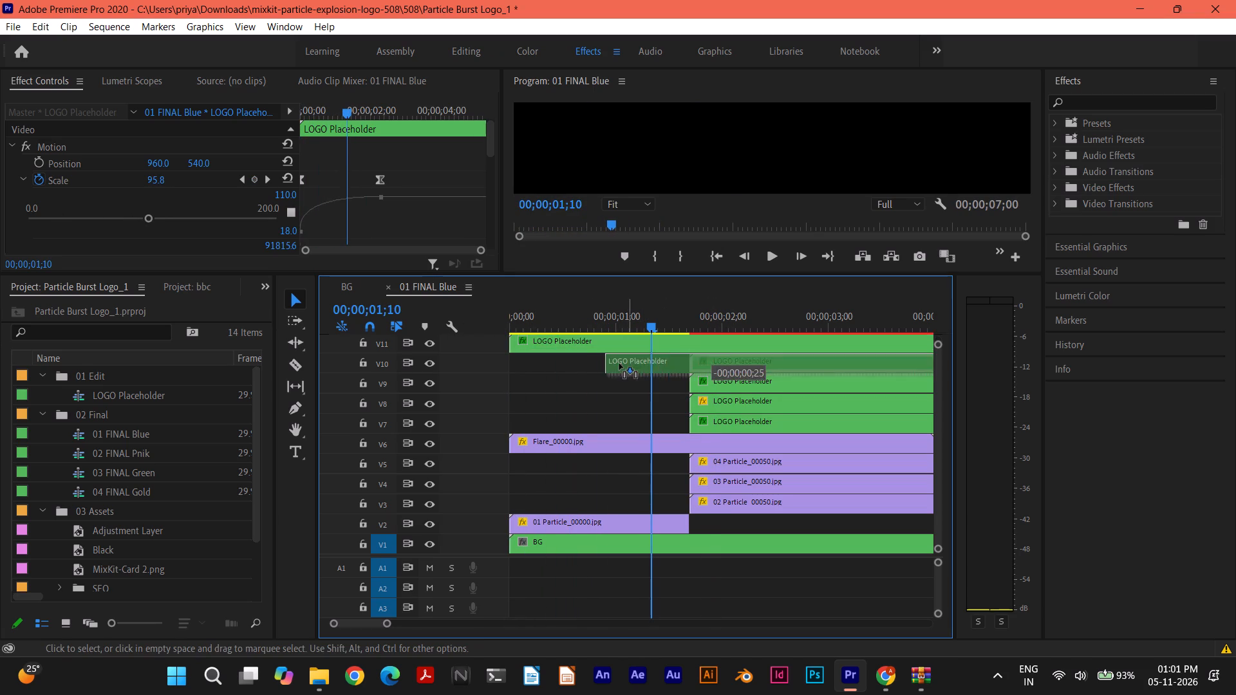
pyautogui.moveTo(619, 364); pyautogui.dragTo(617, 364)
pyautogui.moveTo(711, 387); pyautogui.dragTo(650, 378)
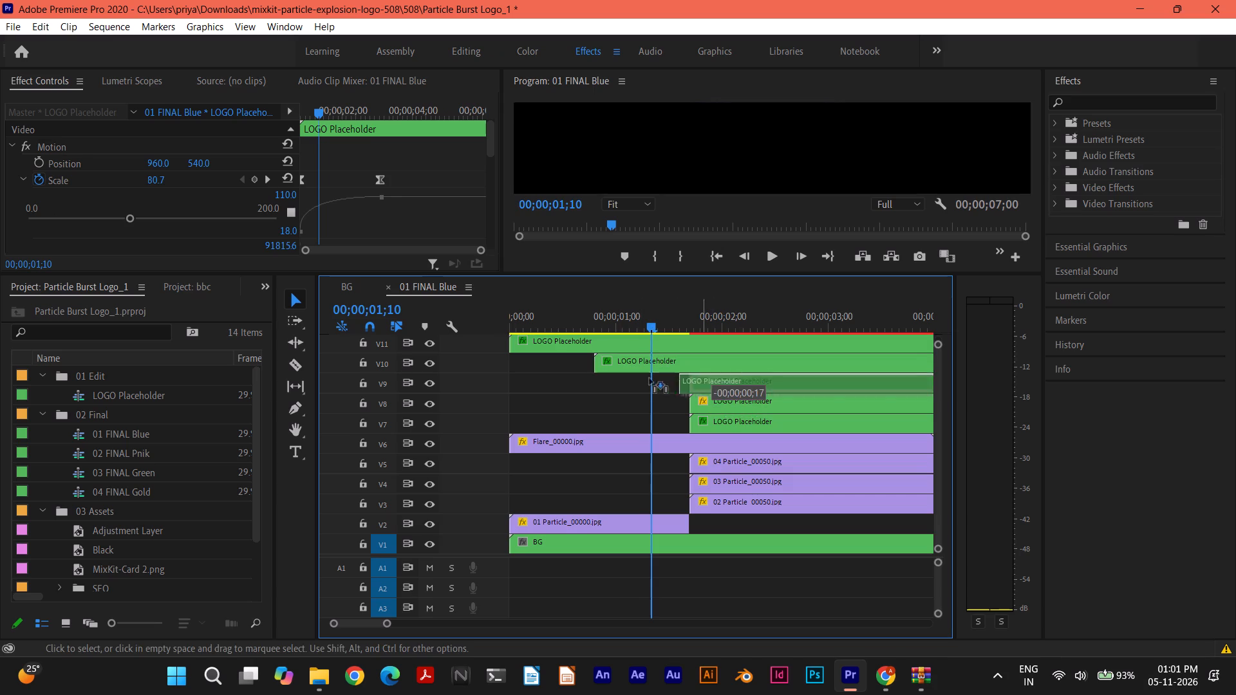
pyautogui.moveTo(650, 378); pyautogui.dragTo(646, 378)
pyautogui.moveTo(711, 401); pyautogui.dragTo(685, 400)
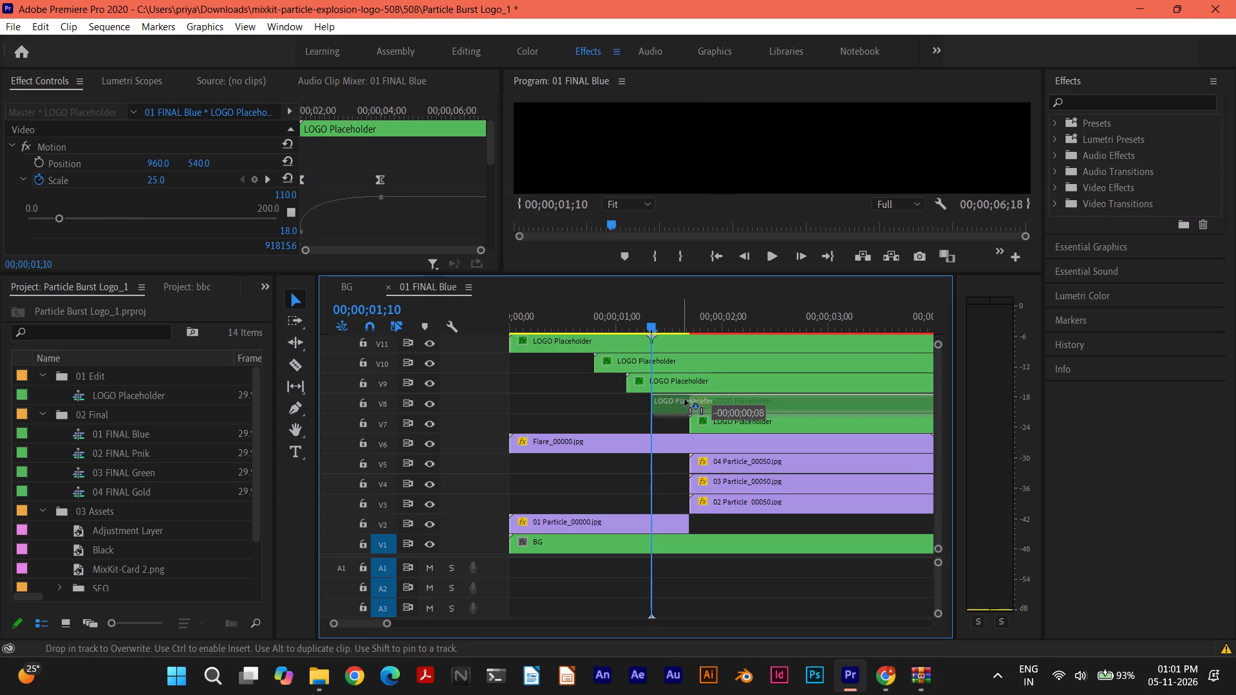
pyautogui.moveTo(685, 400); pyautogui.dragTo(661, 401)
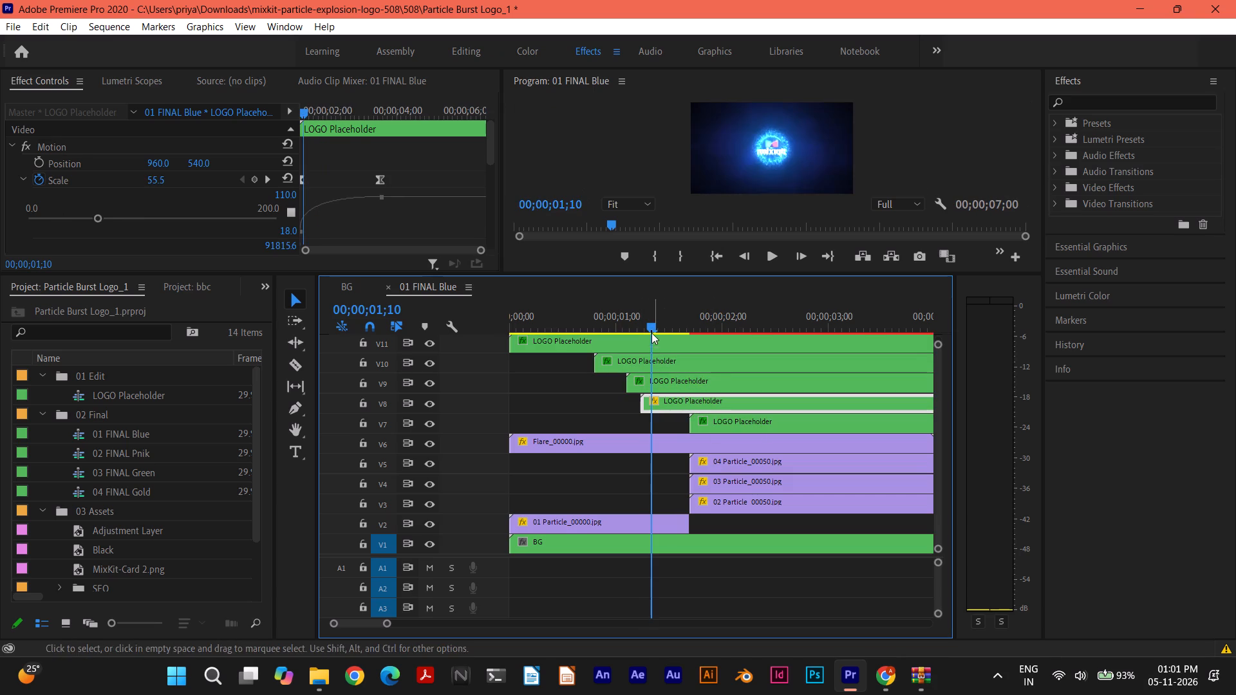
# Scrub to about 00;00;01;03 to check the staggered reveal, and undo the four LOGO Placeholder clip moves on V8 to V11.
pyautogui.moveTo(650, 324); pyautogui.dragTo(624, 324)
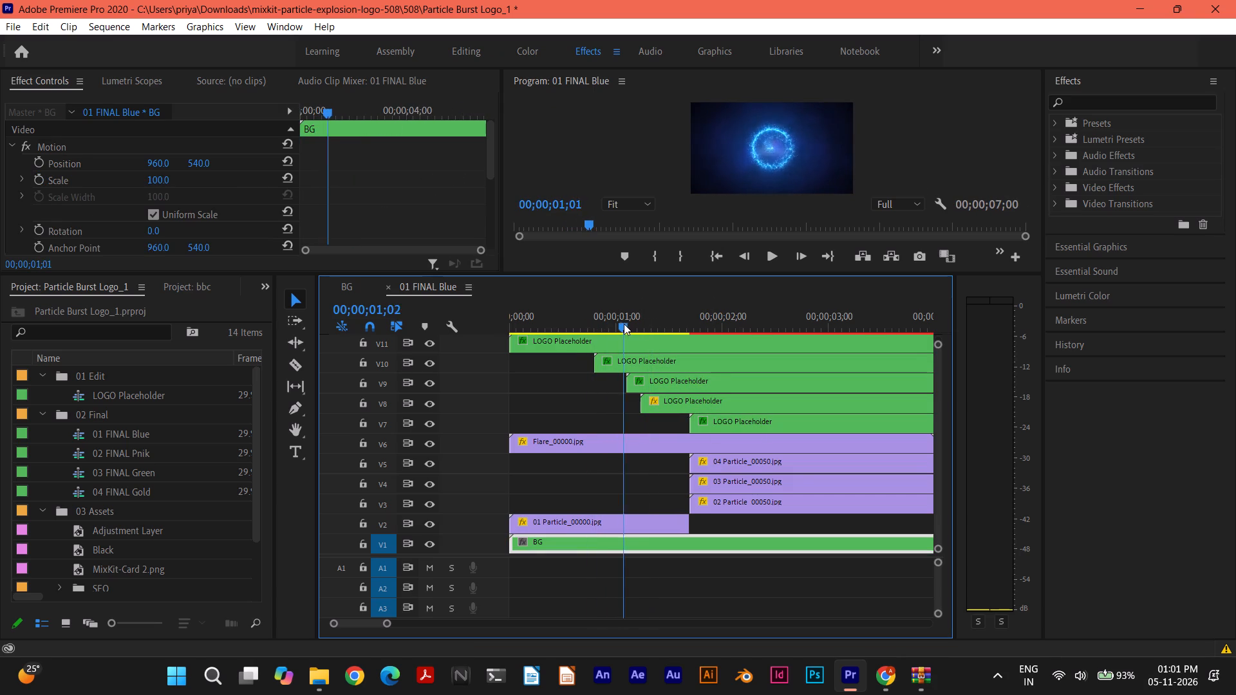
pyautogui.moveTo(624, 324); pyautogui.dragTo(626, 328)
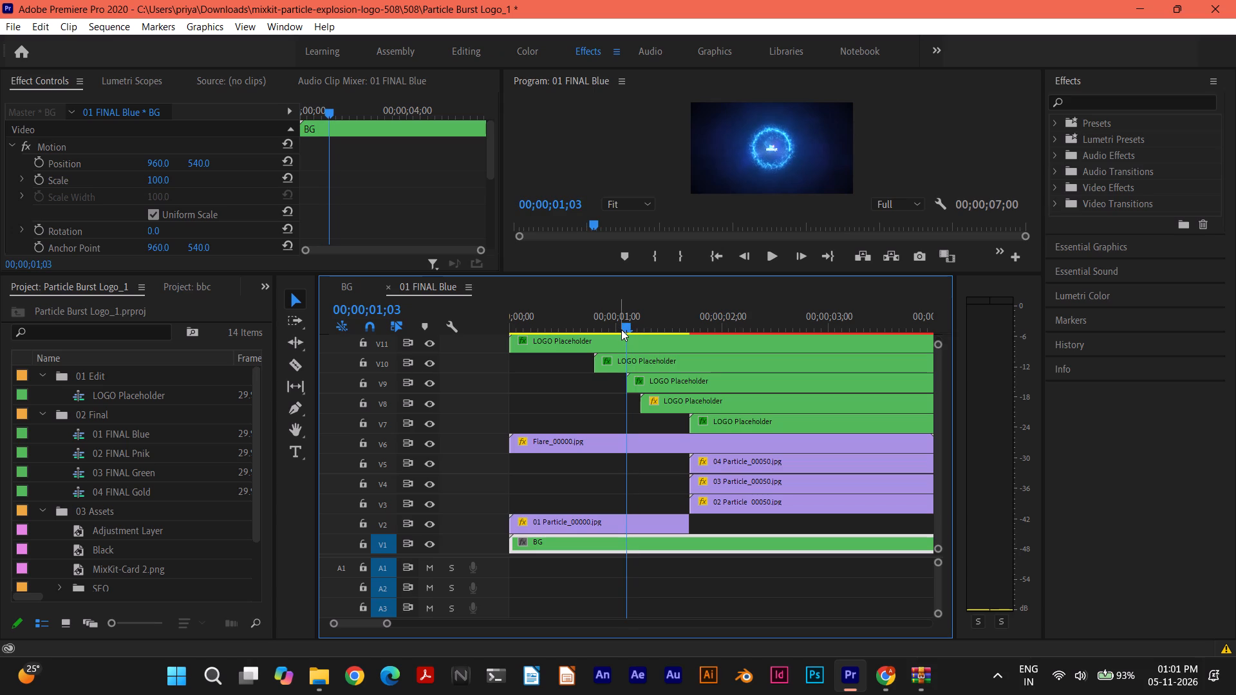
pyautogui.hotkey('ctrl', 'z')
pyautogui.hotkey('ctrl', 'z')
pyautogui.hotkey('ctrl', 'z')
pyautogui.hotkey('ctrl', 'z')
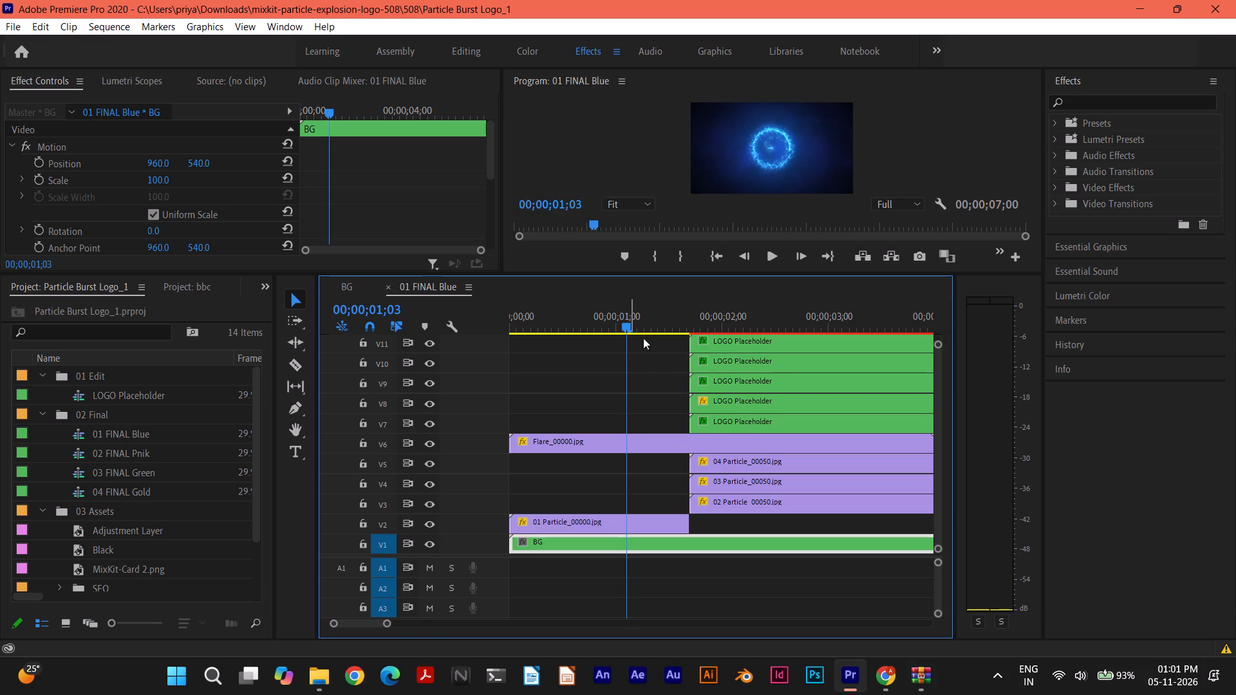
# Open the nested LOGO Placeholder sequence and make its MixKit-Card 2.png clip offline, keeping the media file on disk.
pyautogui.doubleClick(704, 385)
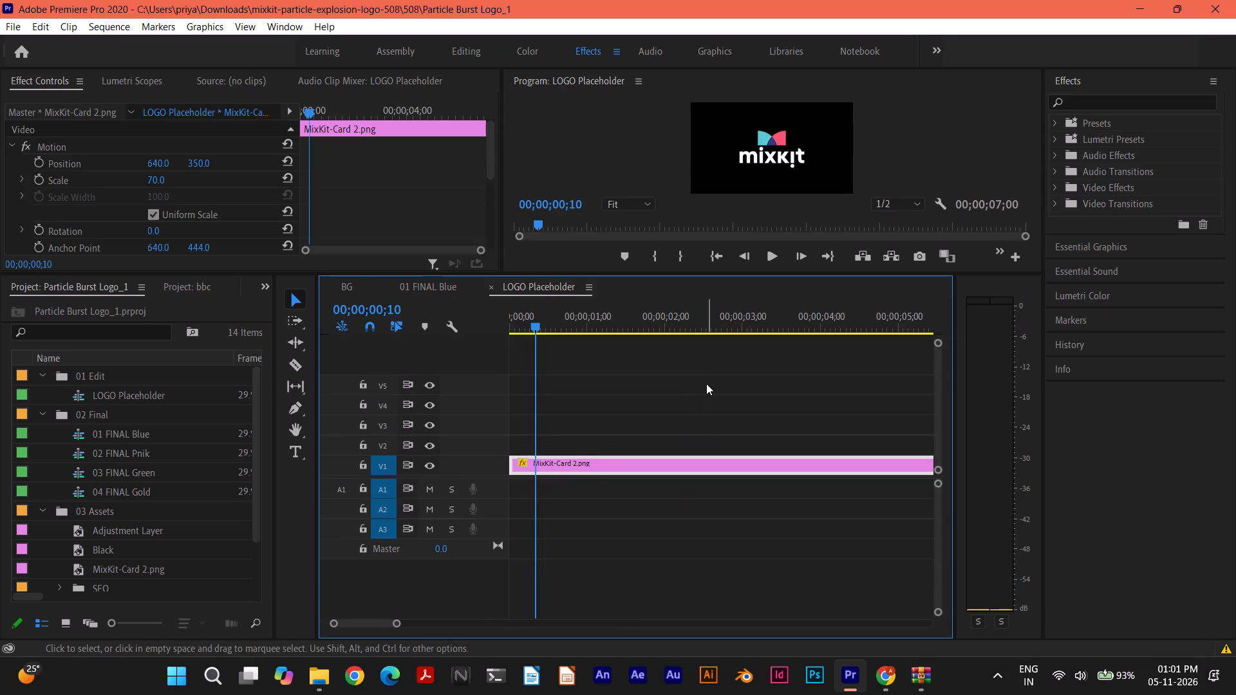
pyautogui.doubleClick(591, 468)
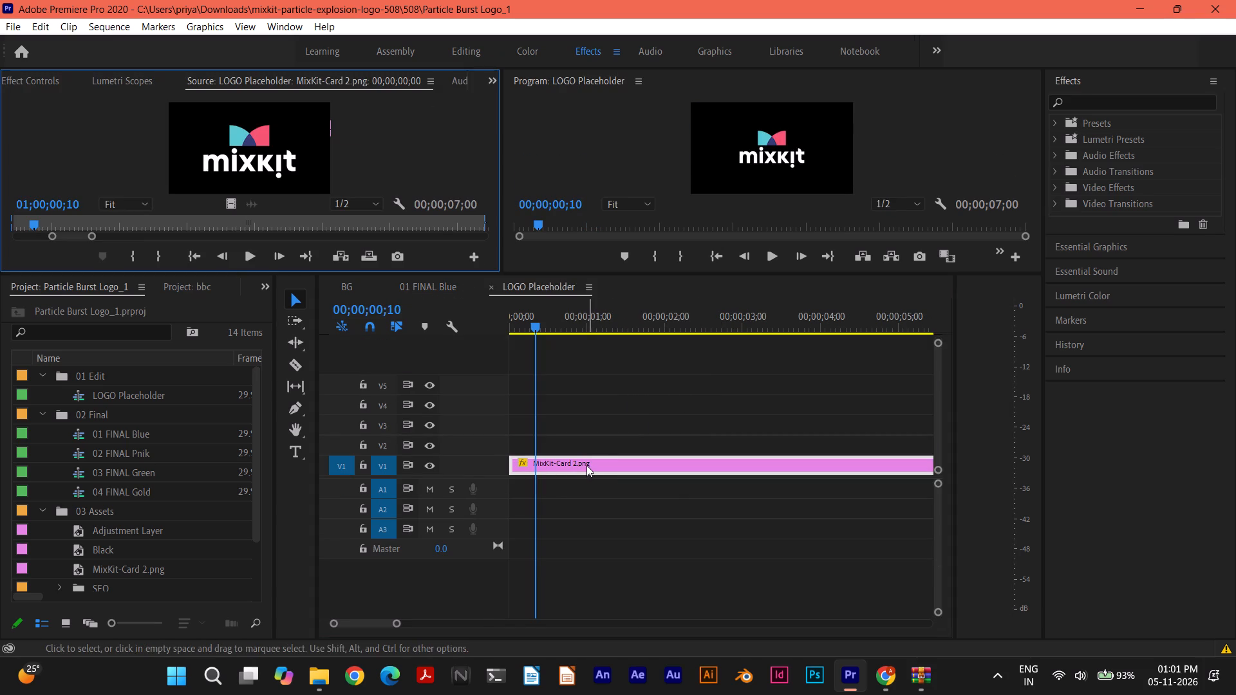
pyautogui.rightClick(586, 465)
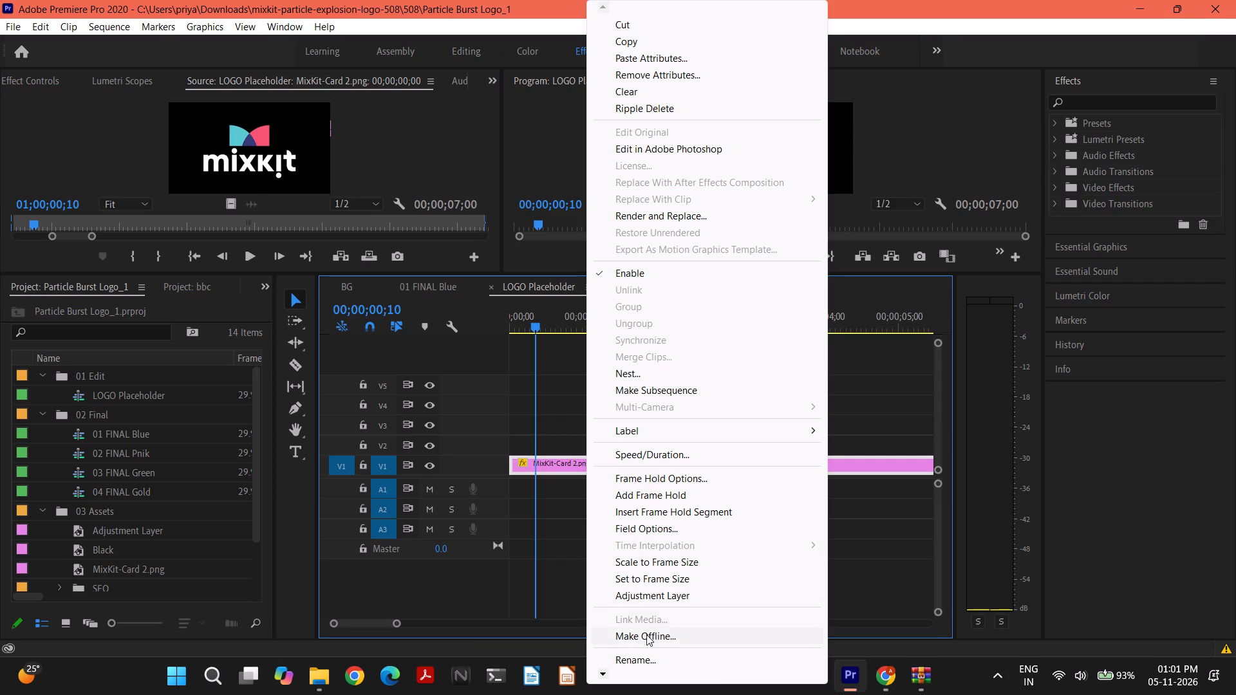
pyautogui.click(646, 635)
pyautogui.click(689, 317)
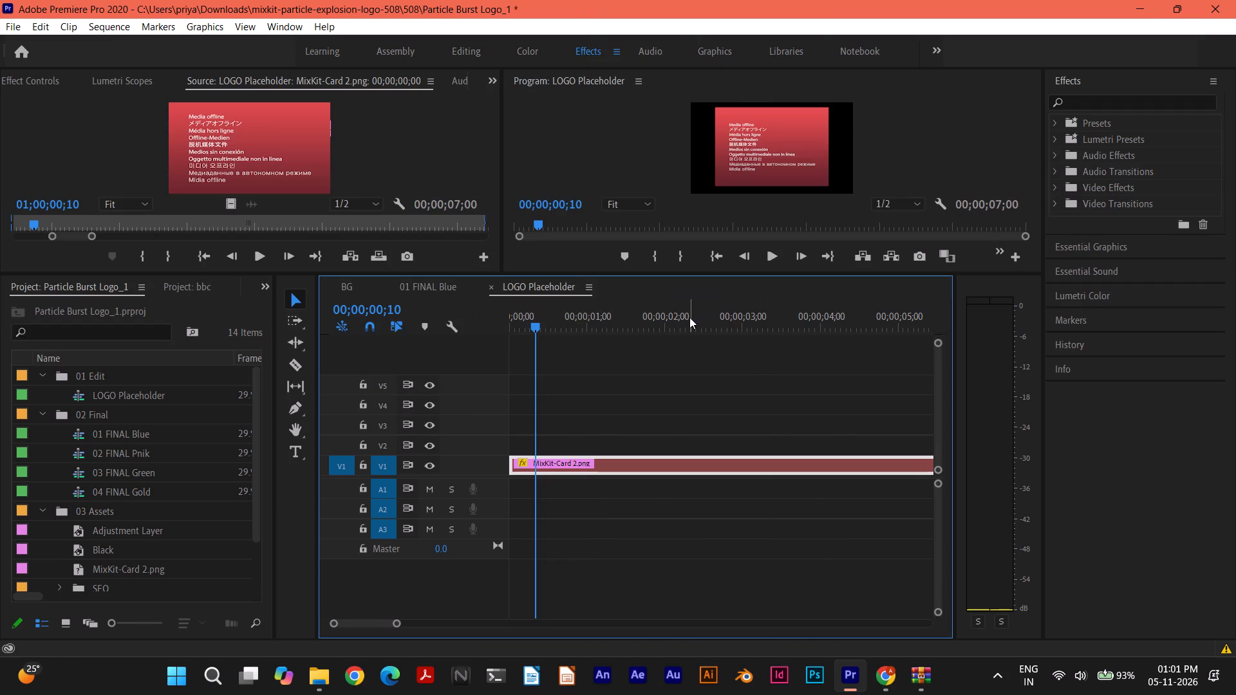
# Start Link Media for the offline MixKit-Card 2.png clip and run a search for the file in the Locate File dialog.
pyautogui.click(590, 465)
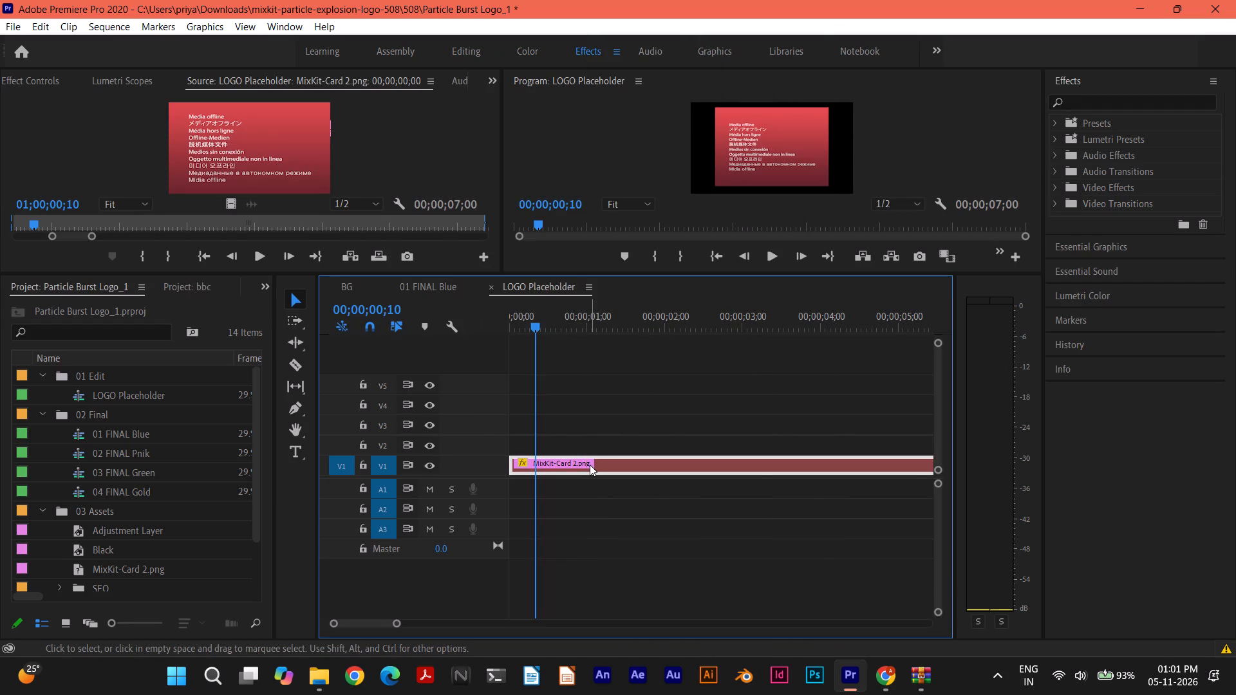
pyautogui.rightClick(590, 465)
pyautogui.click(650, 619)
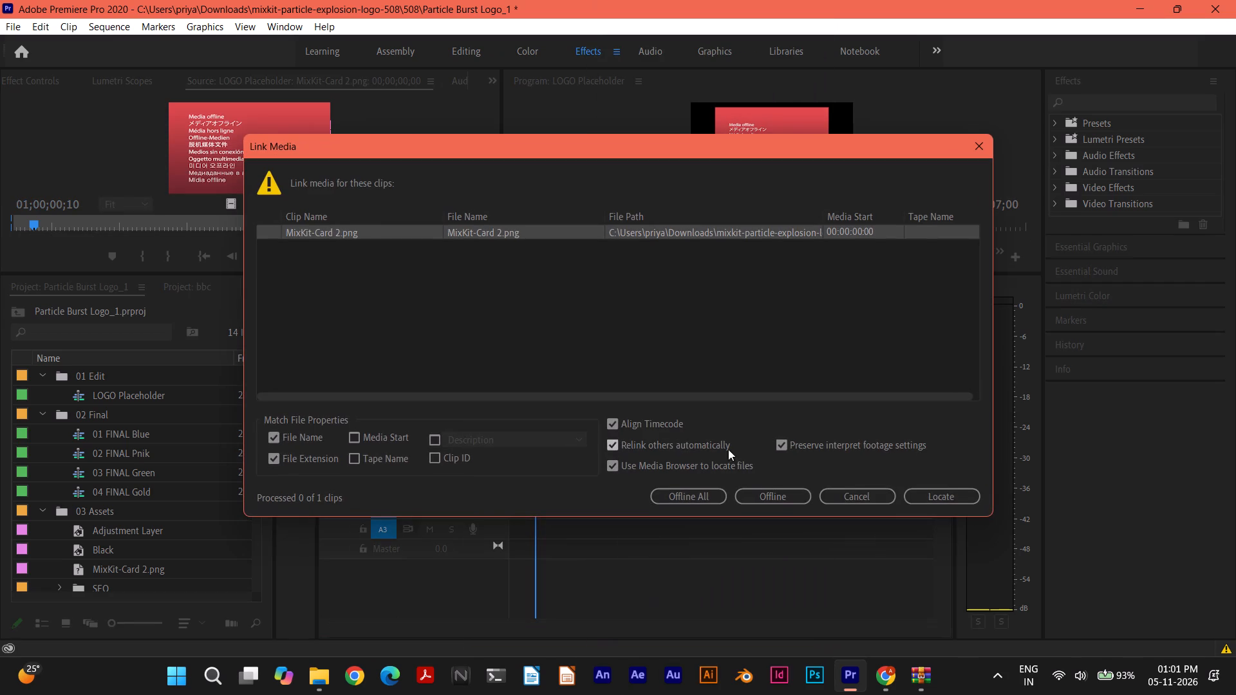
pyautogui.click(944, 496)
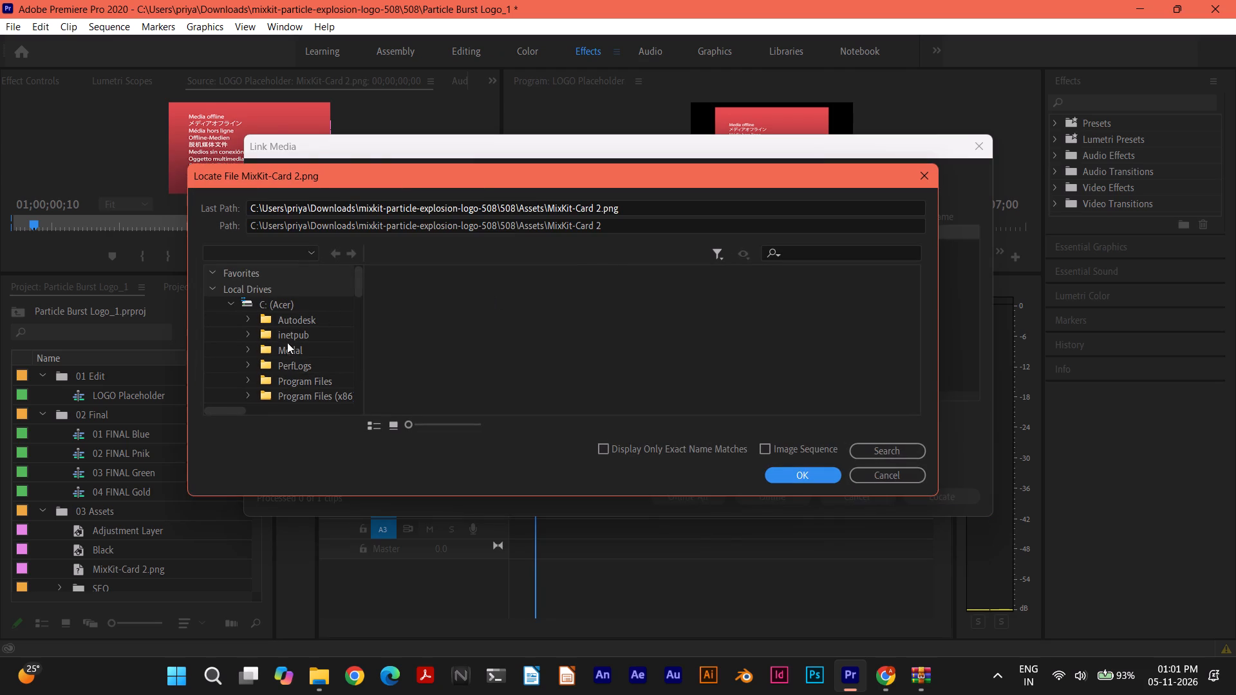
pyautogui.click(866, 450)
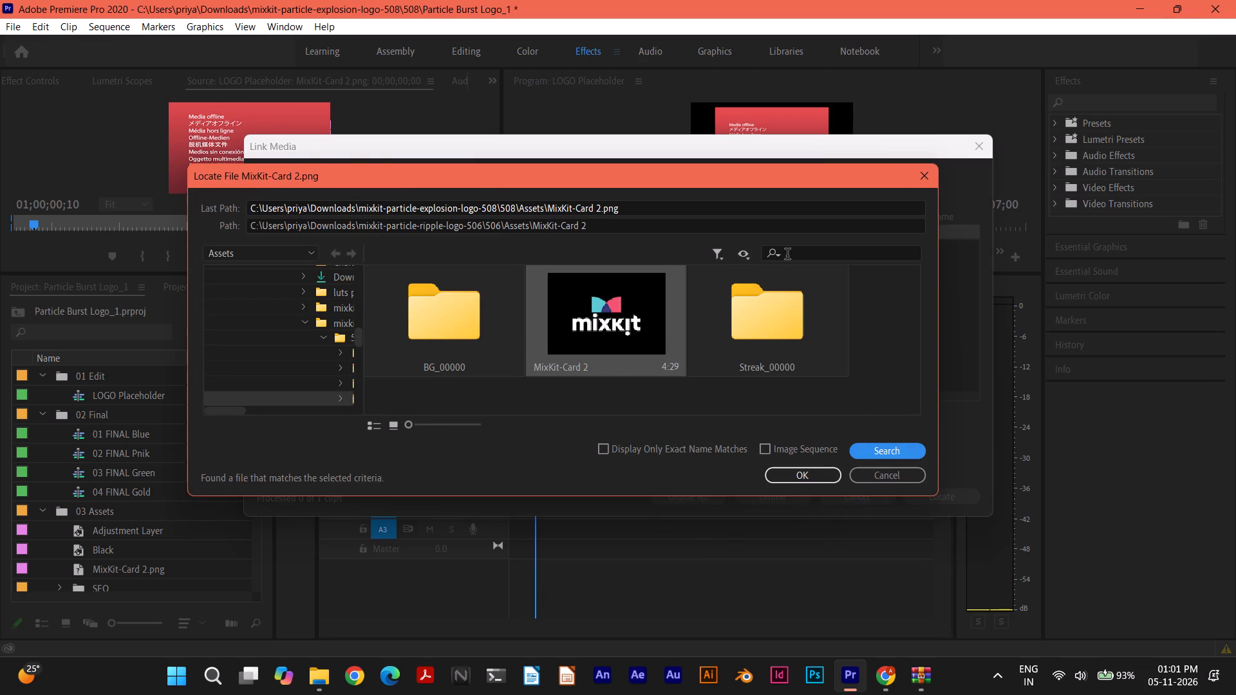
pyautogui.scroll(-5, 601, 311)
# Browse the thumbnails in the Downloads folder for a logo image to relink in place of MixKit-Card 2.png.
pyautogui.click(320, 273)
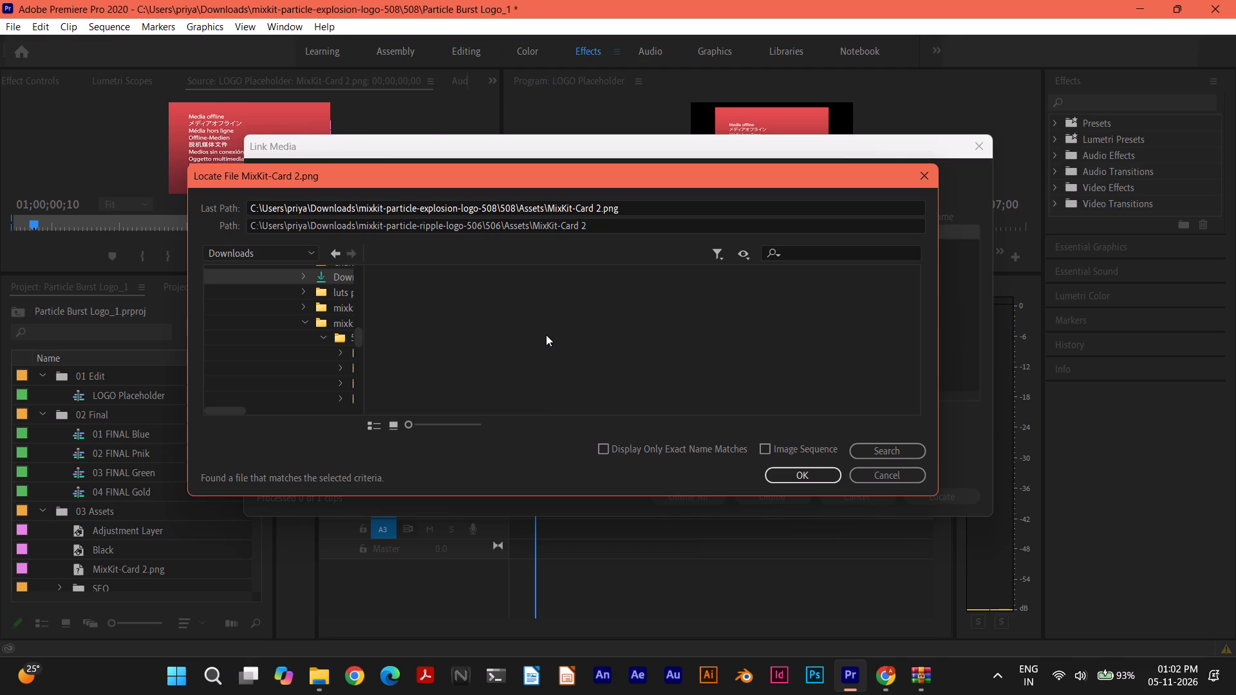
pyautogui.scroll(-2, 546, 335)
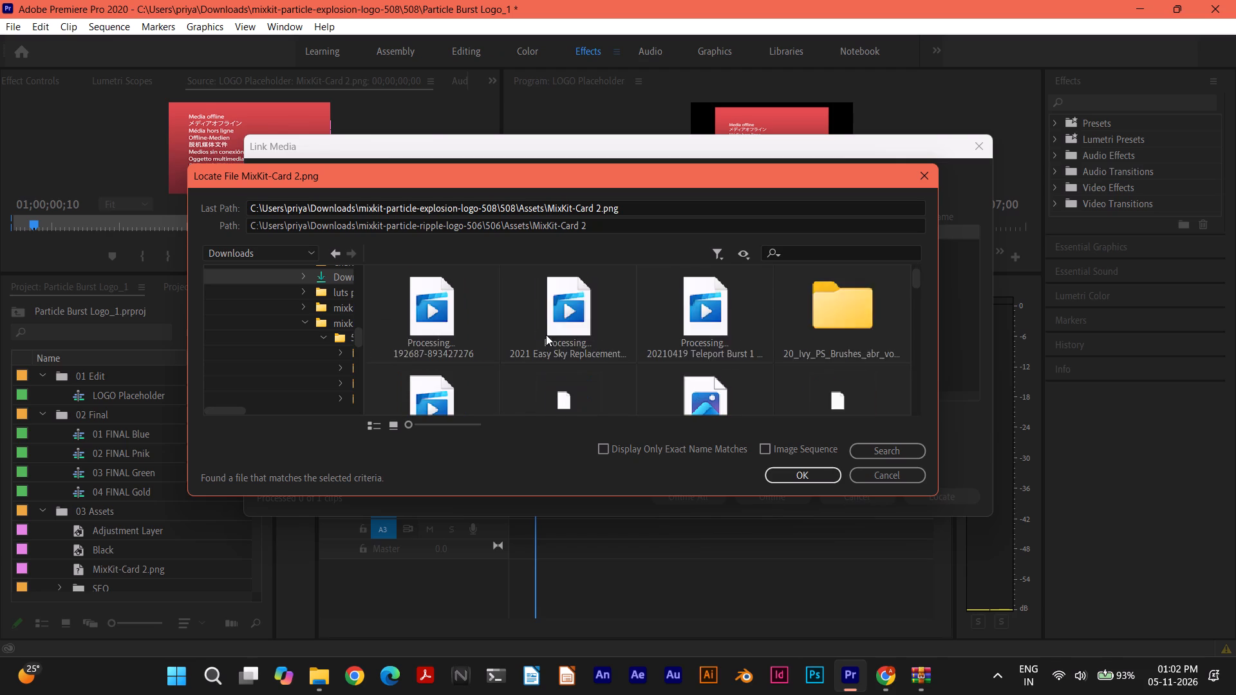
pyautogui.scroll(-8, 546, 335)
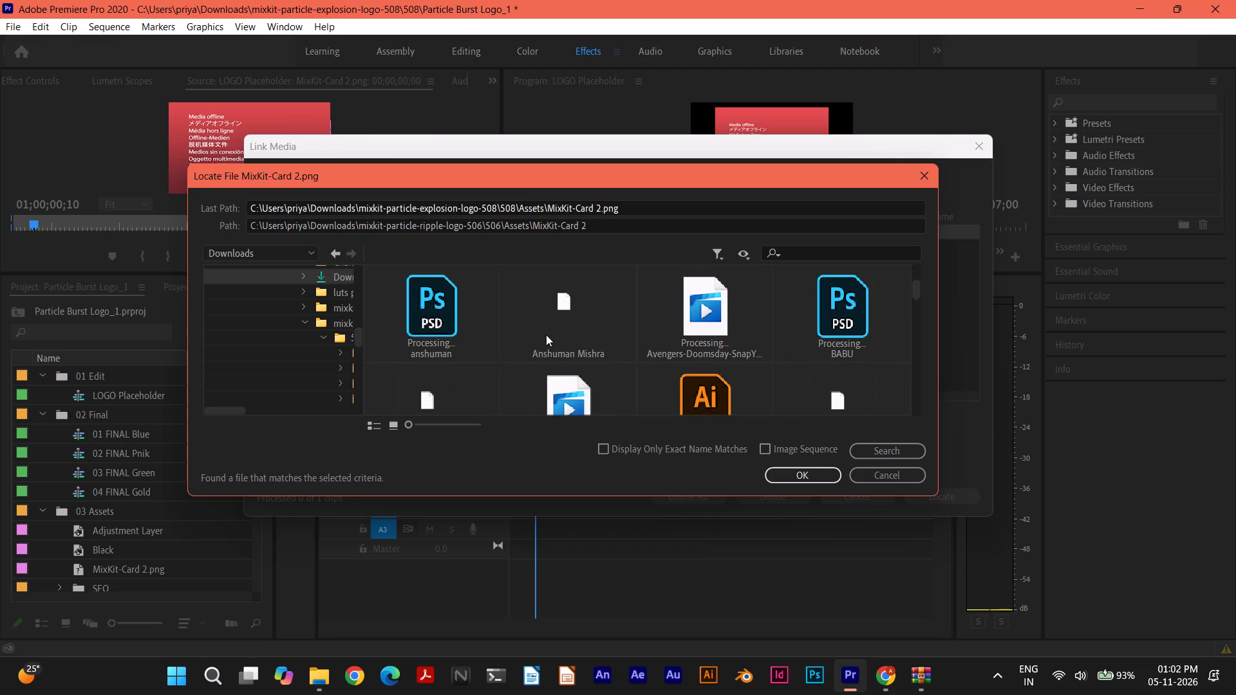
pyautogui.scroll(-4, 546, 335)
pyautogui.scroll(1, 546, 335)
pyautogui.scroll(-3, 546, 335)
pyautogui.scroll(1, 546, 335)
pyautogui.scroll(-1, 546, 335)
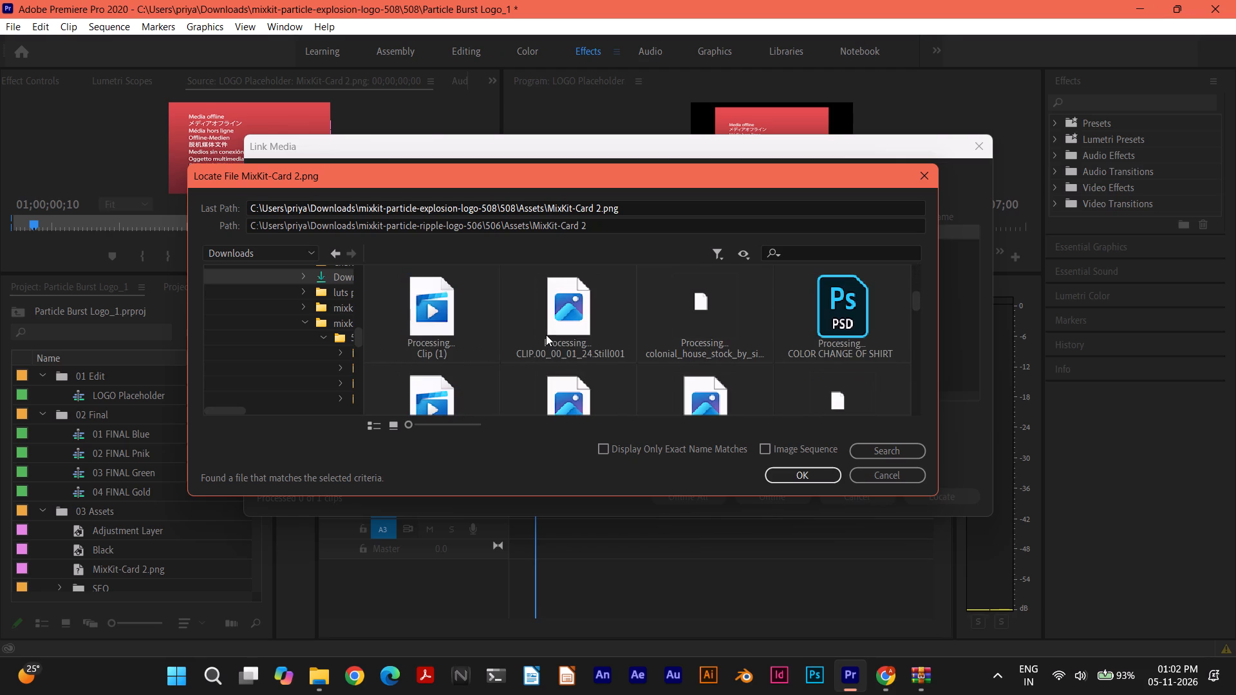
pyautogui.moveTo(913, 302); pyautogui.dragTo(916, 250)
pyautogui.scroll(-2, 707, 321)
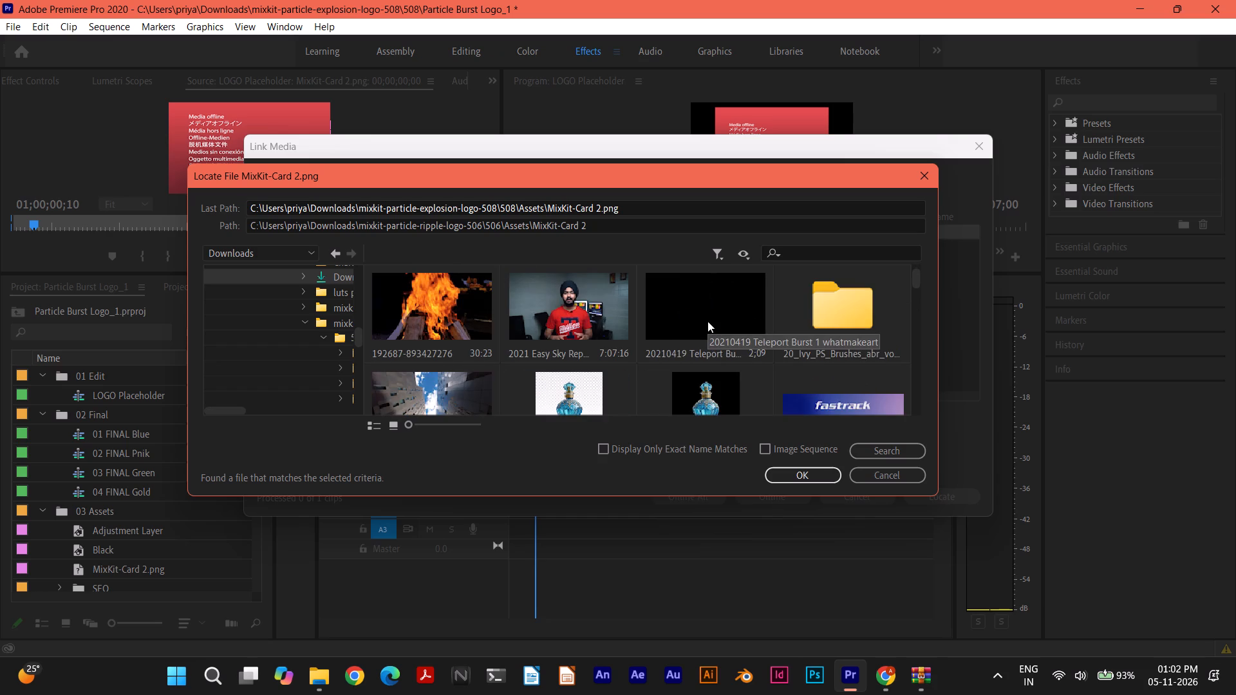
pyautogui.scroll(-1, 707, 321)
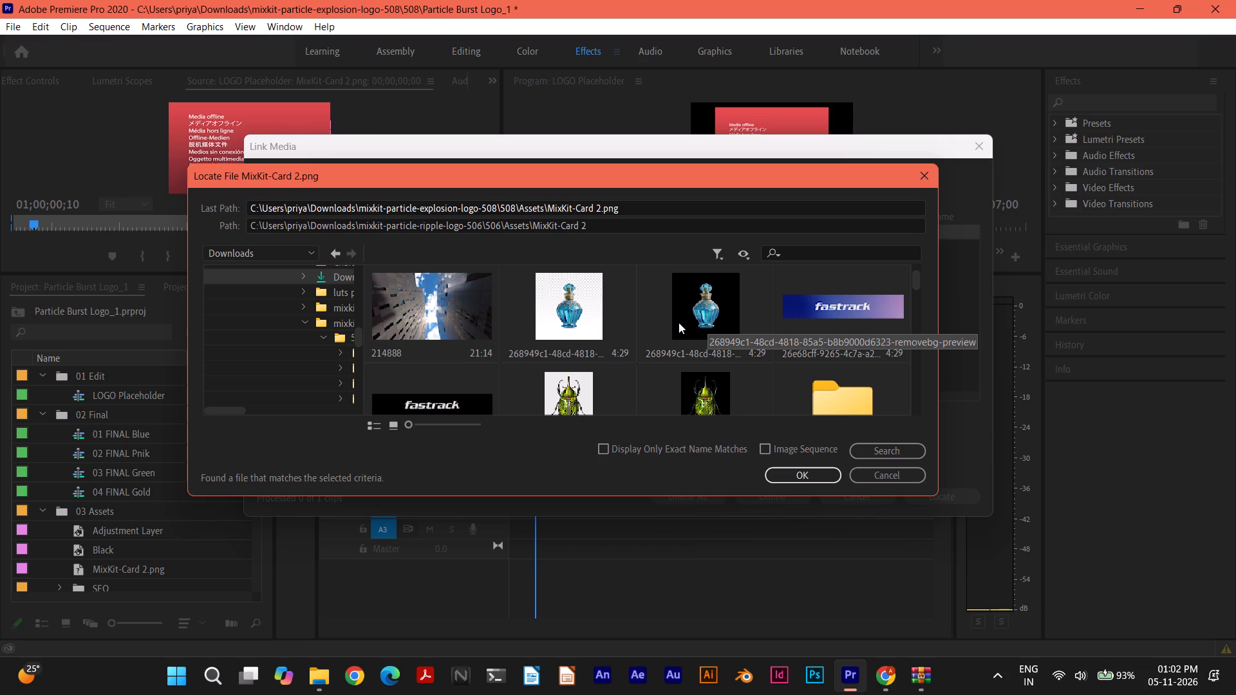
pyautogui.scroll(-1, 679, 322)
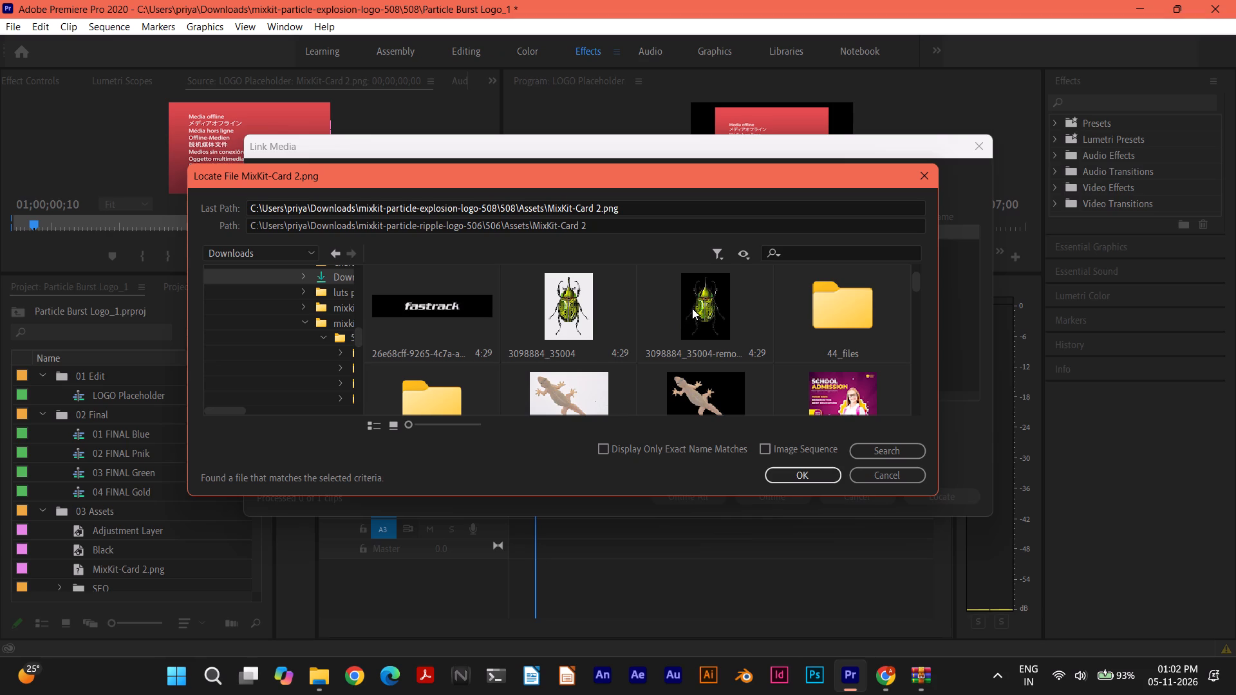
pyautogui.scroll(-4, 692, 308)
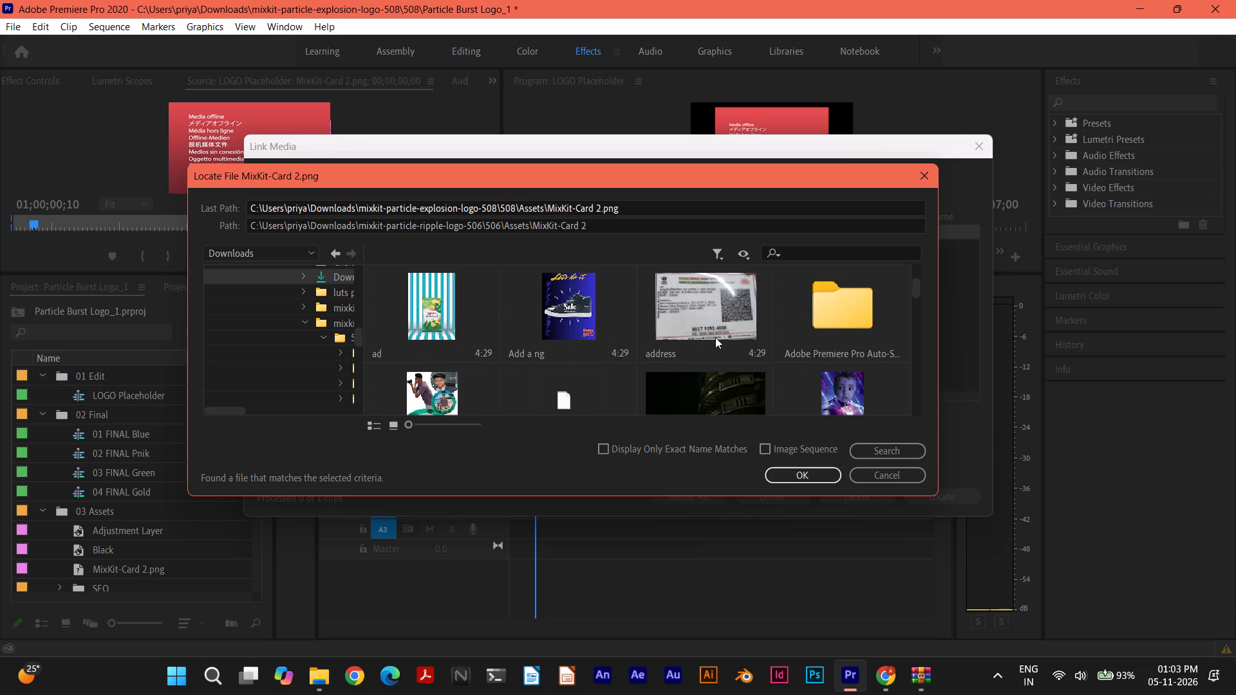
pyautogui.scroll(5, 712, 340)
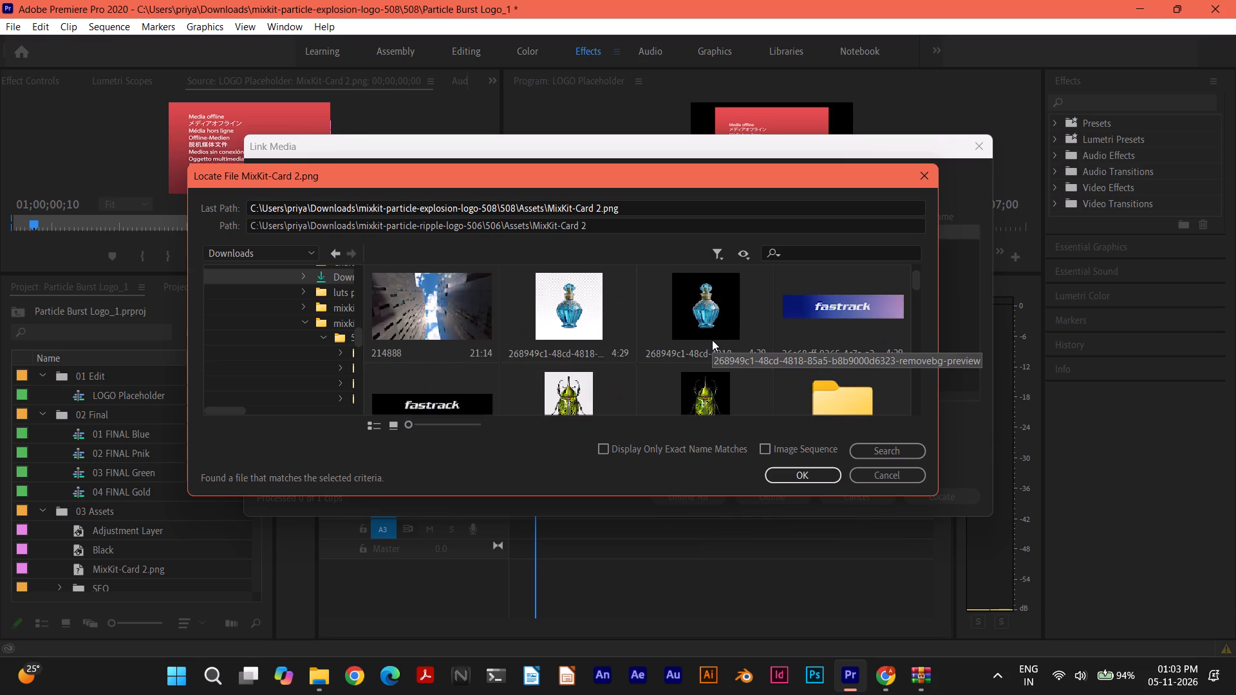
pyautogui.scroll(3, 712, 340)
pyautogui.scroll(-1, 712, 340)
pyautogui.scroll(1, 712, 340)
pyautogui.scroll(-3, 712, 340)
pyautogui.scroll(1, 712, 340)
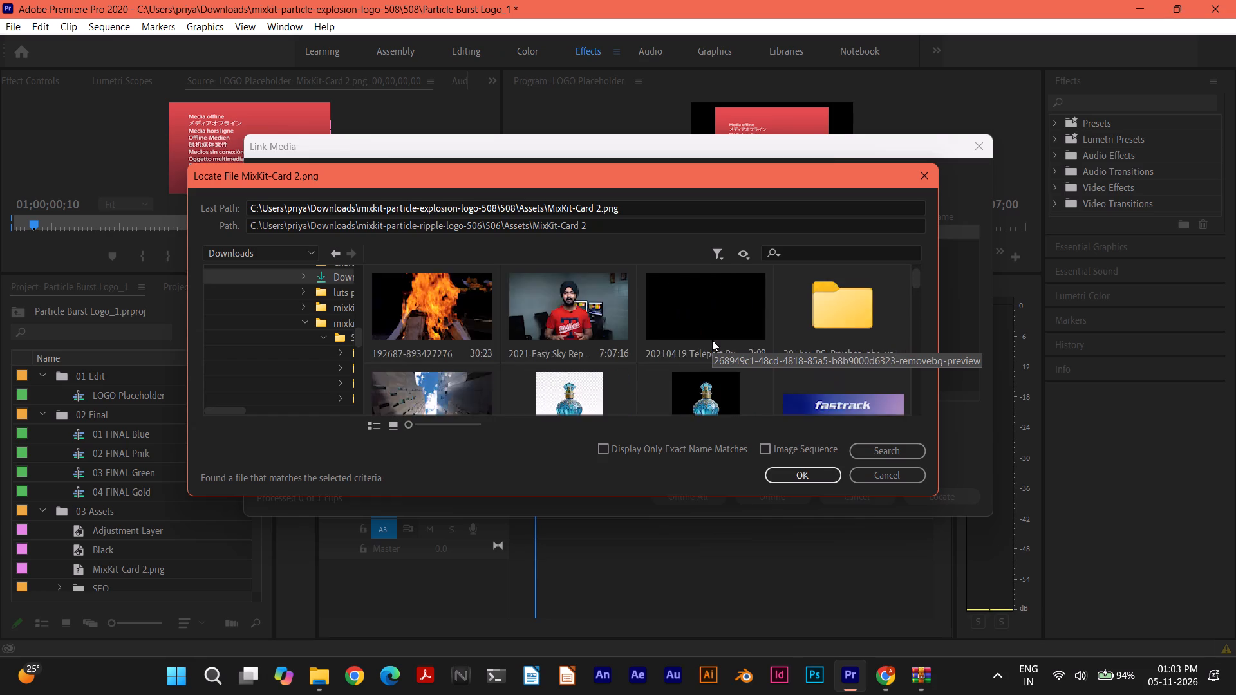
pyautogui.scroll(1, 712, 340)
pyautogui.scroll(-6, 712, 340)
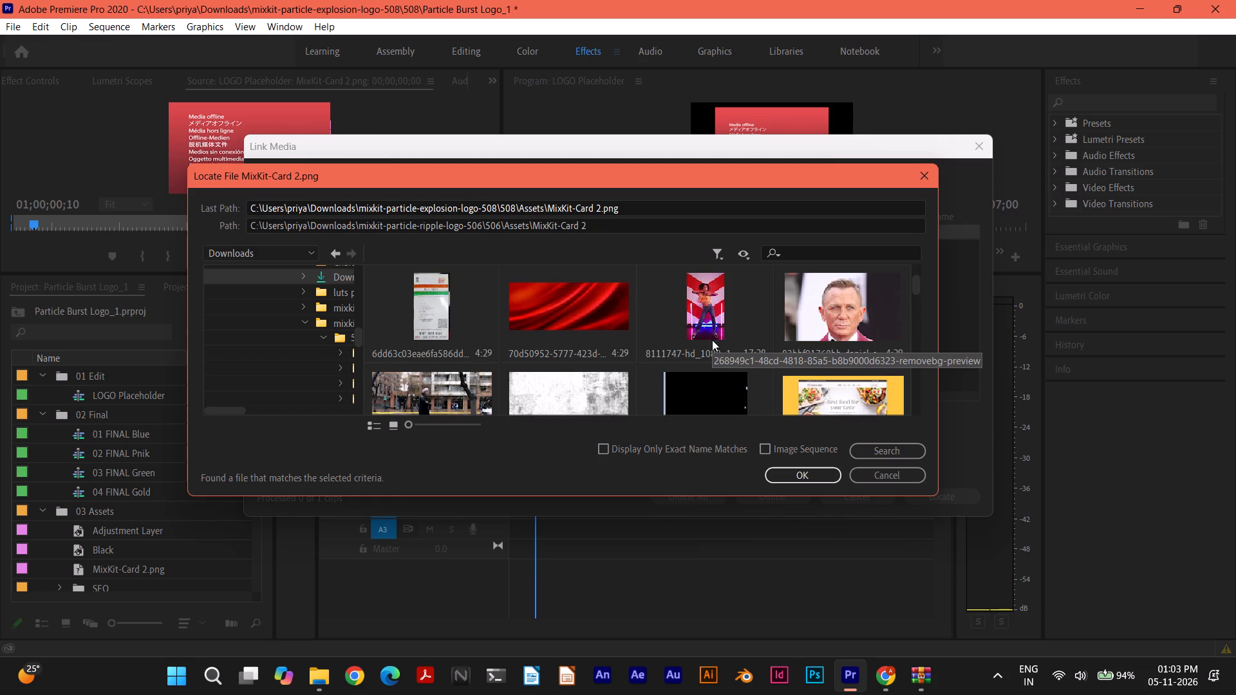
pyautogui.scroll(-6, 712, 340)
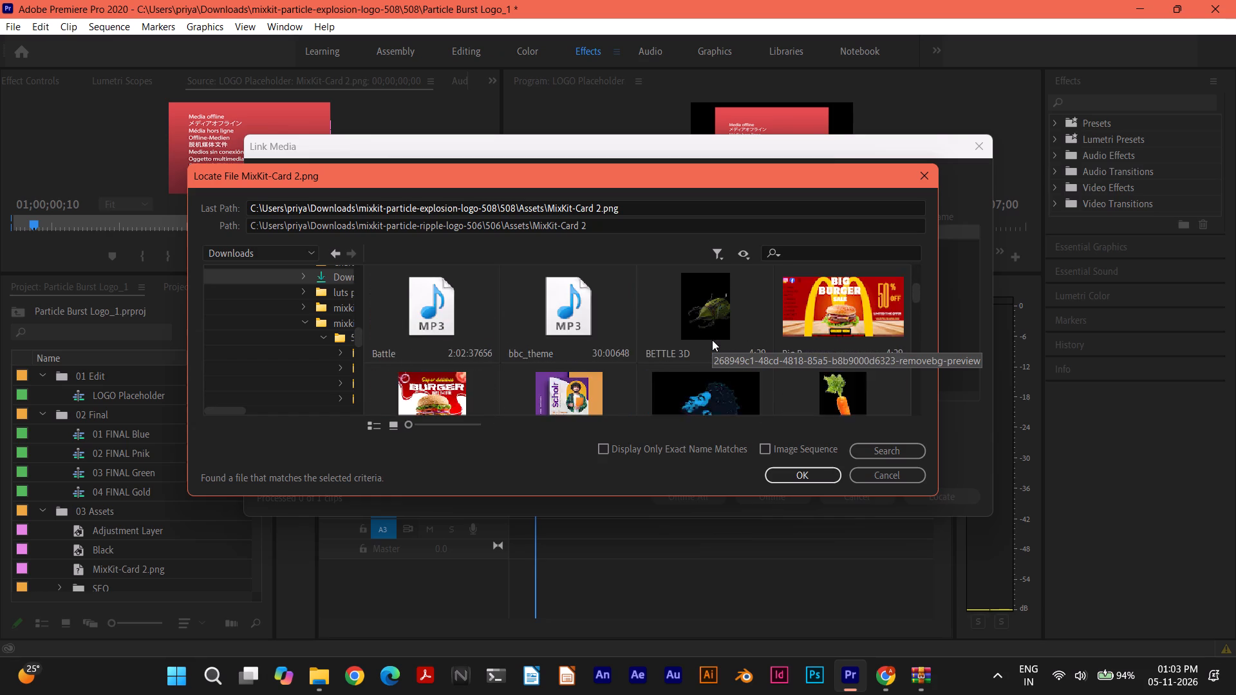
pyautogui.scroll(-7, 712, 340)
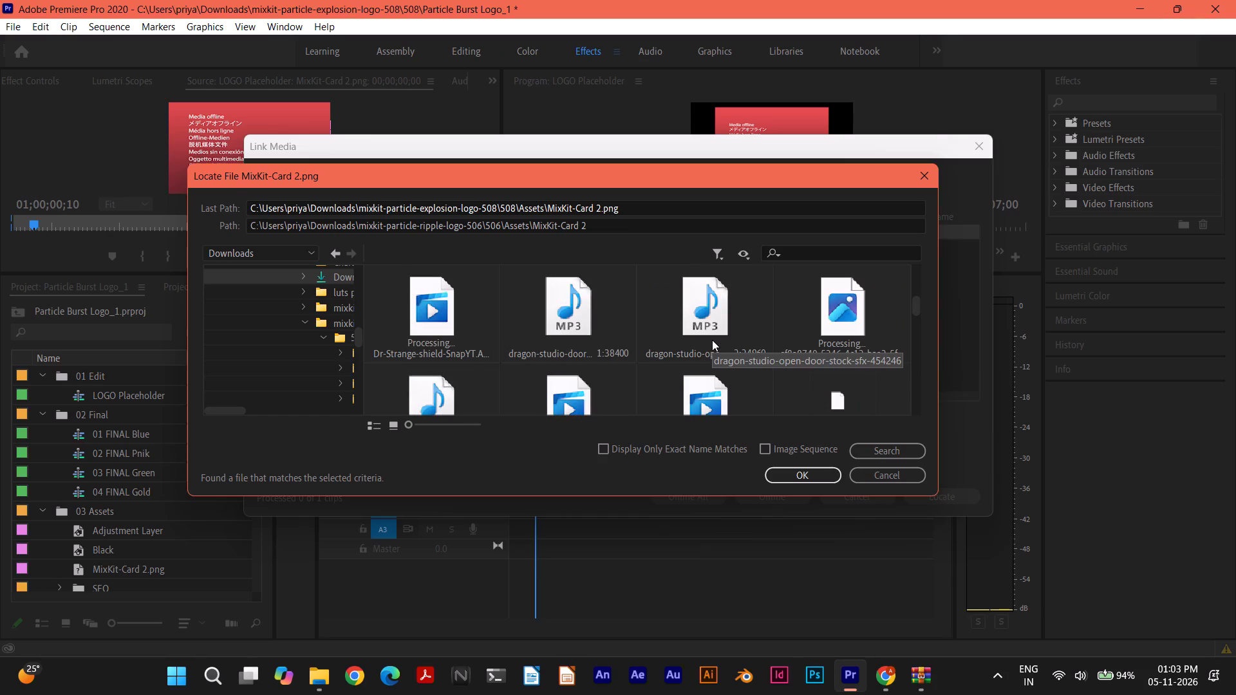
pyautogui.scroll(2, 712, 340)
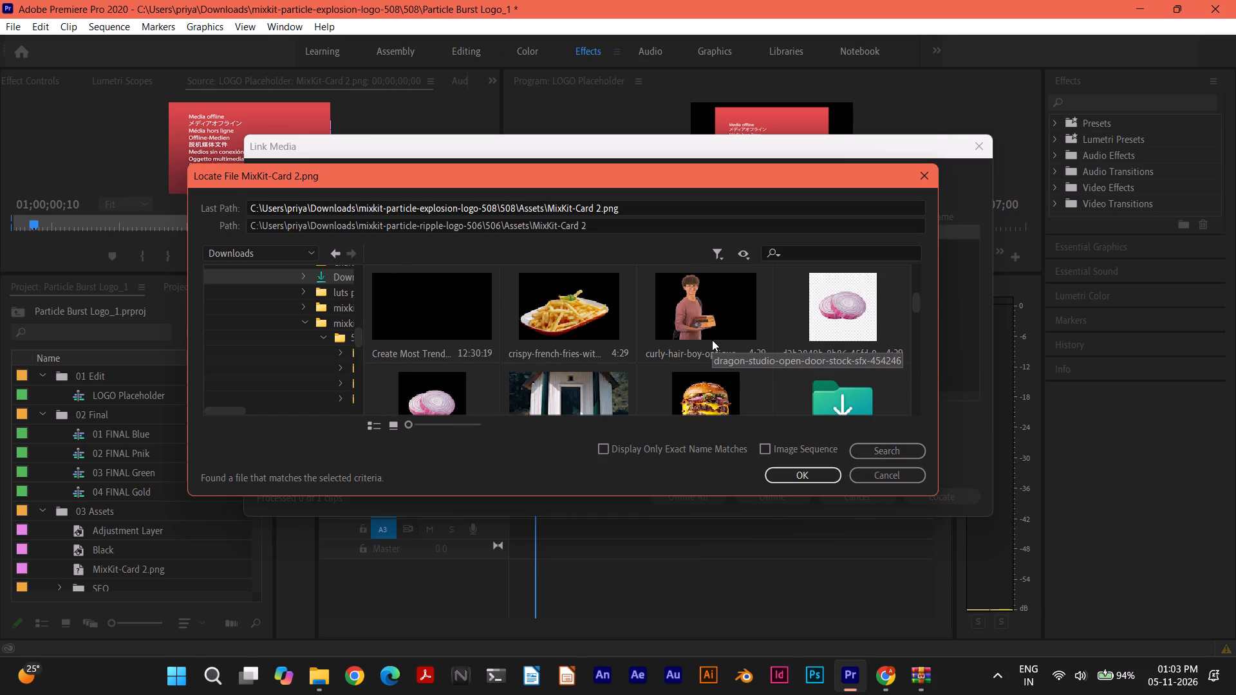
pyautogui.scroll(-3, 712, 340)
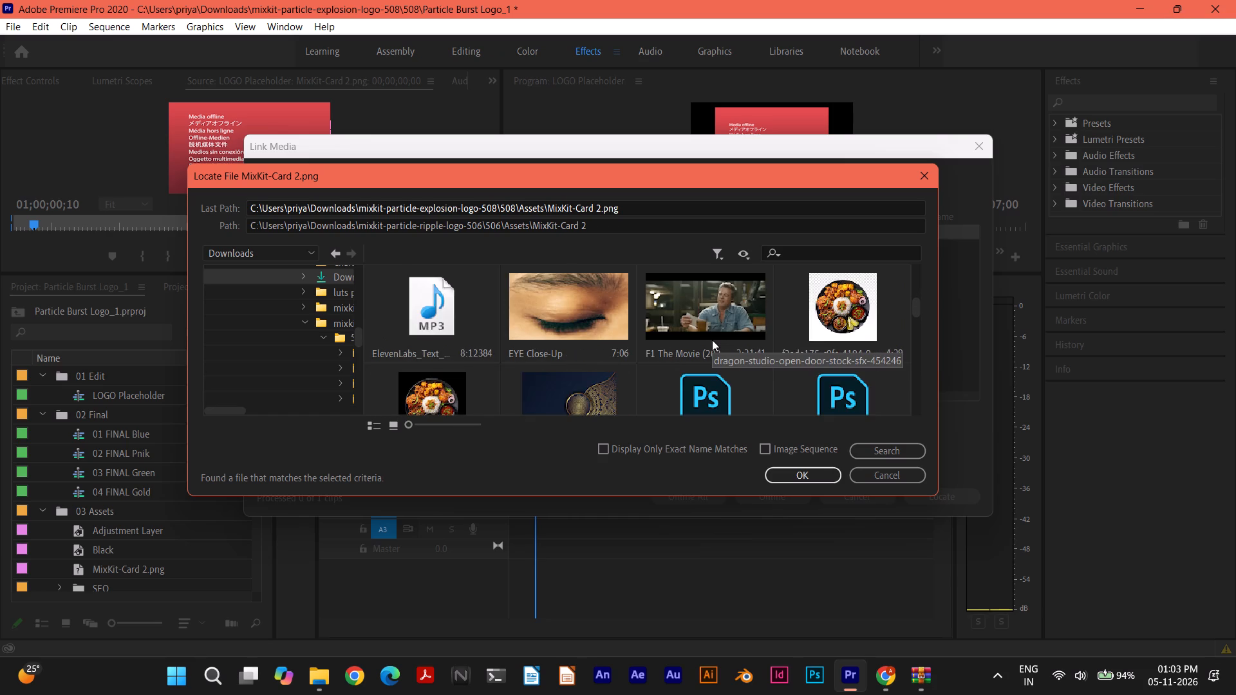
pyautogui.scroll(-3, 712, 340)
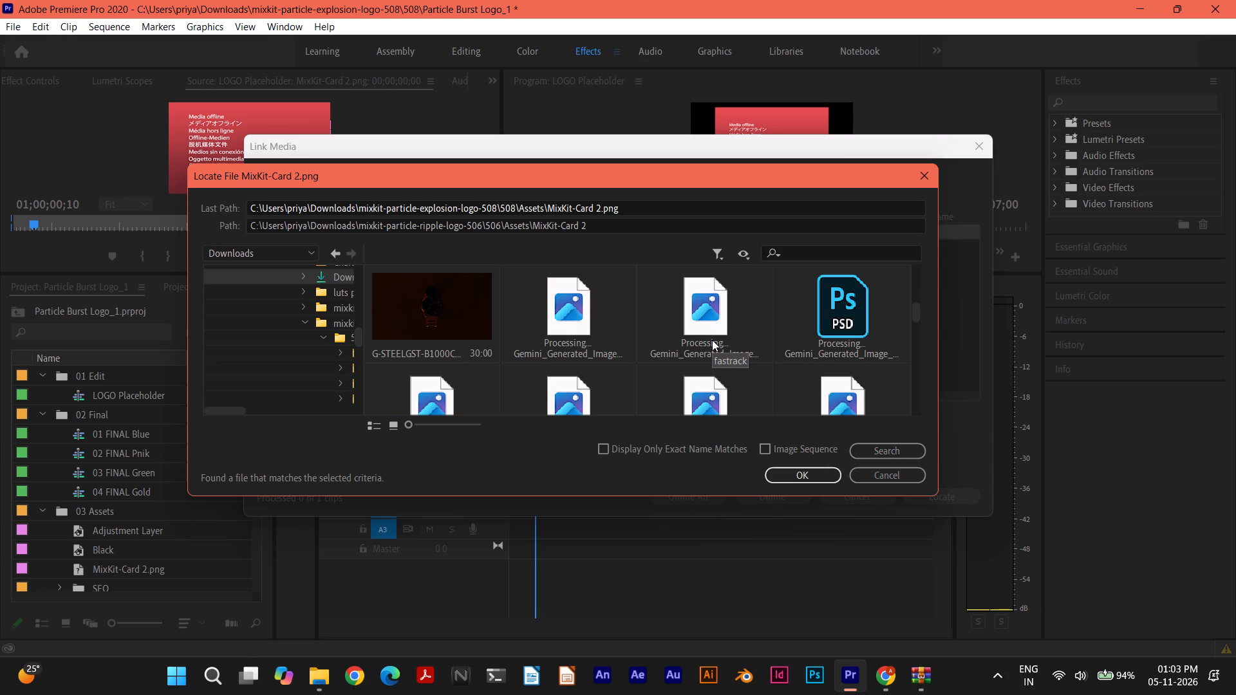
pyautogui.scroll(1, 712, 340)
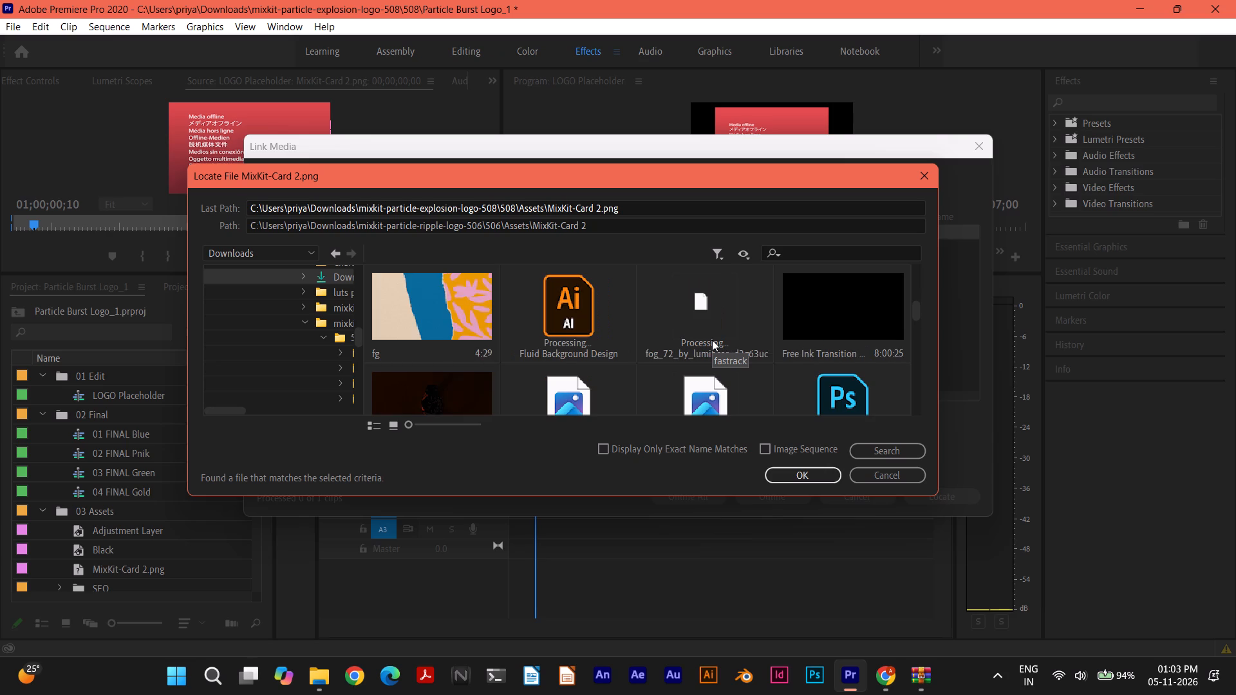
pyautogui.scroll(-1, 712, 340)
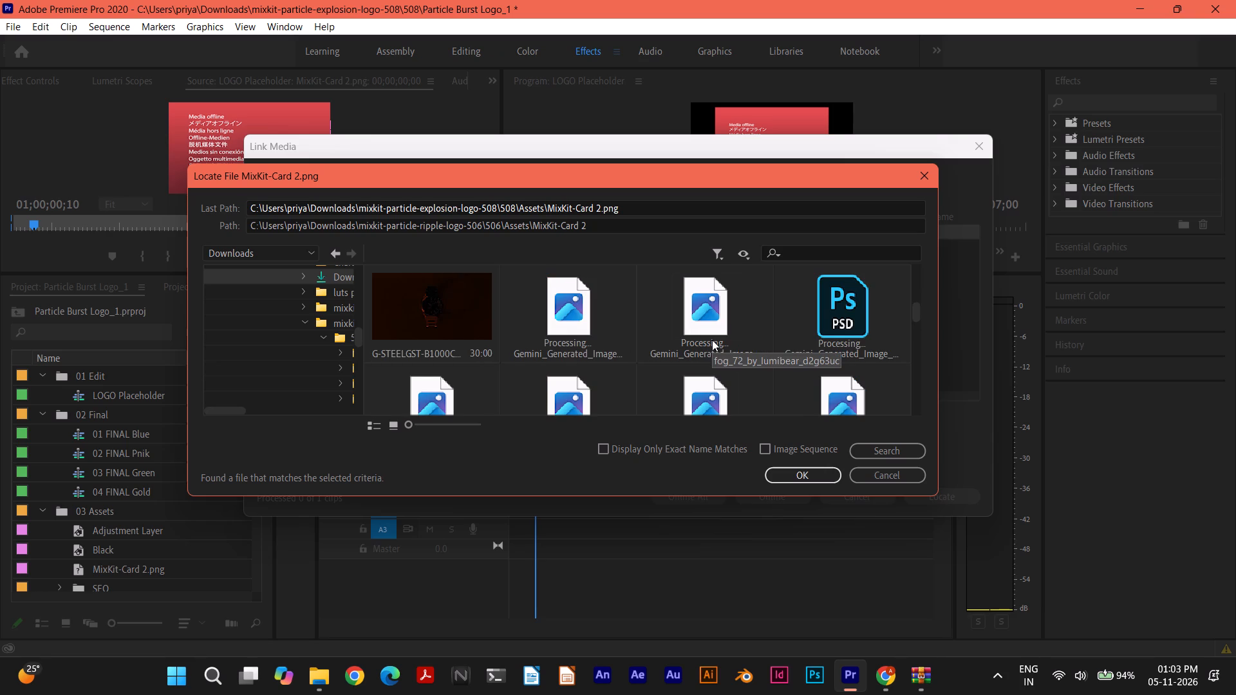
pyautogui.scroll(-1, 712, 340)
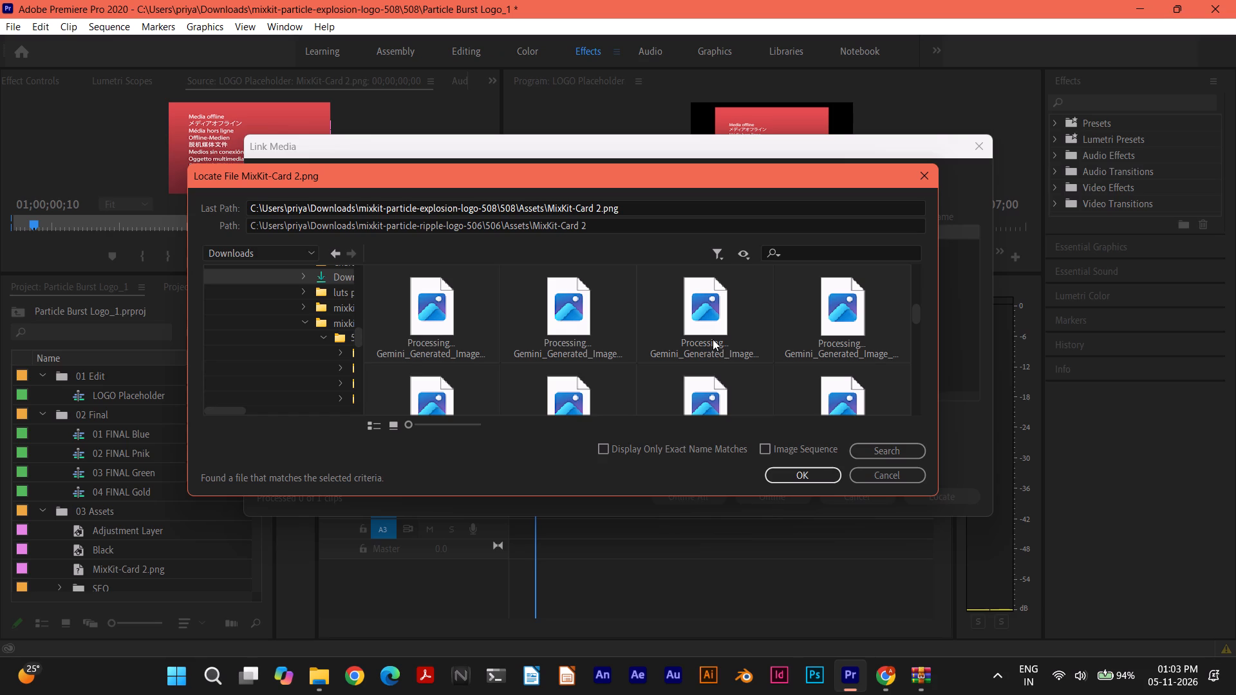
pyautogui.scroll(-1, 630, 325)
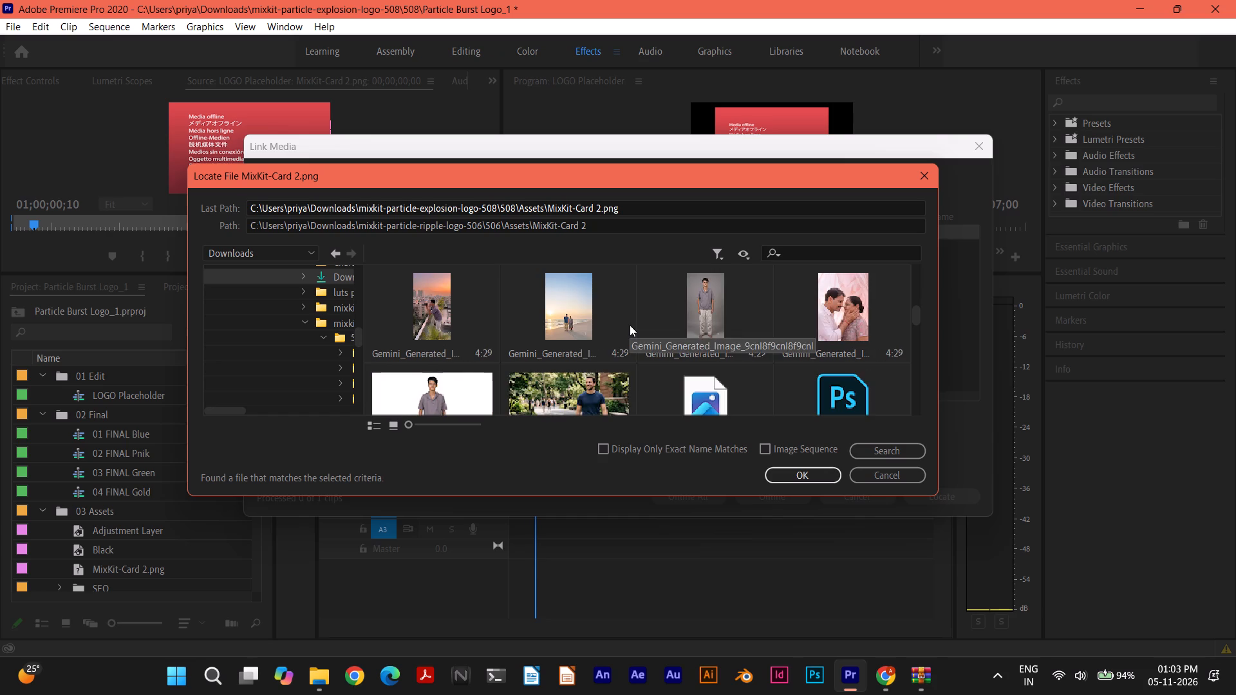
pyautogui.scroll(-3, 630, 325)
pyautogui.scroll(1, 631, 318)
pyautogui.scroll(-1, 631, 318)
pyautogui.scroll(2, 631, 318)
pyautogui.scroll(-1, 631, 318)
pyautogui.scroll(1, 631, 318)
pyautogui.scroll(-1, 631, 318)
pyautogui.scroll(2, 631, 318)
pyautogui.scroll(-1, 631, 318)
pyautogui.scroll(13, 631, 318)
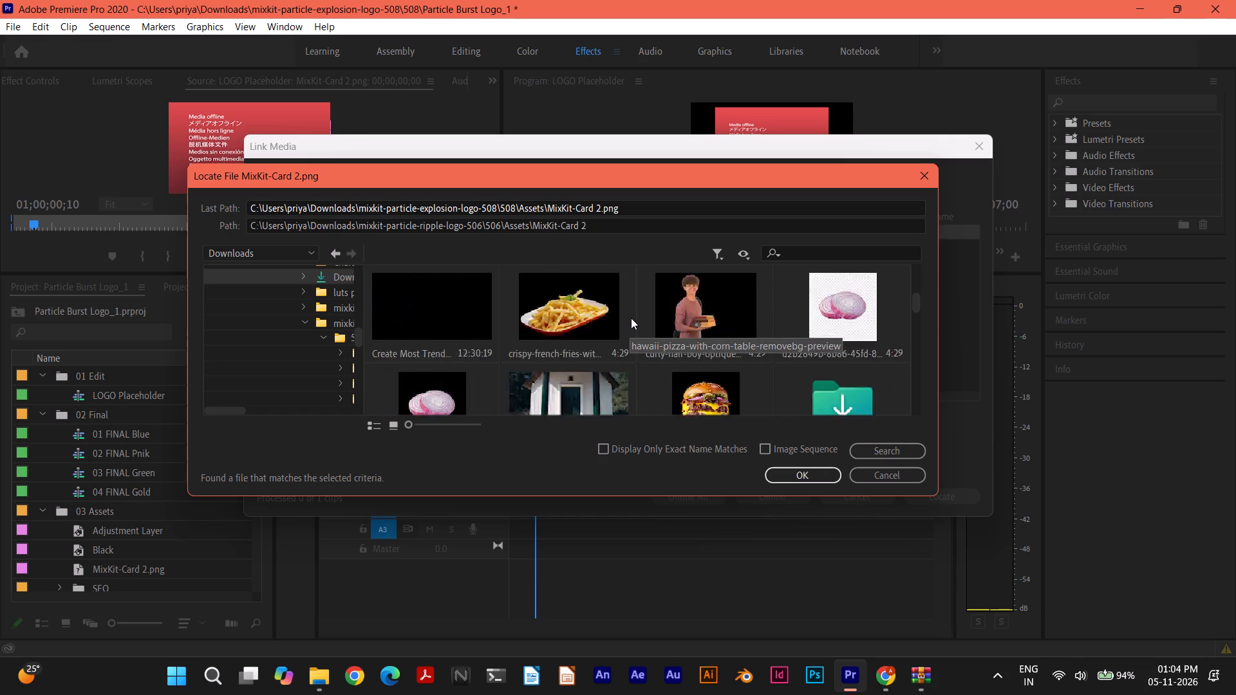
pyautogui.scroll(6, 631, 318)
pyautogui.scroll(-1, 631, 318)
pyautogui.scroll(1, 631, 318)
pyautogui.scroll(-2, 631, 318)
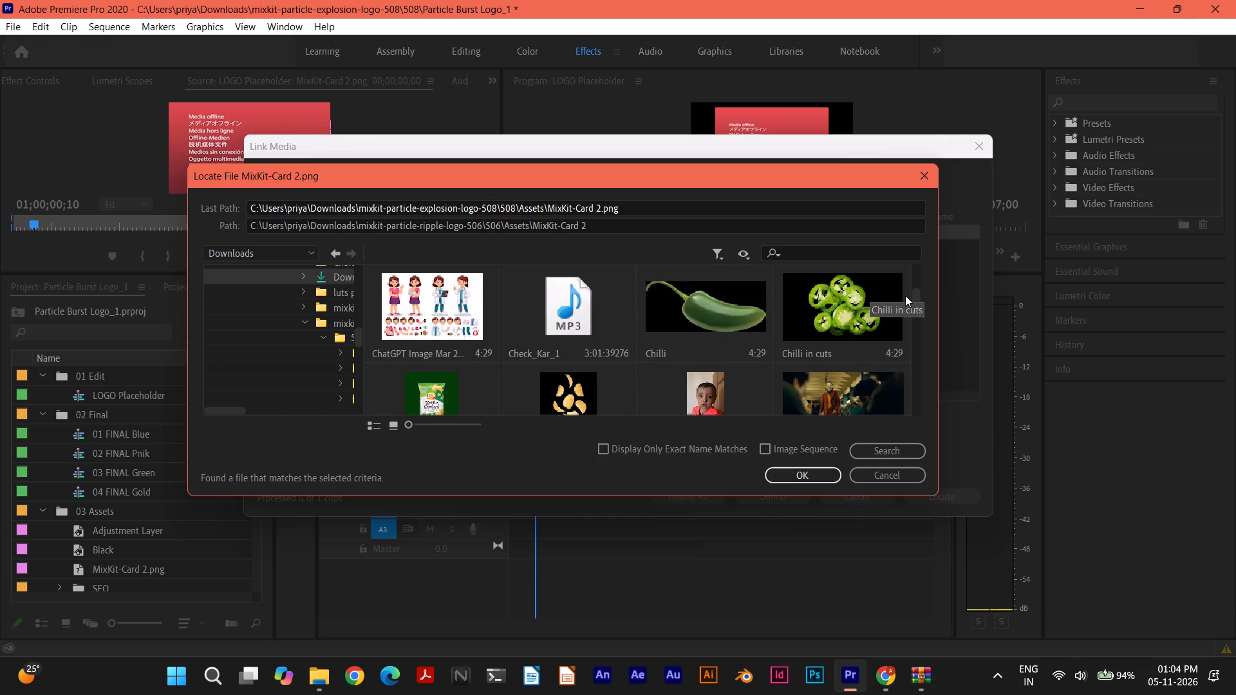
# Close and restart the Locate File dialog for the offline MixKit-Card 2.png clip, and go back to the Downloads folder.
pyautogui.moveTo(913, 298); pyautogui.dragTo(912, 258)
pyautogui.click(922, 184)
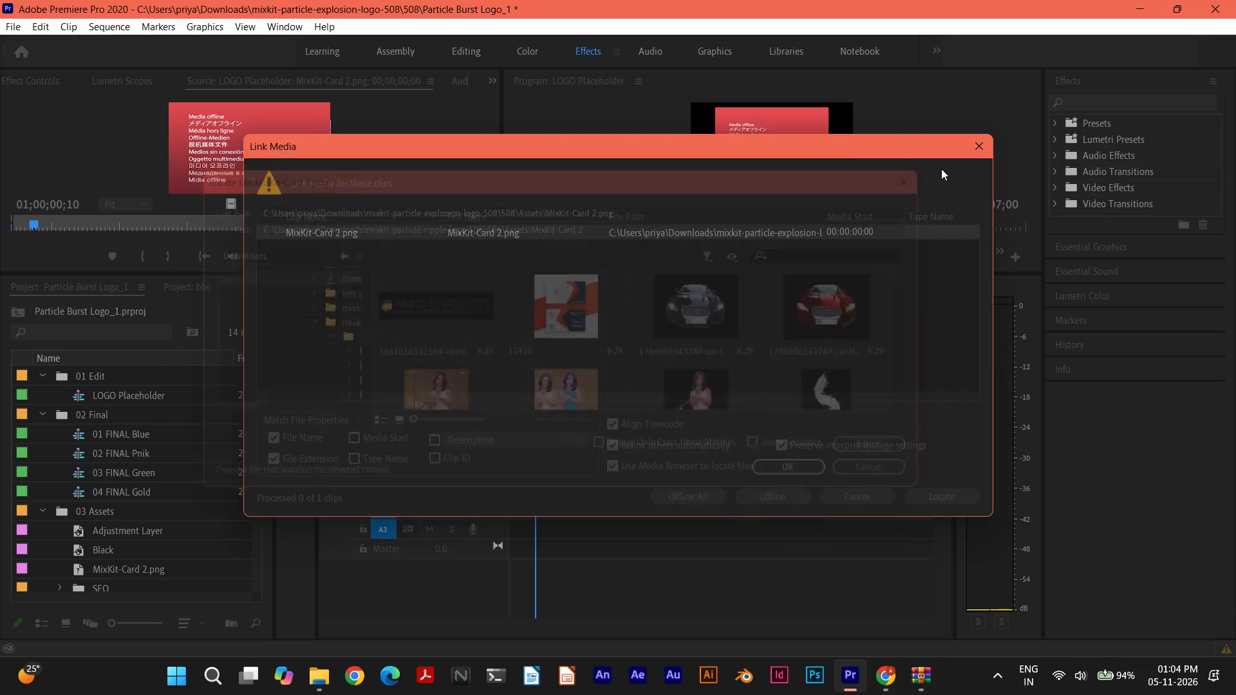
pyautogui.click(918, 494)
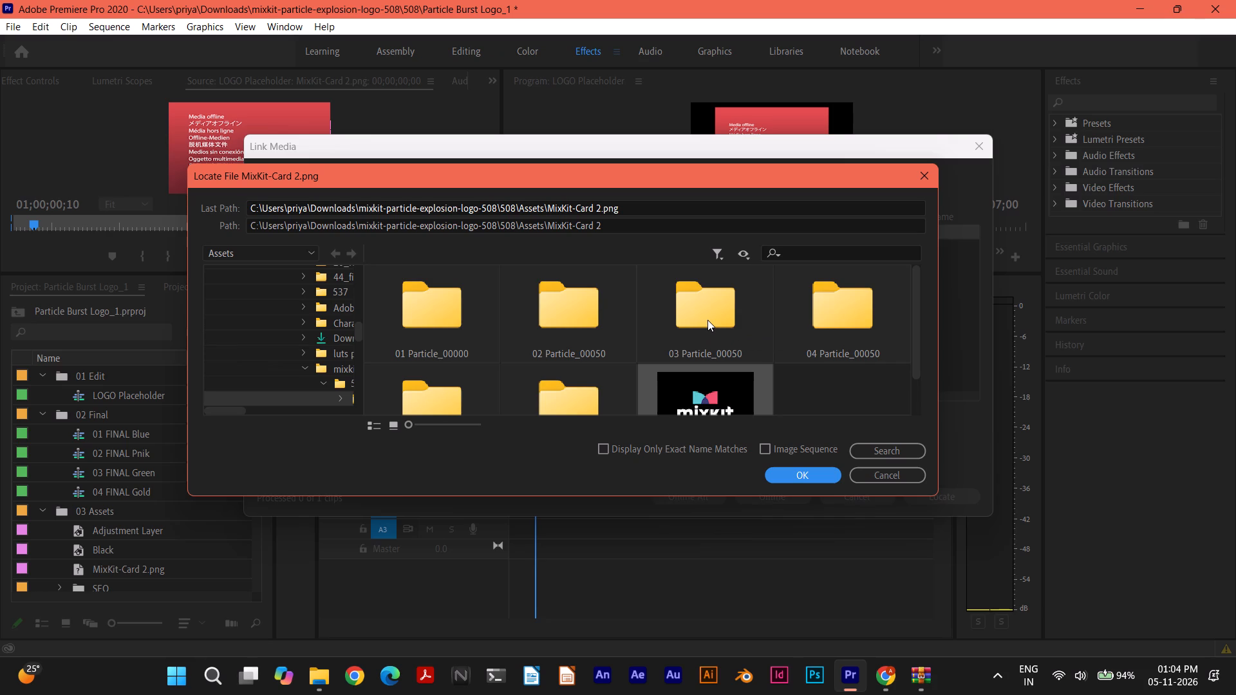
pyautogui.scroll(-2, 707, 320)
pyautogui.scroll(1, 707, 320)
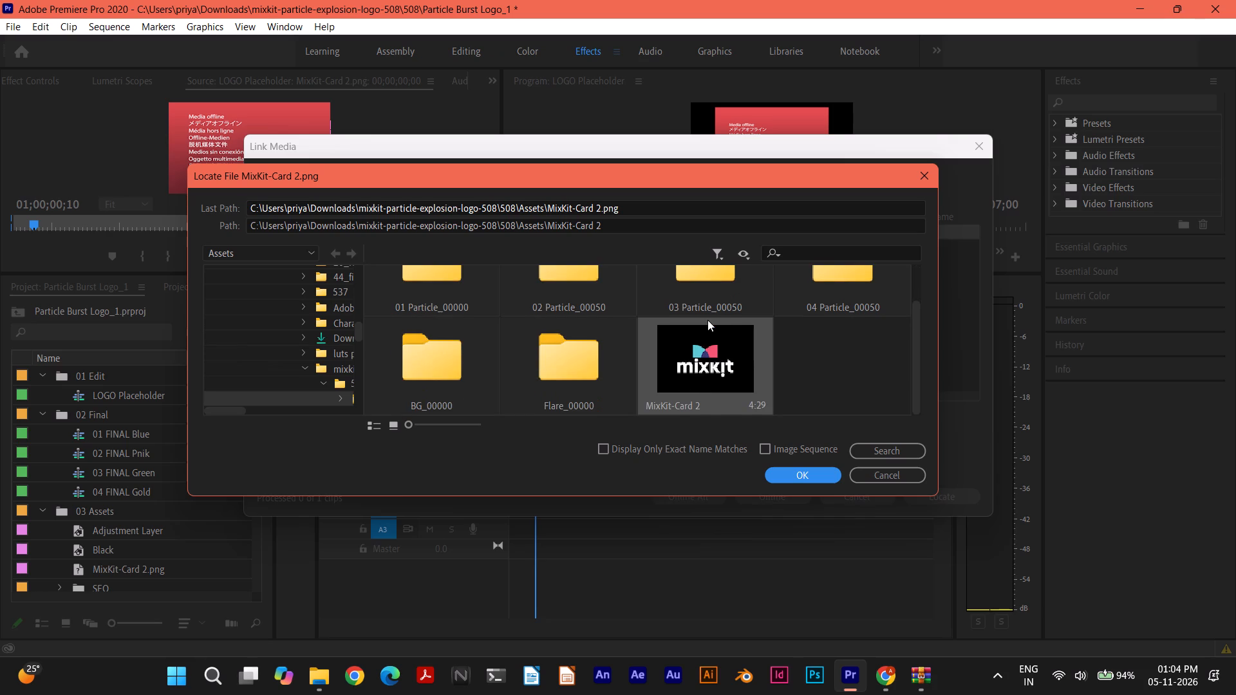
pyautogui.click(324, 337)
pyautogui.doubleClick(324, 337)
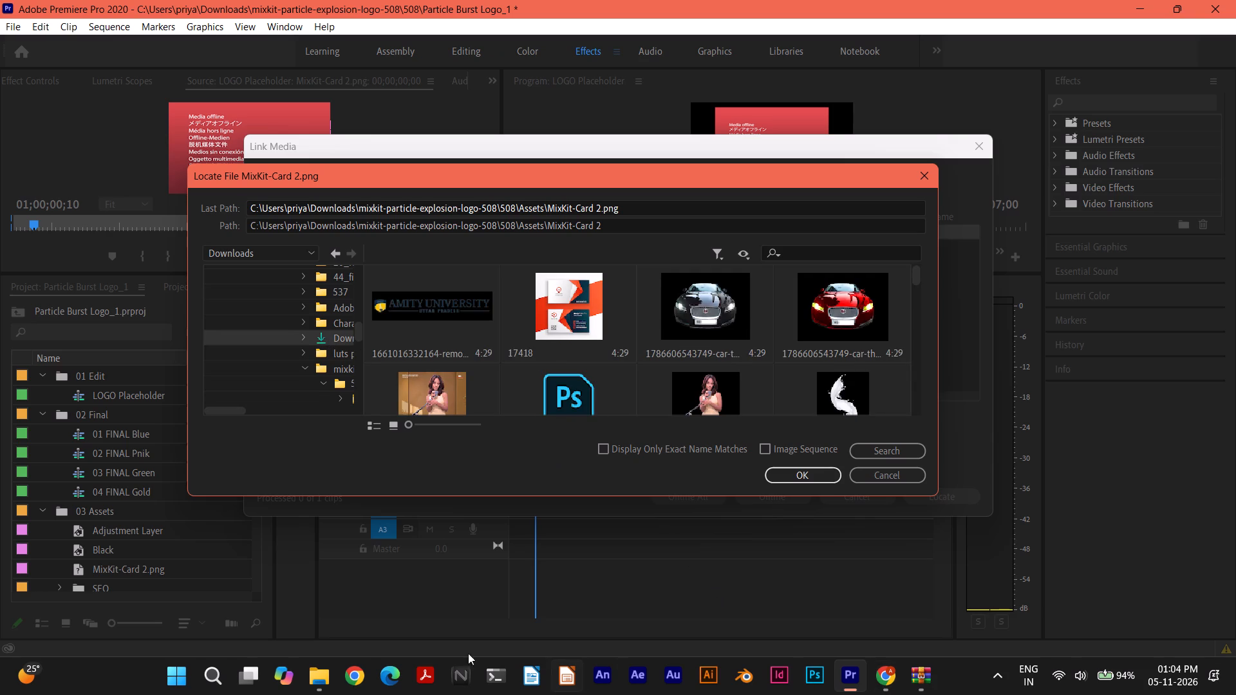
# Switch to File Explorer and check the file name of the BBC News logo image in Downloads.
pyautogui.click(319, 679)
pyautogui.click(263, 588)
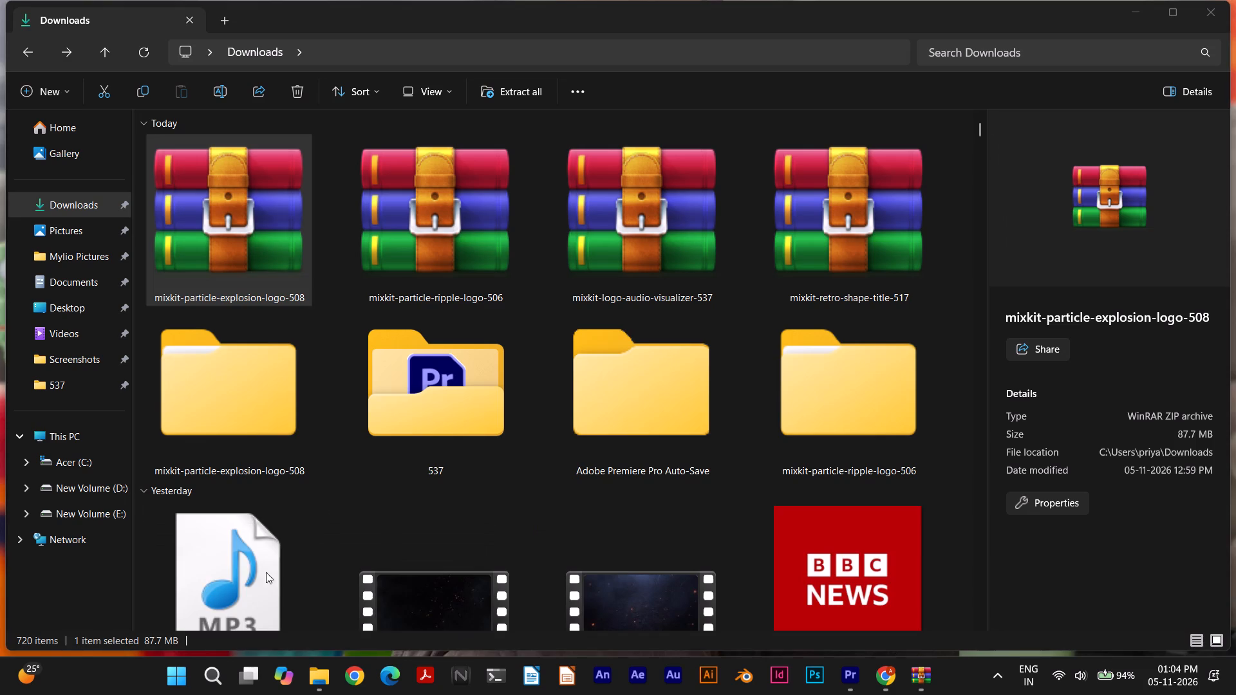
pyautogui.scroll(-1, 577, 353)
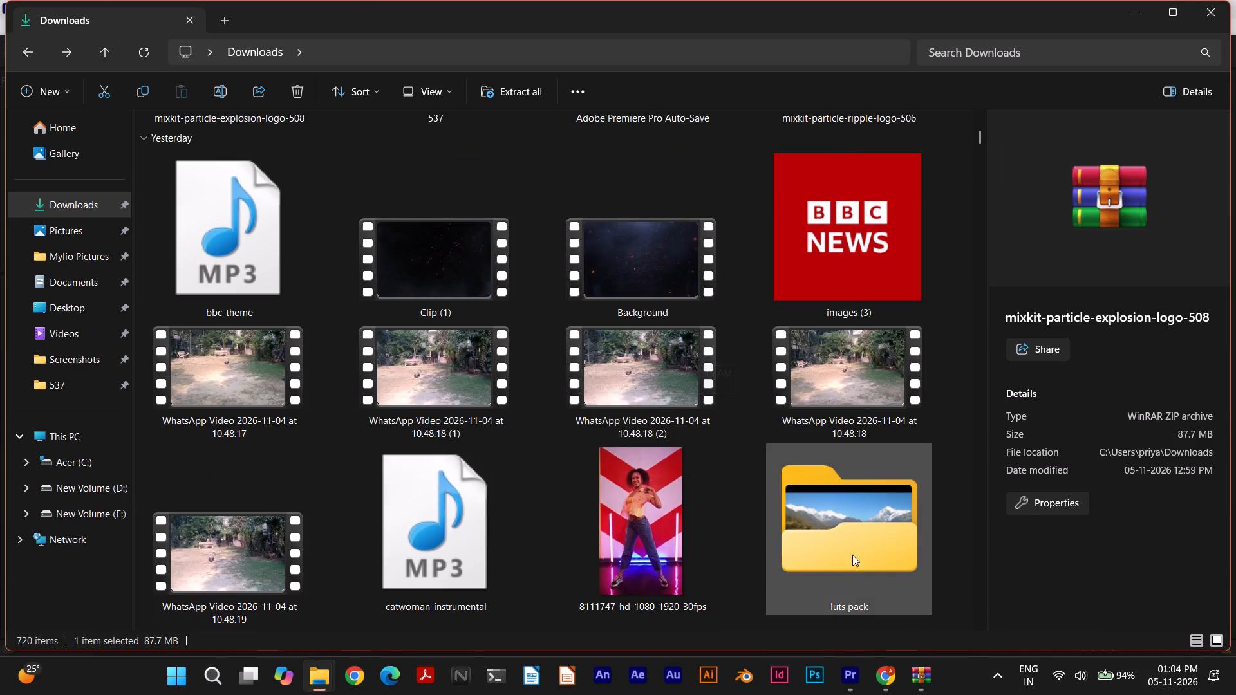
pyautogui.click(852, 674)
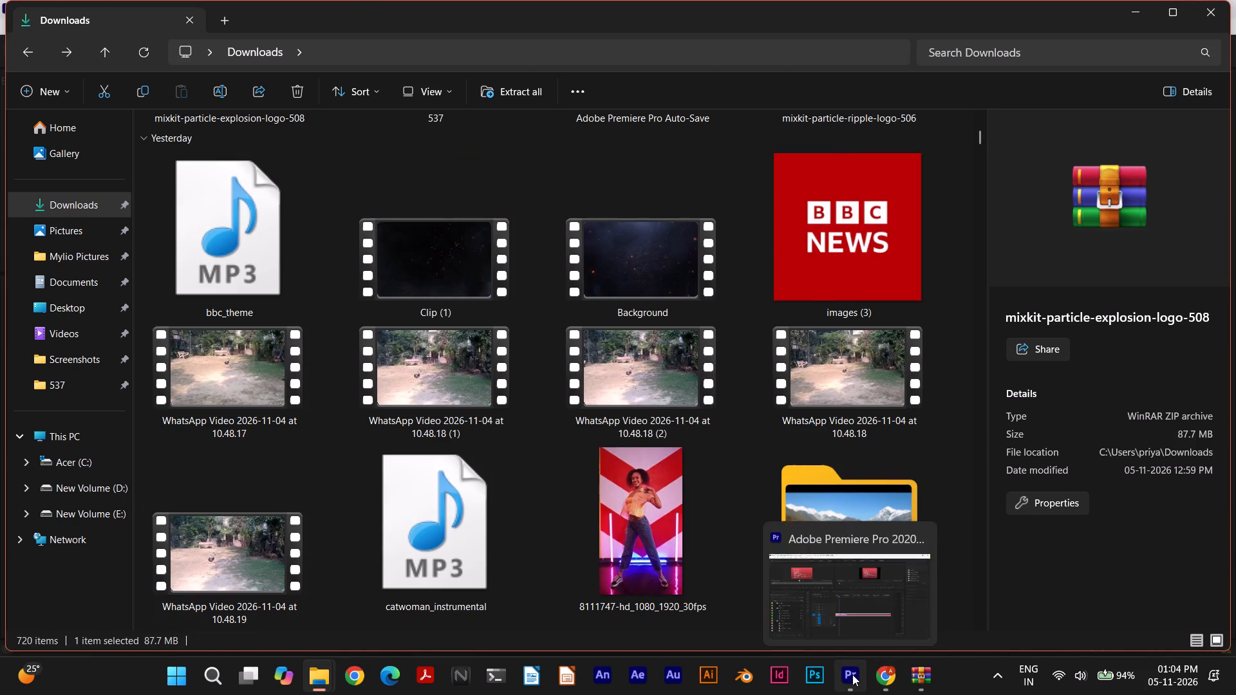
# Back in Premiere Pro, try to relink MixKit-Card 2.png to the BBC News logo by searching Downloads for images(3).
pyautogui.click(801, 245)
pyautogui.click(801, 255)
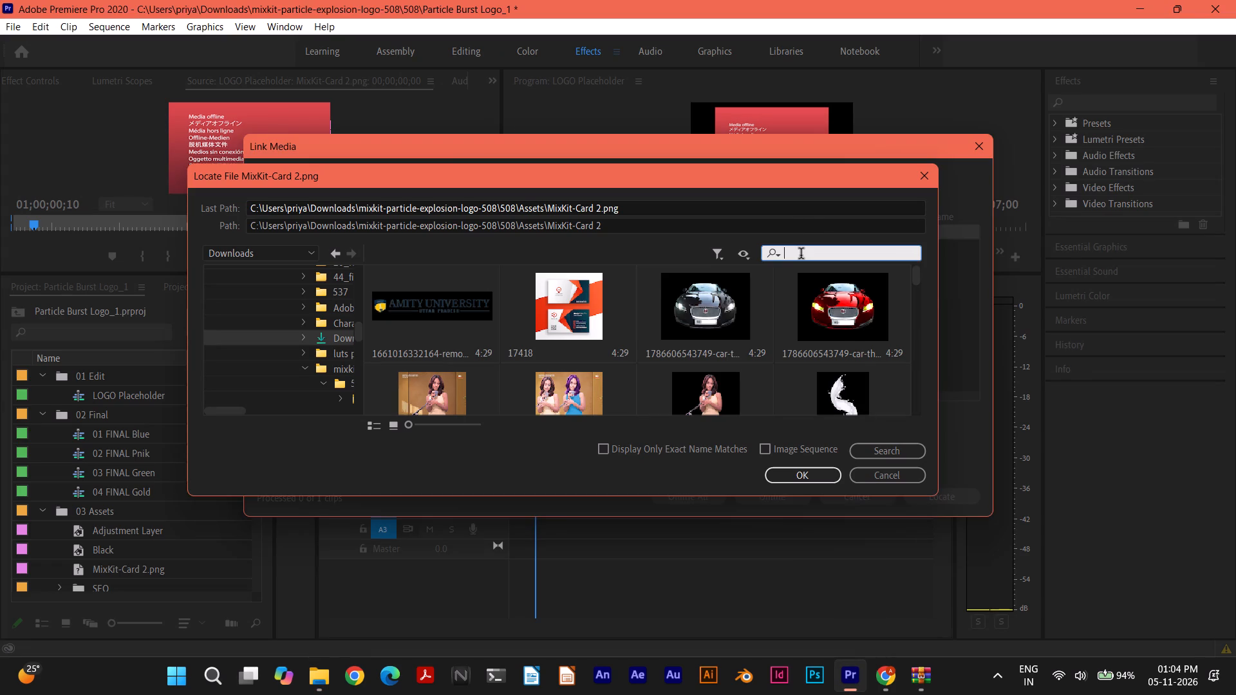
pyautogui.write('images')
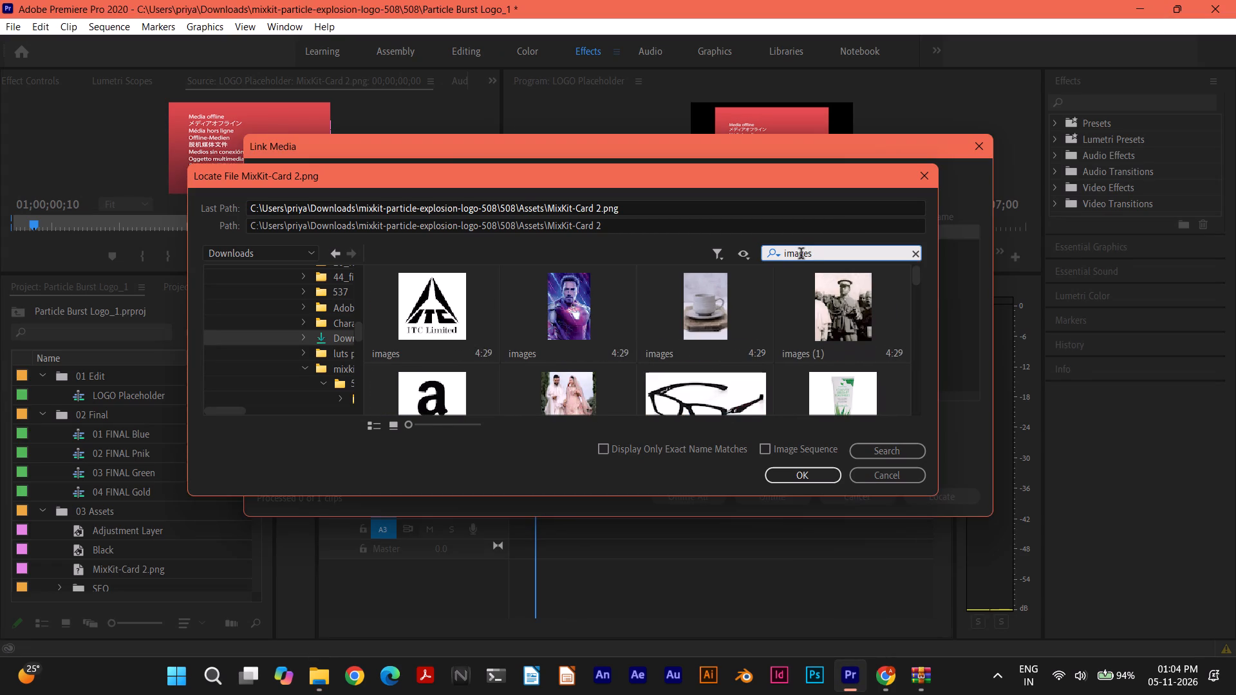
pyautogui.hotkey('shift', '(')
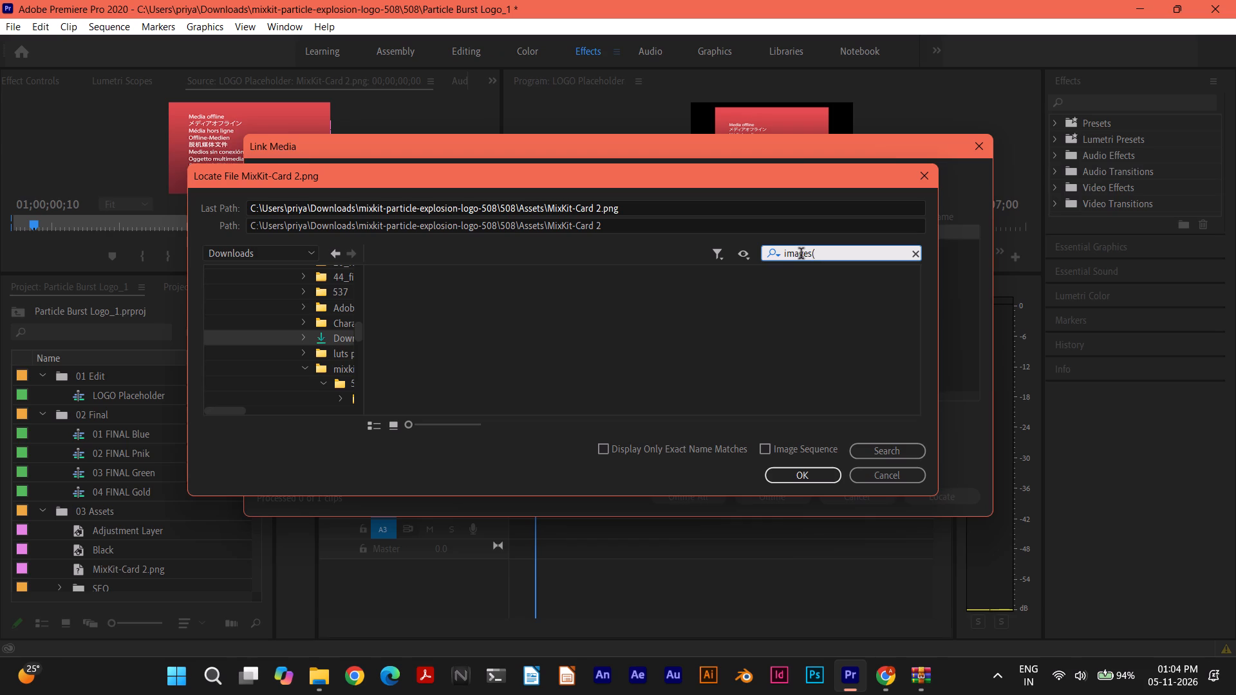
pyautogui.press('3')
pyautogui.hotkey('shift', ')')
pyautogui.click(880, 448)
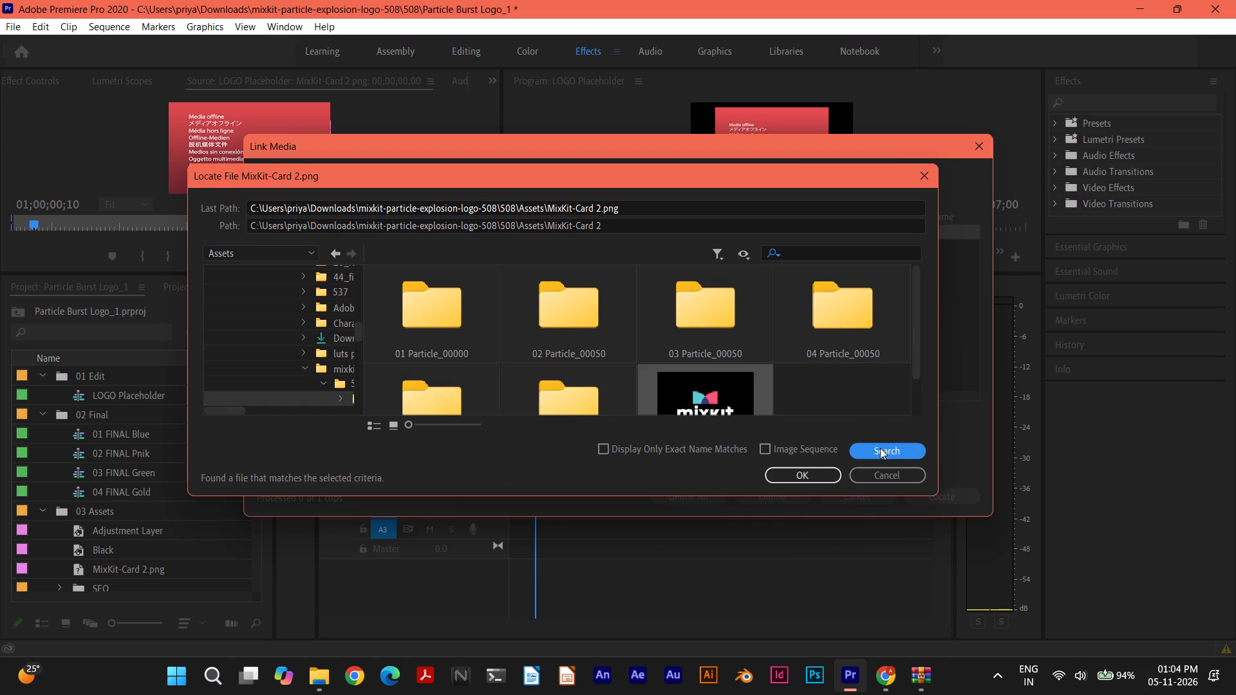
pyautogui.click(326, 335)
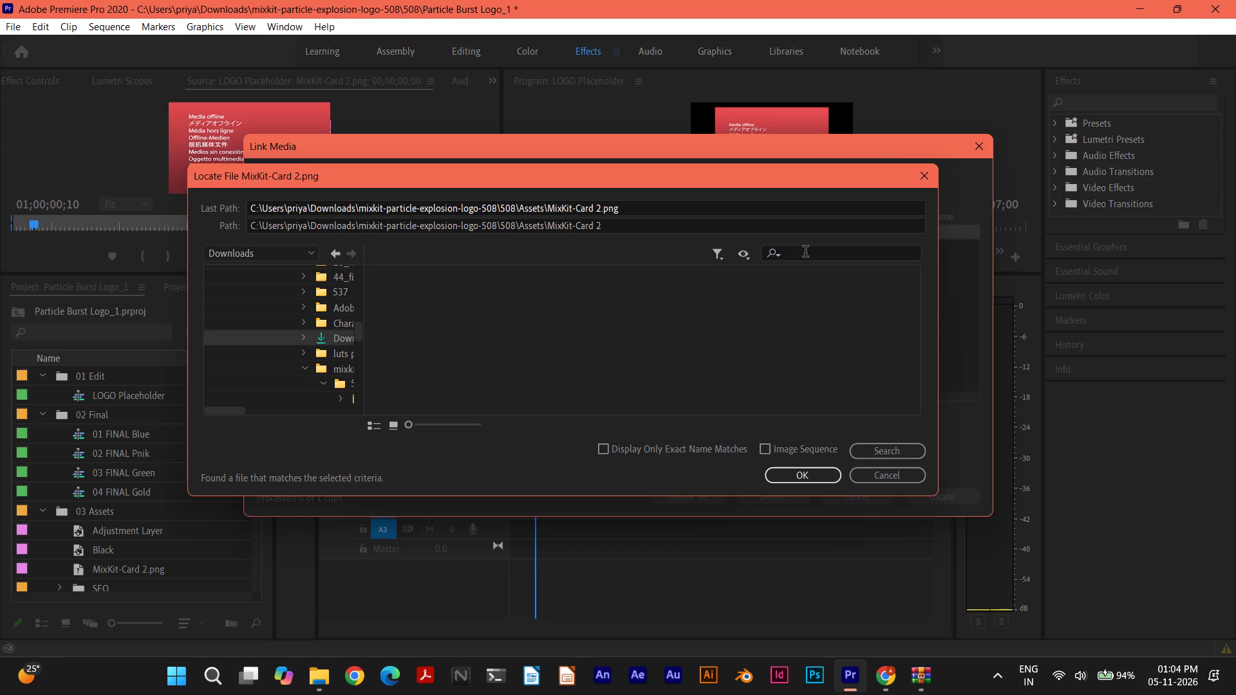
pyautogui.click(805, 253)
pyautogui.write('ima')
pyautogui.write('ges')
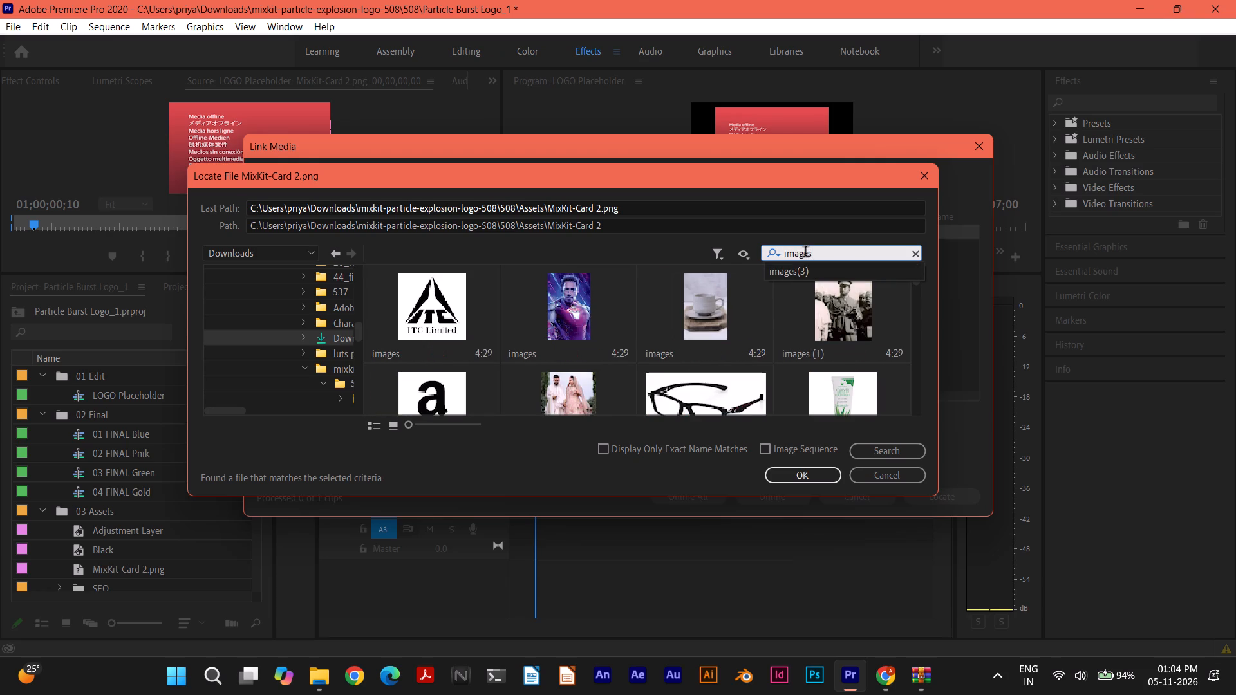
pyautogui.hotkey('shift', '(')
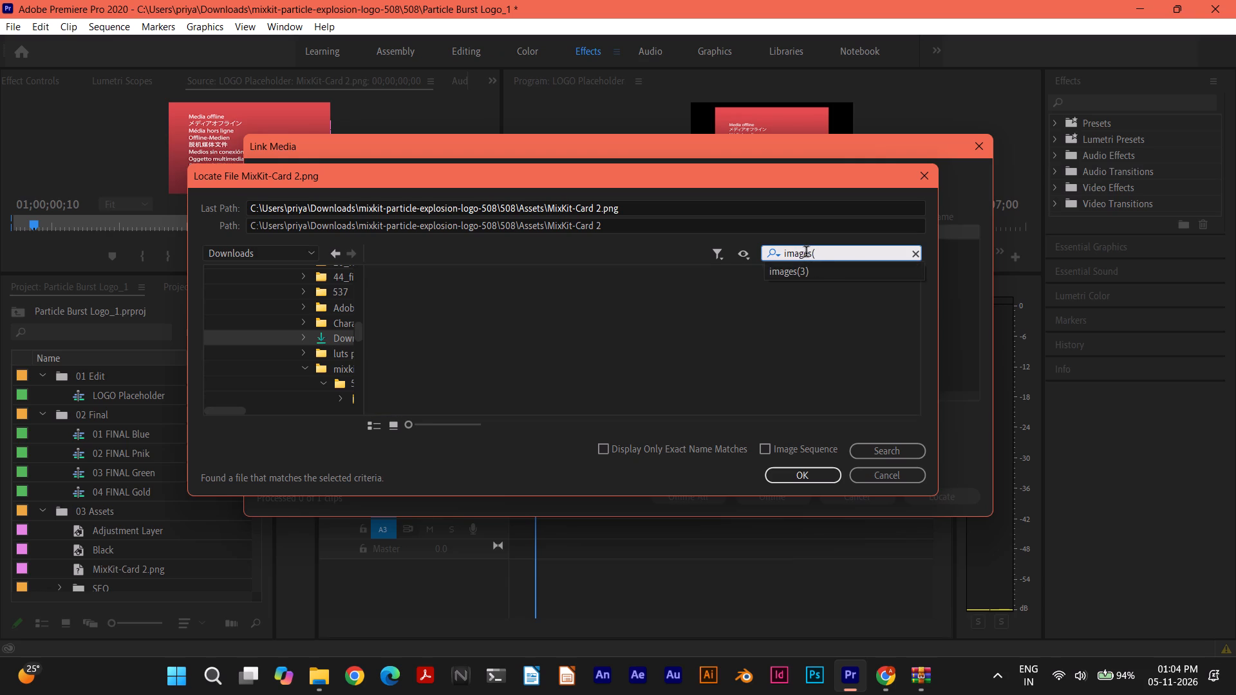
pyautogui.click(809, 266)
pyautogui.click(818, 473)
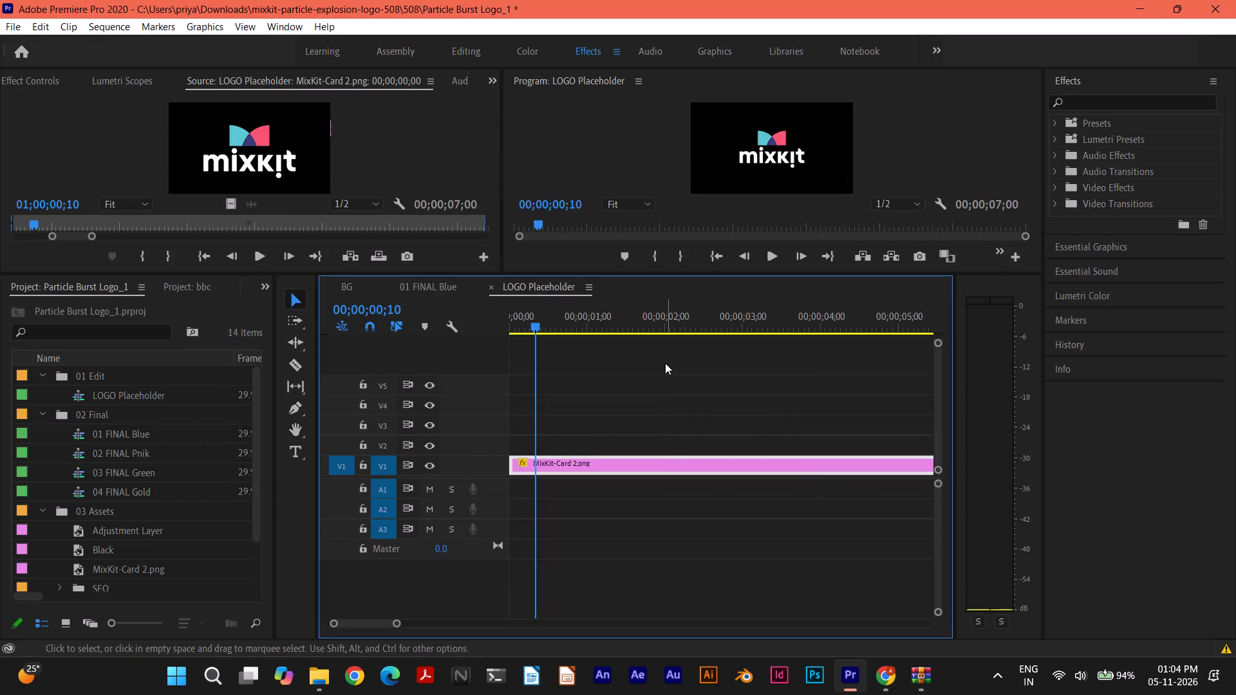
# Make the MixKit-Card 2.png clip offline again with media files remaining on disk, and start Link Media for it.
pyautogui.doubleClick(666, 459)
pyautogui.rightClick(666, 459)
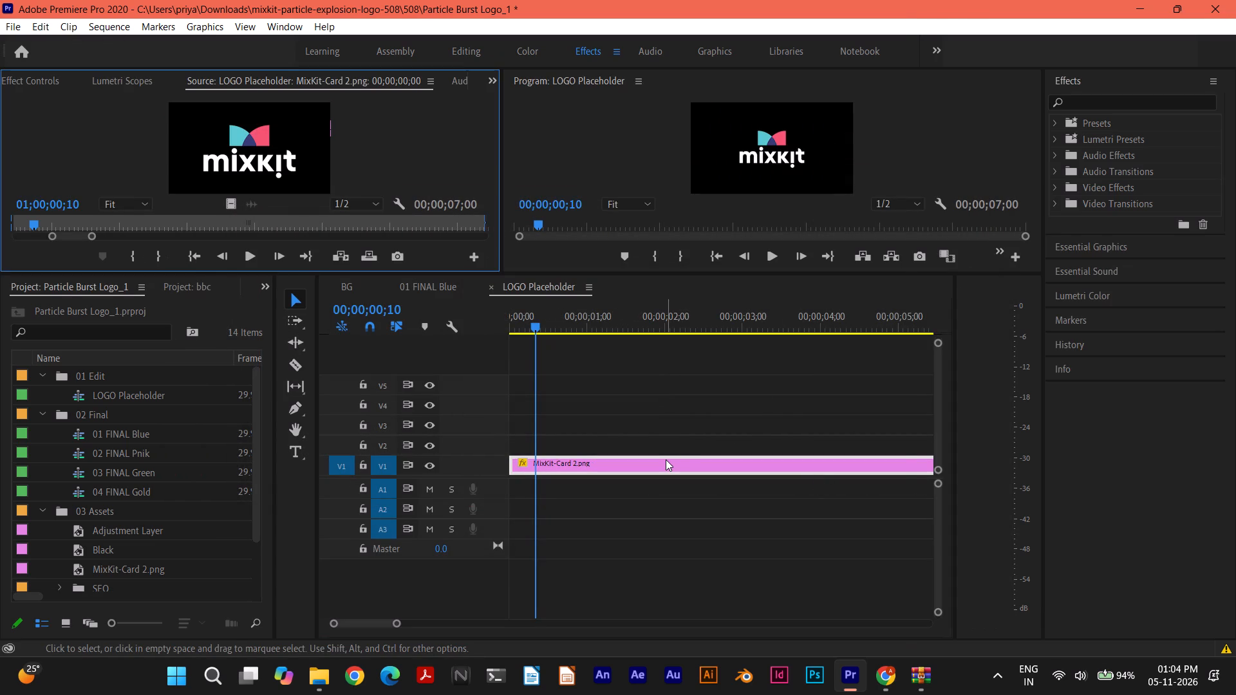
pyautogui.click(735, 632)
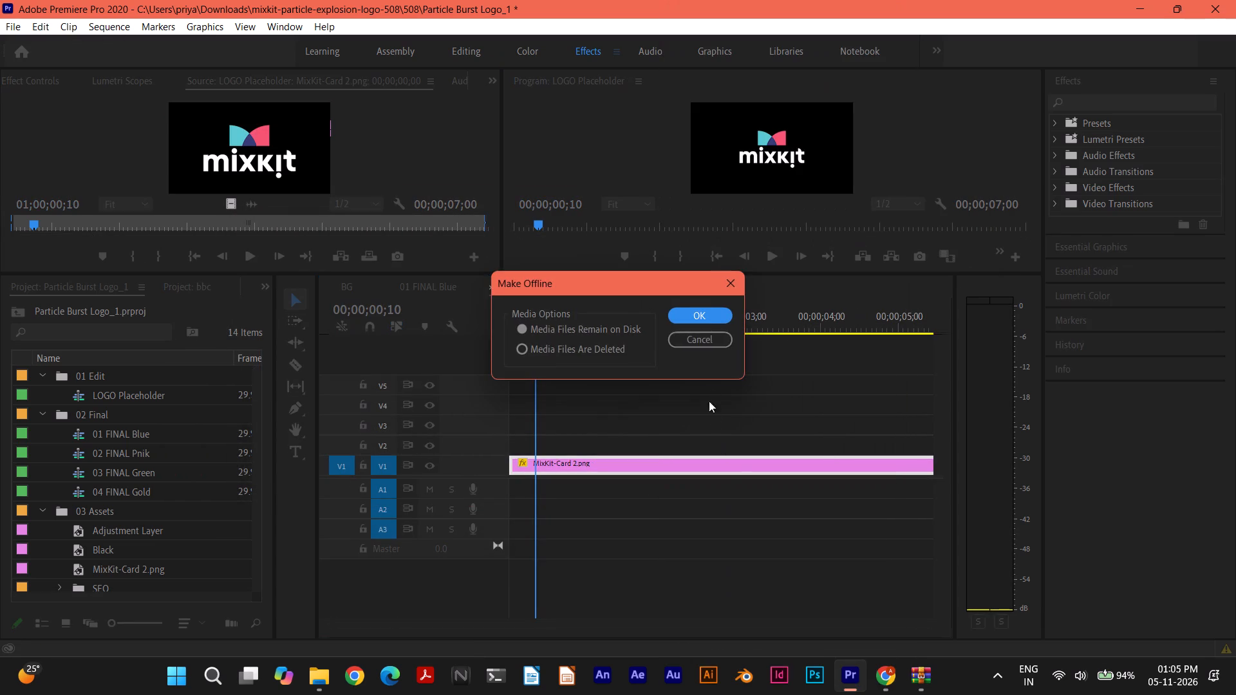
pyautogui.click(705, 316)
pyautogui.rightClick(657, 464)
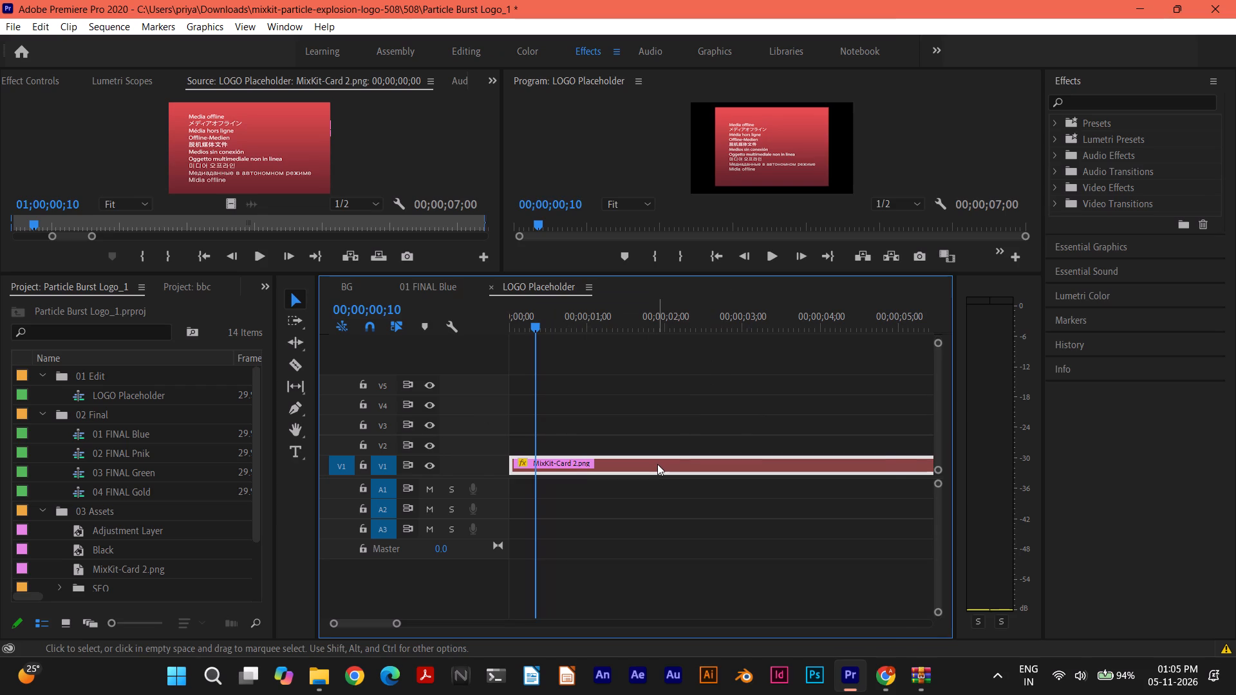
pyautogui.click(730, 620)
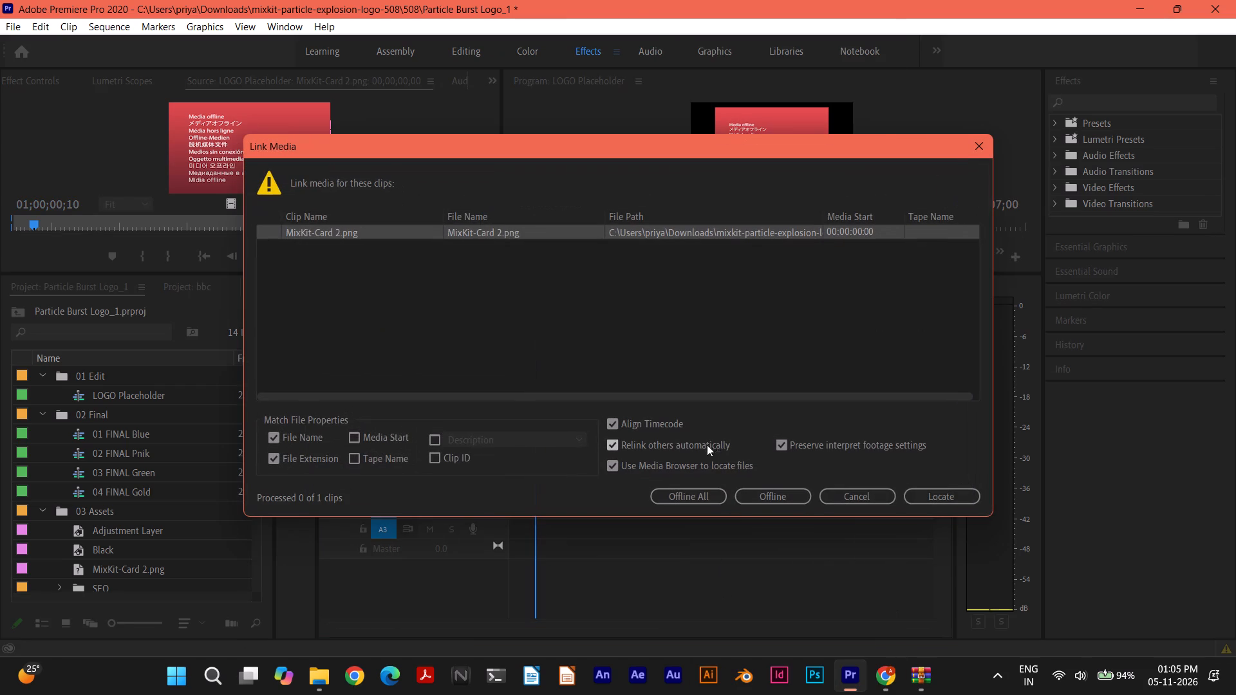
# Switch to File Explorer and rename the BBC News logo image "images (3)" in Downloads as BBC.
pyautogui.click(321, 676)
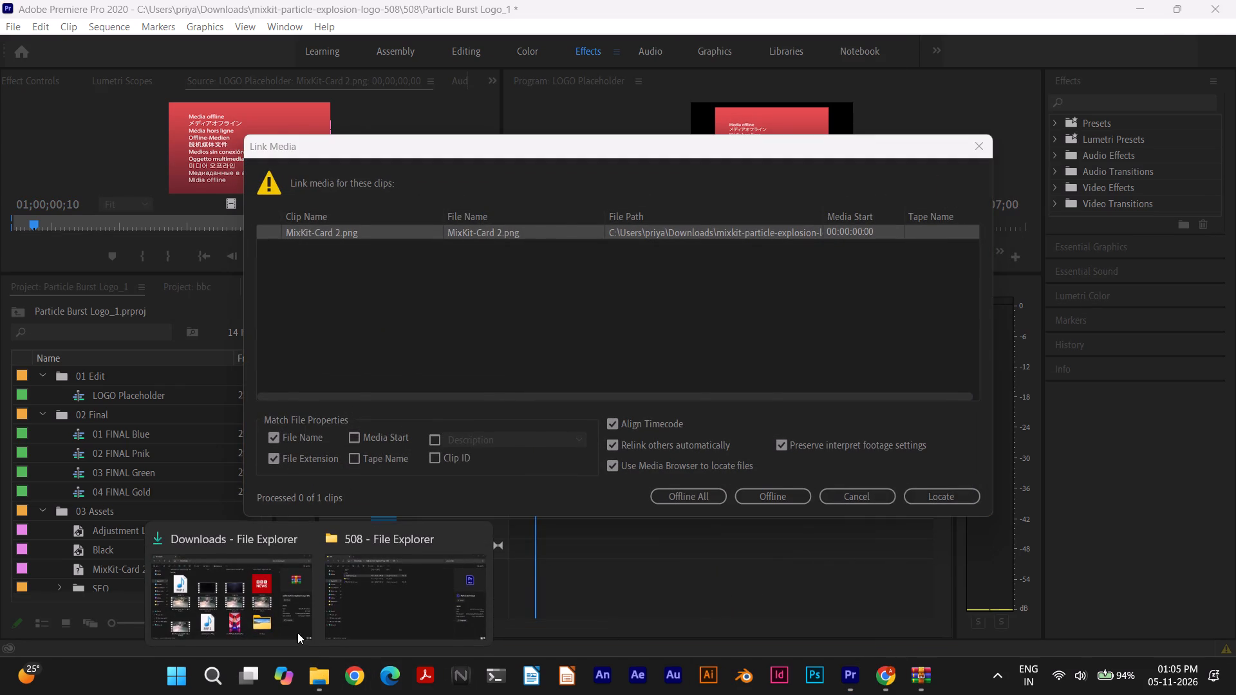
pyautogui.click(254, 610)
pyautogui.rightClick(863, 268)
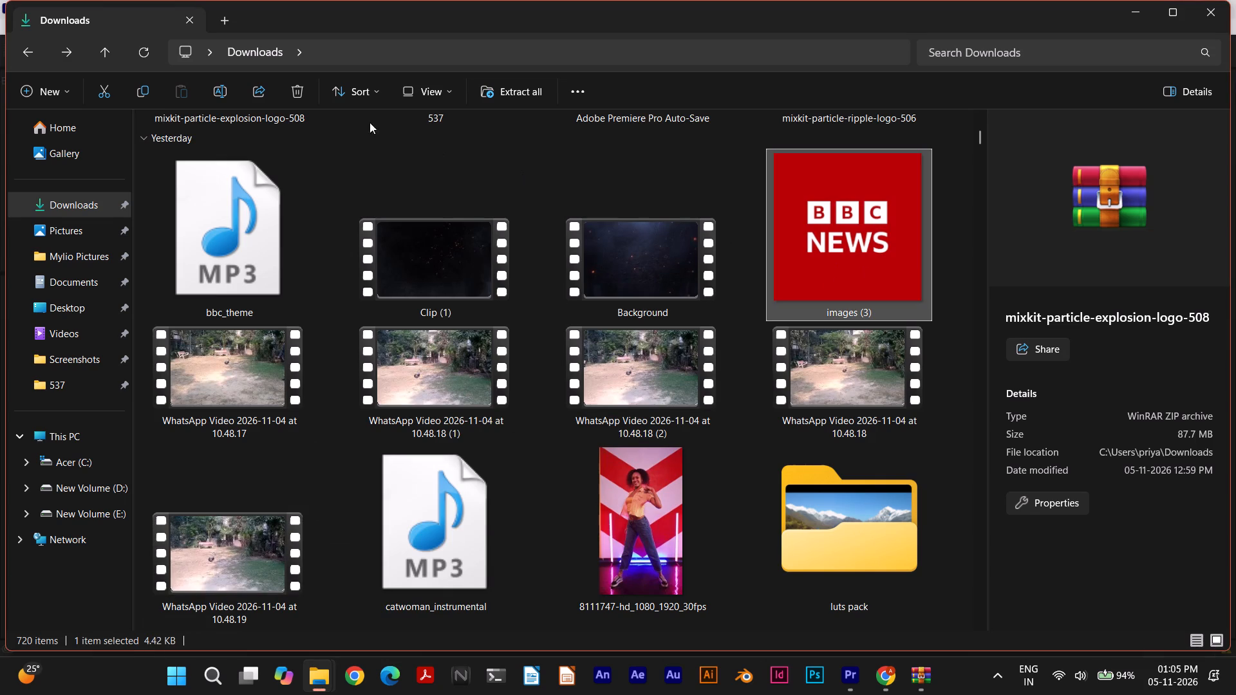
pyautogui.click(214, 84)
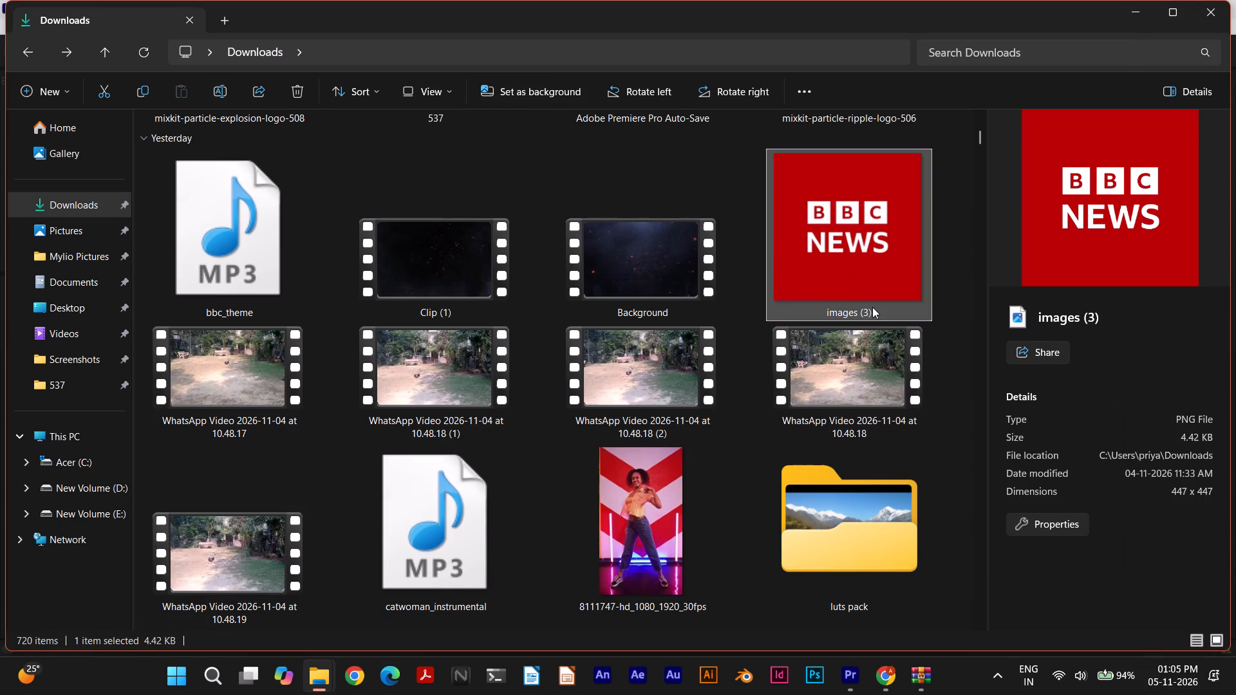
pyautogui.click(214, 92)
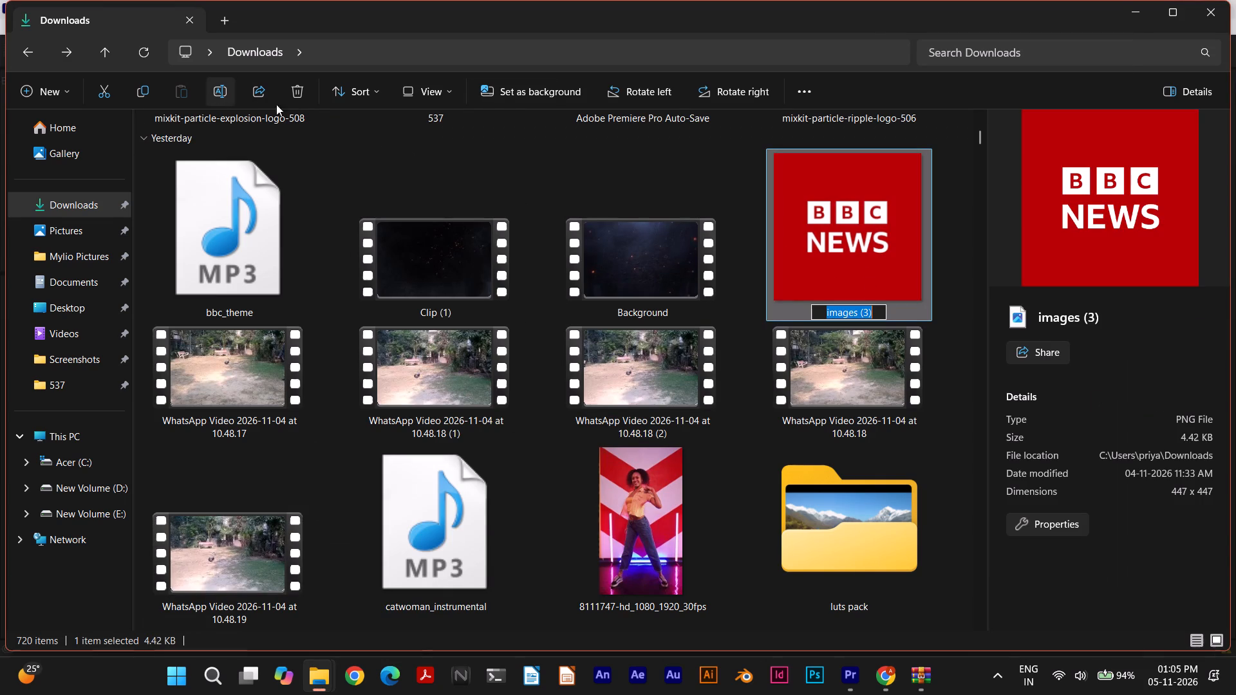
pyautogui.press('BackSpace')
pyautogui.write('BBC')
pyautogui.press('Tab')
pyautogui.press('Return')
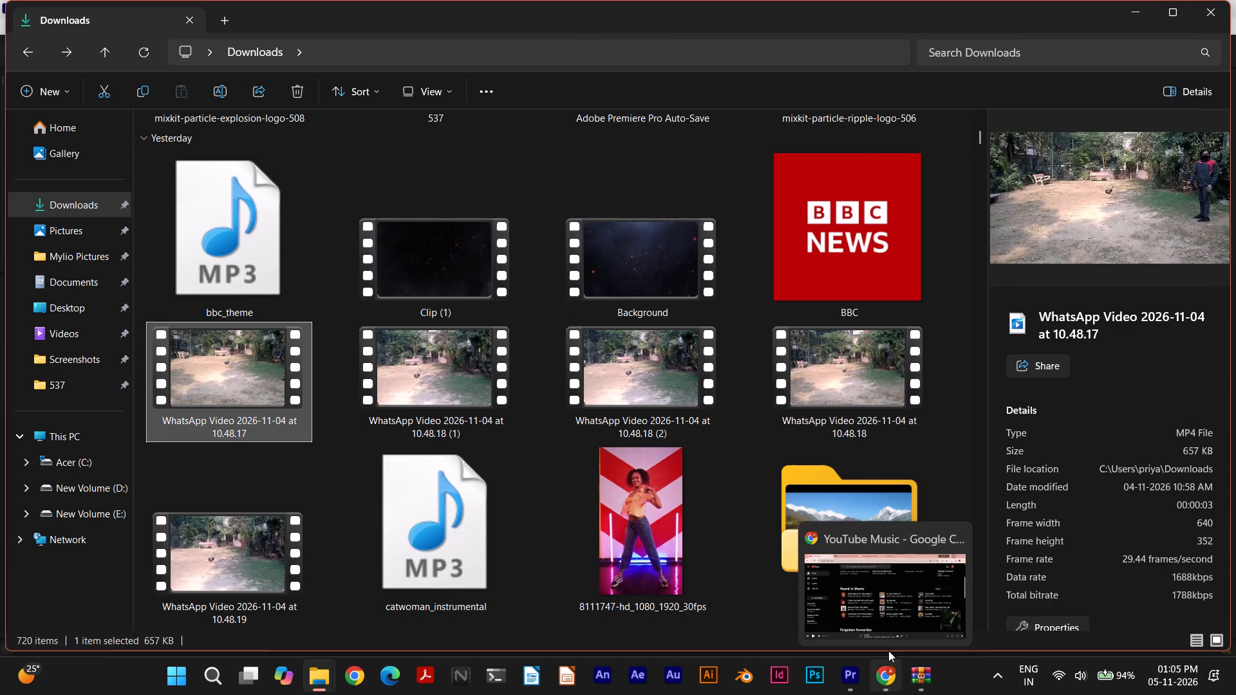
# Return to Premiere Pro and relink MixKit-Card 2.png to the BBC image in Downloads, searching the folder for BB.
pyautogui.click(887, 616)
pyautogui.click(860, 675)
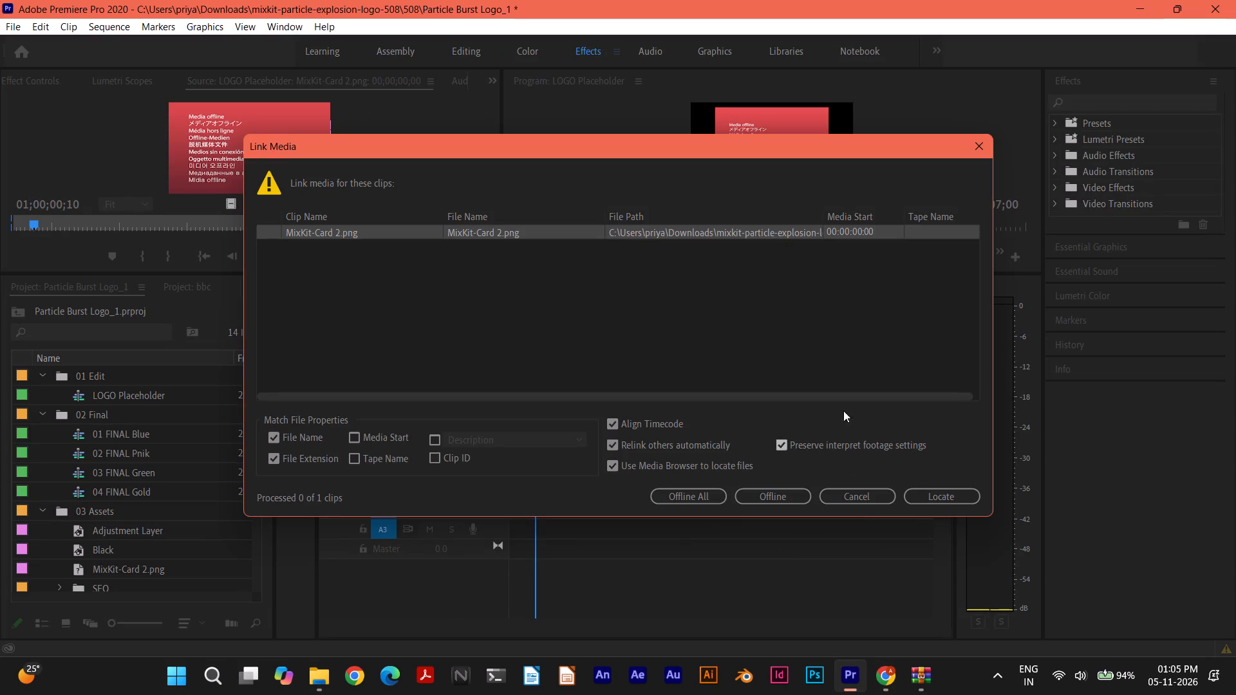
pyautogui.click(937, 500)
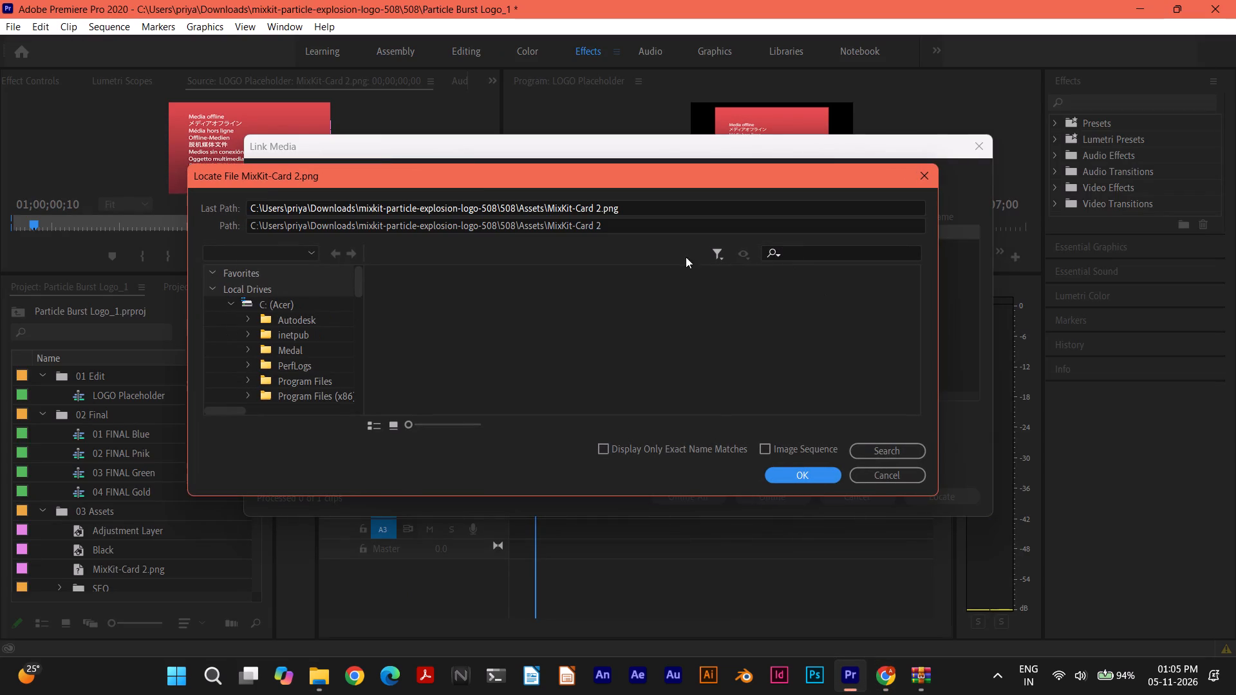
pyautogui.scroll(1, 270, 338)
pyautogui.scroll(-1, 270, 338)
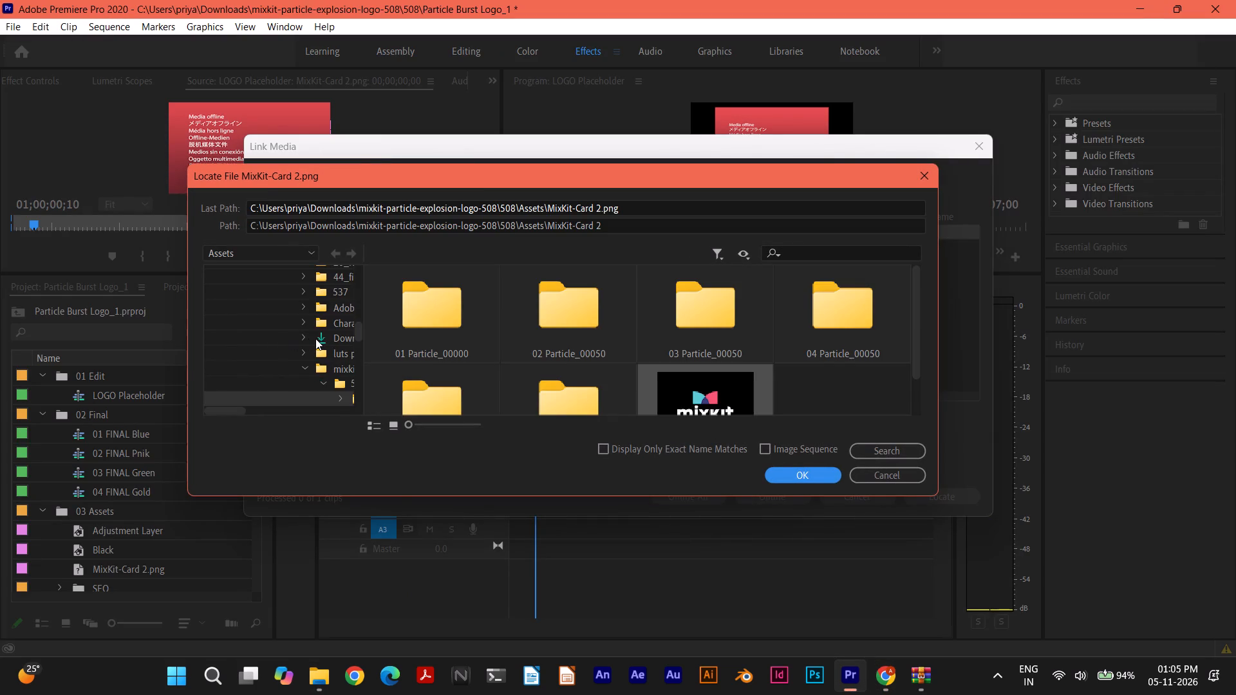
pyautogui.click(317, 338)
pyautogui.doubleClick(317, 338)
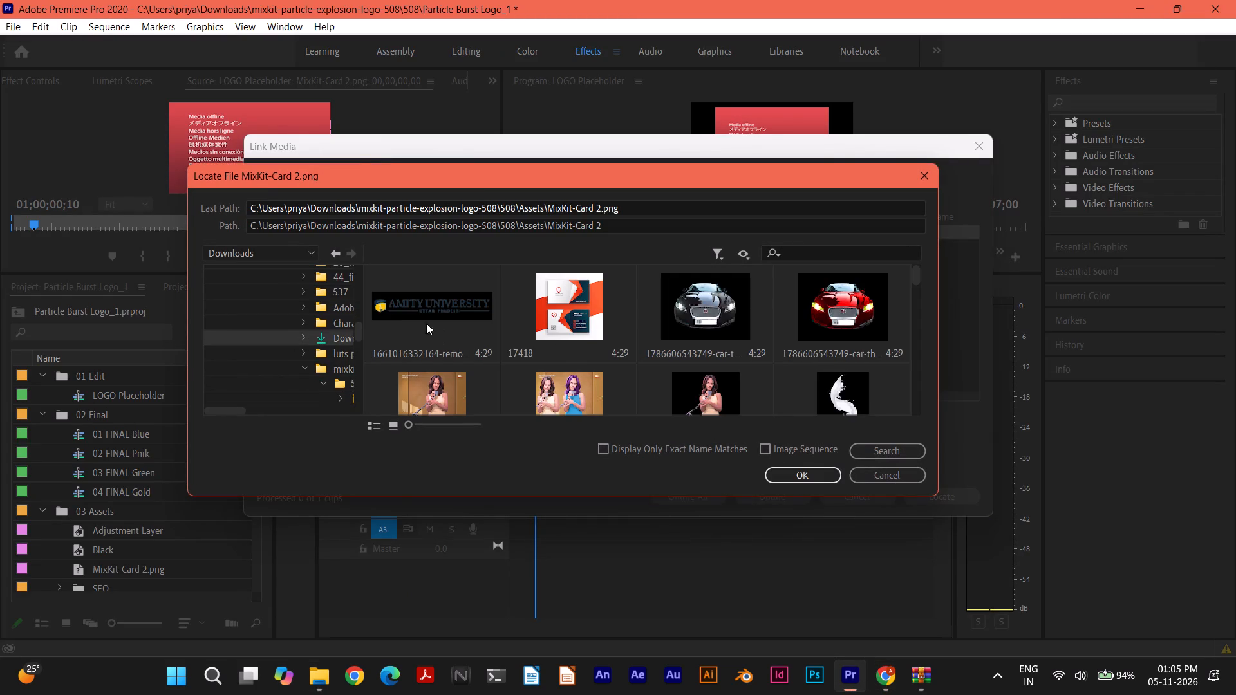
pyautogui.click(800, 251)
pyautogui.write('BB')
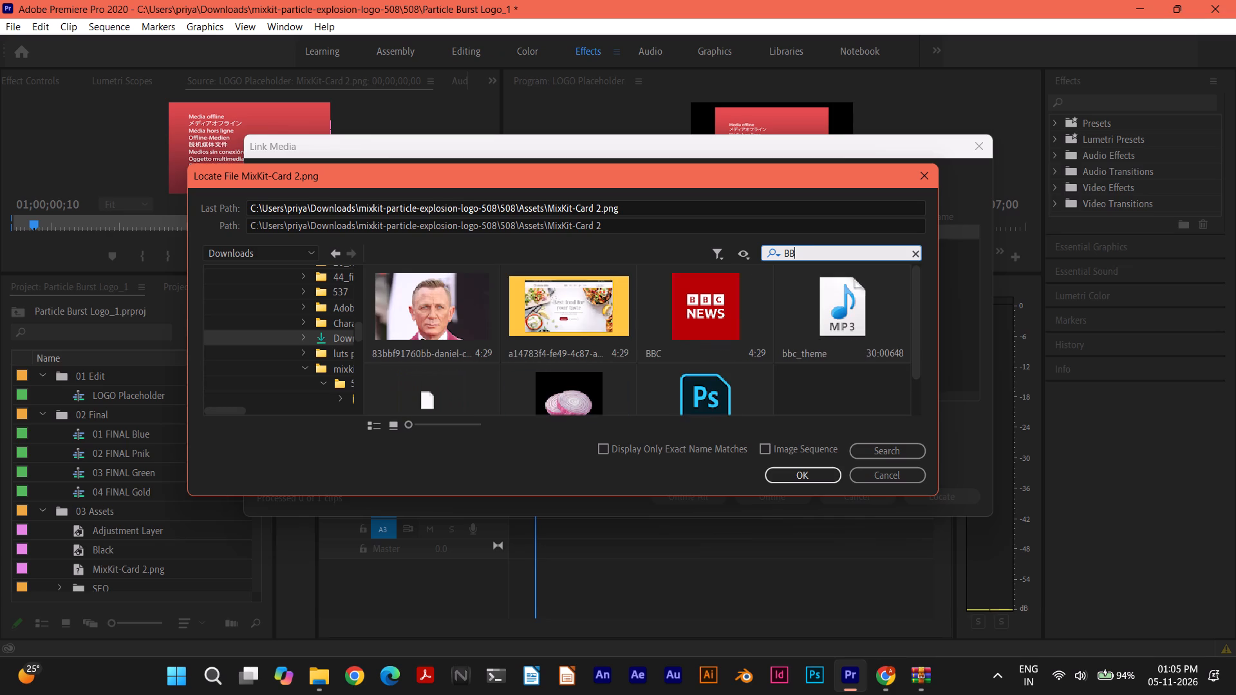
pyautogui.click(721, 303)
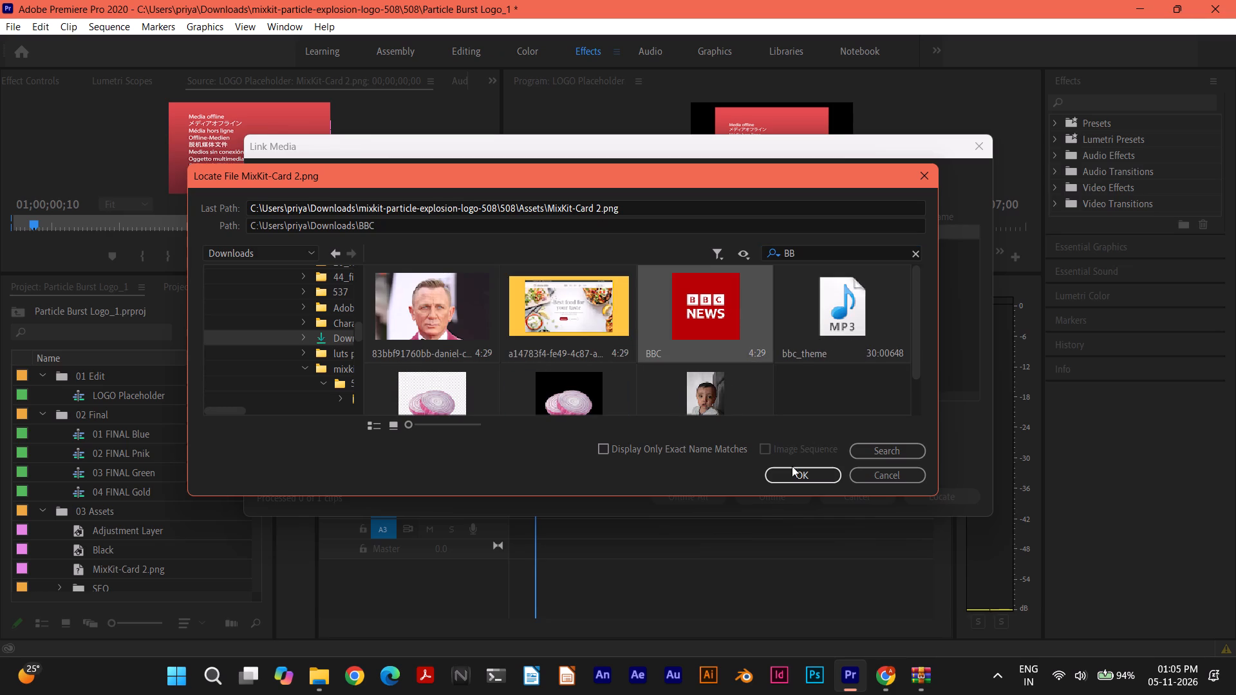
pyautogui.click(812, 473)
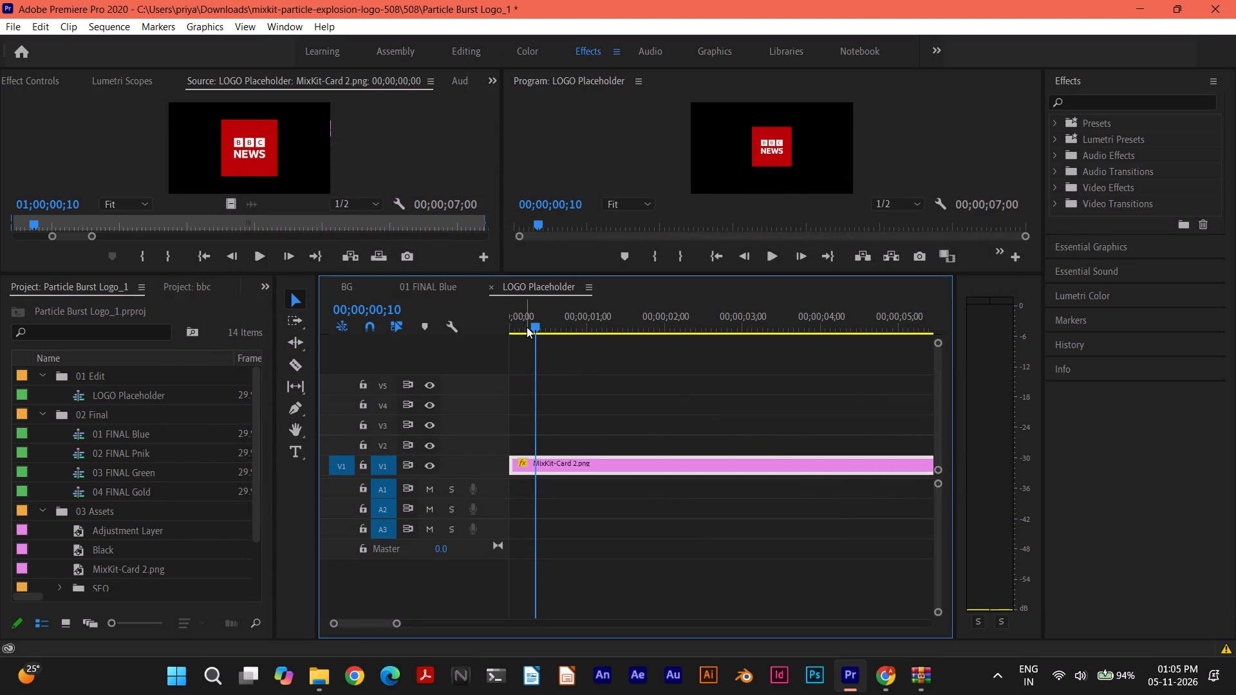
# Scrub through the 01 FINAL Blue sequence to check the BBC News logo reveal, and return the playhead to 00;00;00;00.
pyautogui.click(409, 283)
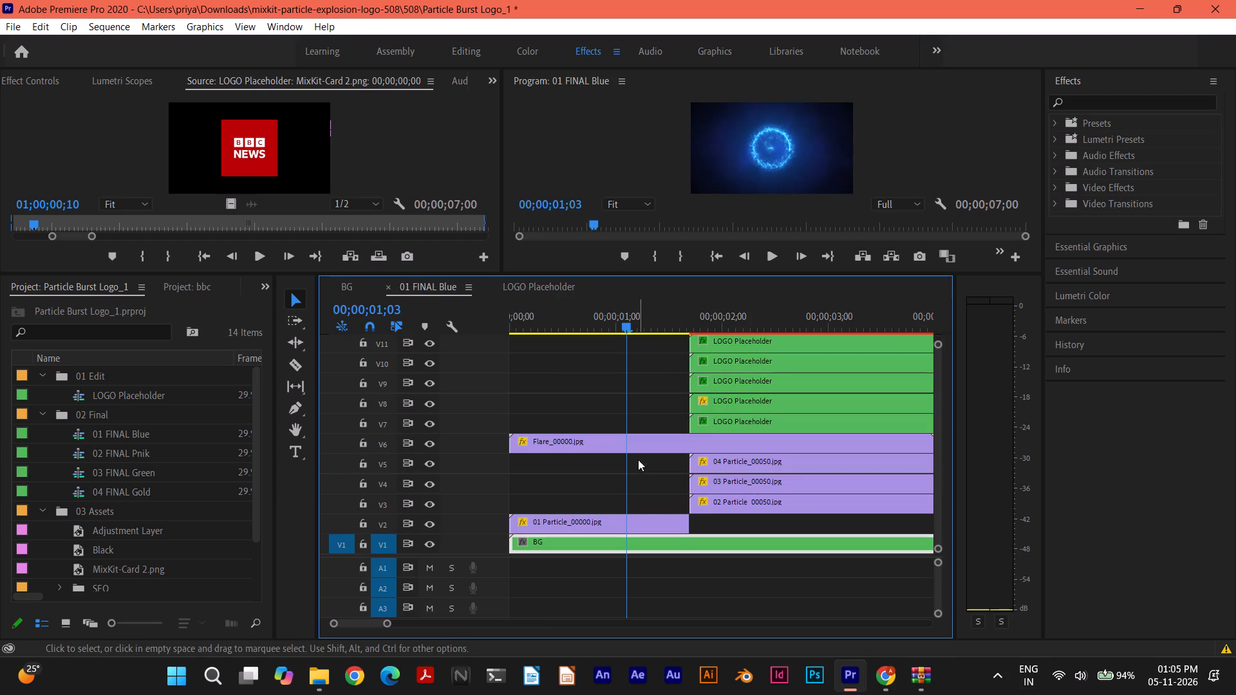
pyautogui.moveTo(627, 329); pyautogui.dragTo(679, 330)
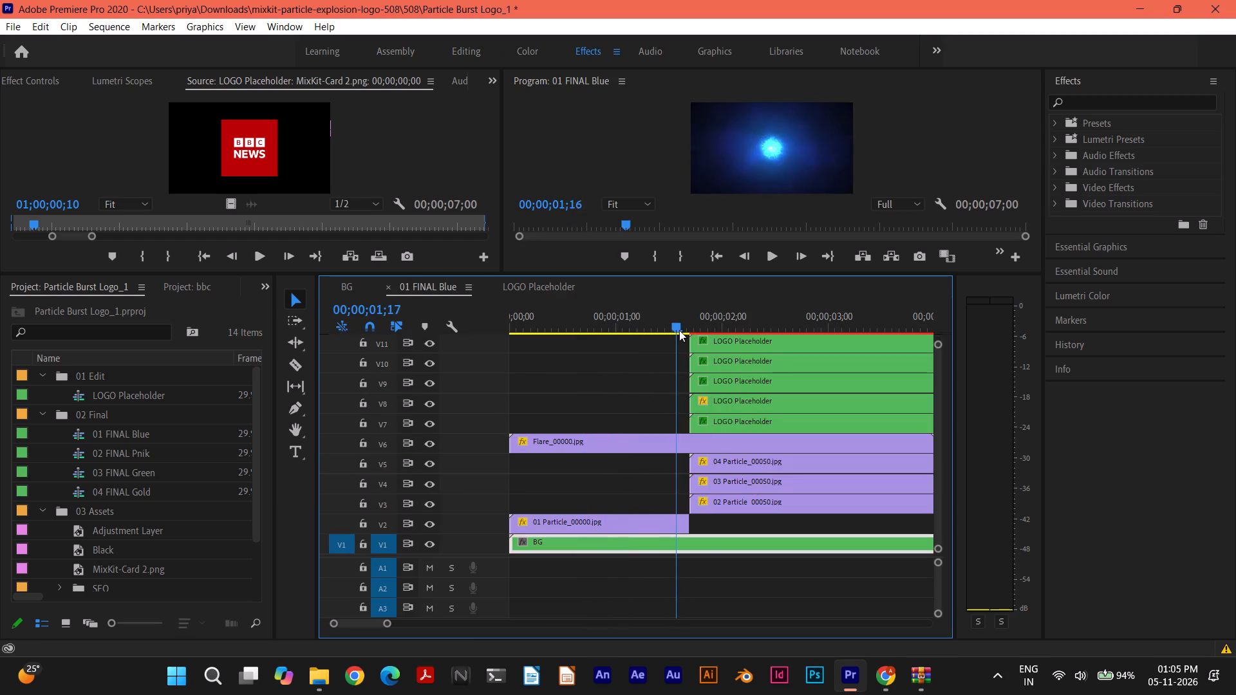
pyautogui.moveTo(679, 330); pyautogui.dragTo(792, 332)
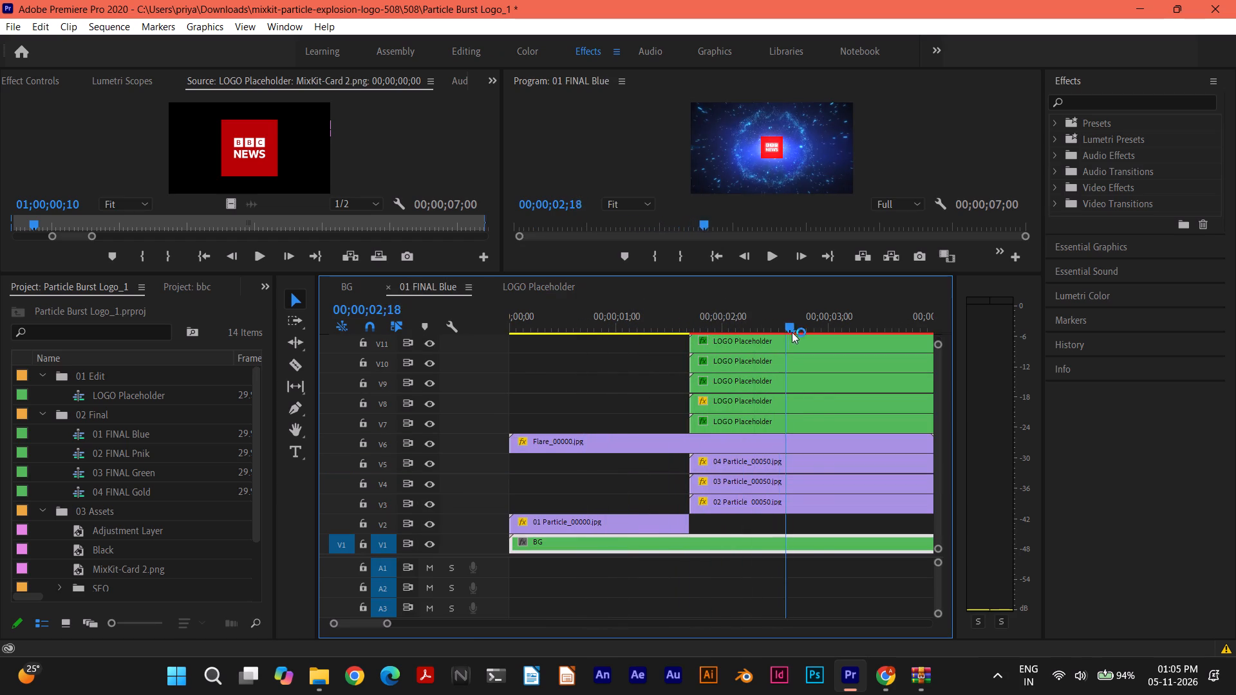
pyautogui.moveTo(792, 332); pyautogui.dragTo(1067, 329)
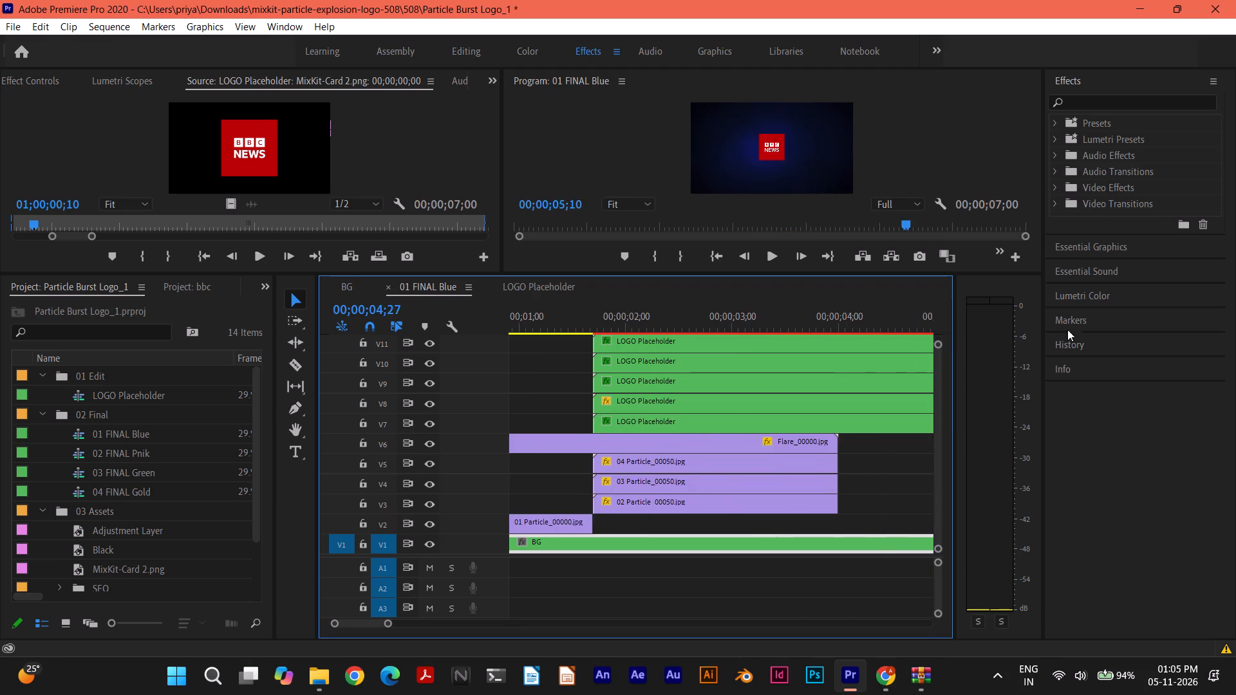
pyautogui.moveTo(1067, 329); pyautogui.dragTo(594, 329)
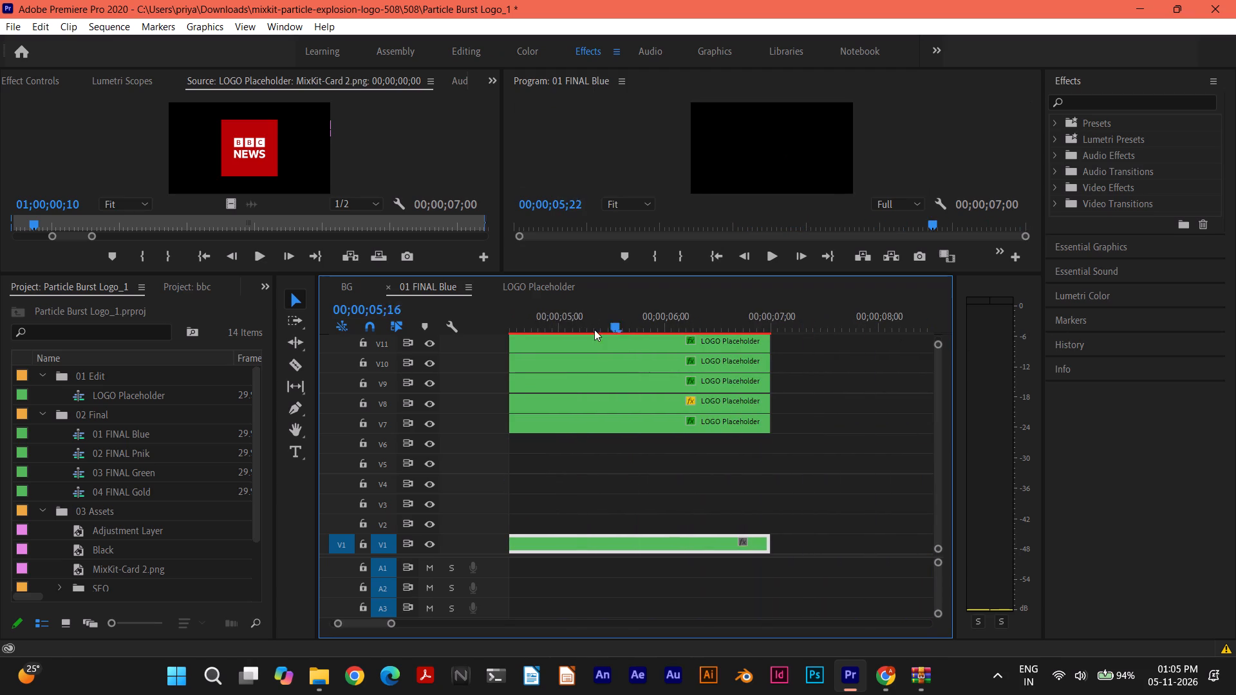
pyautogui.moveTo(594, 329); pyautogui.dragTo(362, 301)
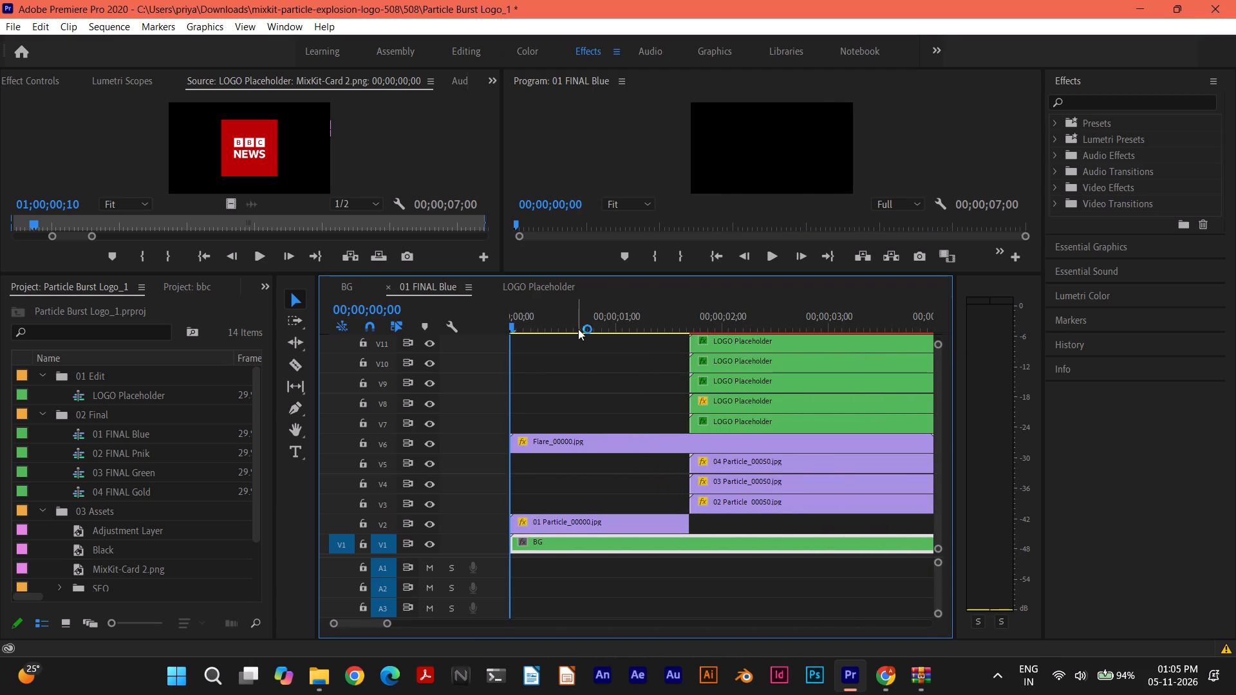
# Export the 01 FINAL Blue sequence as H.264 video with the Match Source - High bitrate preset.
pyautogui.hotkey('ctrl', 'm')
pyautogui.click(843, 616)
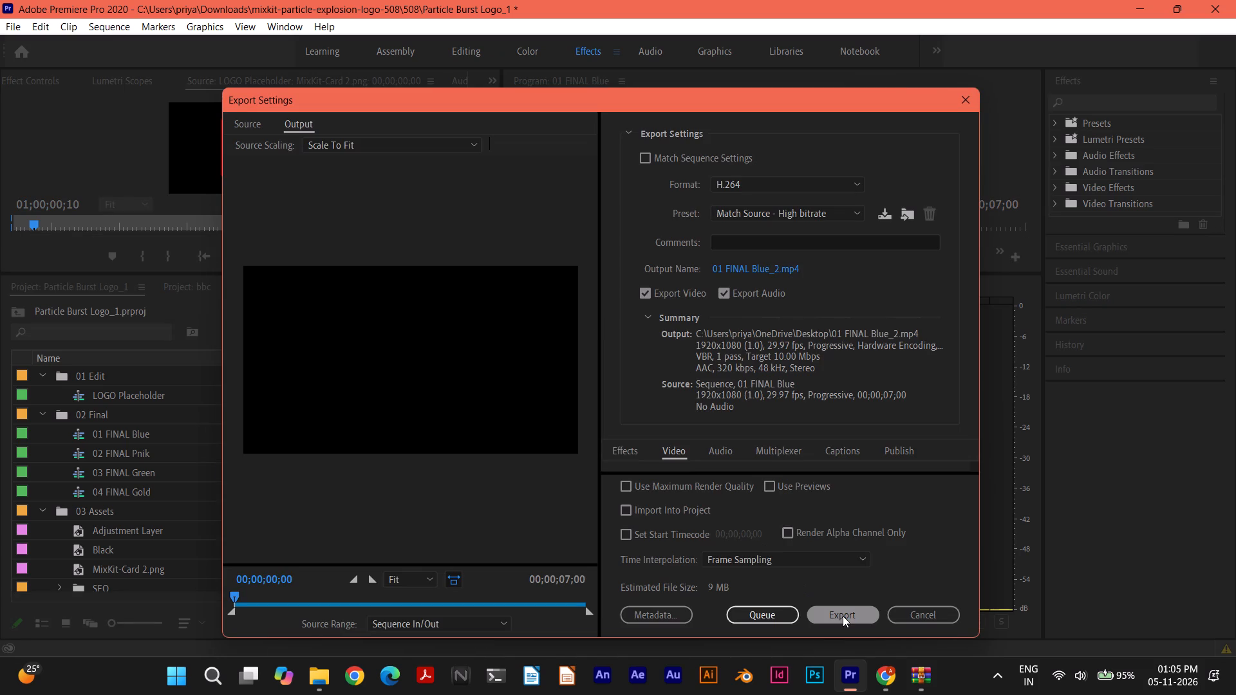